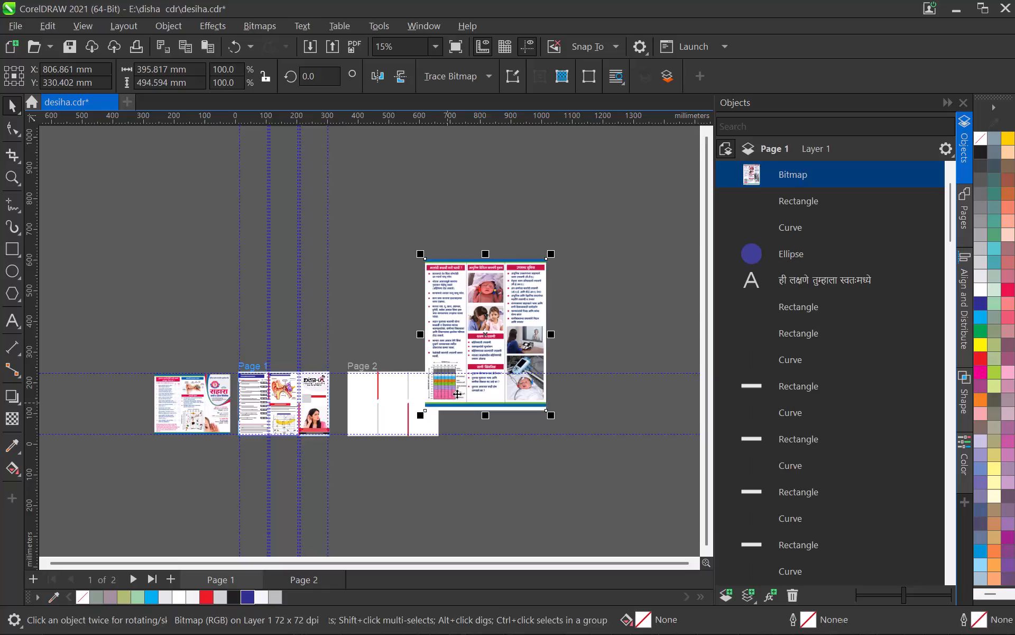
Move the reference brochure bitmap clear of Page 2, to about X 896.5 mm, Y 83 mm.
{"action": "scroll", "coordinate": [460, 388], "scroll_direction": "up", "scroll_amount": 6}
{"action": "middle_click_drag", "start_coordinate": [482, 430], "coordinate": [443, 392]}
{"action": "scroll", "coordinate": [442, 388], "scroll_direction": "down", "scroll_amount": 3}
{"action": "left_click_drag", "start_coordinate": [441, 310], "coordinate": [483, 425]}
Copy the heading कानाची सामान्य रचना with its blue rectangle from Page 1 to the top of Page 2's third column, at the same height.
{"action": "scroll", "coordinate": [380, 426], "scroll_direction": "up", "scroll_amount": 6}
{"action": "middle_click_drag", "start_coordinate": [433, 311], "coordinate": [333, 333]}
{"action": "scroll", "coordinate": [329, 335], "scroll_direction": "down", "scroll_amount": 4}
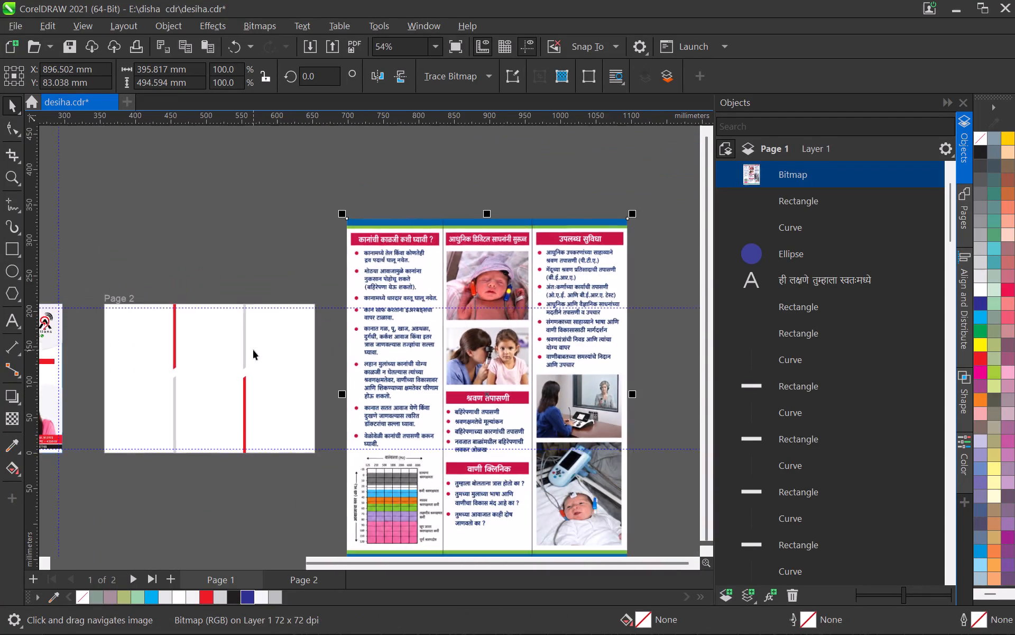
{"action": "middle_click_drag", "start_coordinate": [253, 349], "coordinate": [357, 353]}
{"action": "scroll", "coordinate": [100, 320], "scroll_direction": "up", "scroll_amount": 6}
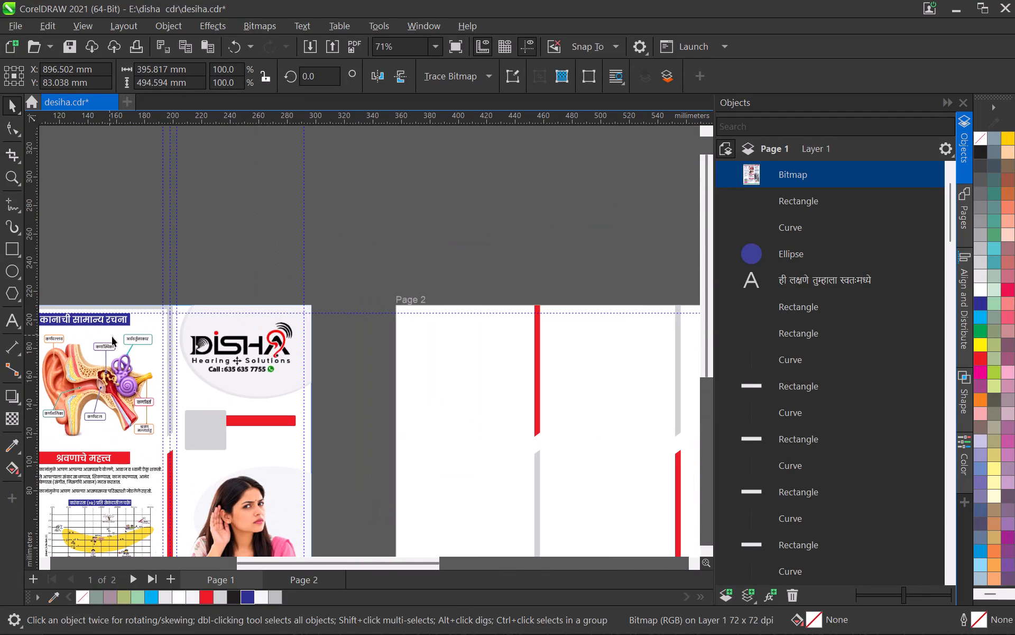
{"action": "scroll", "coordinate": [138, 349], "scroll_direction": "up", "scroll_amount": 4}
{"action": "middle_click_drag", "start_coordinate": [116, 320], "coordinate": [254, 342]}
{"action": "scroll", "coordinate": [223, 317], "scroll_direction": "up", "scroll_amount": 1}
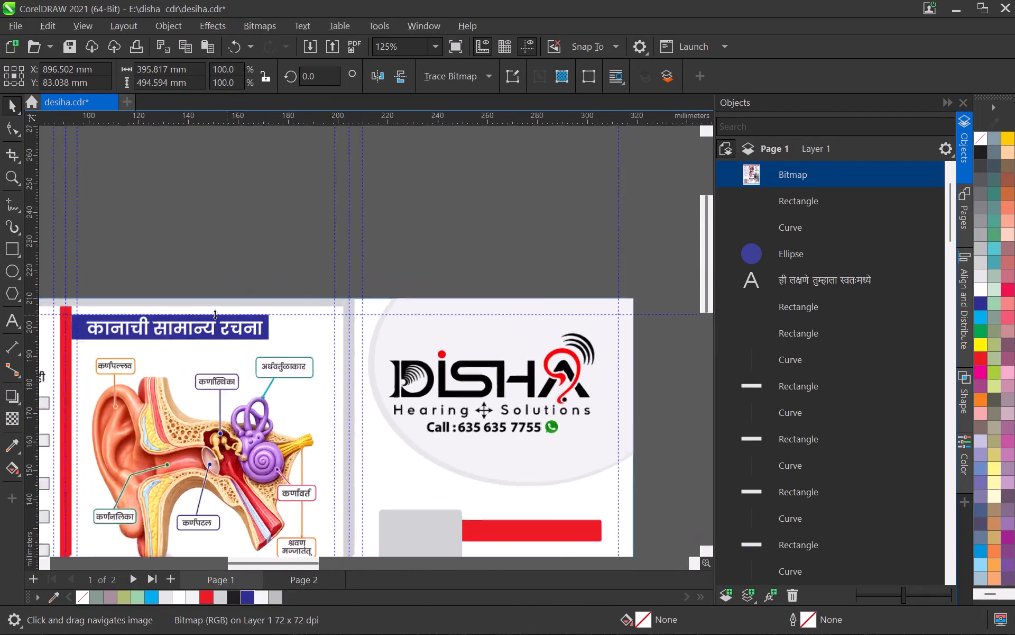
{"action": "scroll", "coordinate": [215, 314], "scroll_direction": "up", "scroll_amount": 3}
{"action": "left_click", "coordinate": [223, 336]}
{"action": "scroll", "coordinate": [280, 337], "scroll_direction": "up", "scroll_amount": 4}
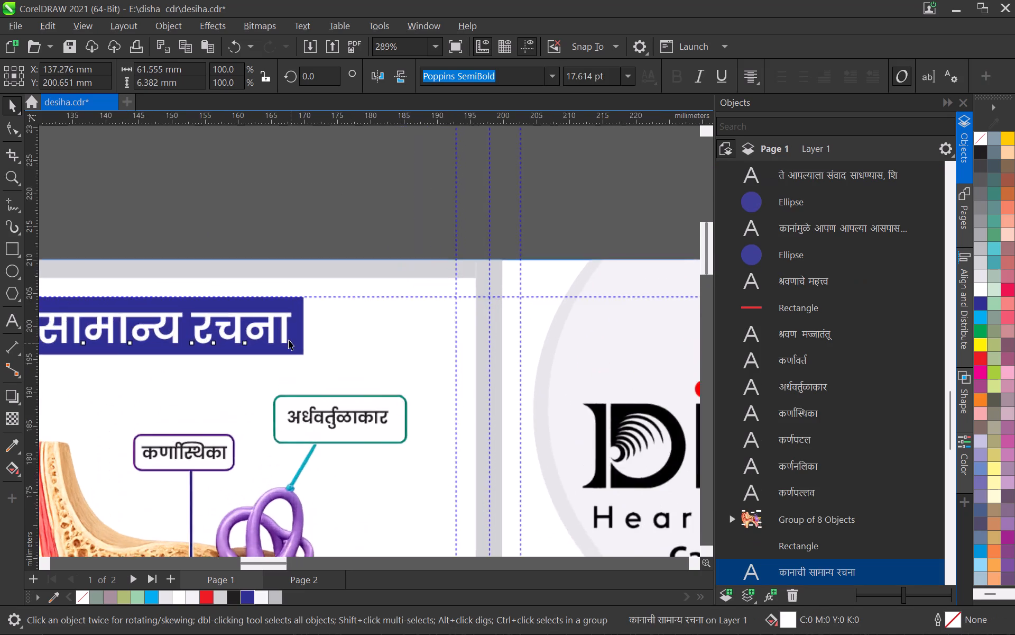
{"action": "scroll", "coordinate": [289, 340], "scroll_direction": "up", "scroll_amount": 2}
{"action": "left_click", "coordinate": [304, 344], "text": "shift"}
{"action": "scroll", "coordinate": [304, 344], "scroll_direction": "down", "scroll_amount": 8}
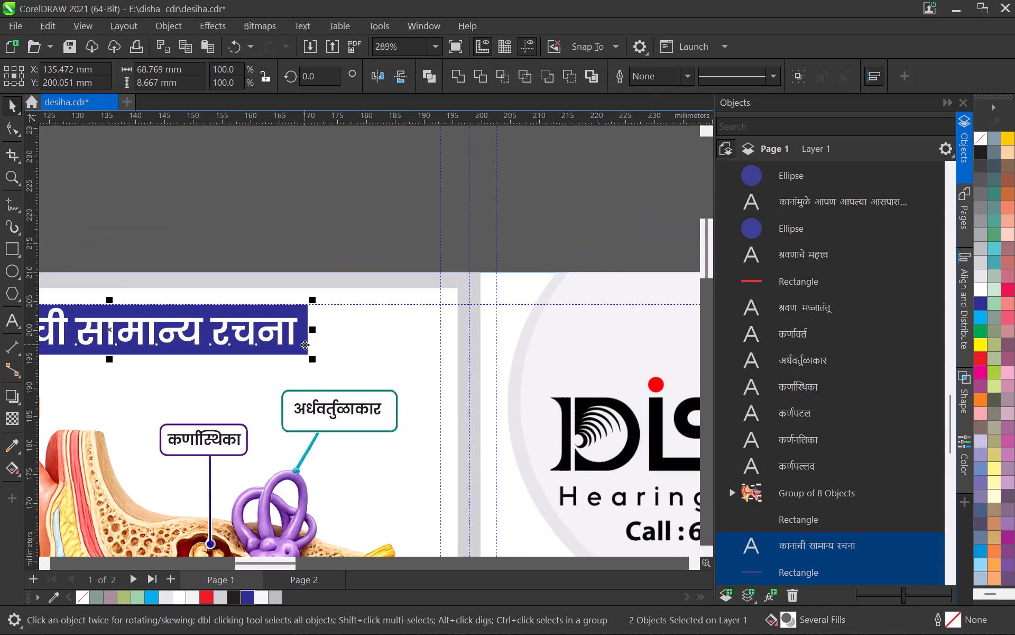
{"action": "scroll", "coordinate": [304, 344], "scroll_direction": "down", "scroll_amount": 14}
{"action": "middle_click_drag", "start_coordinate": [300, 351], "coordinate": [101, 350]}
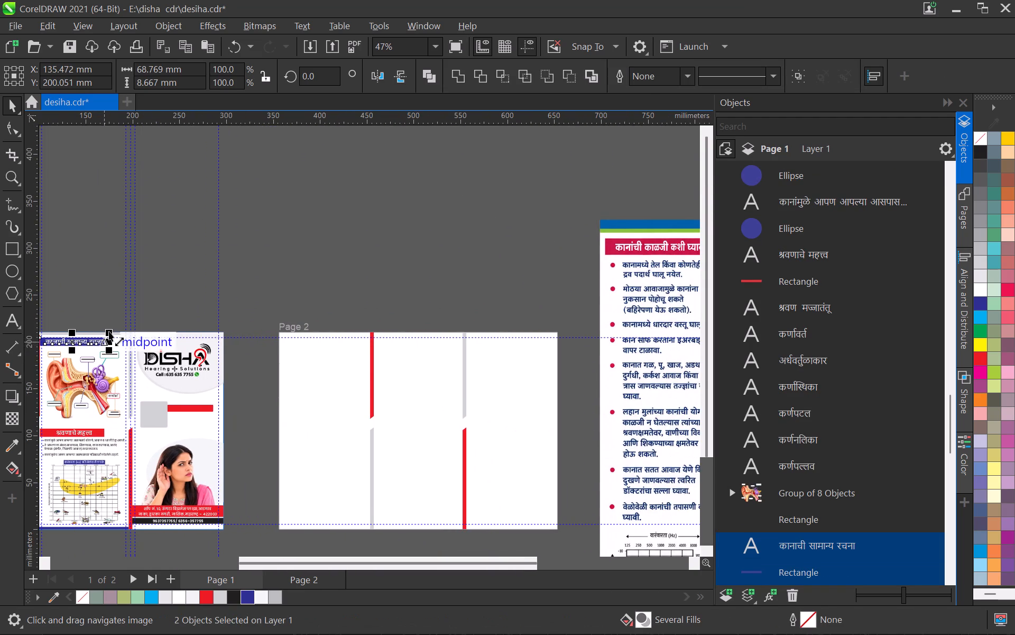
{"action": "left_click_drag", "start_coordinate": [89, 346], "coordinate": [526, 358]}
{"action": "right_click", "coordinate": [526, 358], "text": "shift"}
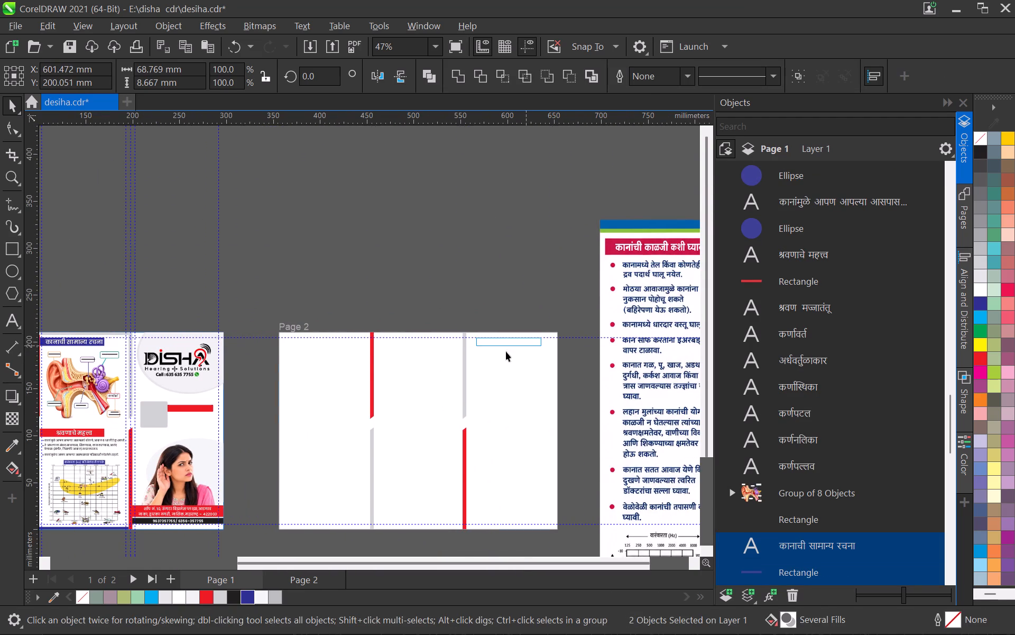
Move the copied heading and its blue rectangle on Page 2 so its left edge meets the grey divider bar, at about X 234.2 mm.
{"action": "scroll", "coordinate": [502, 349], "scroll_direction": "up", "scroll_amount": 8}
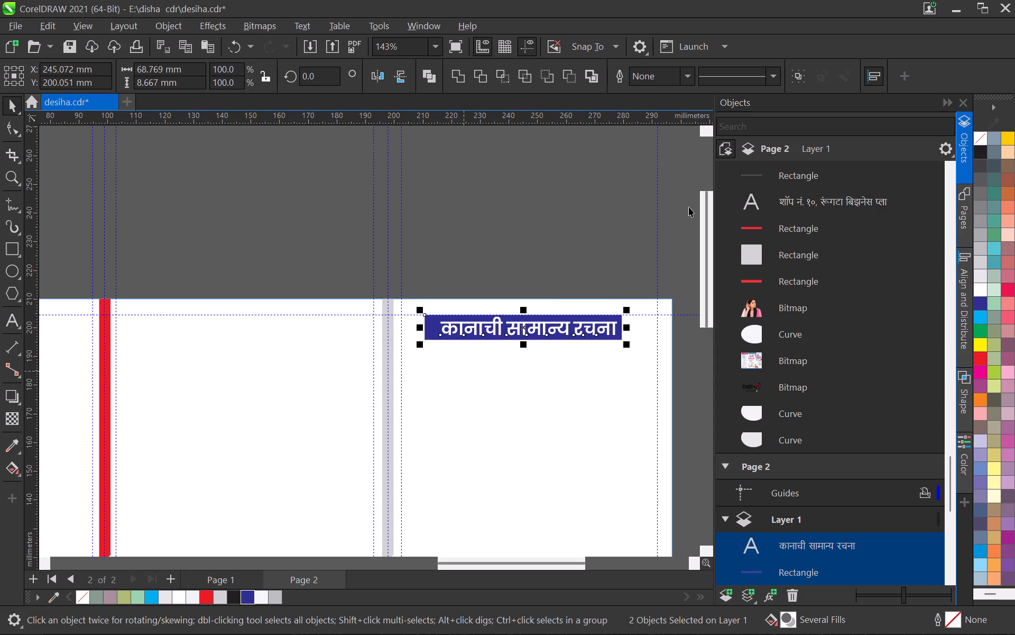
{"action": "scroll", "coordinate": [404, 338], "scroll_direction": "up", "scroll_amount": 14}
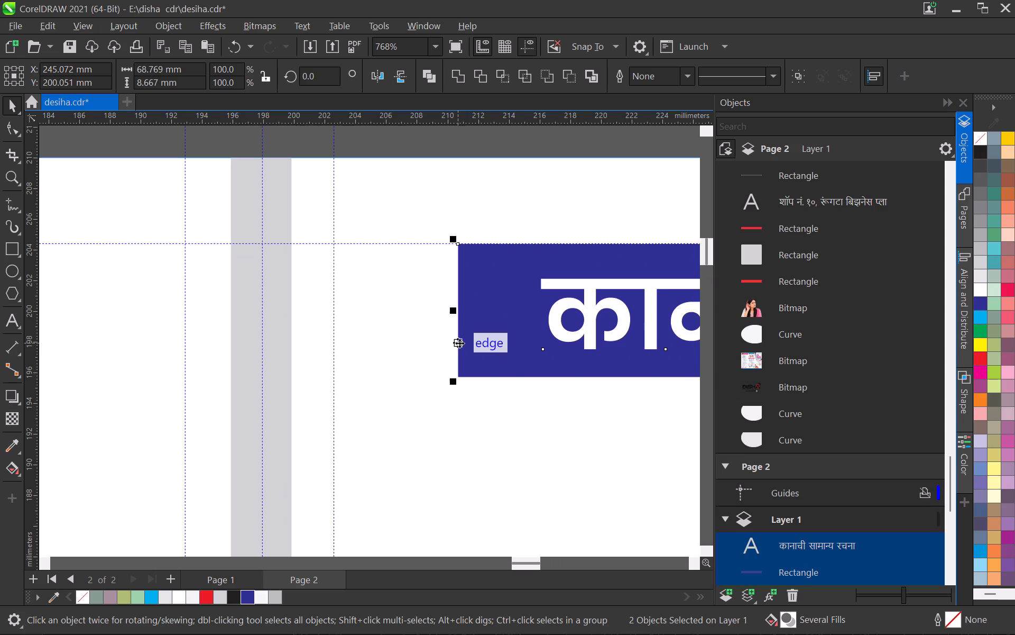
{"action": "left_click_drag", "start_coordinate": [459, 343], "coordinate": [291, 330]}
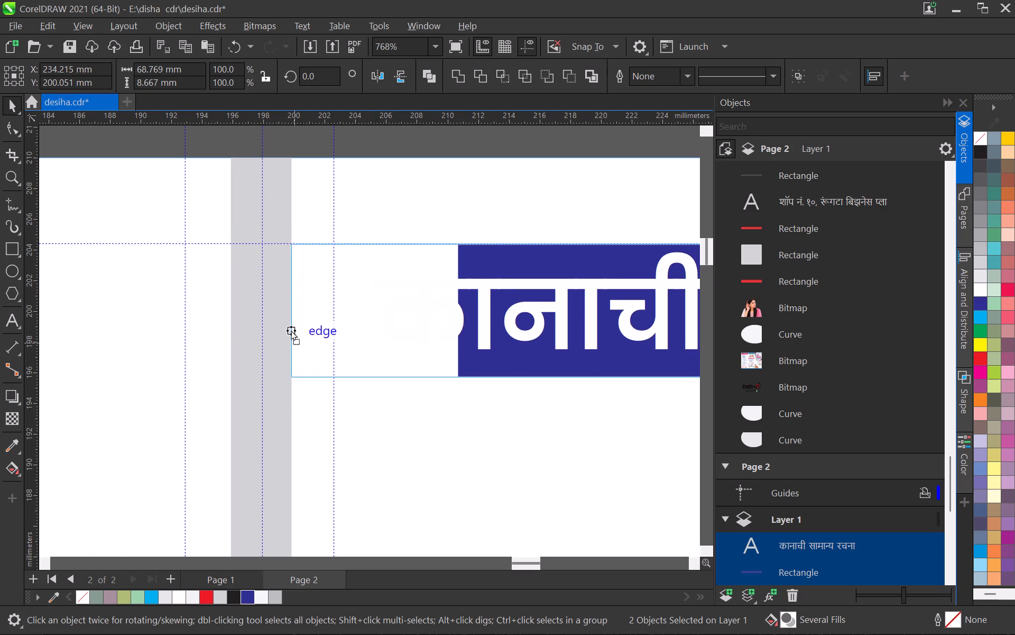
{"action": "left_click_drag", "start_coordinate": [291, 330], "coordinate": [290, 330]}
{"action": "scroll", "coordinate": [322, 346], "scroll_direction": "down", "scroll_amount": 12}
{"action": "left_click", "coordinate": [433, 413]}
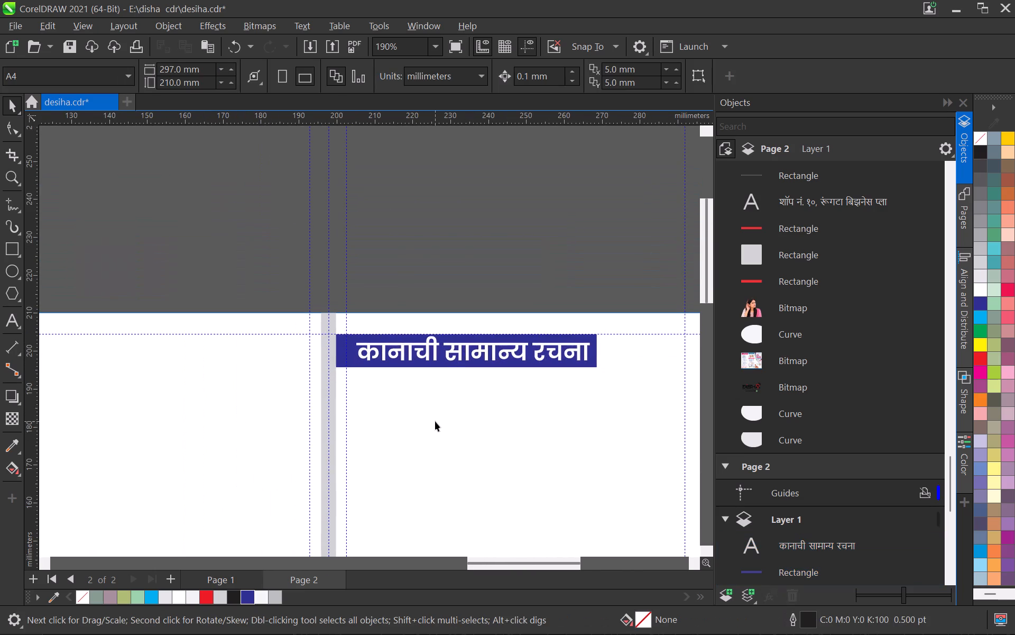
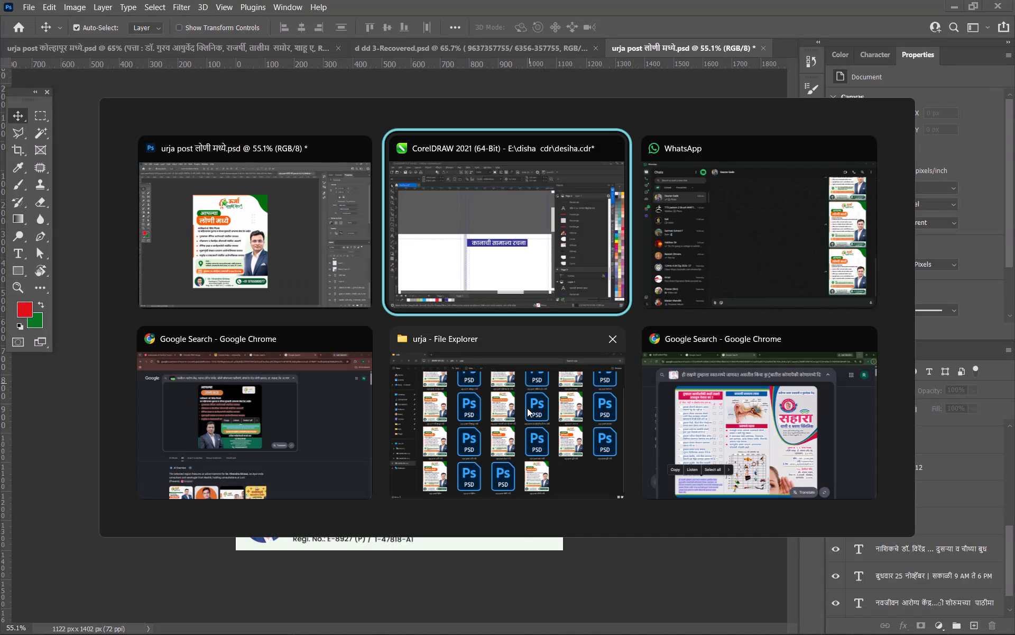
Switch to Chrome, clear the old image query in the second Google Search page, and start a Google Lens search with an uploaded image file.
{"action": "left_click", "coordinate": [534, 446]}
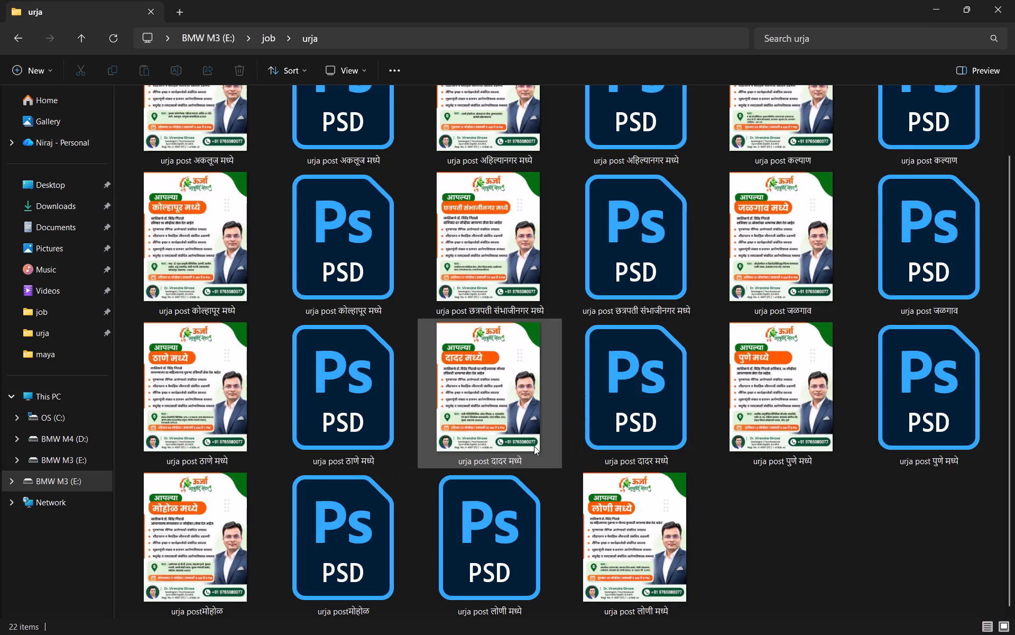
{"action": "key", "text": "alt+Tab"}
{"action": "left_click", "coordinate": [736, 443]}
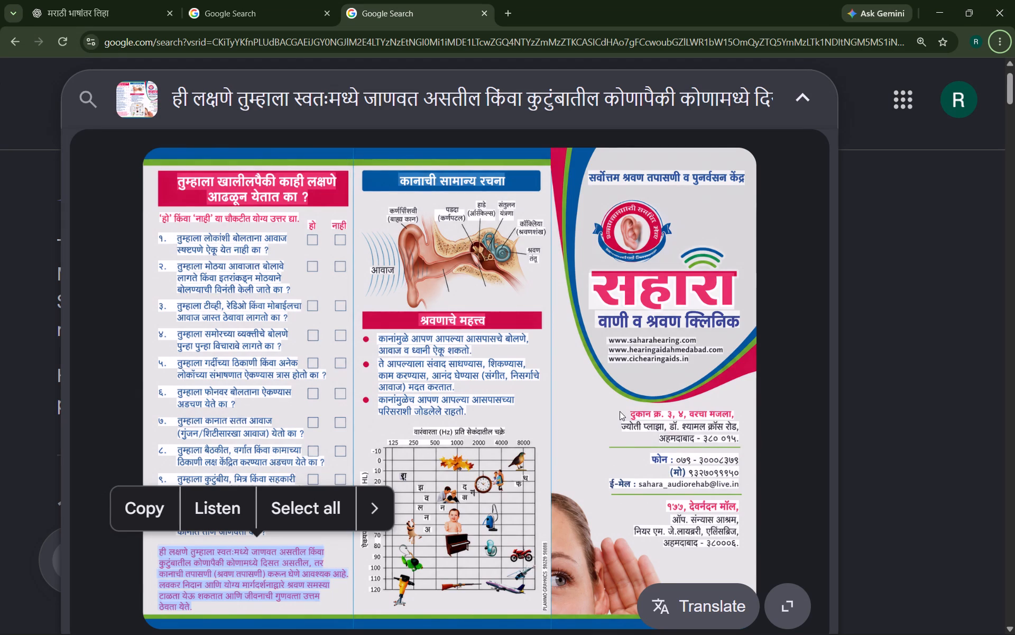
{"action": "left_click", "coordinate": [279, 20]}
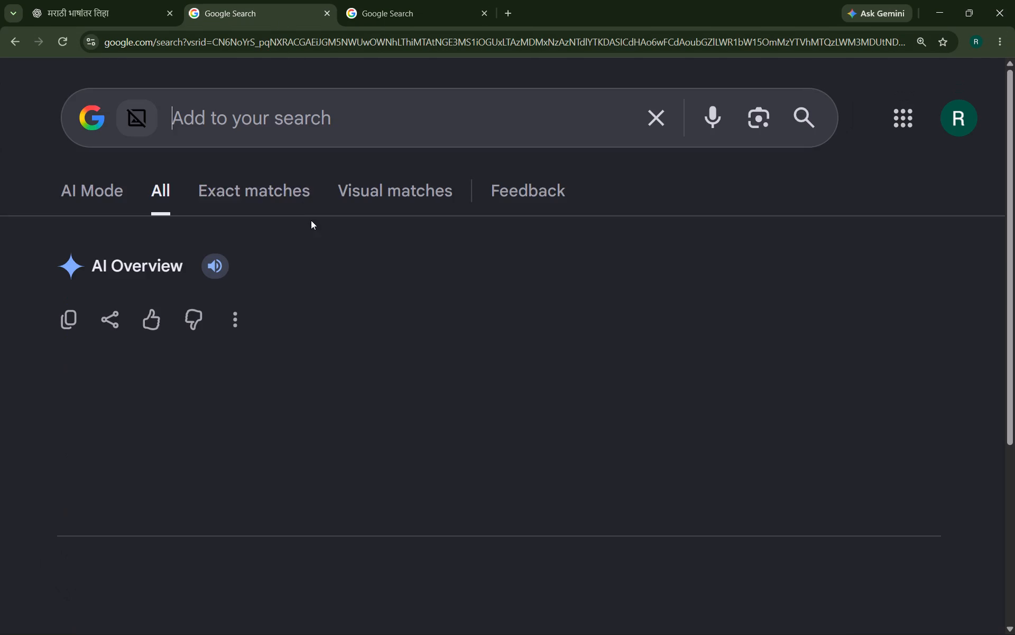
{"action": "left_click", "coordinate": [142, 129]}
{"action": "left_click", "coordinate": [654, 125]}
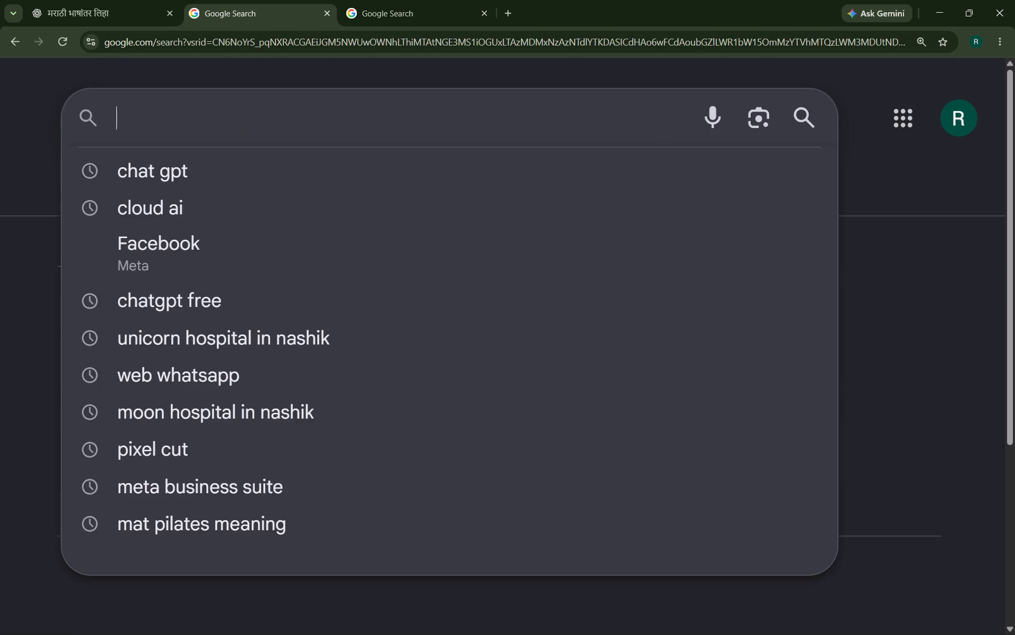
{"action": "left_click", "coordinate": [756, 121]}
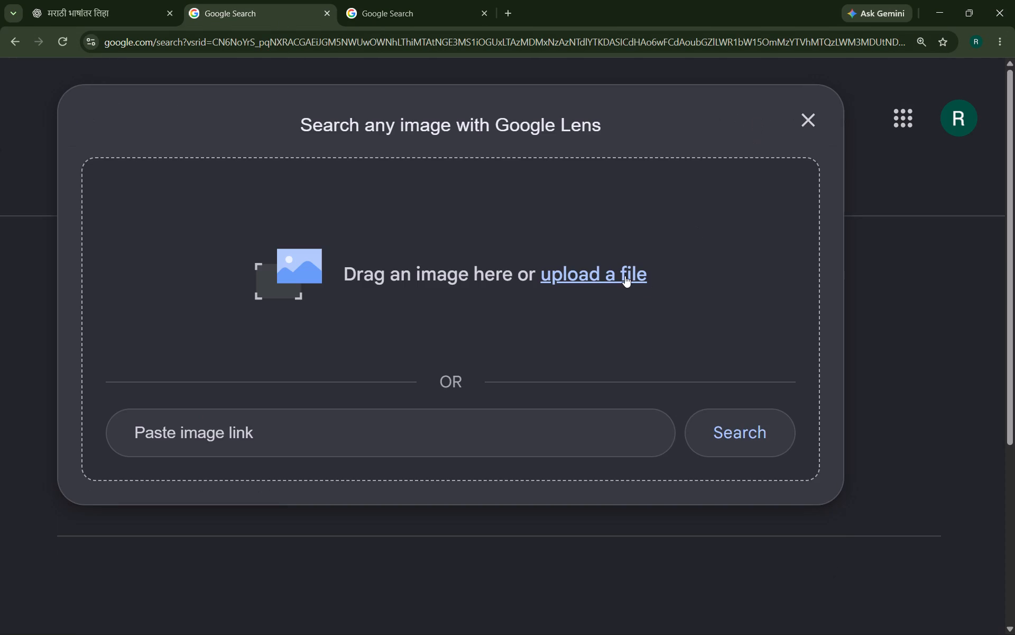
{"action": "left_click", "coordinate": [624, 276]}
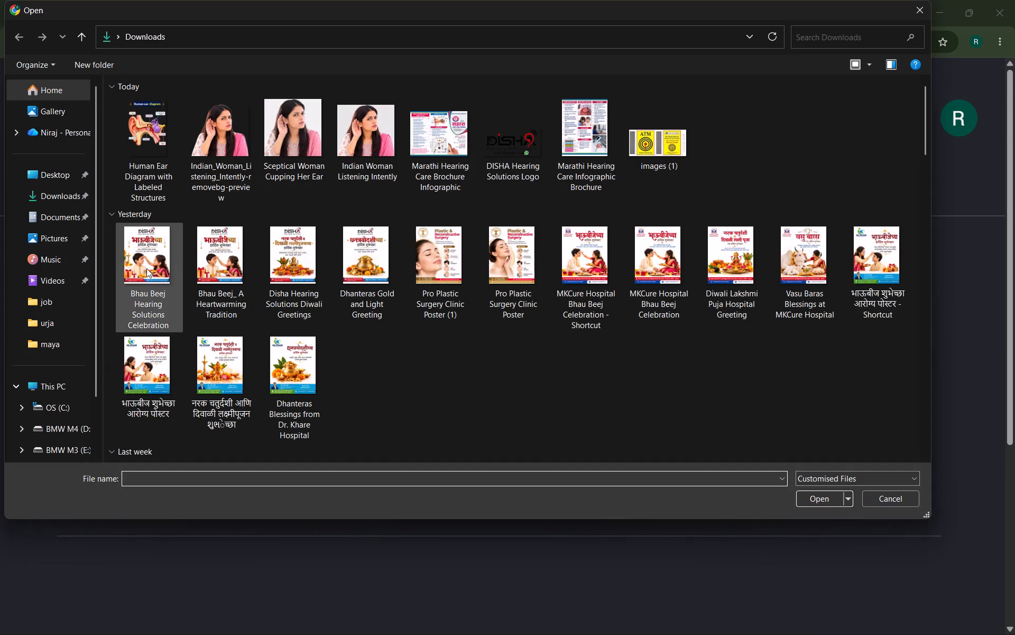
Open the image Marathi Hearing Care Infographic Brochure from Downloads in the Google image search.
{"action": "left_click", "coordinate": [32, 202]}
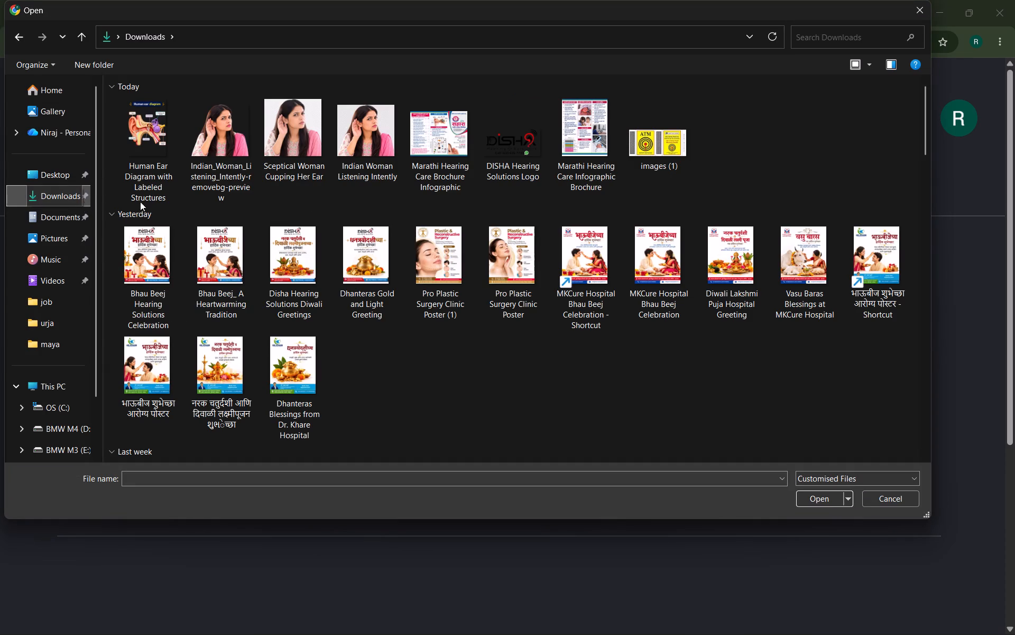
{"action": "left_click", "coordinate": [557, 148]}
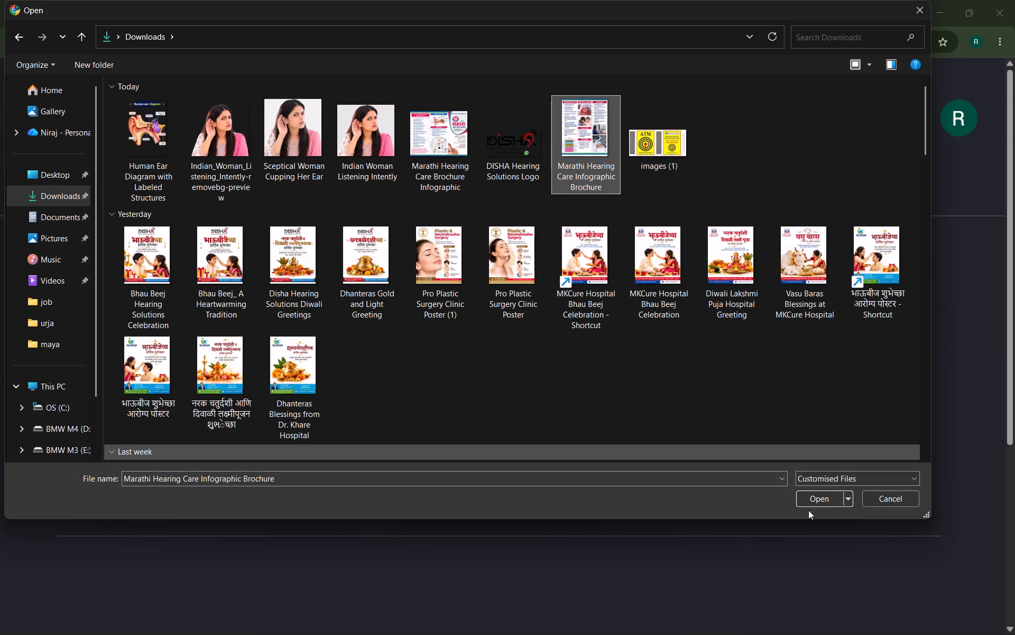
{"action": "left_click", "coordinate": [805, 498]}
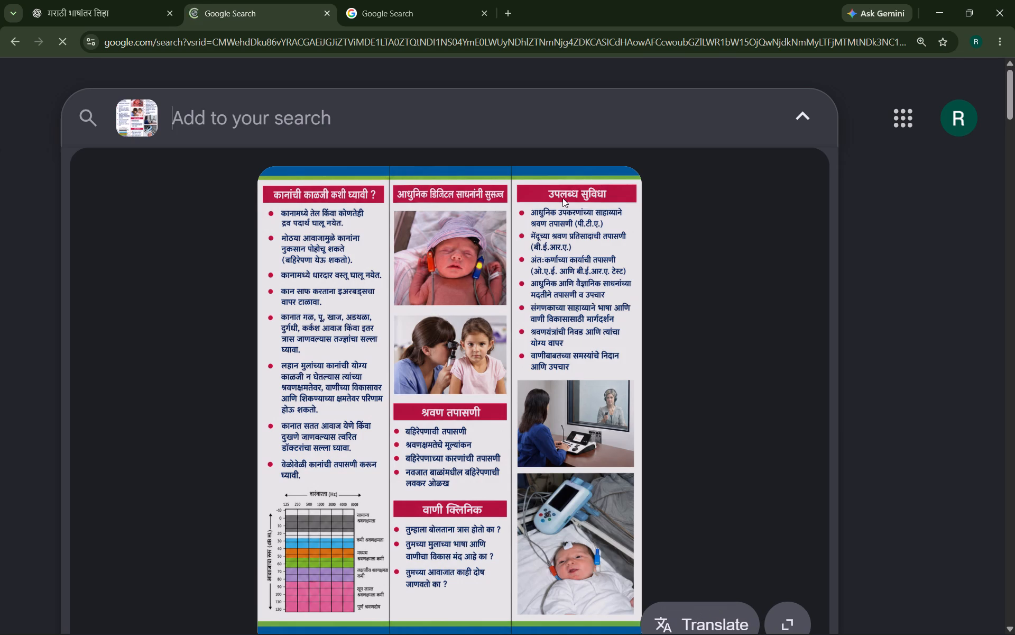
Replace Page 2's third-column heading with उपलब्ध सुविधा, copied from the brochure image in the browser.
{"action": "double_click", "coordinate": [558, 196]}
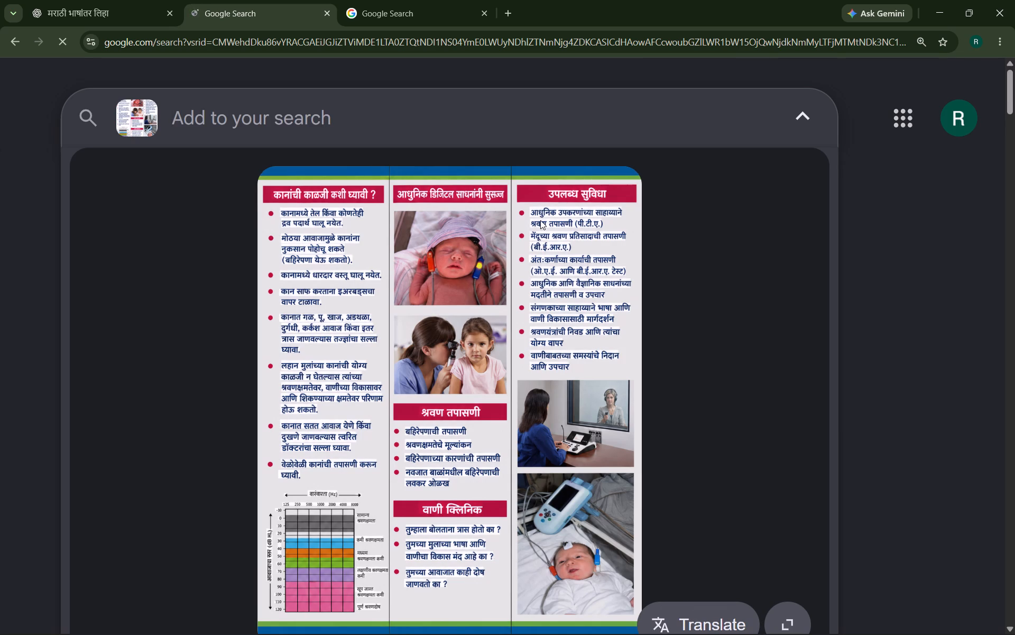
{"action": "double_click", "coordinate": [561, 193]}
{"action": "left_click", "coordinate": [480, 229]}
{"action": "key", "text": "alt+Tab"}
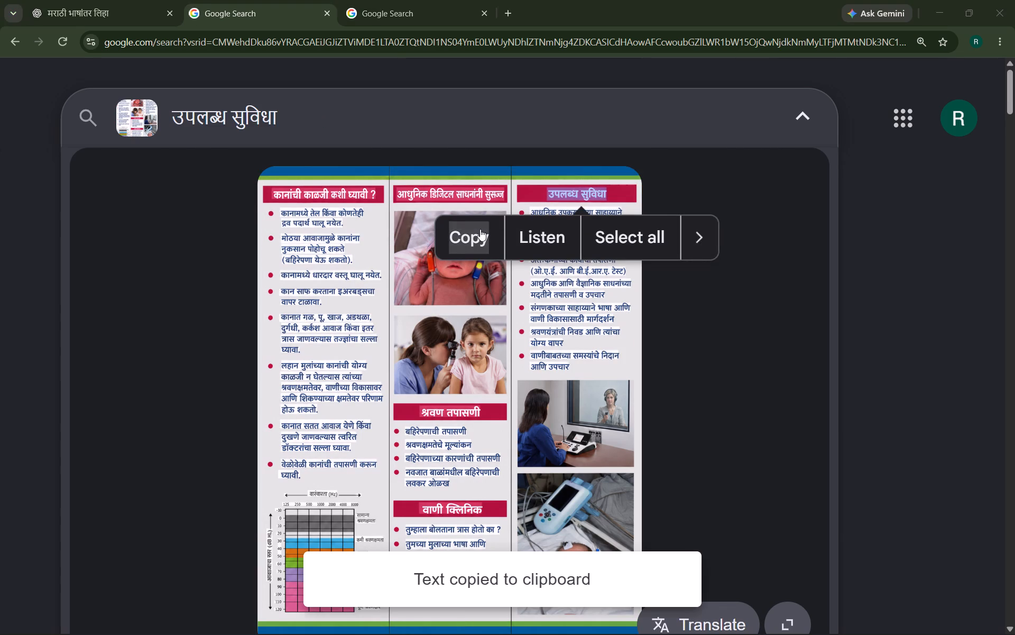
{"action": "key", "text": "alt+Tab"}
{"action": "left_click", "coordinate": [282, 419], "text": "alt"}
{"action": "scroll", "coordinate": [537, 275], "scroll_direction": "down", "scroll_amount": 2}
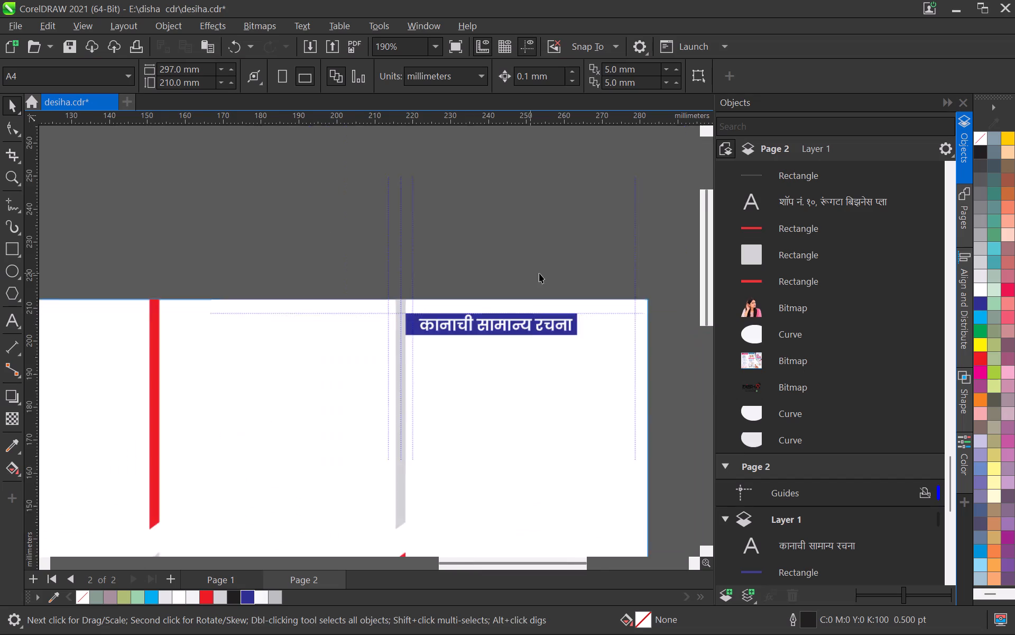
{"action": "scroll", "coordinate": [539, 273], "scroll_direction": "down", "scroll_amount": 7}
{"action": "middle_click_drag", "start_coordinate": [542, 287], "coordinate": [395, 293]}
{"action": "scroll", "coordinate": [395, 294], "scroll_direction": "up", "scroll_amount": 6}
{"action": "double_click", "coordinate": [377, 311]}
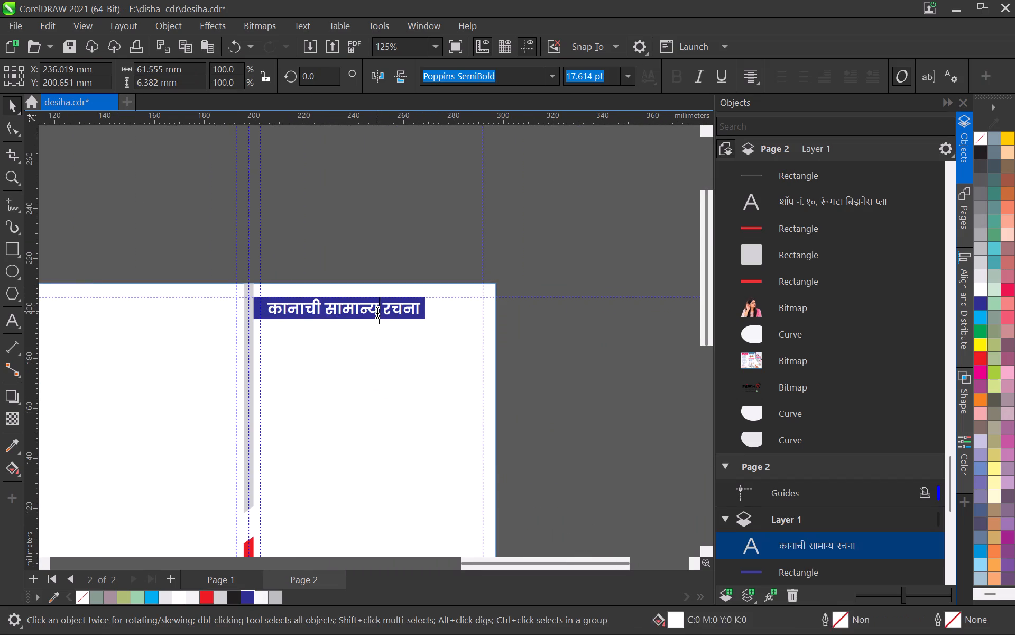
{"action": "key", "text": "ctrl+a"}
{"action": "key", "text": "ctrl+v"}
{"action": "left_click", "coordinate": [12, 112]}
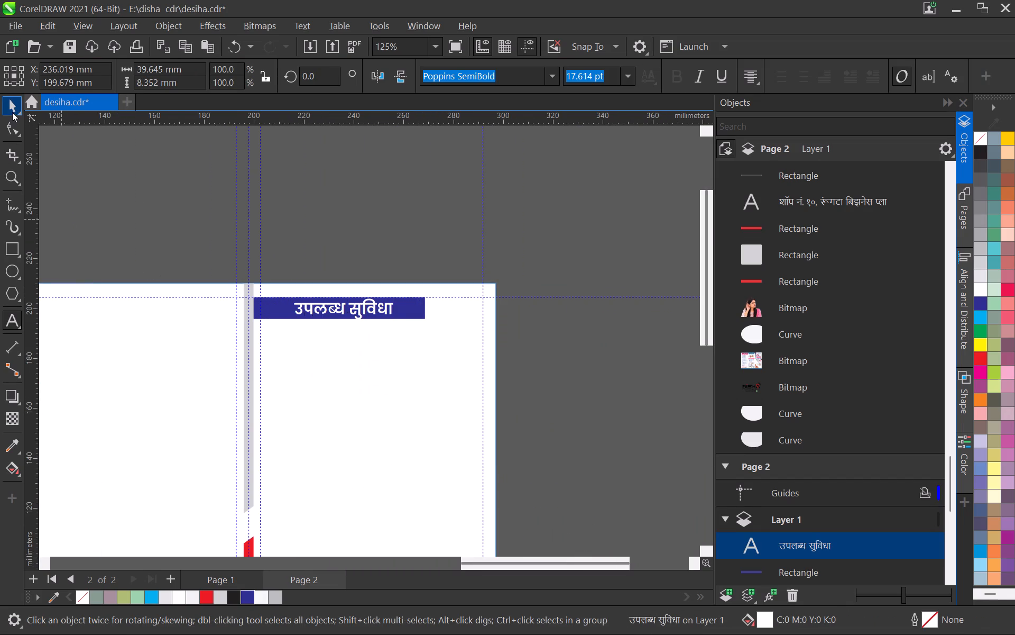
{"action": "left_click", "coordinate": [366, 250]}
{"action": "scroll", "coordinate": [363, 222], "scroll_direction": "down", "scroll_amount": 4}
Switch to the browser and copy आधुनिक उपकरणांच्या साहाय्याने श्रवण तपासणी (पी.टी.ए.) from the brochure image.
{"action": "key", "text": "alt+Tab"}
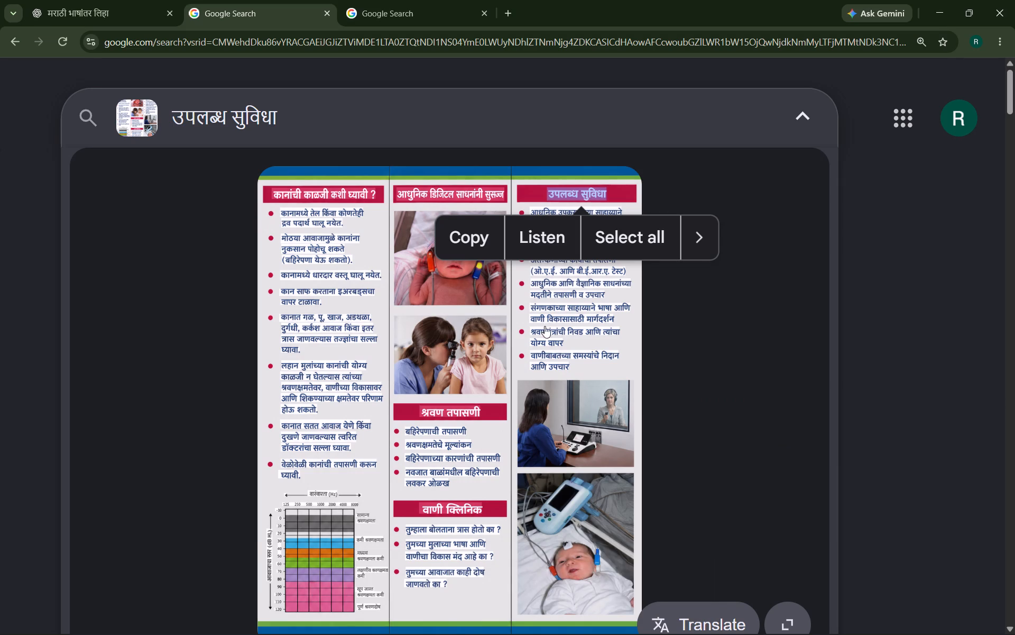
{"action": "left_click", "coordinate": [570, 291]}
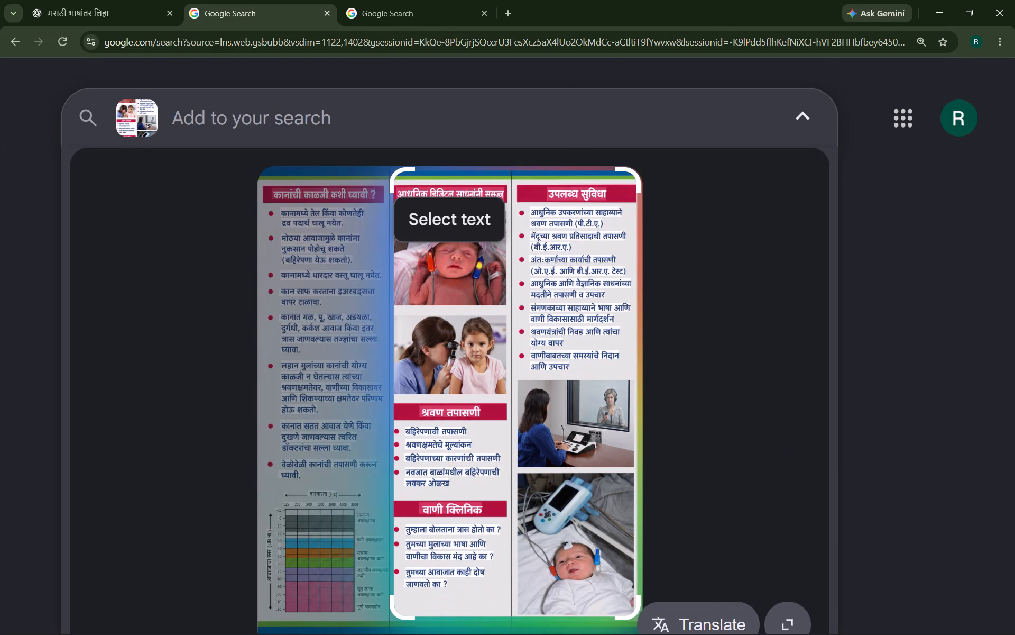
{"action": "double_click", "coordinate": [536, 212]}
{"action": "left_click", "coordinate": [476, 260]}
In CorelDRAW, copy the first question and its red number 1 from Page 1 and paste them onto Page 2.
{"action": "key", "text": "alt+Tab"}
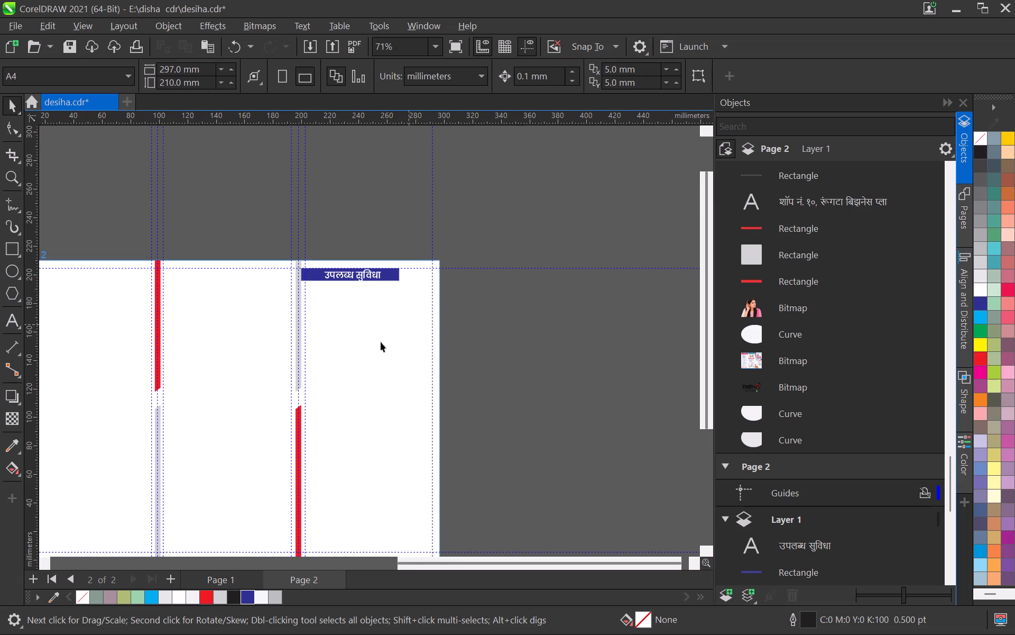
{"action": "scroll", "coordinate": [317, 344], "scroll_direction": "up", "scroll_amount": 7}
{"action": "scroll", "coordinate": [316, 291], "scroll_direction": "down", "scroll_amount": 11}
{"action": "middle_click_drag", "start_coordinate": [277, 348], "coordinate": [548, 353]}
{"action": "scroll", "coordinate": [248, 361], "scroll_direction": "down", "scroll_amount": 1}
{"action": "middle_click_drag", "start_coordinate": [254, 361], "coordinate": [591, 362]}
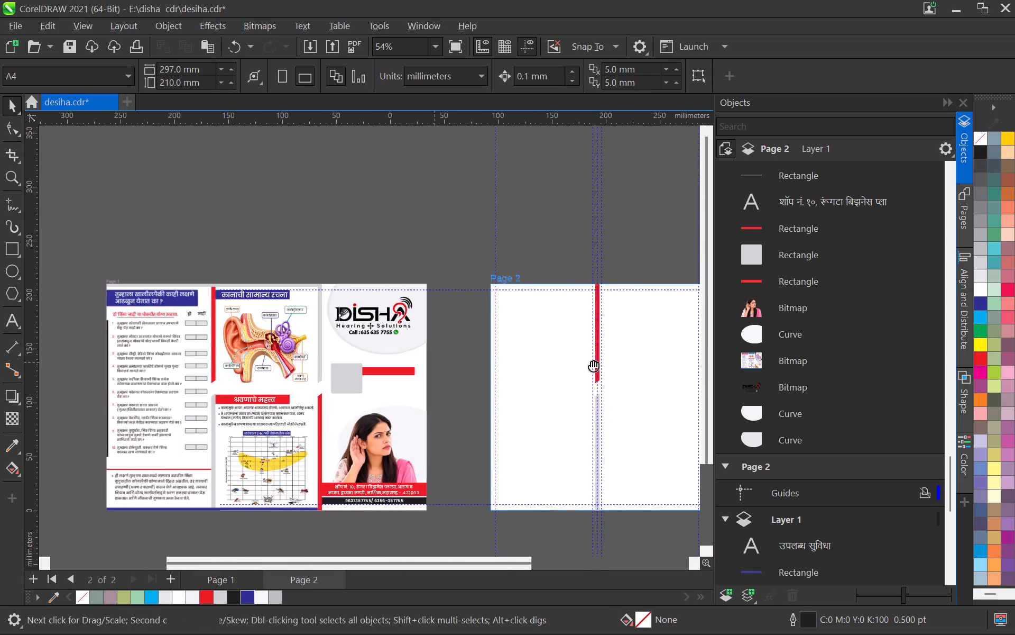
{"action": "middle_click_drag", "start_coordinate": [591, 362], "coordinate": [609, 362]}
{"action": "scroll", "coordinate": [426, 349], "scroll_direction": "up", "scroll_amount": 11}
{"action": "scroll", "coordinate": [123, 343], "scroll_direction": "up", "scroll_amount": 3}
{"action": "left_click", "coordinate": [179, 320]}
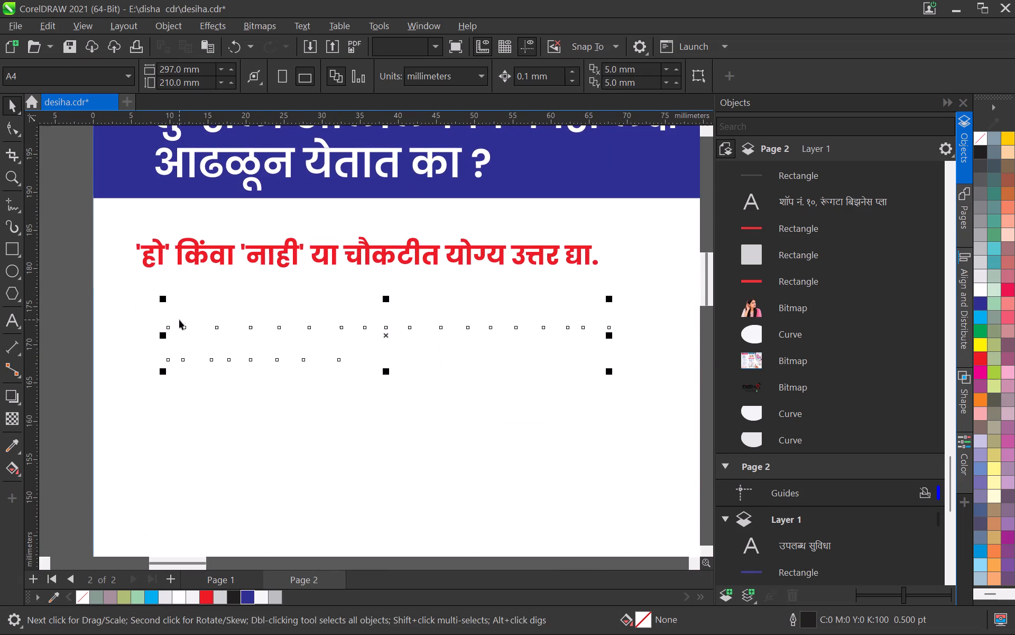
{"action": "left_click", "coordinate": [141, 319], "text": "shift"}
{"action": "scroll", "coordinate": [143, 321], "scroll_direction": "down", "scroll_amount": 5}
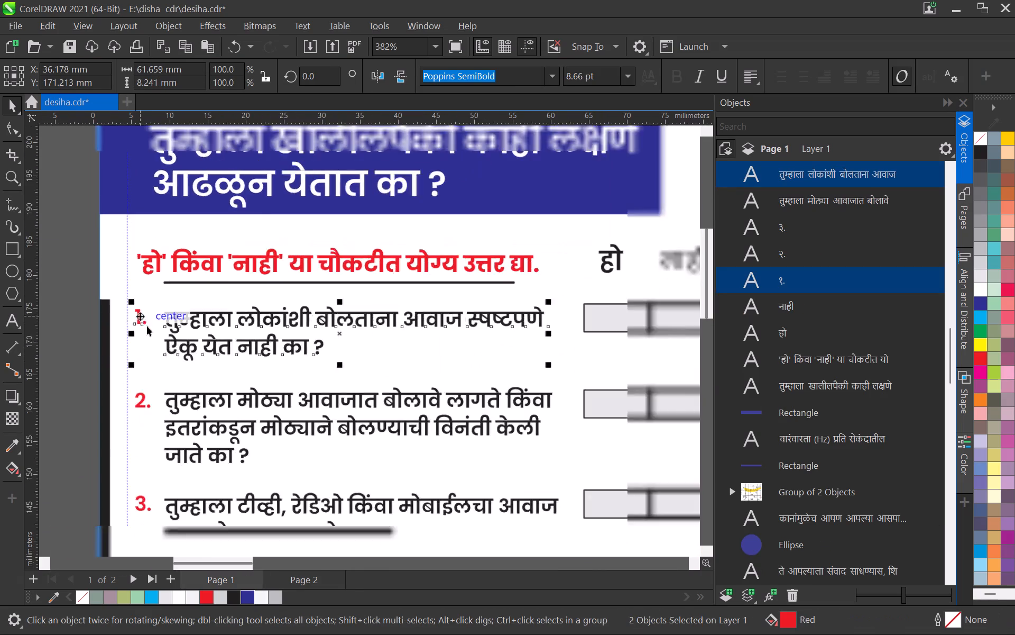
{"action": "scroll", "coordinate": [147, 326], "scroll_direction": "down", "scroll_amount": 5}
{"action": "key", "text": "ctrl+c"}
{"action": "scroll", "coordinate": [202, 344], "scroll_direction": "down", "scroll_amount": 14}
{"action": "middle_click_drag", "start_coordinate": [112, 343], "coordinate": [45, 341]}
{"action": "scroll", "coordinate": [387, 348], "scroll_direction": "up", "scroll_amount": 2}
{"action": "left_click", "coordinate": [449, 380]}
{"action": "key", "text": "ctrl+v"}
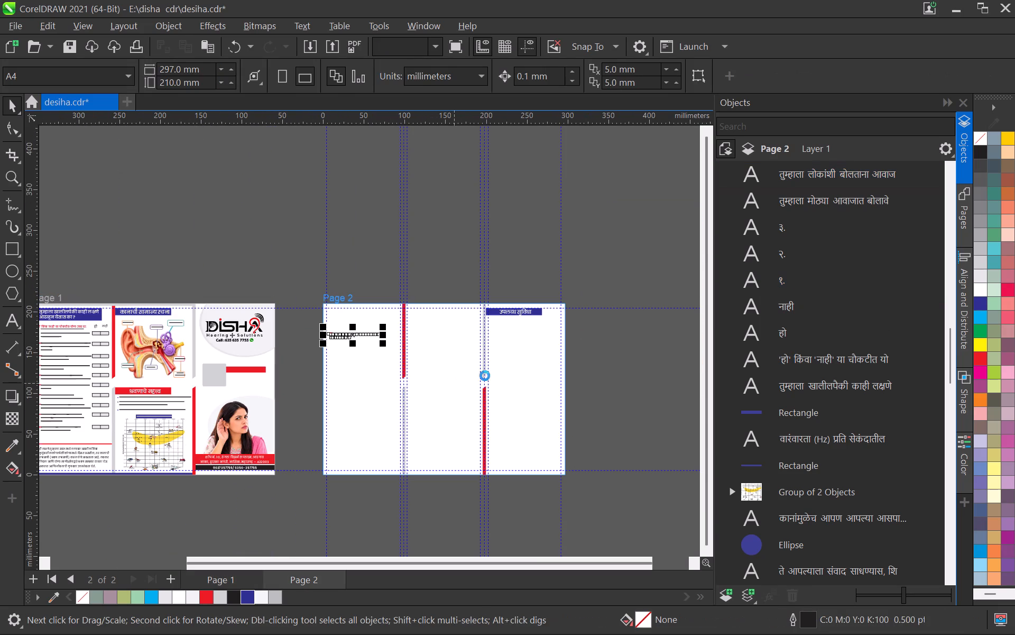
Move the pasted question and number beneath the उपलब्ध सुविधा heading, to about X 234.4 mm, Y 185.9 mm.
{"action": "middle_click_drag", "start_coordinate": [508, 368], "coordinate": [384, 387]}
{"action": "left_click_drag", "start_coordinate": [234, 352], "coordinate": [432, 354]}
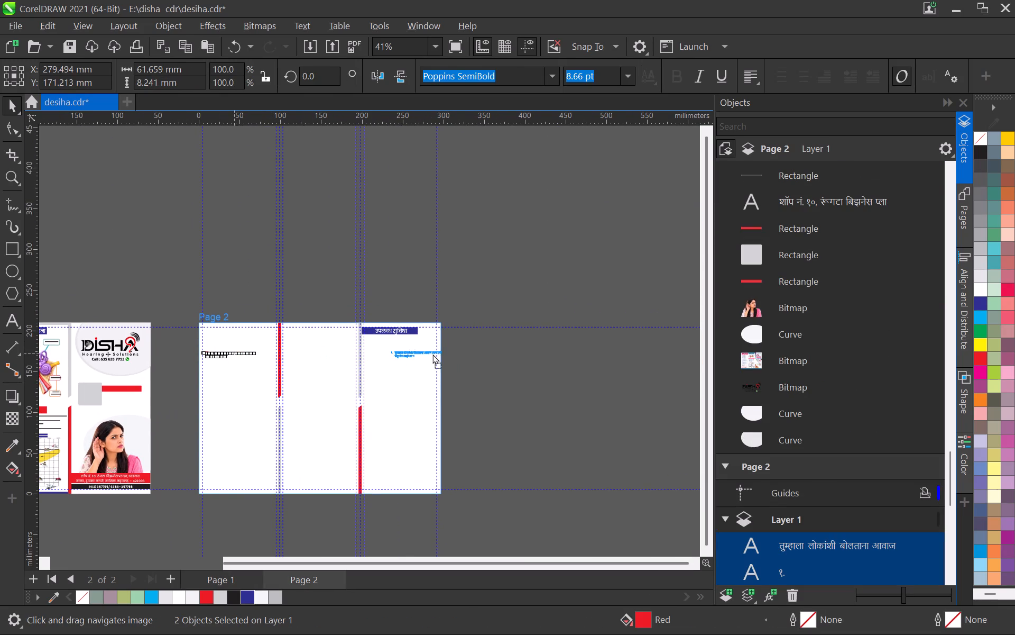
{"action": "left_click_drag", "start_coordinate": [432, 354], "coordinate": [397, 360]}
{"action": "scroll", "coordinate": [382, 344], "scroll_direction": "up", "scroll_amount": 14}
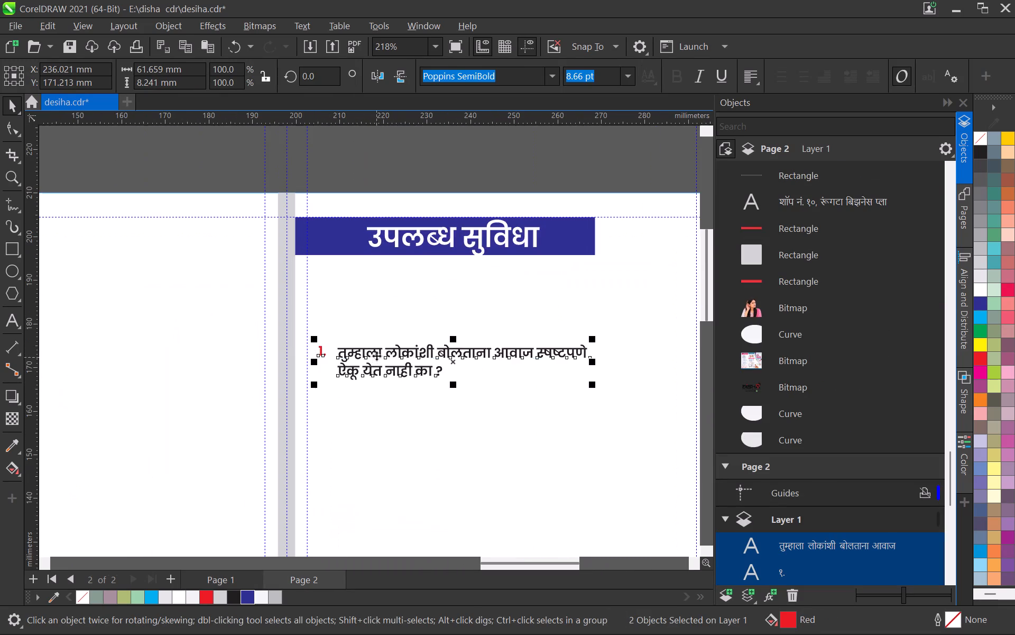
{"action": "left_click_drag", "start_coordinate": [374, 354], "coordinate": [367, 290]}
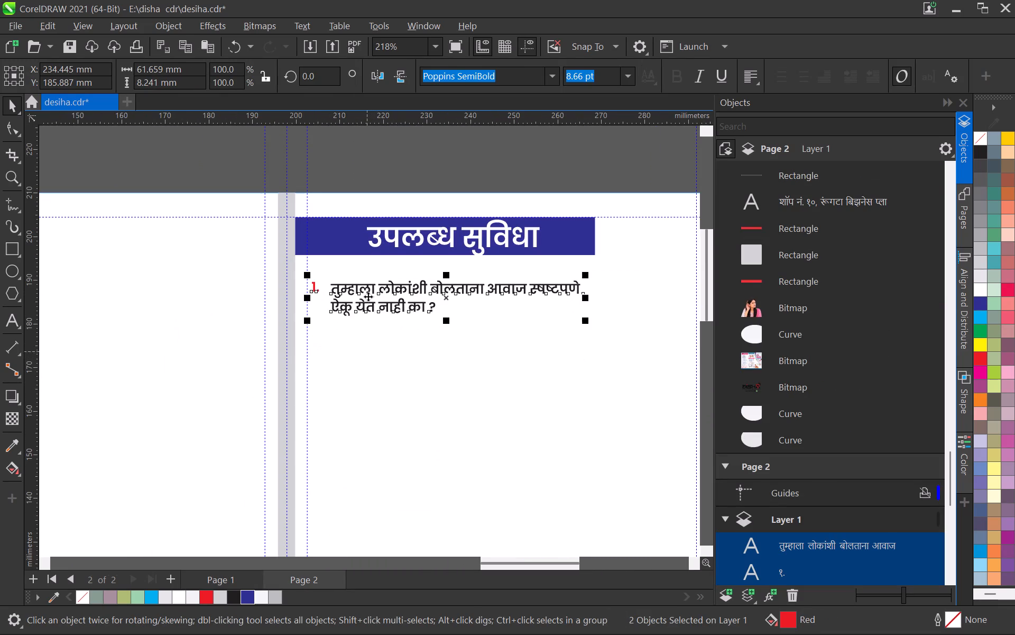
Copy the selected line आधुनिक उपकरणांच्या साहाय्याने श्रवण तपासणी (पी.टी.ए.) again in the browser and return to CorelDRAW.
{"action": "scroll", "coordinate": [368, 298], "scroll_direction": "down", "scroll_amount": 4}
{"action": "key", "text": "alt+Tab"}
{"action": "left_click", "coordinate": [471, 272]}
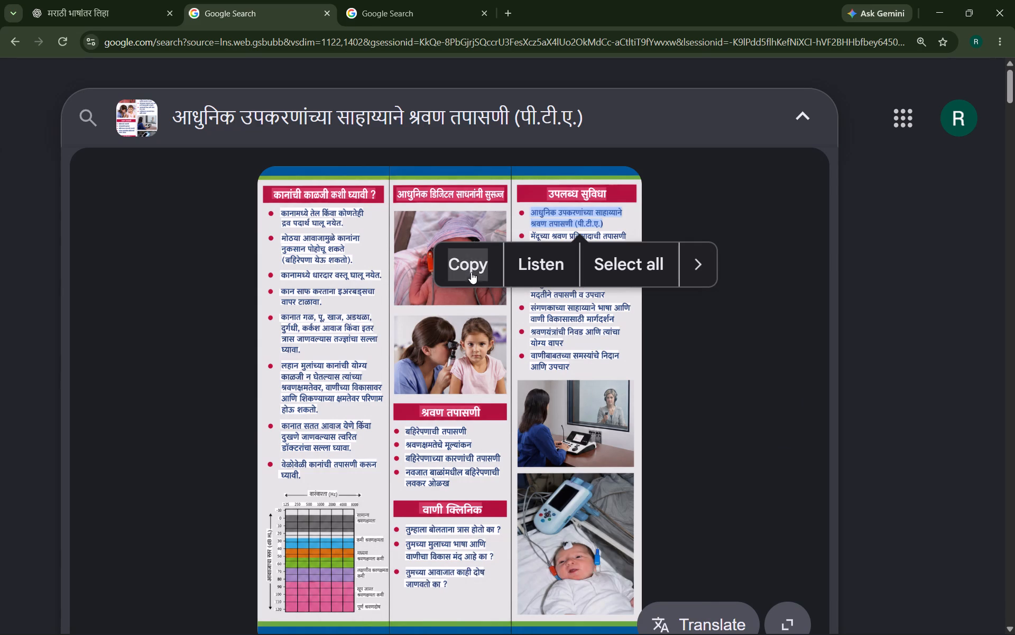
{"action": "key", "text": "alt+Tab"}
Nudge the question and its number up to about Y 186.4 mm, closer to the heading.
{"action": "key", "text": "Up"}
{"action": "key", "text": "Up"}
{"action": "key", "text": "Up"}
{"action": "key", "text": "Up"}
{"action": "key", "text": "Up"}
{"action": "key", "text": "Up"}
{"action": "key", "text": "Up"}
{"action": "key", "text": "Up"}
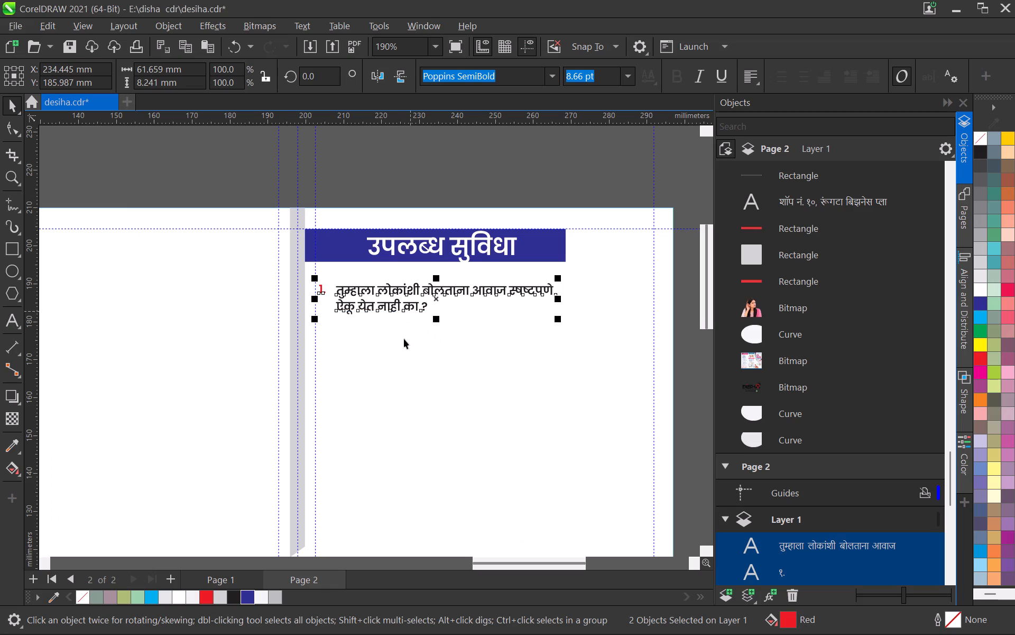
{"action": "left_click", "coordinate": [403, 347]}
Replace the question text with the copied line आधुनिक उपकरणांच्या साहाय्याने श्रवण तपासणी (पी.टी.ए.).
{"action": "double_click", "coordinate": [392, 288]}
{"action": "key", "text": "ctrl+a"}
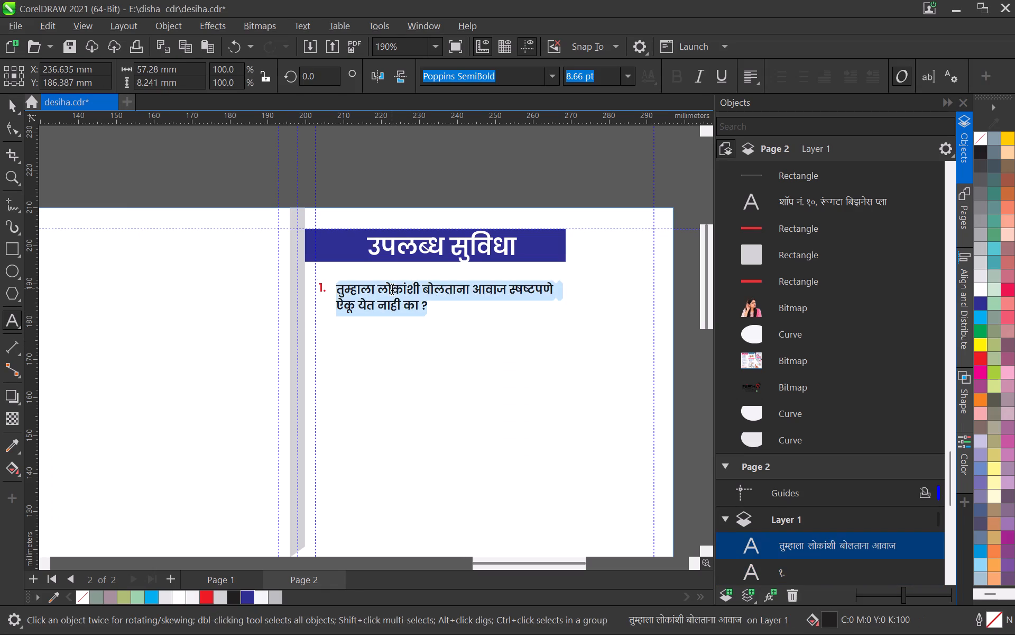
{"action": "key", "text": "ctrl+v"}
{"action": "scroll", "coordinate": [585, 297], "scroll_direction": "up", "scroll_amount": 1}
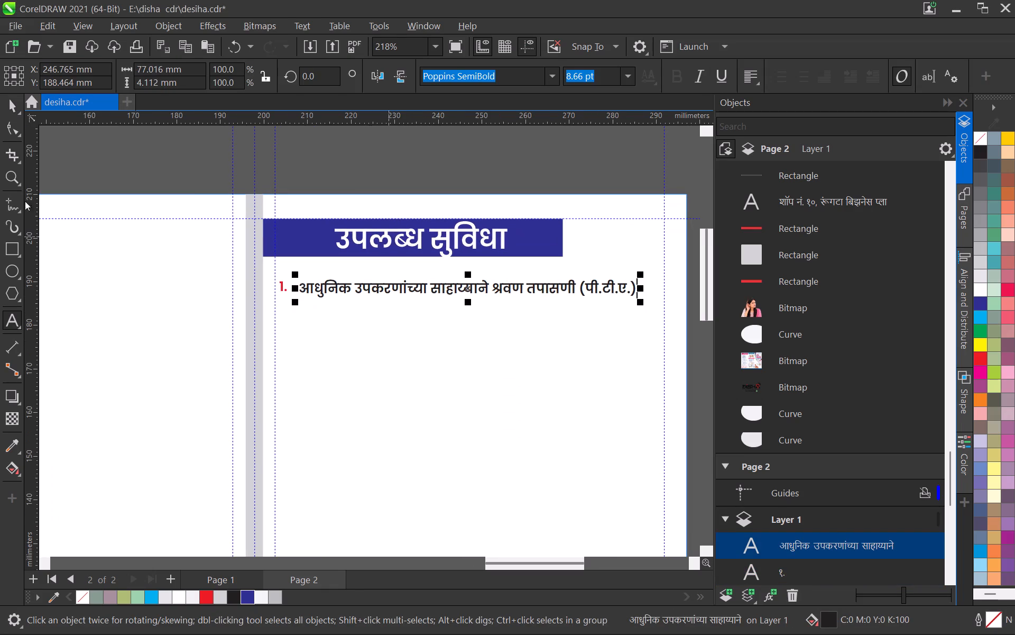
{"action": "left_click", "coordinate": [13, 110]}
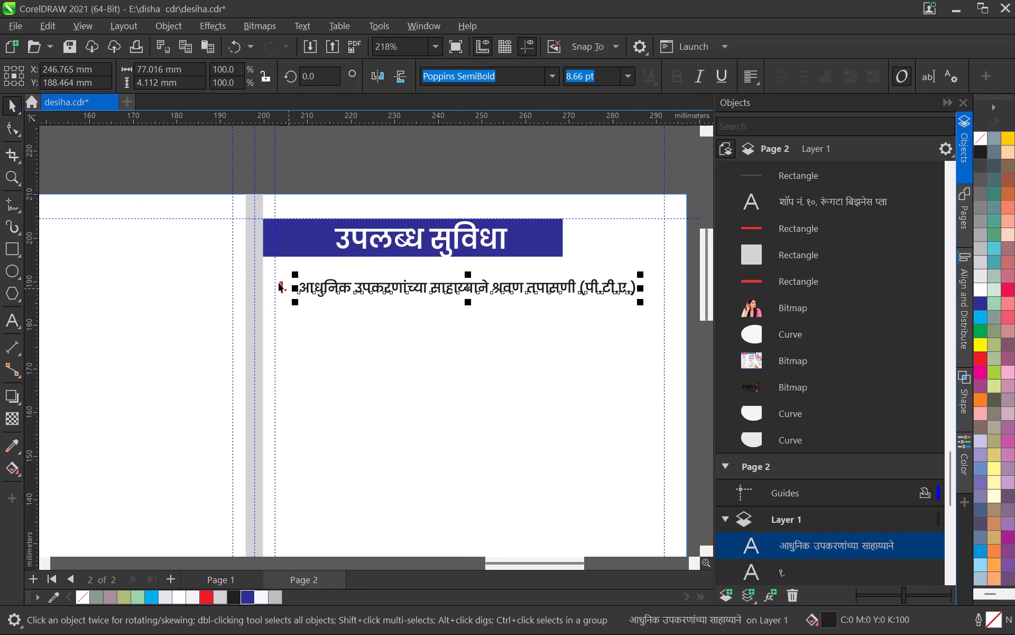
Delete the red number 1 in front of the line.
{"action": "left_click", "coordinate": [279, 283]}
{"action": "key", "text": "Delete"}
Enlarge the facility line proportionally to about 82.6 mm wide, a text size of about 9.29 pt.
{"action": "left_click", "coordinate": [583, 286]}
{"action": "scroll", "coordinate": [670, 293], "scroll_direction": "up", "scroll_amount": 4}
{"action": "left_click_drag", "start_coordinate": [614, 309], "coordinate": [657, 342]}
Draw a bullet circle about 1.5 mm across before the facility line, filled blue with no outline.
{"action": "middle_click_drag", "start_coordinate": [476, 341], "coordinate": [666, 348]}
{"action": "middle_click_drag", "start_coordinate": [174, 304], "coordinate": [205, 324]}
{"action": "scroll", "coordinate": [185, 328], "scroll_direction": "up", "scroll_amount": 2}
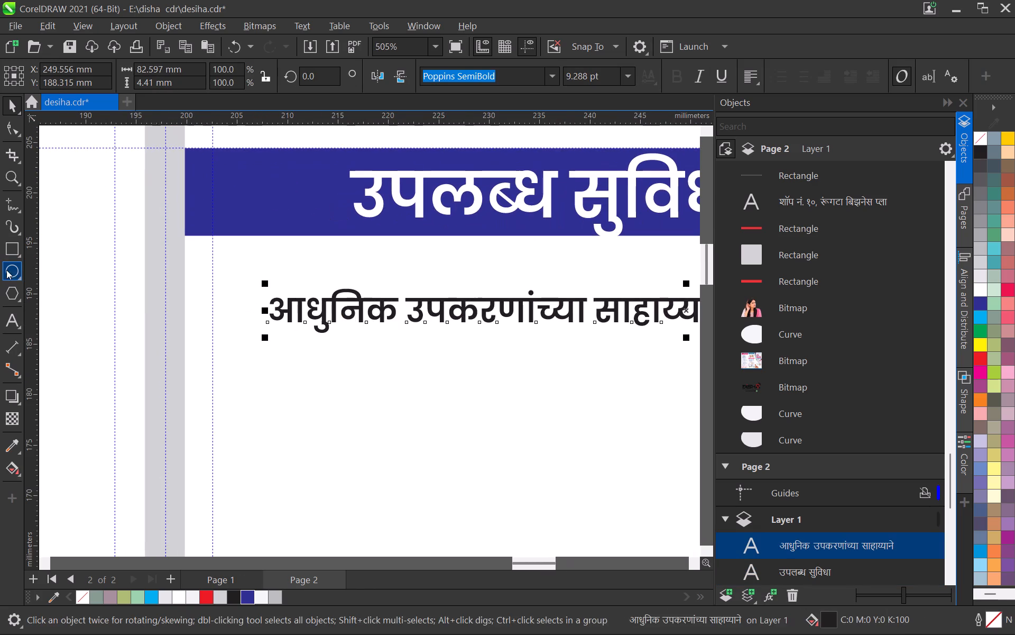
{"action": "left_click", "coordinate": [12, 269]}
{"action": "left_click_drag", "start_coordinate": [229, 308], "coordinate": [254, 337]}
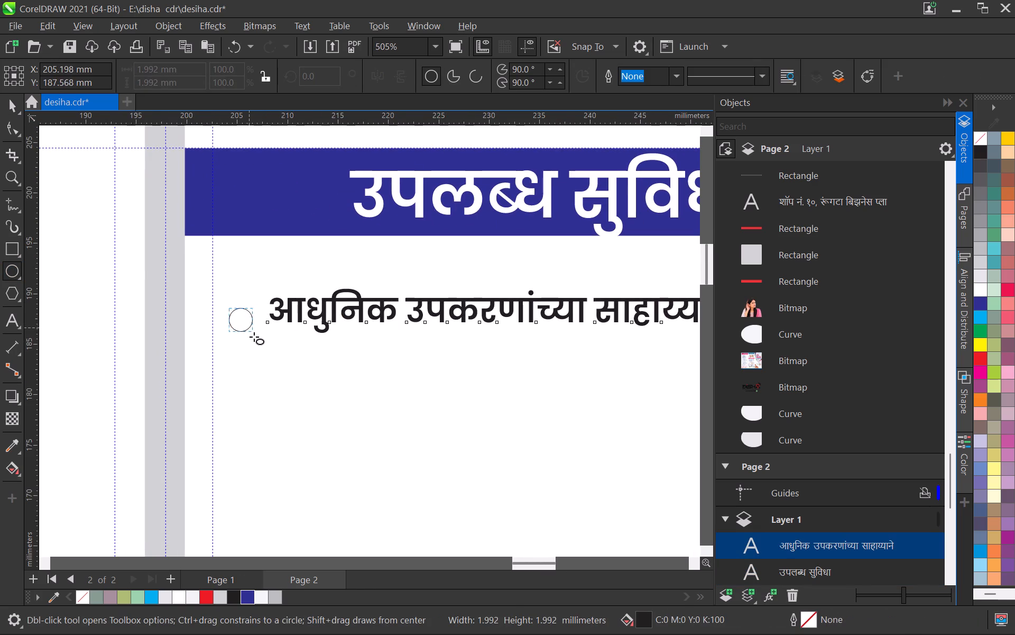
{"action": "left_click_drag", "start_coordinate": [254, 337], "coordinate": [242, 323]}
{"action": "scroll", "coordinate": [233, 356], "scroll_direction": "up", "scroll_amount": 1}
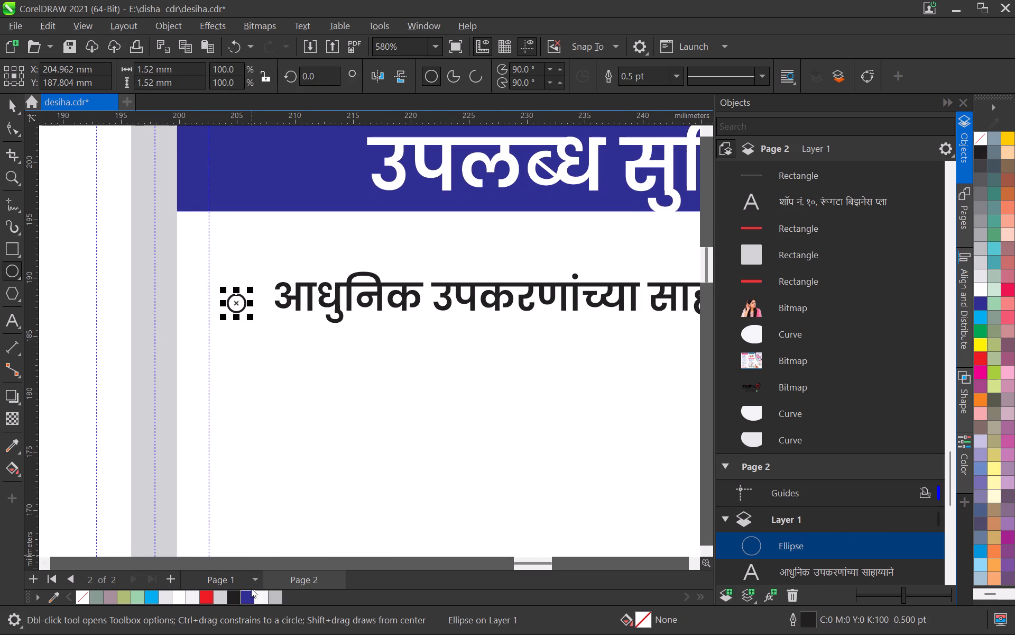
{"action": "left_click", "coordinate": [242, 602]}
{"action": "right_click", "coordinate": [977, 141]}
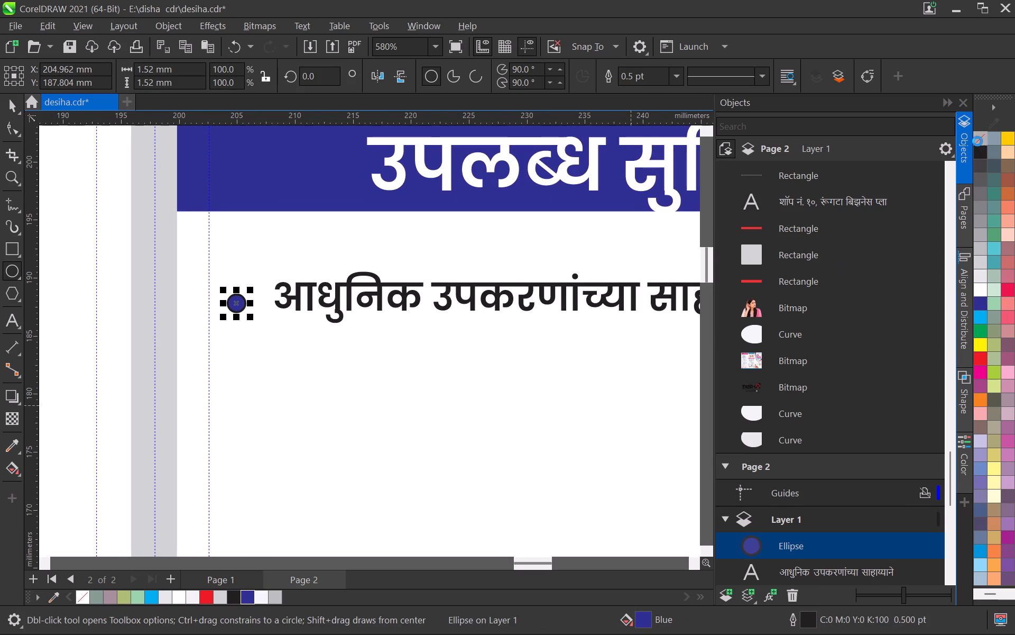
Nudge the bullet circle up and left to about X 204.5 mm, Y 188.4 mm, level with the text.
{"action": "left_click", "coordinate": [7, 115]}
{"action": "key", "text": "Up"}
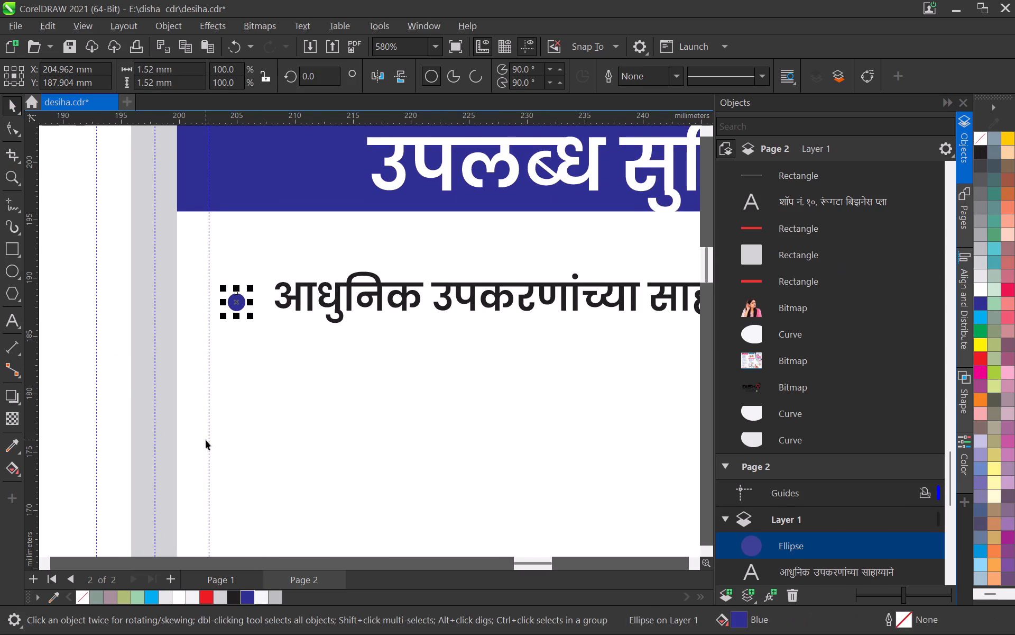
{"action": "key", "text": "Up"}
{"action": "key", "text": "Up"}
{"action": "key", "text": "Left"}
{"action": "key", "text": "Left"}
{"action": "key", "text": "Left"}
{"action": "key", "text": "Left"}
{"action": "key", "text": "Left"}
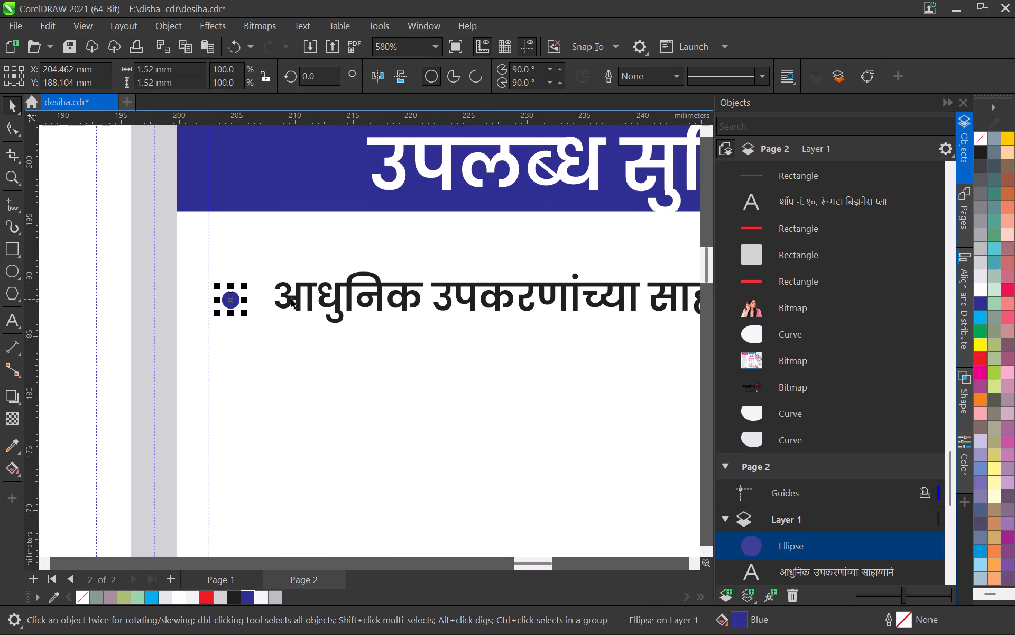
{"action": "key", "text": "Up"}
{"action": "key", "text": "Up"}
{"action": "key", "text": "Up"}
Nudge the facility line left towards the bullet, to about X 248.3 mm.
{"action": "left_click", "coordinate": [291, 298]}
{"action": "key", "text": "Left"}
{"action": "key", "text": "Left"}
{"action": "key", "text": "Left"}
{"action": "key", "text": "Left"}
{"action": "key", "text": "Left"}
{"action": "key", "text": "Left"}
{"action": "key", "text": "Left"}
{"action": "key", "text": "Left"}
{"action": "key", "text": "Left"}
{"action": "key", "text": "Left"}
{"action": "key", "text": "Left"}
{"action": "key", "text": "Left"}
{"action": "key", "text": "Left"}
{"action": "key", "text": "Left"}
{"action": "key", "text": "Left"}
{"action": "key", "text": "Left"}
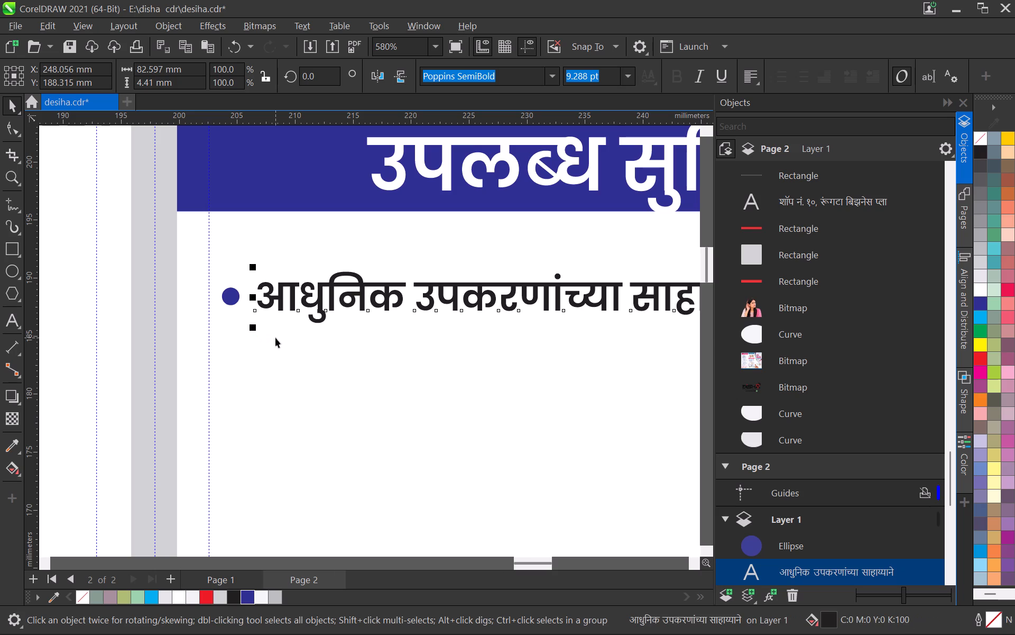
{"action": "key", "text": "Right"}
{"action": "key", "text": "Right"}
Change the bullet circle's fill to red.
{"action": "scroll", "coordinate": [275, 339], "scroll_direction": "down", "scroll_amount": 9}
{"action": "left_click", "coordinate": [305, 404]}
{"action": "key", "text": "alt+Tab"}
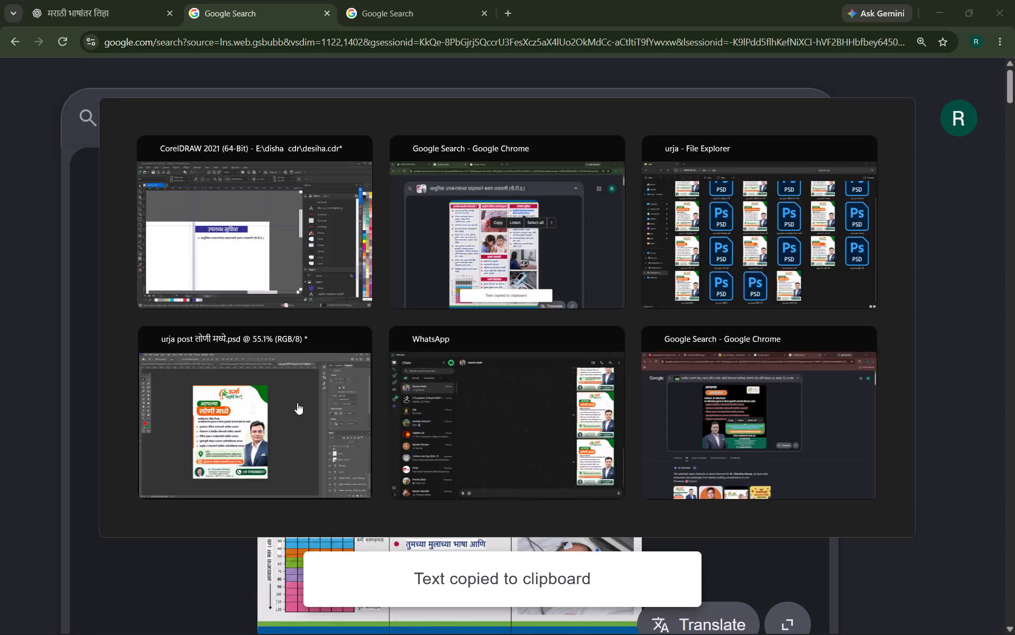
{"action": "key", "text": "alt+Tab"}
{"action": "scroll", "coordinate": [271, 324], "scroll_direction": "up", "scroll_amount": 6}
{"action": "left_click", "coordinate": [263, 335]}
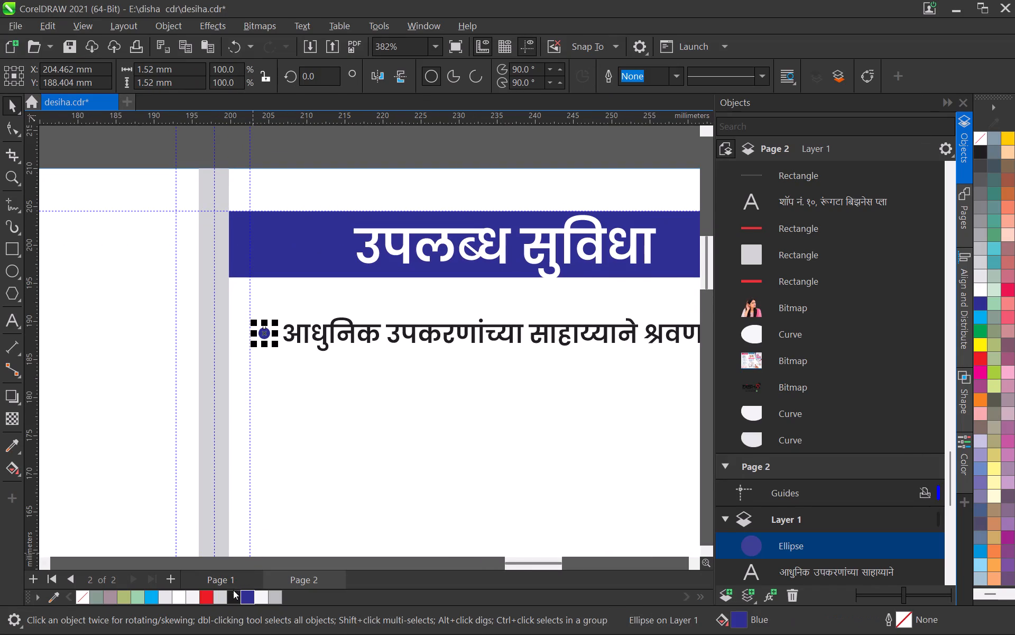
{"action": "left_click", "coordinate": [209, 595]}
{"action": "left_click", "coordinate": [350, 480]}
Copy the second facility, मेंदूच्या श्रवण प्रतिसादाची तपासणी (बी.ई.आर.ए.), from the brochure image in the browser and return to CorelDRAW.
{"action": "key", "text": "alt+Tab"}
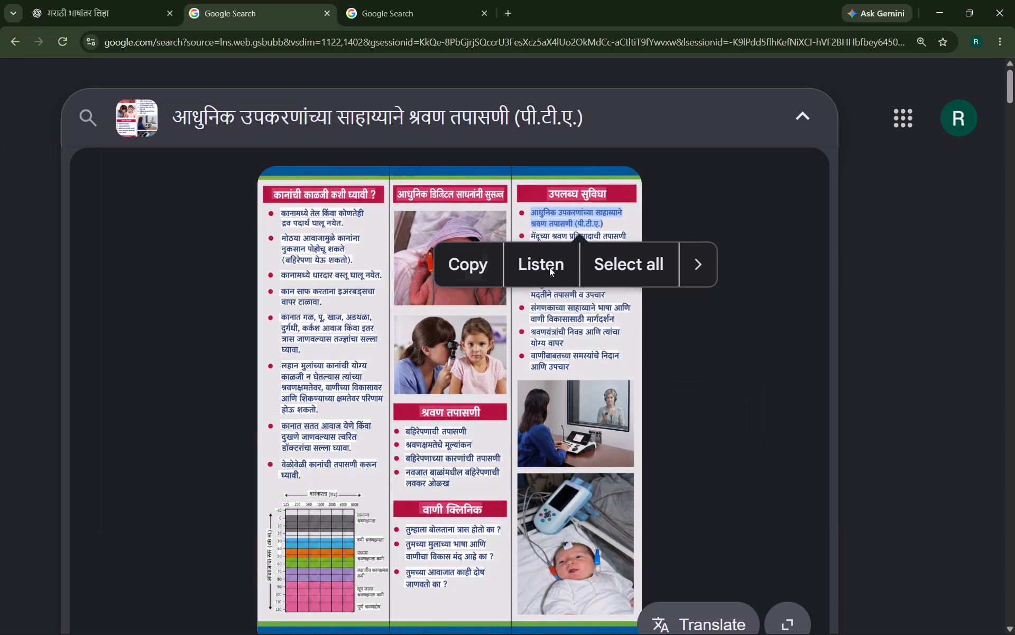
{"action": "double_click", "coordinate": [543, 236]}
{"action": "left_click", "coordinate": [466, 195]}
{"action": "key", "text": "alt+Tab"}
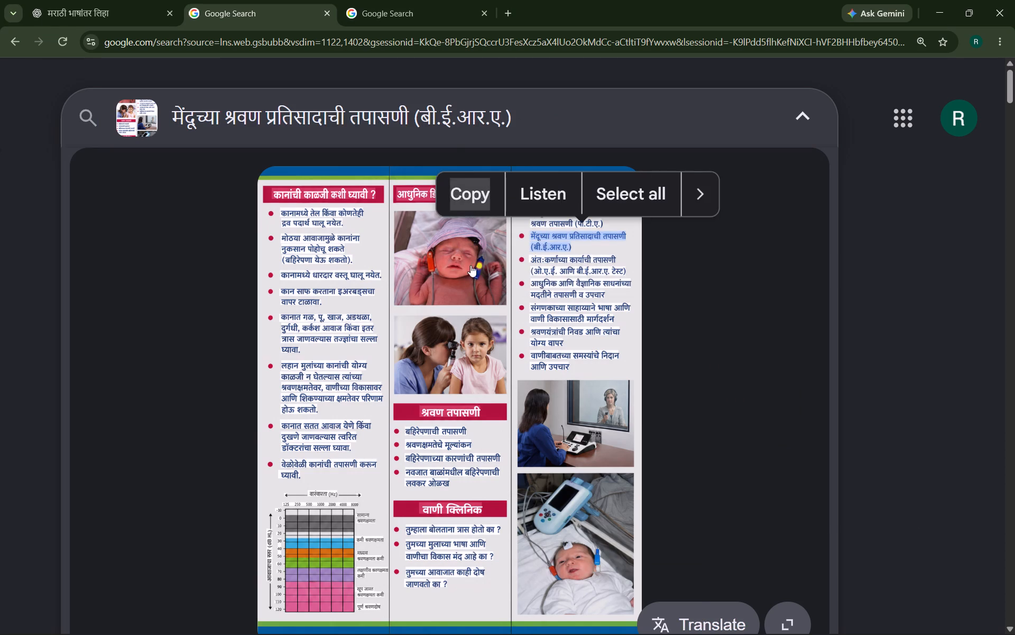
Duplicate the first red bullet and its facility line directly below, with the text at about Y 182 mm.
{"action": "scroll", "coordinate": [390, 378], "scroll_direction": "up", "scroll_amount": 3}
{"action": "left_click", "coordinate": [294, 327]}
{"action": "scroll", "coordinate": [282, 323], "scroll_direction": "down", "scroll_amount": 5}
{"action": "left_click", "coordinate": [228, 316], "text": "shift"}
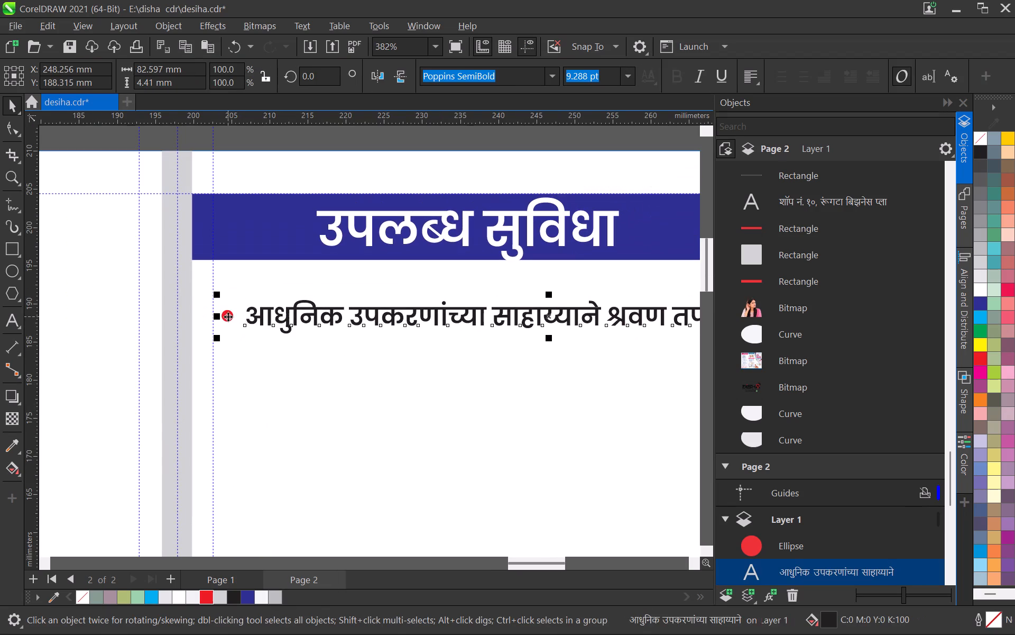
{"action": "left_click_drag", "start_coordinate": [230, 314], "coordinate": [232, 364]}
{"action": "right_click", "coordinate": [232, 364], "text": "shift"}
{"action": "left_click", "coordinate": [251, 403]}
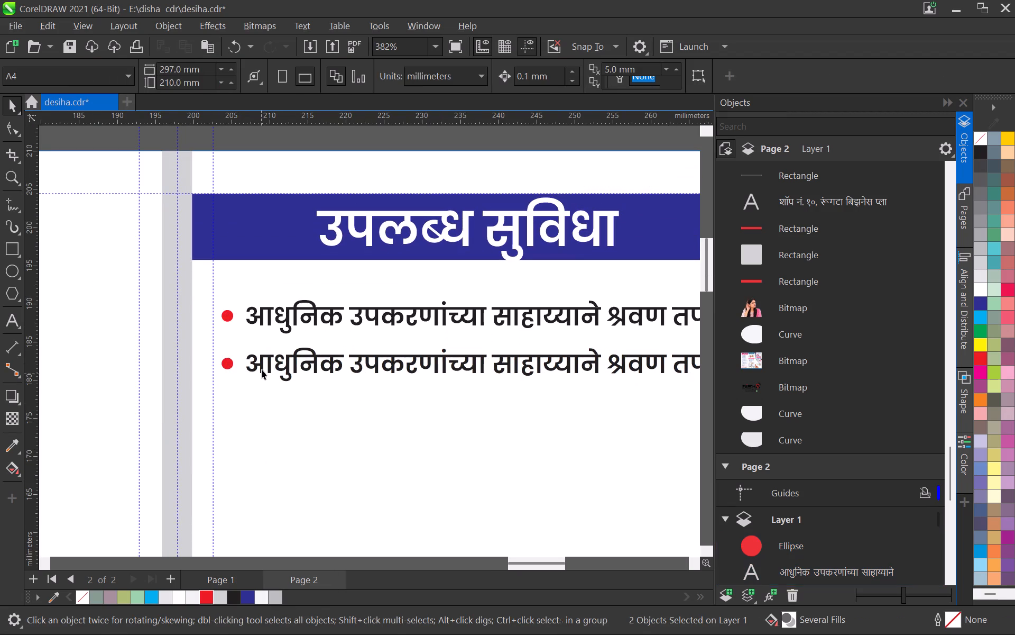
Replace the duplicated line's text with the copied second facility, मेंदूच्या श्रवण प्रतिसादाची तपासणी (बी.ई.आर.ए.).
{"action": "double_click", "coordinate": [262, 369]}
{"action": "left_click", "coordinate": [262, 369]}
{"action": "key", "text": "ctrl+a"}
{"action": "key", "text": "ctrl+v"}
{"action": "scroll", "coordinate": [327, 369], "scroll_direction": "down", "scroll_amount": 4}
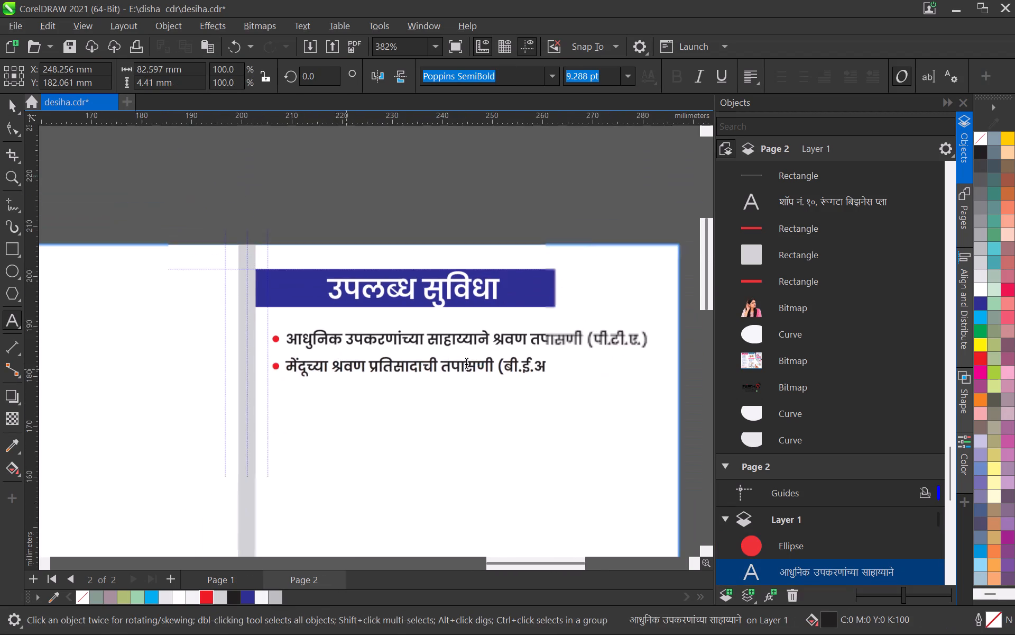
{"action": "middle_click_drag", "start_coordinate": [479, 359], "coordinate": [333, 360]}
{"action": "left_click", "coordinate": [14, 108]}
{"action": "middle_click_drag", "start_coordinate": [165, 376], "coordinate": [214, 372]}
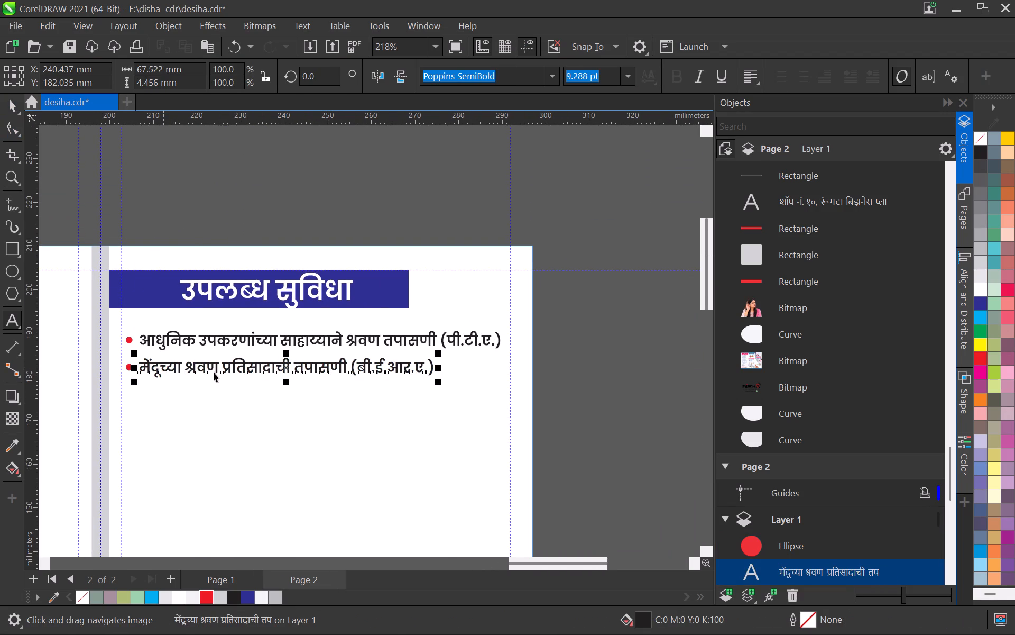
{"action": "middle_click_drag", "start_coordinate": [214, 372], "coordinate": [245, 366]}
{"action": "left_click", "coordinate": [196, 407]}
Copy the third facility, अंतः कर्णाच्या कार्याची तपासणी (ओ.ए.ई. आणि बी.ई.आर.ए. टेस्ट), from the brochure image in the browser and return to CorelDRAW.
{"action": "key", "text": "alt+Tab"}
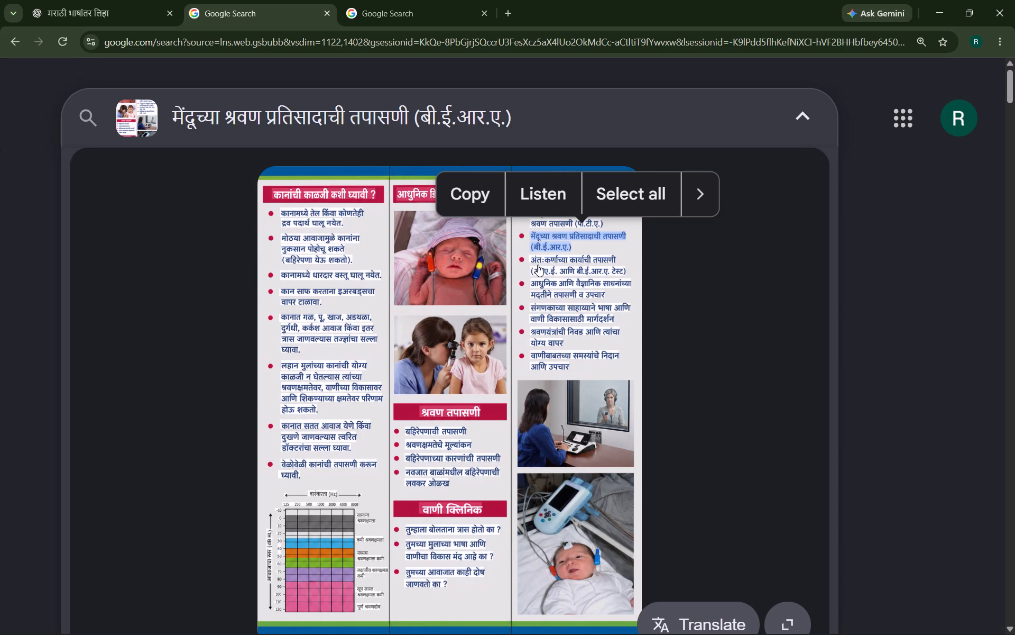
{"action": "double_click", "coordinate": [536, 257]}
{"action": "left_click", "coordinate": [451, 219]}
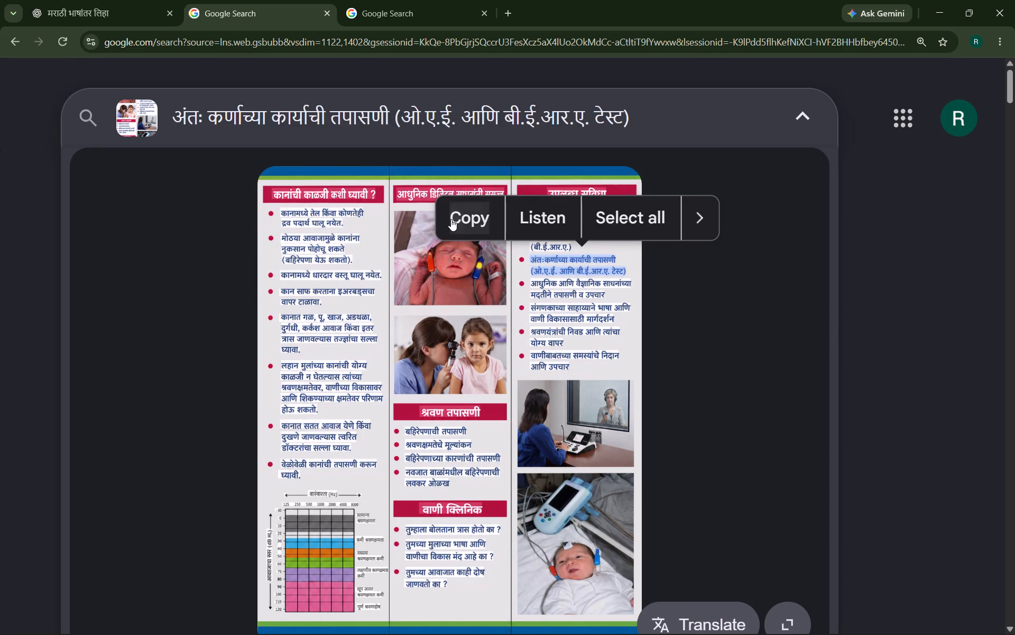
{"action": "key", "text": "alt+Tab"}
Duplicate the second bullet and its facility line directly below, with the text at about Y 175.3 mm.
{"action": "scroll", "coordinate": [358, 392], "scroll_direction": "up", "scroll_amount": 3}
{"action": "left_click", "coordinate": [137, 336]}
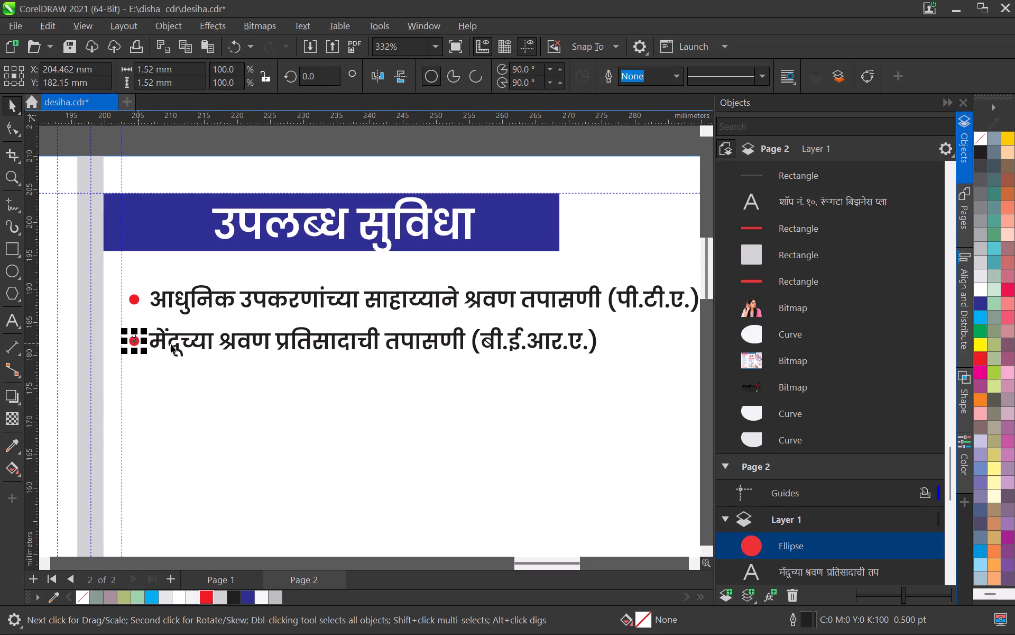
{"action": "left_click", "coordinate": [172, 343], "text": "shift"}
{"action": "left_click_drag", "start_coordinate": [175, 342], "coordinate": [177, 387]}
{"action": "right_click", "coordinate": [177, 387], "text": "shift"}
{"action": "left_click", "coordinate": [181, 427]}
Replace the third line's text with the copied facility, breaking it onto a second line before (ओ.ए.ई. आणि बी.ई.आर.ए. टेस्ट).
{"action": "double_click", "coordinate": [178, 393]}
{"action": "key", "text": "ctrl+a"}
{"action": "key", "text": "ctrl+v"}
{"action": "scroll", "coordinate": [301, 394], "scroll_direction": "down", "scroll_amount": 1}
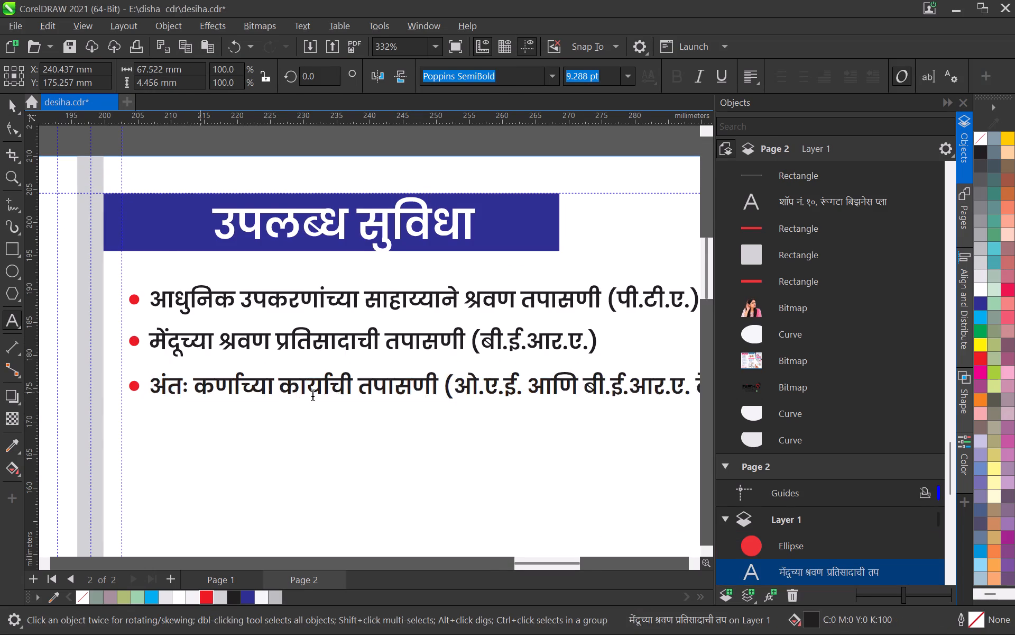
{"action": "scroll", "coordinate": [312, 394], "scroll_direction": "down", "scroll_amount": 2}
{"action": "scroll", "coordinate": [540, 394], "scroll_direction": "up", "scroll_amount": 1}
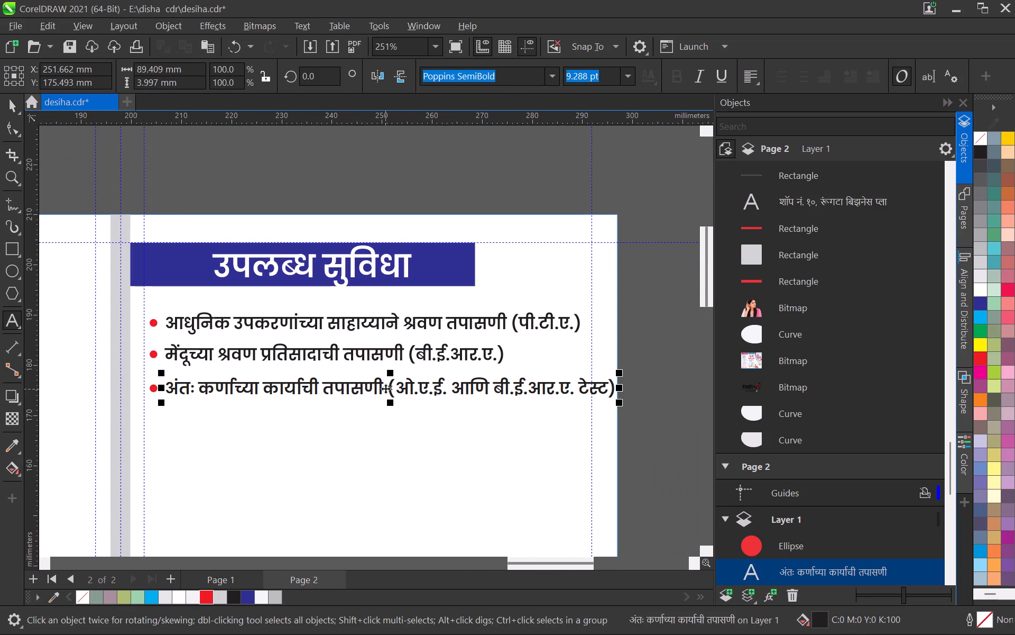
{"action": "left_click", "coordinate": [391, 393]}
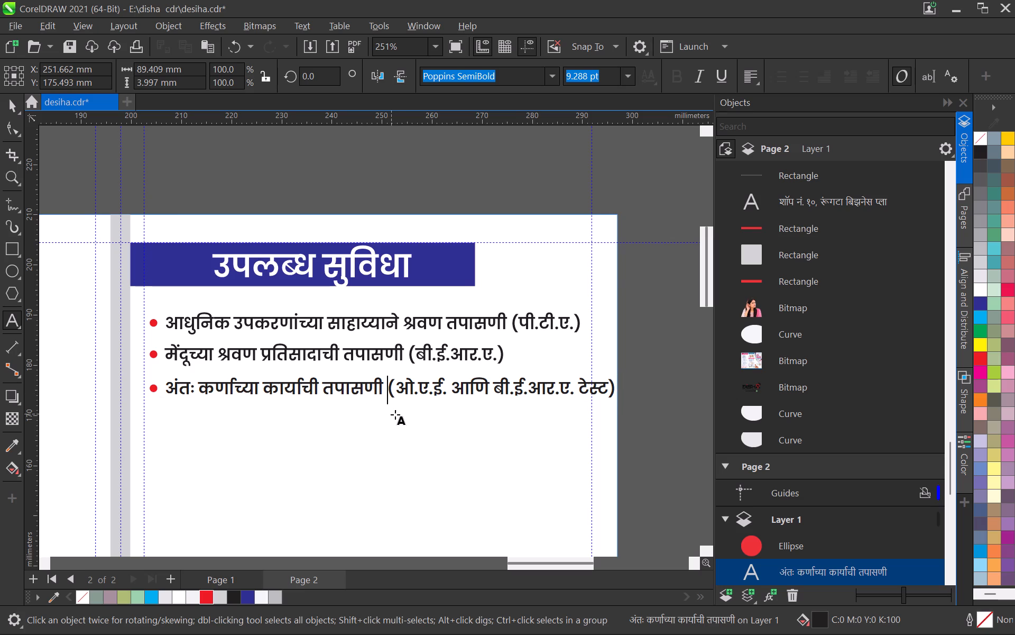
{"action": "key", "text": "Return"}
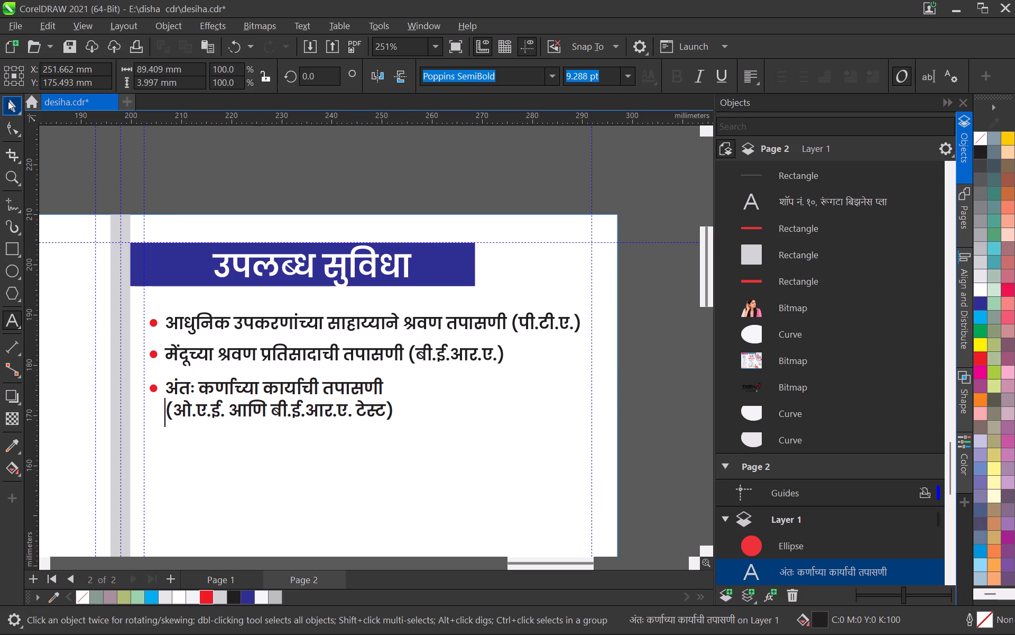
{"action": "left_click", "coordinate": [8, 101]}
{"action": "scroll", "coordinate": [256, 333], "scroll_direction": "down", "scroll_amount": 3}
{"action": "left_click", "coordinate": [289, 440]}
{"action": "scroll", "coordinate": [307, 419], "scroll_direction": "down", "scroll_amount": 3}
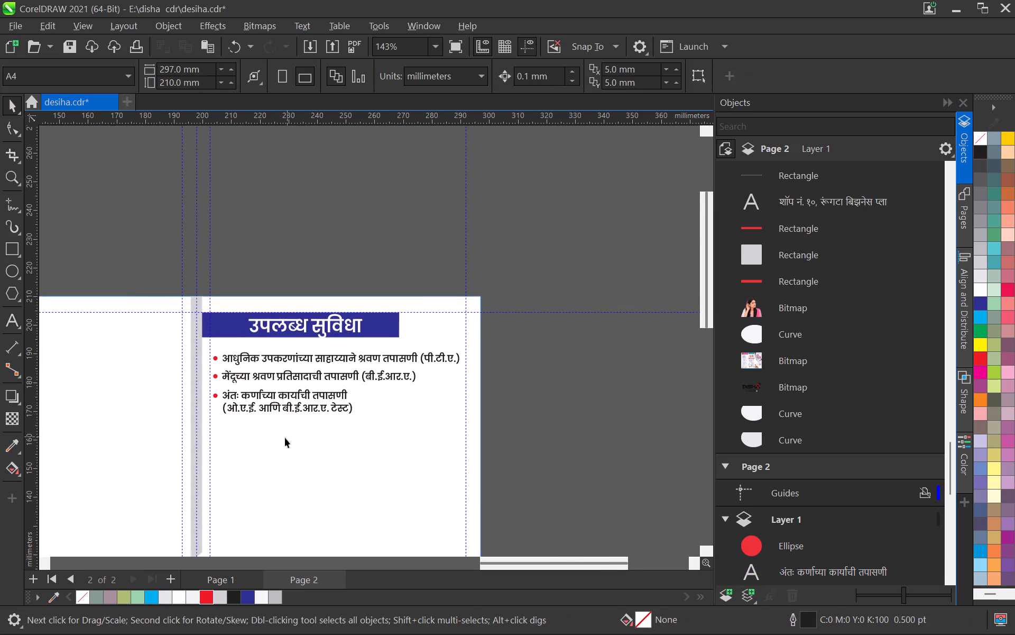
{"action": "middle_click_drag", "start_coordinate": [285, 438], "coordinate": [363, 395]}
{"action": "scroll", "coordinate": [336, 384], "scroll_direction": "up", "scroll_amount": 2}
Copy the fourth facility, आधुनिक आणि वैज्ञानिक साधनांच्या मदतीने तपासणी व उपचार, from the brochure image in the browser and return to CorelDRAW.
{"action": "key", "text": "alt+Tab"}
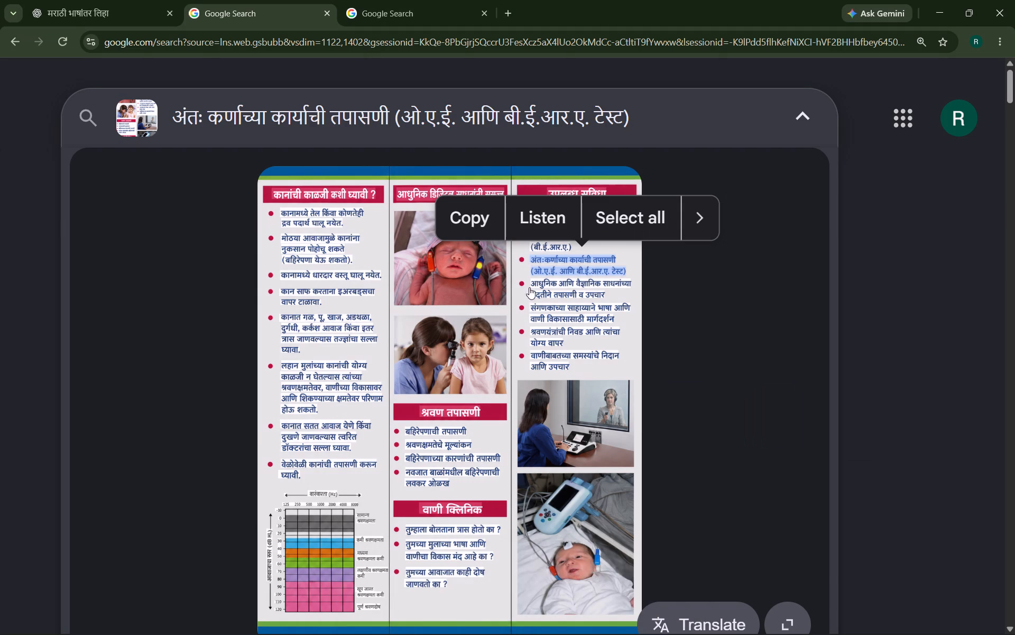
{"action": "double_click", "coordinate": [534, 283]}
{"action": "left_click", "coordinate": [469, 244]}
{"action": "key", "text": "alt+Tab"}
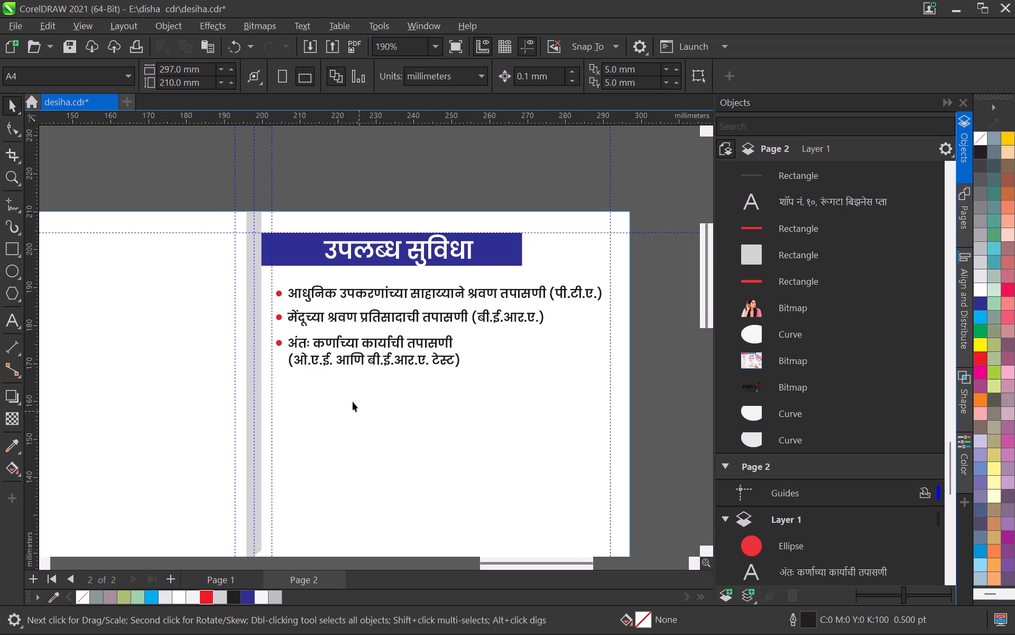
Duplicate the third bullet and its two-line facility text below, centred at about Y 158.4 mm.
{"action": "middle_click_drag", "start_coordinate": [351, 394], "coordinate": [348, 366]}
{"action": "scroll", "coordinate": [348, 380], "scroll_direction": "down", "scroll_amount": 1}
{"action": "scroll", "coordinate": [264, 340], "scroll_direction": "up", "scroll_amount": 3}
{"action": "left_click", "coordinate": [283, 303]}
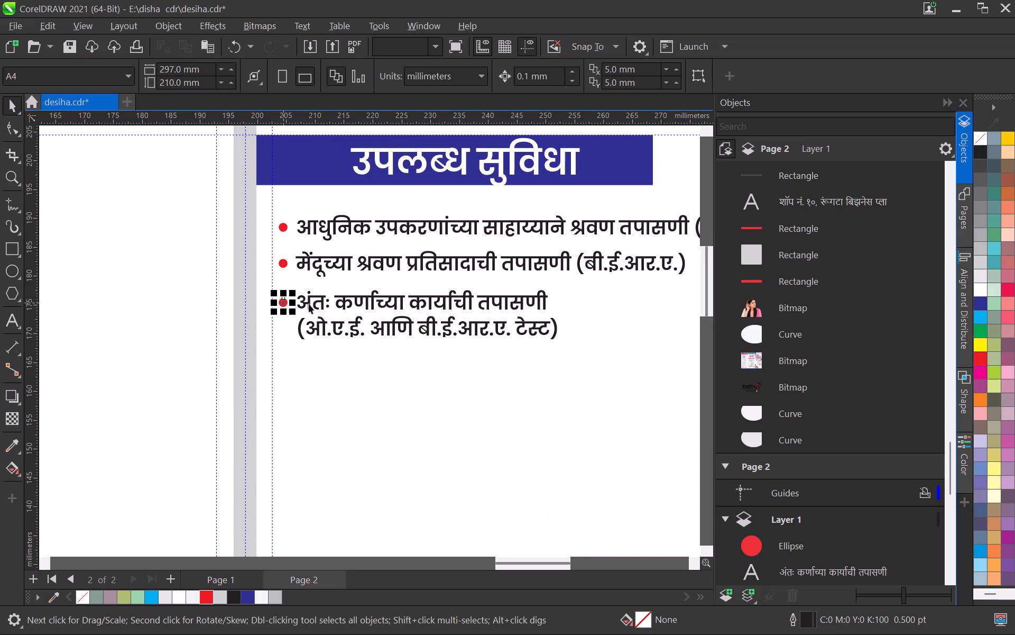
{"action": "left_click", "coordinate": [321, 302], "text": "shift"}
{"action": "left_click_drag", "start_coordinate": [322, 300], "coordinate": [328, 386]}
{"action": "right_click", "coordinate": [328, 386], "text": "shift"}
{"action": "double_click", "coordinate": [328, 386]}
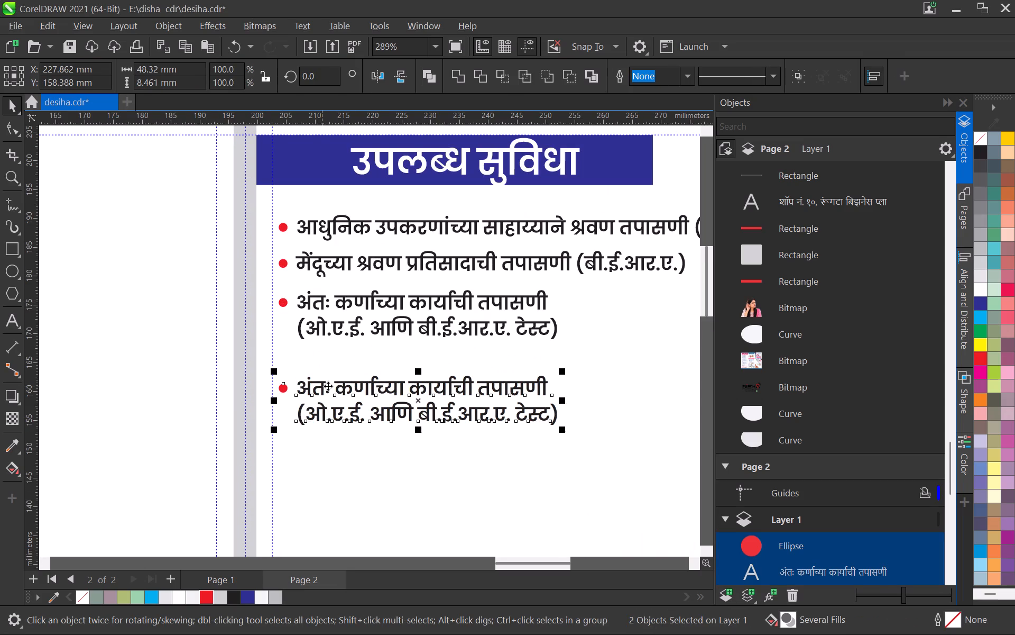
{"action": "left_click", "coordinate": [325, 367]}
Replace the fourth item's text with the copied facility, breaking it onto a second line before उपचार.
{"action": "double_click", "coordinate": [318, 398]}
{"action": "key", "text": "ctrl+a"}
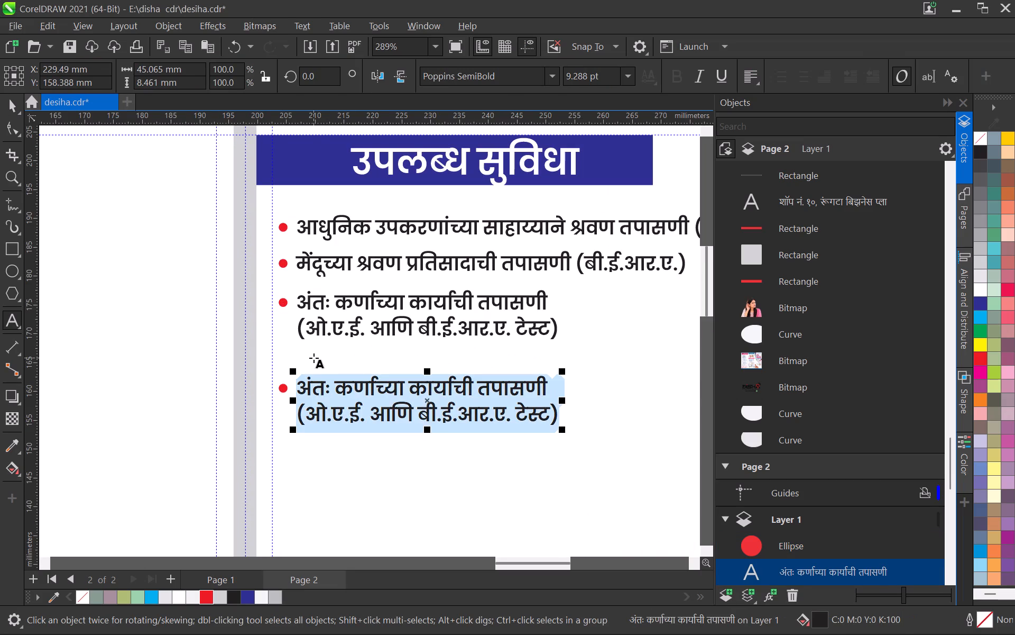
{"action": "key", "text": "ctrl+v"}
{"action": "middle_click_drag", "start_coordinate": [518, 385], "coordinate": [334, 334]}
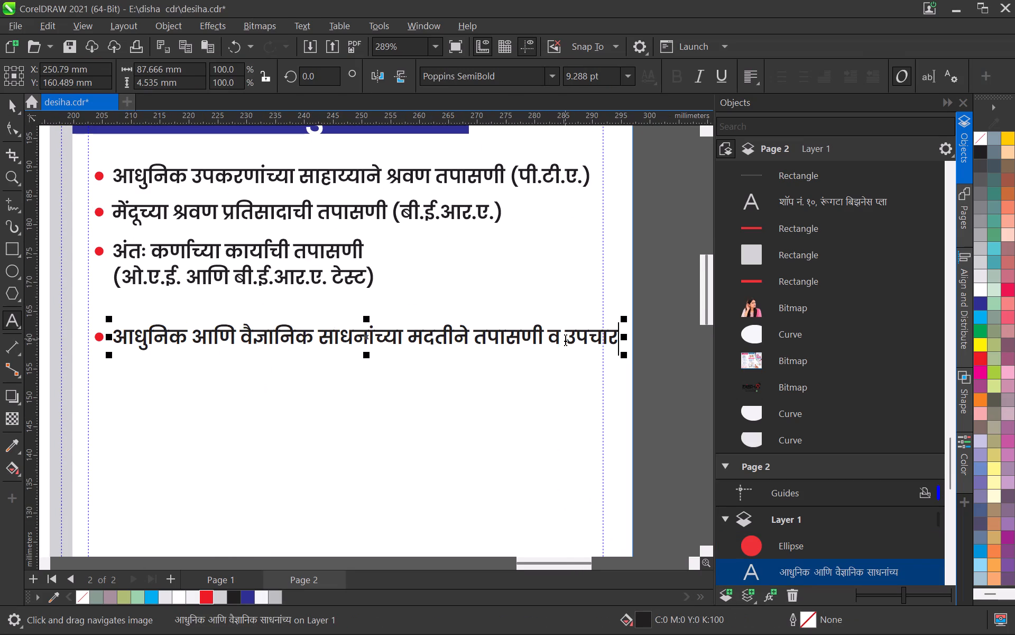
{"action": "left_click", "coordinate": [567, 342]}
{"action": "key", "text": "Return"}
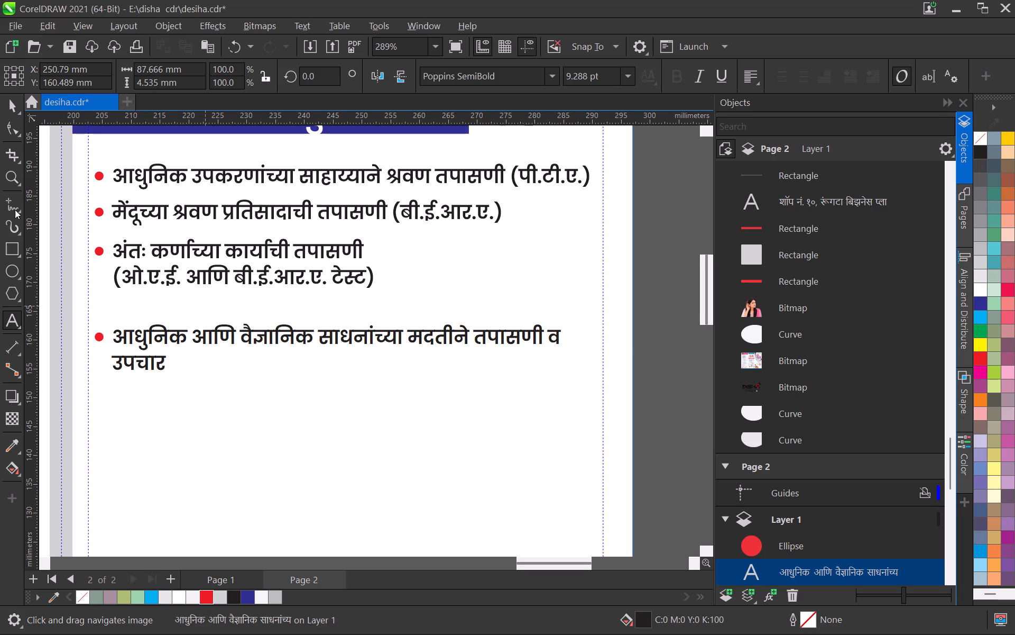
{"action": "left_click", "coordinate": [6, 115]}
{"action": "scroll", "coordinate": [374, 277], "scroll_direction": "down", "scroll_amount": 5}
{"action": "middle_click_drag", "start_coordinate": [336, 339], "coordinate": [365, 319]}
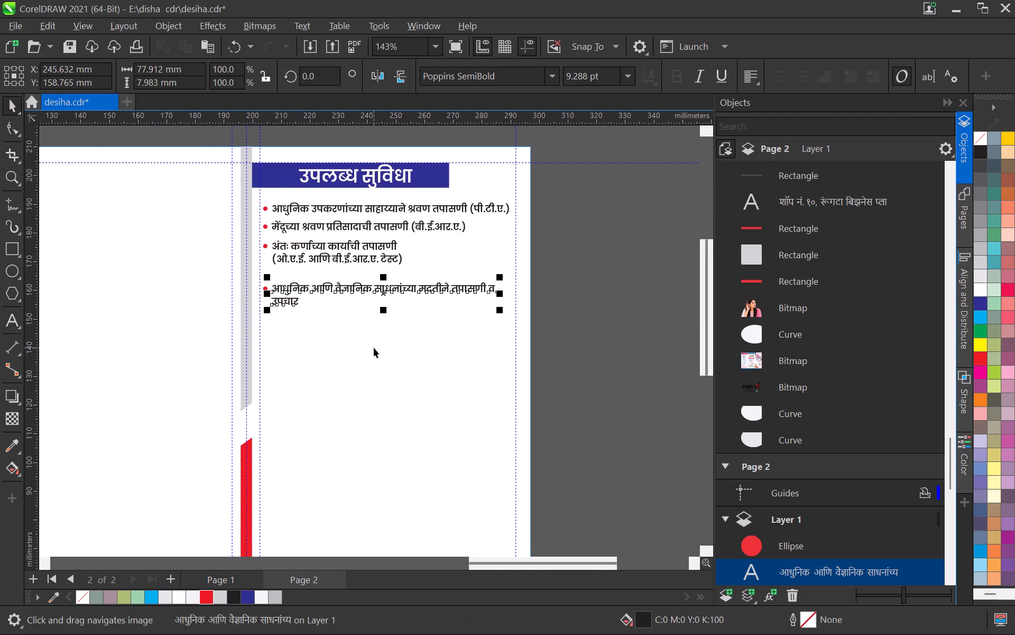
{"action": "left_click", "coordinate": [374, 348]}
Copy the fifth facility, संगणकाच्या साहाय्याने भाषा आणि वाणी विकासासाठी मार्गदर्शन, from the brochure image in the browser and return to CorelDRAW.
{"action": "key", "text": "alt+Tab"}
{"action": "double_click", "coordinate": [546, 309]}
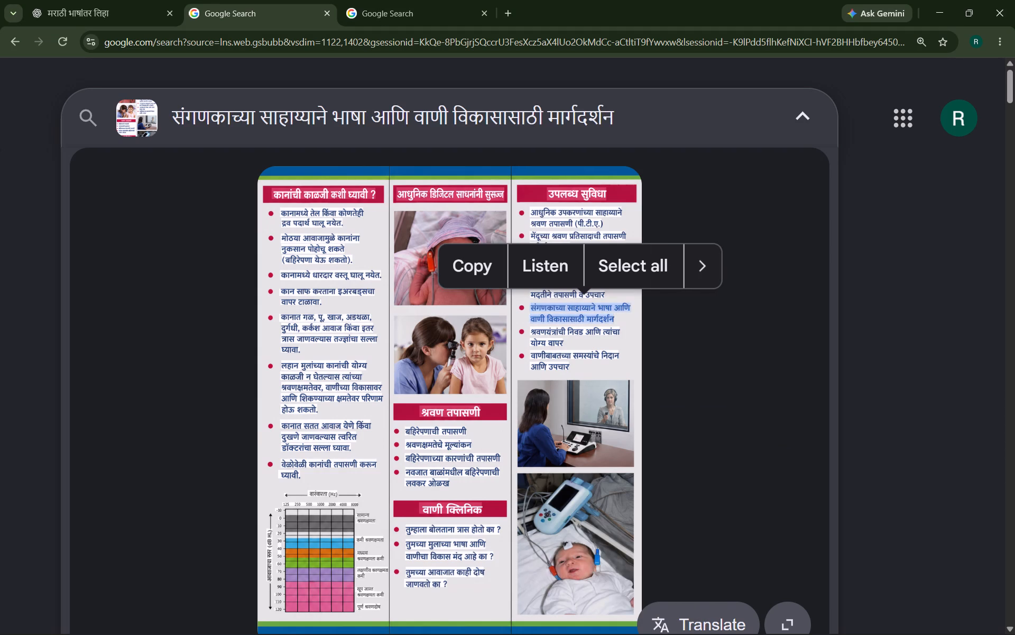
{"action": "left_click", "coordinate": [474, 269]}
{"action": "key", "text": "alt+Tab"}
Duplicate the fourth bullet and its two-line facility text below, with the text at about Y 147.8 mm.
{"action": "middle_click_drag", "start_coordinate": [288, 366], "coordinate": [331, 307]}
{"action": "scroll", "coordinate": [327, 296], "scroll_direction": "up", "scroll_amount": 4}
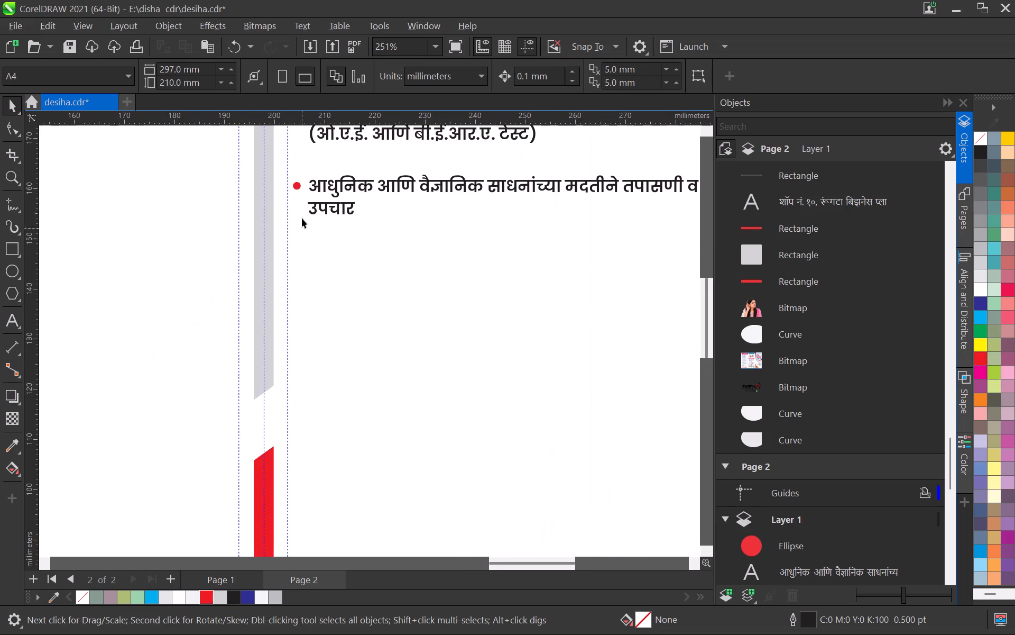
{"action": "left_click", "coordinate": [300, 185]}
{"action": "scroll", "coordinate": [331, 191], "scroll_direction": "up", "scroll_amount": 3}
{"action": "left_click", "coordinate": [333, 190], "text": "shift"}
{"action": "left_click_drag", "start_coordinate": [329, 184], "coordinate": [328, 215]}
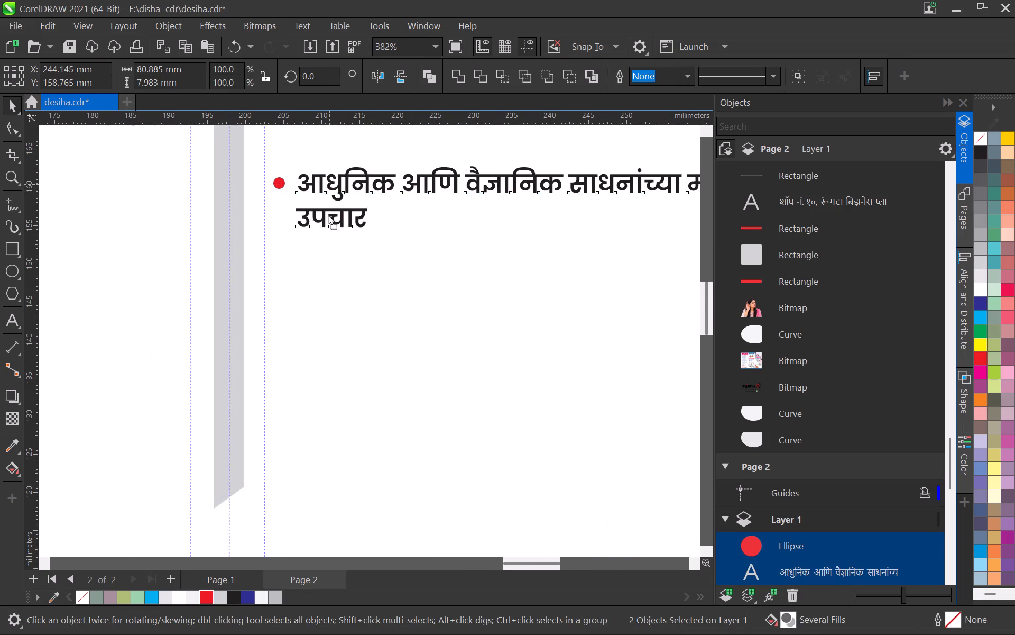
{"action": "left_click_drag", "start_coordinate": [328, 215], "coordinate": [337, 268]}
{"action": "right_click", "coordinate": [337, 268], "text": "shift"}
{"action": "left_click", "coordinate": [382, 380]}
Replace the fifth item's text with the copied facility, breaking it onto a second line before मार्गदर्शन.
{"action": "double_click", "coordinate": [359, 260]}
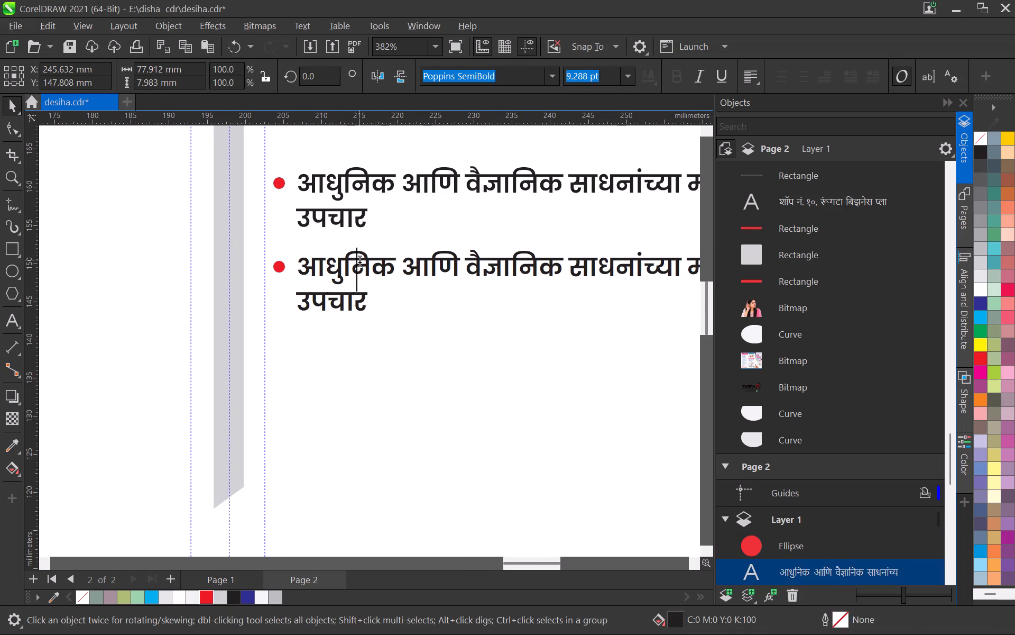
{"action": "key", "text": "ctrl+a"}
{"action": "key", "text": "ctrl+v"}
{"action": "scroll", "coordinate": [391, 297], "scroll_direction": "down", "scroll_amount": 6}
{"action": "middle_click_drag", "start_coordinate": [512, 324], "coordinate": [435, 328]}
{"action": "scroll", "coordinate": [515, 314], "scroll_direction": "up", "scroll_amount": 4}
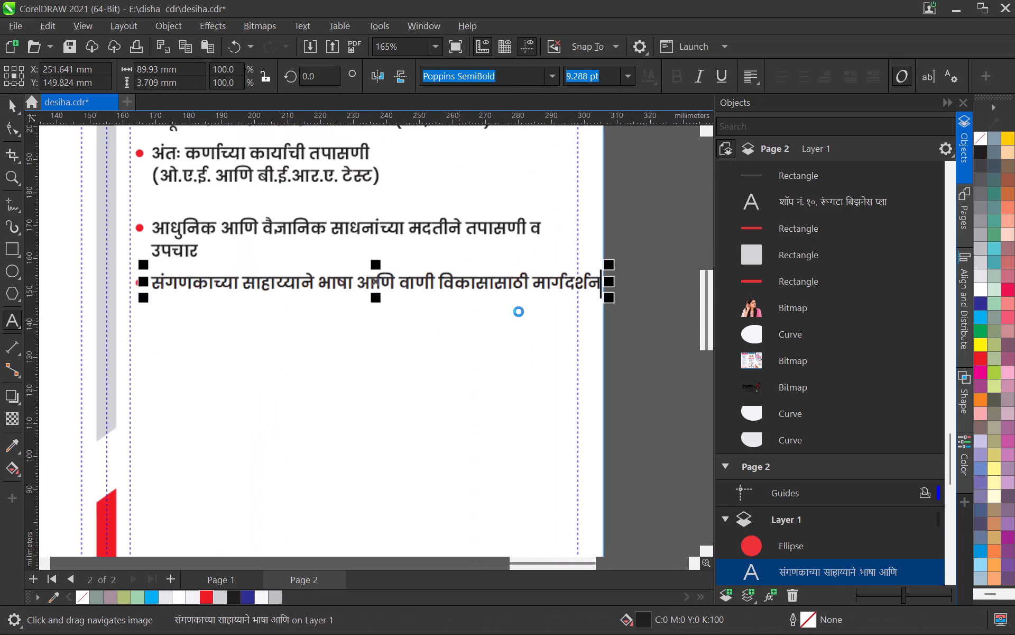
{"action": "left_click", "coordinate": [539, 283]}
{"action": "key", "text": "Return"}
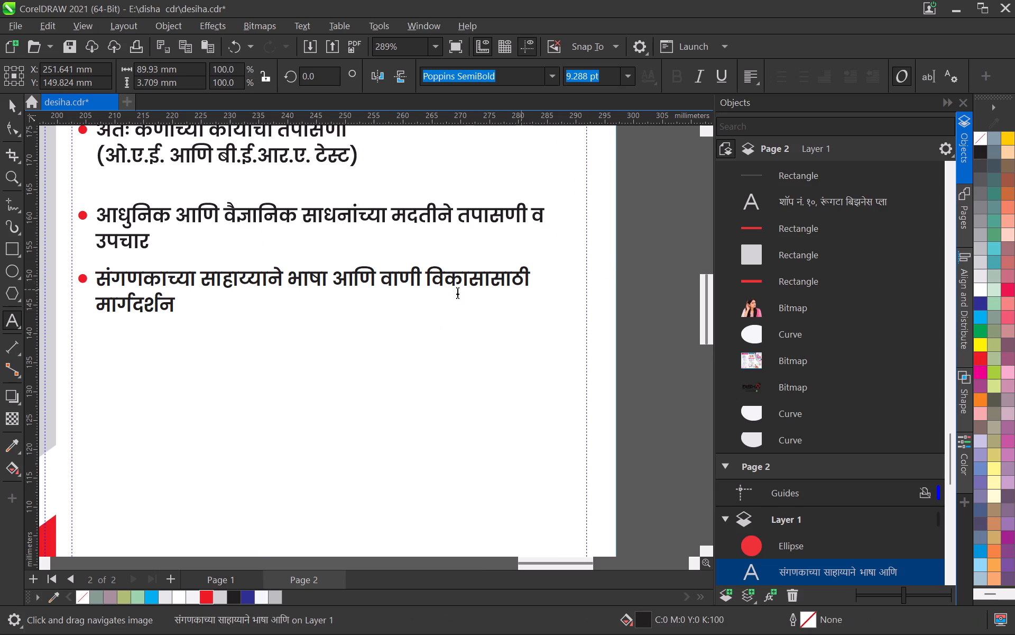
{"action": "left_click", "coordinate": [10, 101]}
{"action": "scroll", "coordinate": [365, 331], "scroll_direction": "down", "scroll_amount": 8}
{"action": "left_click", "coordinate": [355, 428]}
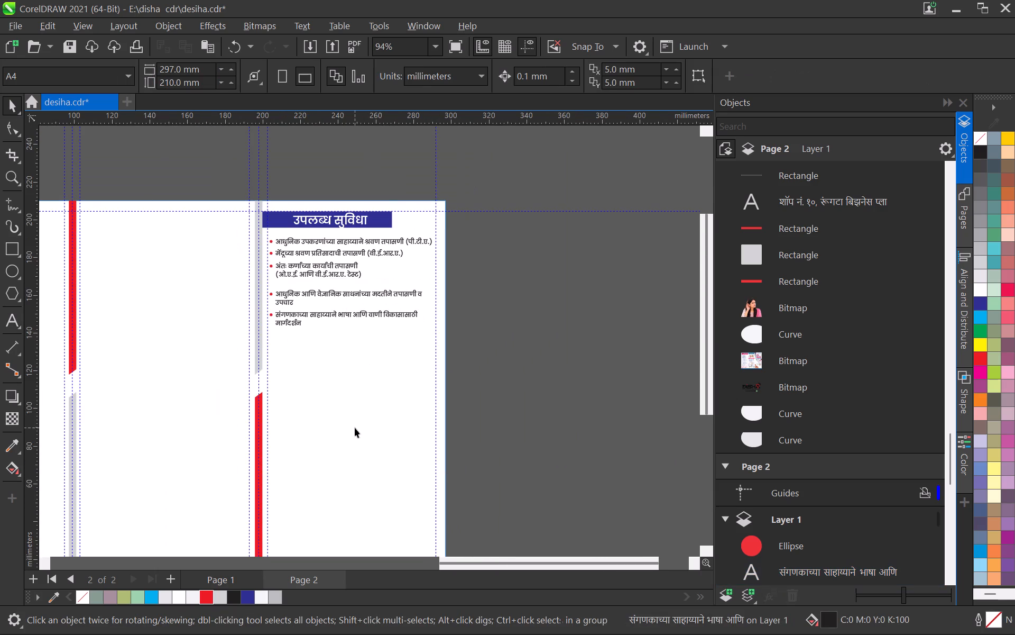
Save the brochure document.
{"action": "key", "text": "ctrl+s"}
Copy the sixth facility, श्रवणयंत्रांची निवड आणि त्यांचा योग्य वापर, from the brochure image in the browser and return to CorelDRAW.
{"action": "key", "text": "alt+Tab"}
{"action": "double_click", "coordinate": [542, 335]}
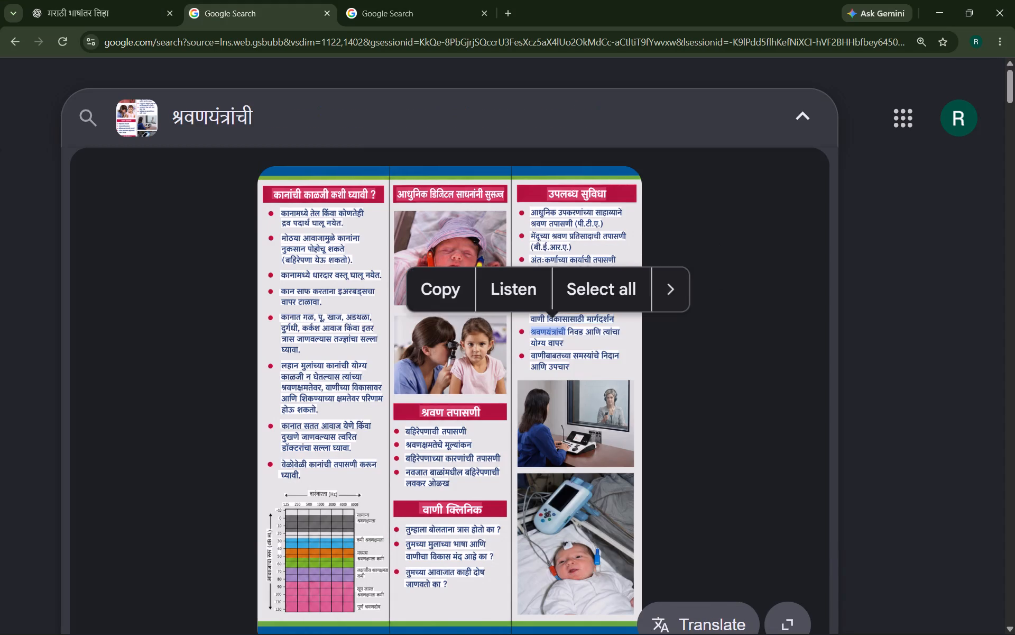
{"action": "left_click", "coordinate": [456, 287]}
{"action": "key", "text": "alt+Tab"}
Duplicate the fifth bullet and its two-line facility text below, with the text at about Y 133 mm.
{"action": "scroll", "coordinate": [284, 352], "scroll_direction": "up", "scroll_amount": 7}
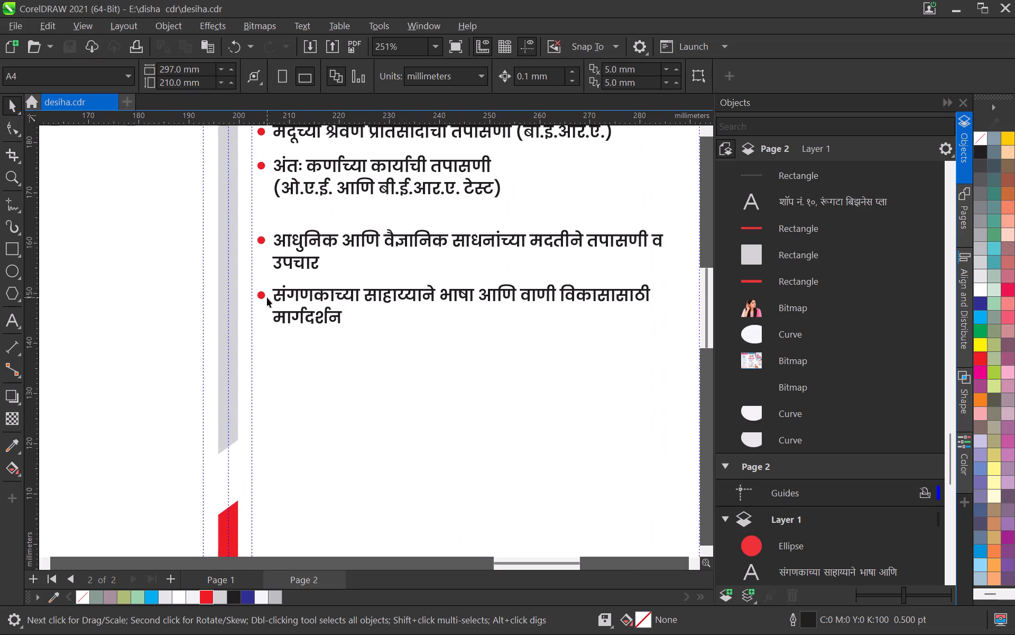
{"action": "left_click", "coordinate": [262, 296]}
{"action": "left_click", "coordinate": [291, 301], "text": "shift"}
{"action": "left_click_drag", "start_coordinate": [293, 296], "coordinate": [296, 369]}
{"action": "right_click", "coordinate": [296, 369], "text": "shift"}
{"action": "left_click", "coordinate": [301, 430]}
Replace the sixth item's text with the copied facility, श्रवणयंत्रांची निवड आणि त्यांचा योग्य वापर.
{"action": "double_click", "coordinate": [313, 365]}
{"action": "key", "text": "ctrl+a"}
{"action": "key", "text": "ctrl+v"}
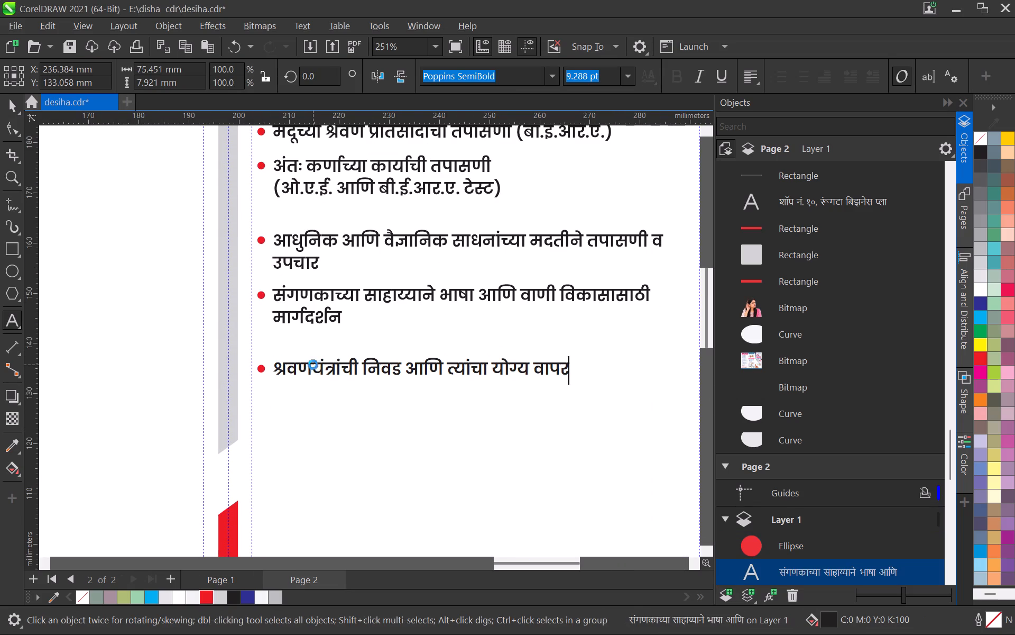
{"action": "left_click", "coordinate": [11, 114]}
Copy the seventh facility, वाणीबाबतच्या समस्यांचे निदान आणि उपचार, from the brochure image in the browser and return to CorelDRAW.
{"action": "key", "text": "alt+Tab"}
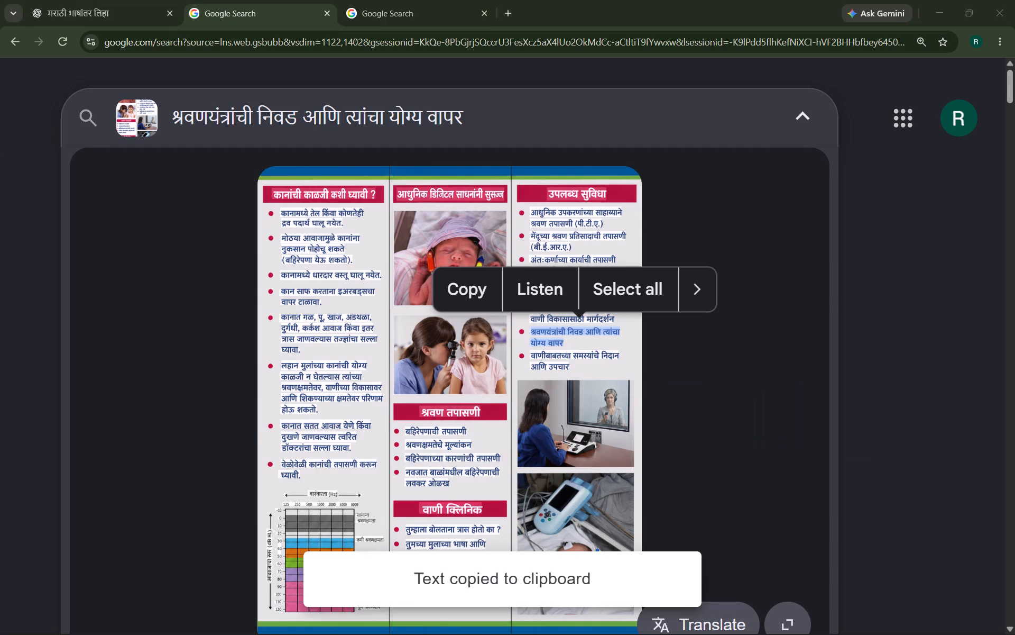
{"action": "double_click", "coordinate": [540, 352]}
{"action": "left_click", "coordinate": [463, 315]}
{"action": "key", "text": "alt+Tab"}
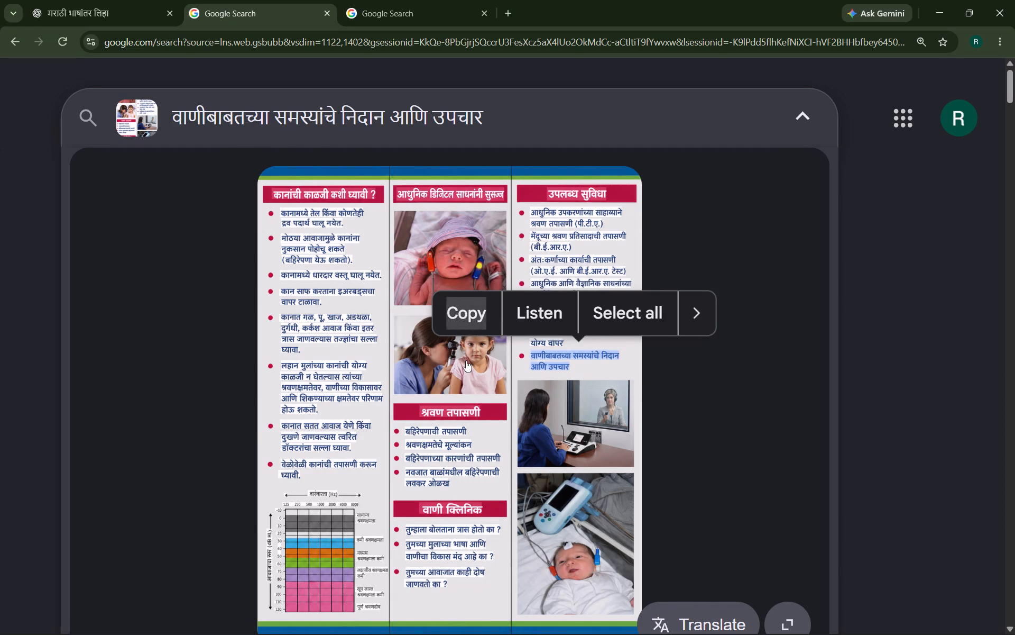
Duplicate the sixth bullet and its facility line directly below, with the text at about Y 127 mm.
{"action": "left_click", "coordinate": [262, 370], "text": "shift"}
{"action": "left_click", "coordinate": [260, 370], "text": "shift"}
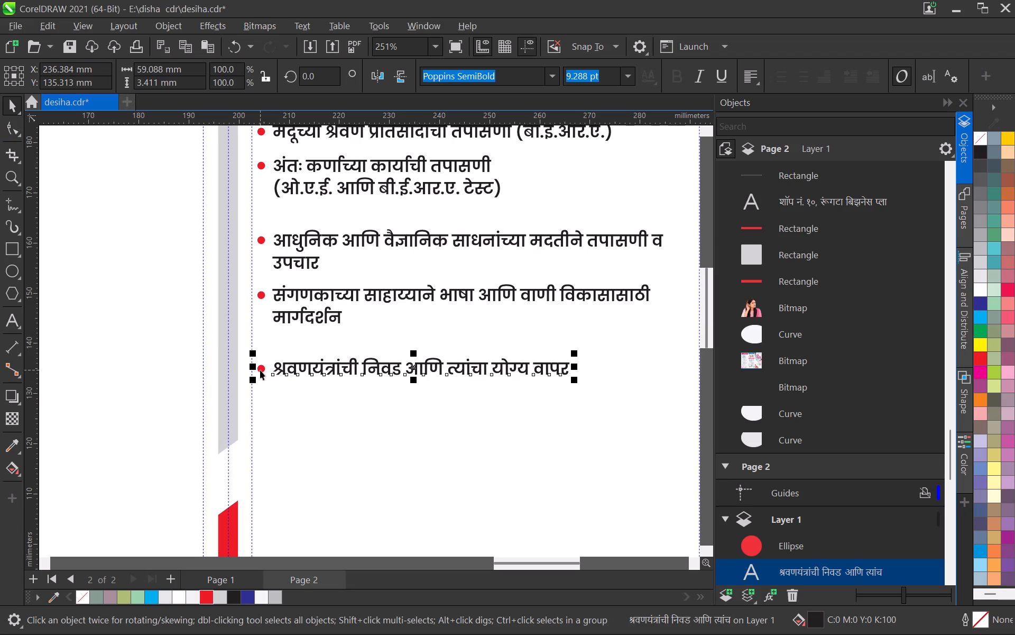
{"action": "left_click_drag", "start_coordinate": [262, 369], "coordinate": [266, 411]}
{"action": "right_click", "coordinate": [266, 411], "text": "shift"}
{"action": "left_click", "coordinate": [292, 454]}
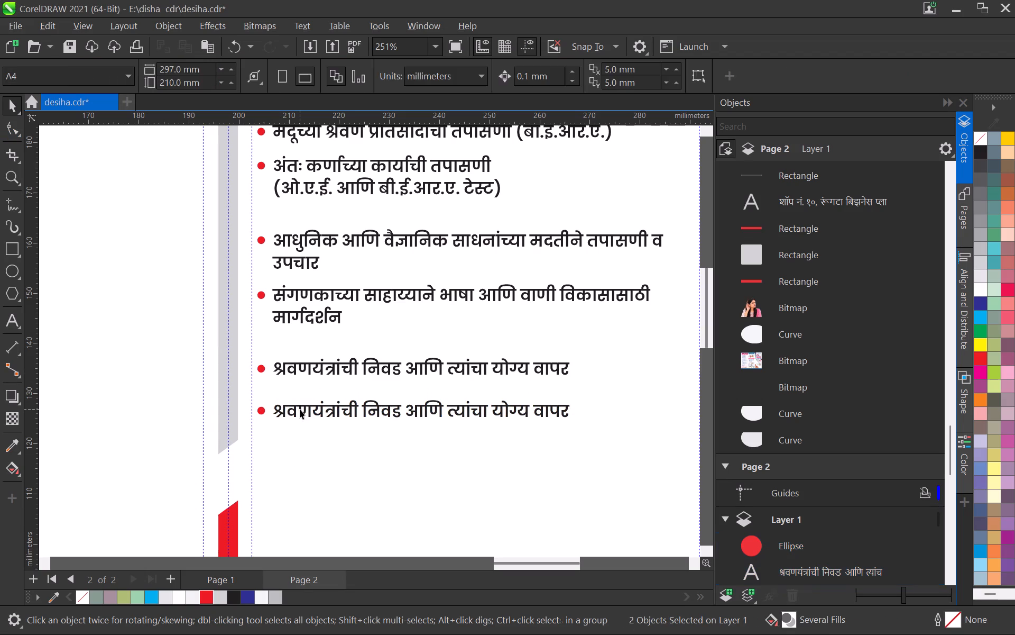
Replace the seventh item's text with the copied facility, वाणीबाबतच्या समस्यांचे निदान आणि उपचार.
{"action": "double_click", "coordinate": [300, 409]}
{"action": "key", "text": "ctrl+a"}
{"action": "key", "text": "ctrl+v"}
{"action": "scroll", "coordinate": [366, 409], "scroll_direction": "down", "scroll_amount": 4}
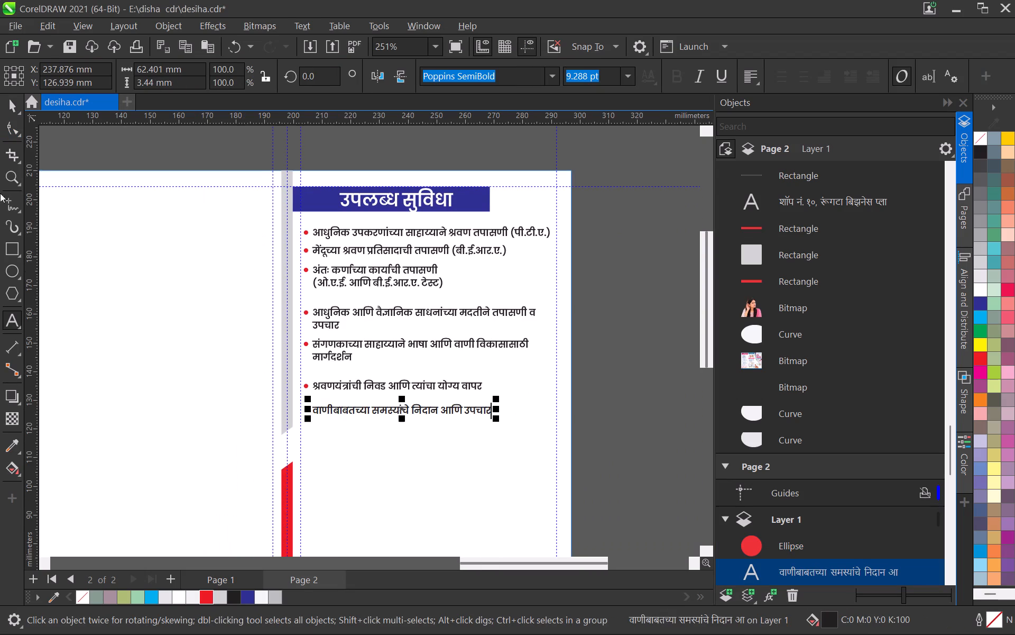
Nudge the second facility line, मेंदूच्या श्रवण प्रतिसादाची तपासणी, and its bullet down to about Y 181 mm.
{"action": "left_click", "coordinate": [5, 110]}
{"action": "middle_click_drag", "start_coordinate": [407, 445], "coordinate": [377, 492]}
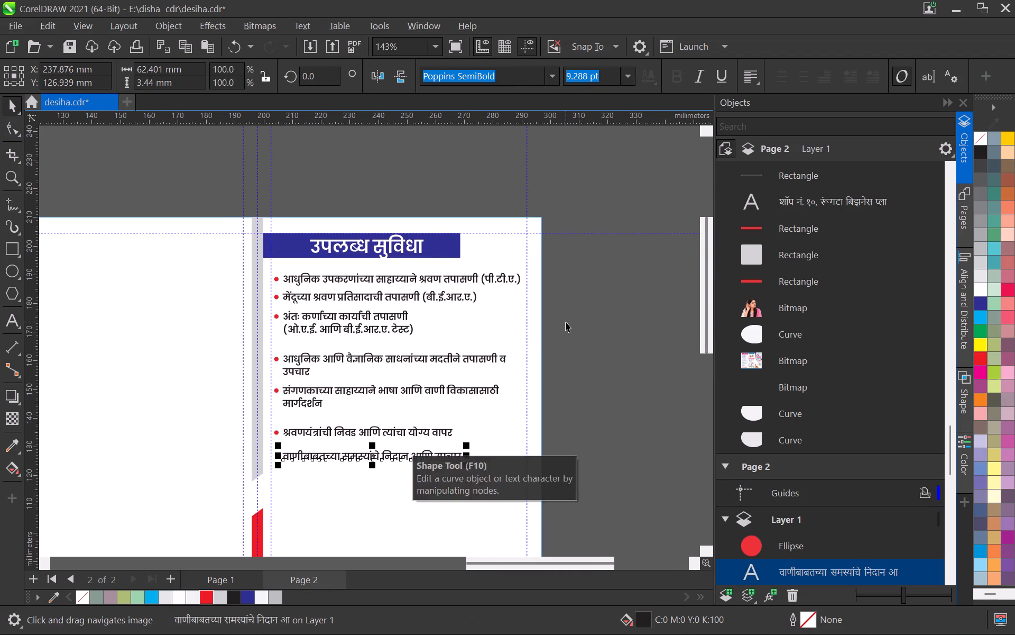
{"action": "left_click", "coordinate": [566, 322]}
{"action": "scroll", "coordinate": [508, 317], "scroll_direction": "up", "scroll_amount": 3}
{"action": "left_click_drag", "start_coordinate": [494, 277], "coordinate": [339, 310]}
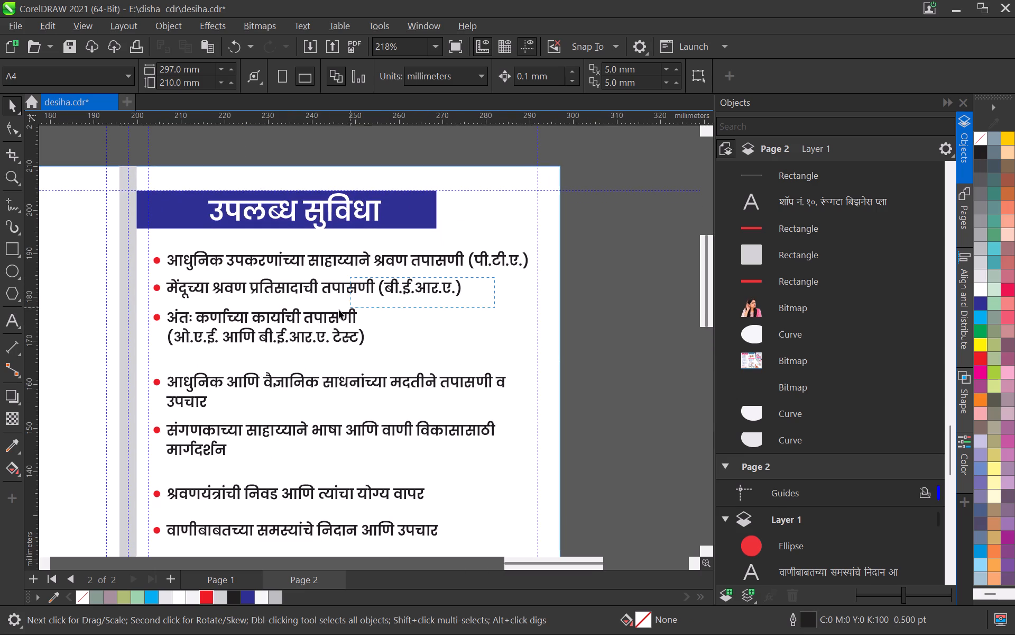
{"action": "left_click_drag", "start_coordinate": [339, 310], "coordinate": [137, 303]}
{"action": "key", "text": "Down"}
{"action": "key", "text": "Down"}
{"action": "key", "text": "Down"}
{"action": "key", "text": "Down"}
{"action": "key", "text": "Down"}
{"action": "key", "text": "Down"}
{"action": "key", "text": "Down"}
{"action": "key", "text": "Down"}
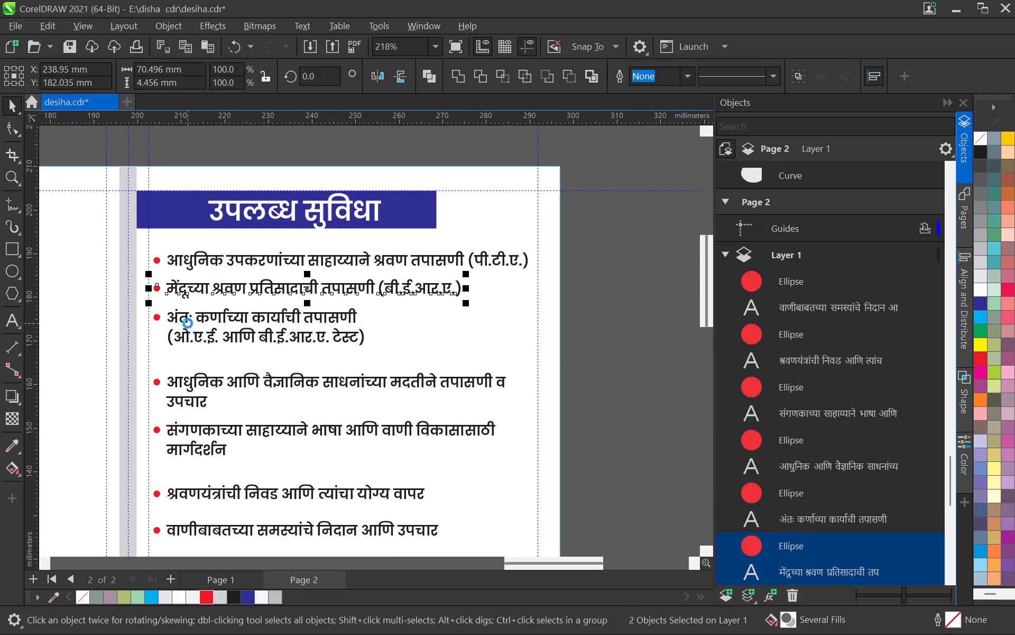
{"action": "key", "text": "Down"}
{"action": "key", "text": "Down"}
{"action": "key", "text": "Down"}
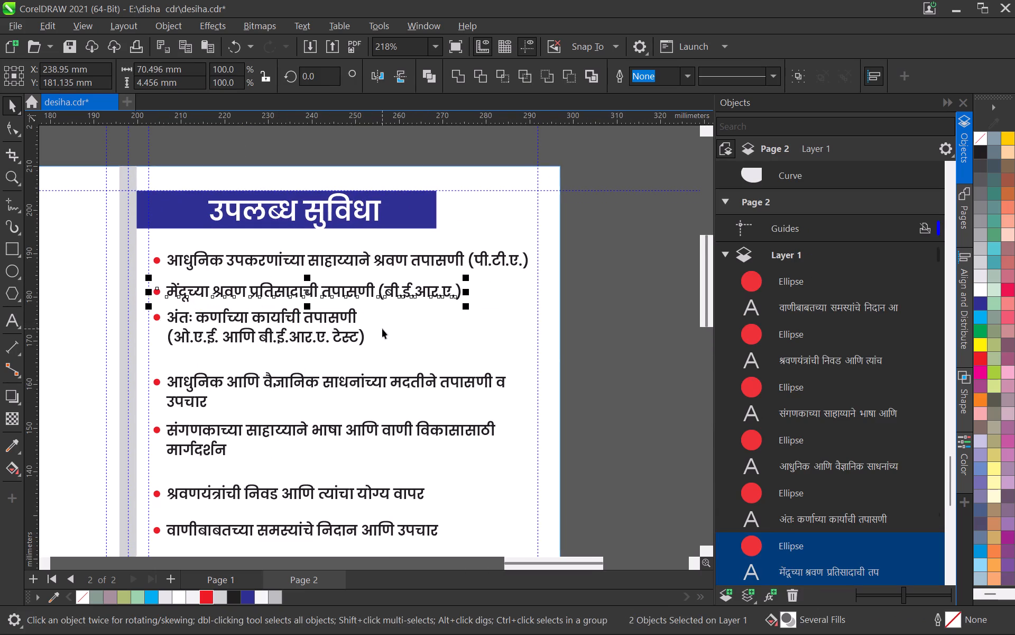
{"action": "key", "text": "Down"}
{"action": "left_click", "coordinate": [390, 329]}
Nudge the two-line third facility, अंतः कर्णाच्या कार्याची तपासणी, and its bullet down to about Y 171.6 mm.
{"action": "left_click_drag", "start_coordinate": [402, 310], "coordinate": [364, 315]}
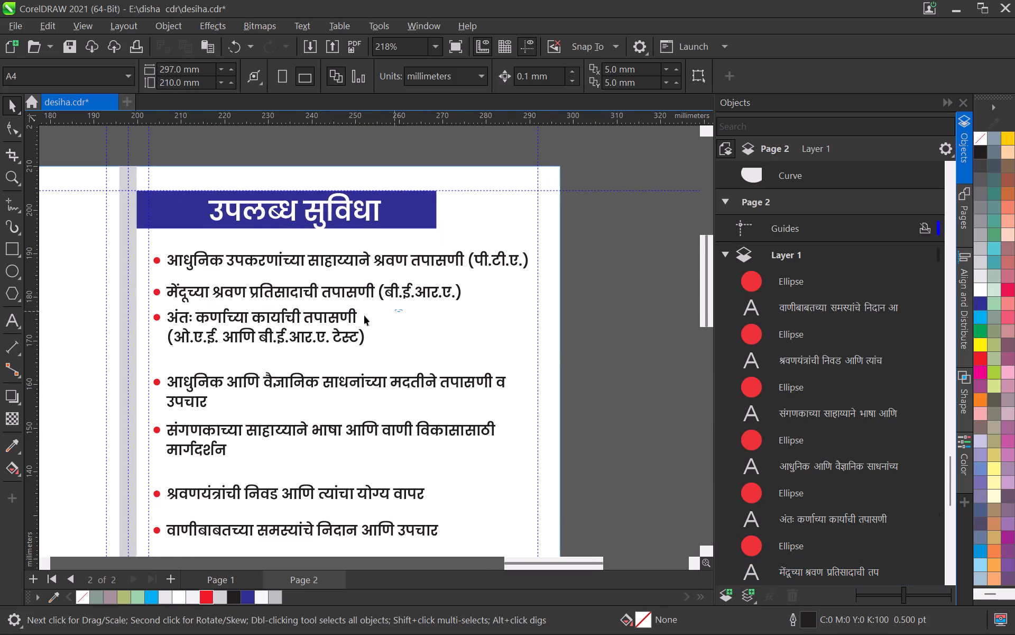
{"action": "left_click_drag", "start_coordinate": [364, 315], "coordinate": [211, 345]}
{"action": "left_click_drag", "start_coordinate": [83, 303], "coordinate": [420, 351]}
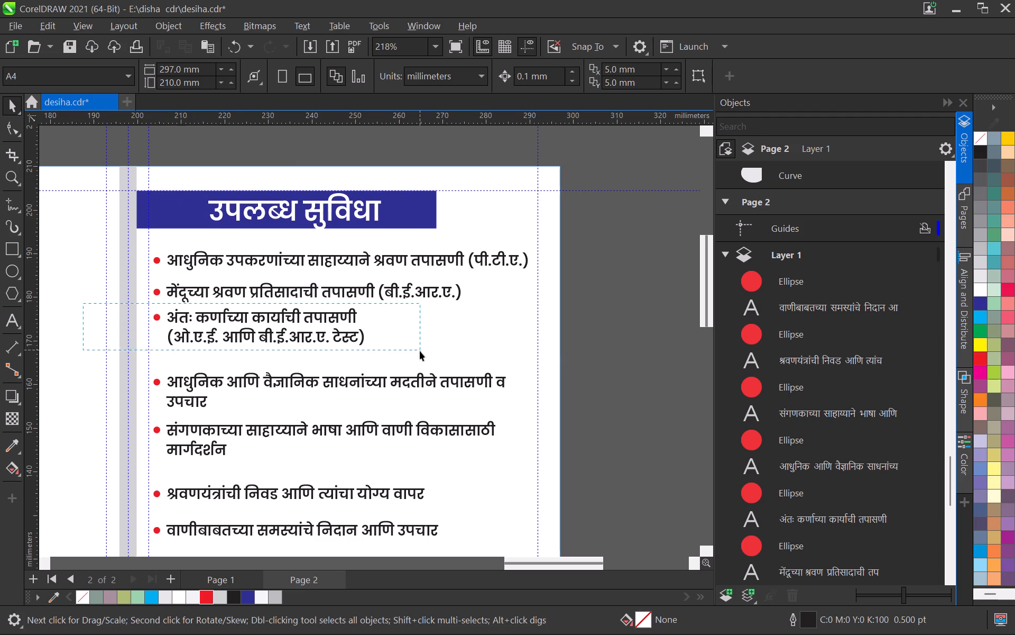
{"action": "left_click_drag", "start_coordinate": [420, 351], "coordinate": [420, 353]}
{"action": "key", "text": "Down"}
{"action": "key", "text": "Down"}
{"action": "key", "text": "Down"}
{"action": "key", "text": "Down"}
{"action": "key", "text": "Down"}
{"action": "key", "text": "Down"}
{"action": "key", "text": "Down"}
{"action": "key", "text": "Down"}
{"action": "key", "text": "Down"}
{"action": "key", "text": "Down"}
{"action": "key", "text": "Down"}
{"action": "key", "text": "Down"}
{"action": "key", "text": "Down"}
{"action": "key", "text": "Down"}
{"action": "key", "text": "Down"}
{"action": "key", "text": "Down"}
{"action": "key", "text": "Down"}
{"action": "key", "text": "Down"}
{"action": "key", "text": "Down"}
{"action": "key", "text": "Down"}
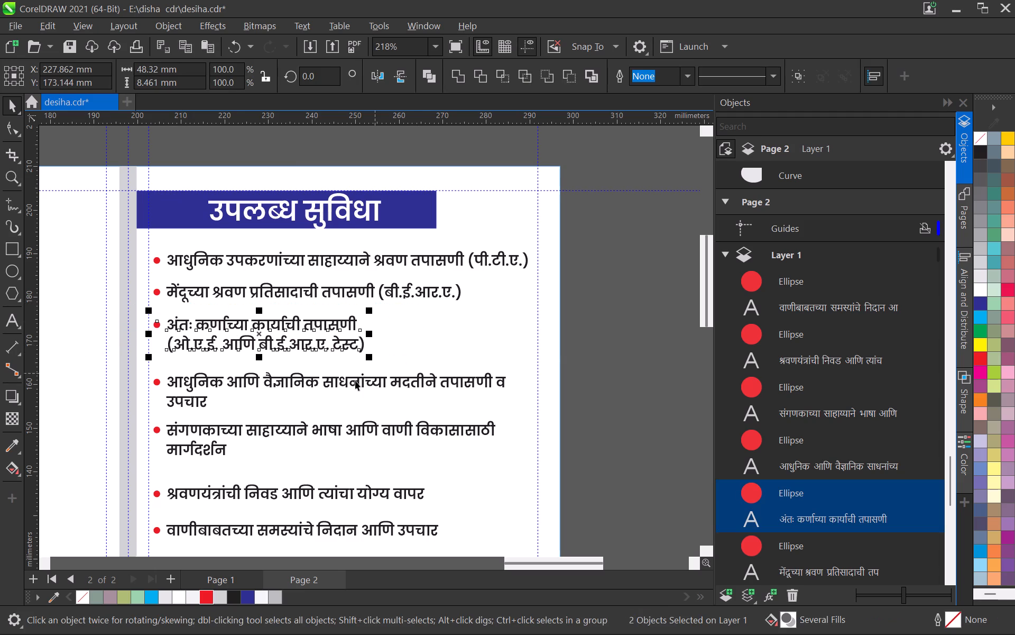
{"action": "key", "text": "Up"}
{"action": "key", "text": "Up"}
{"action": "middle_click_drag", "start_coordinate": [343, 382], "coordinate": [356, 317]}
{"action": "key", "text": "Down"}
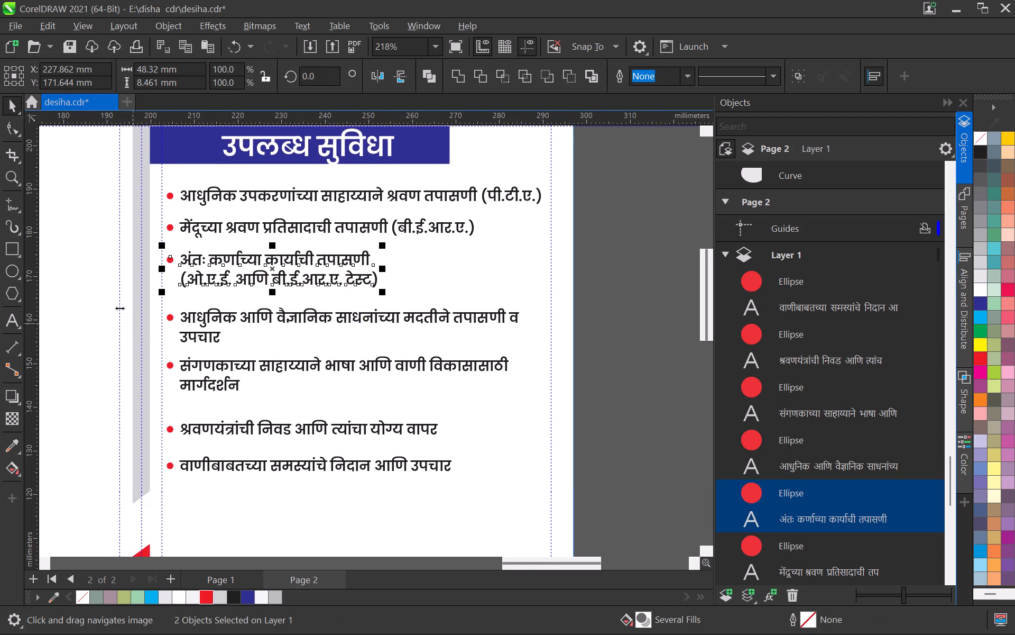
{"action": "key", "text": "Up"}
{"action": "key", "text": "Down"}
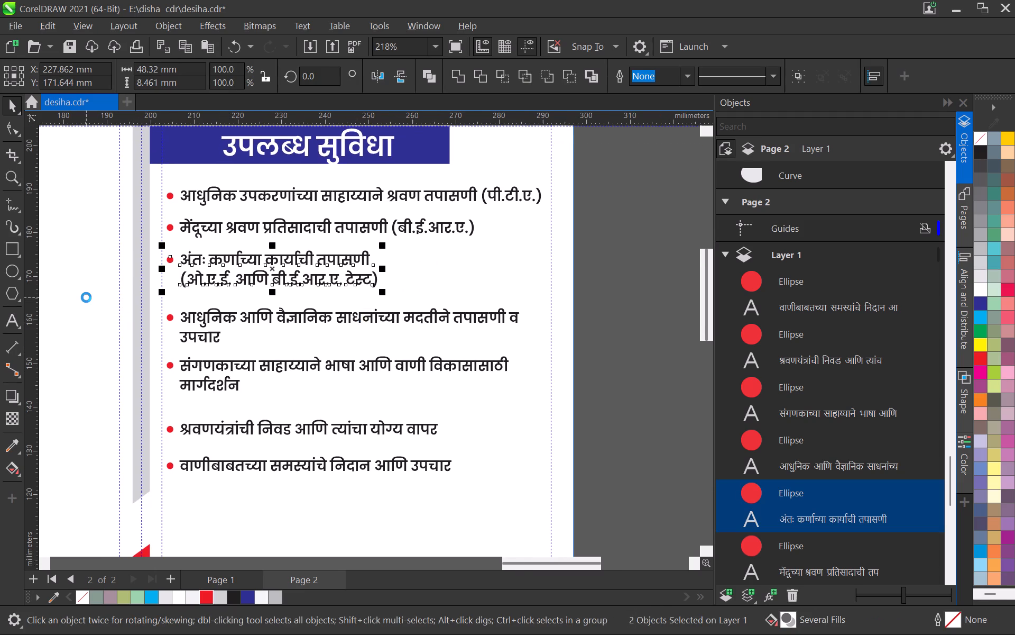
{"action": "key", "text": "Up"}
{"action": "left_click", "coordinate": [86, 297]}
Nudge the fourth facility, आधुनिक आणि वैज्ञानिक साधनांच्या मदतीने तपासणी व उपचार, and its bullet up to about Y 159.4 mm.
{"action": "left_click_drag", "start_coordinate": [103, 304], "coordinate": [551, 346]}
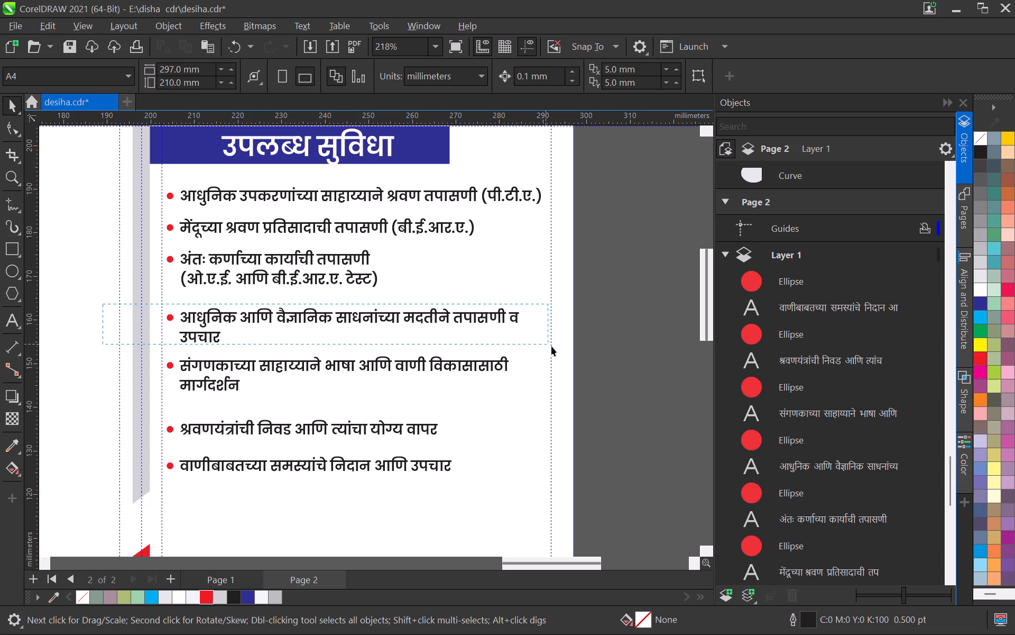
{"action": "left_click_drag", "start_coordinate": [551, 346], "coordinate": [551, 347]}
{"action": "key", "text": "Up"}
{"action": "key", "text": "Up"}
{"action": "key", "text": "Up"}
{"action": "key", "text": "Up"}
{"action": "key", "text": "Up"}
{"action": "middle_click_drag", "start_coordinate": [309, 372], "coordinate": [333, 321]}
{"action": "key", "text": "Up"}
{"action": "key", "text": "Down"}
{"action": "key", "text": "Up"}
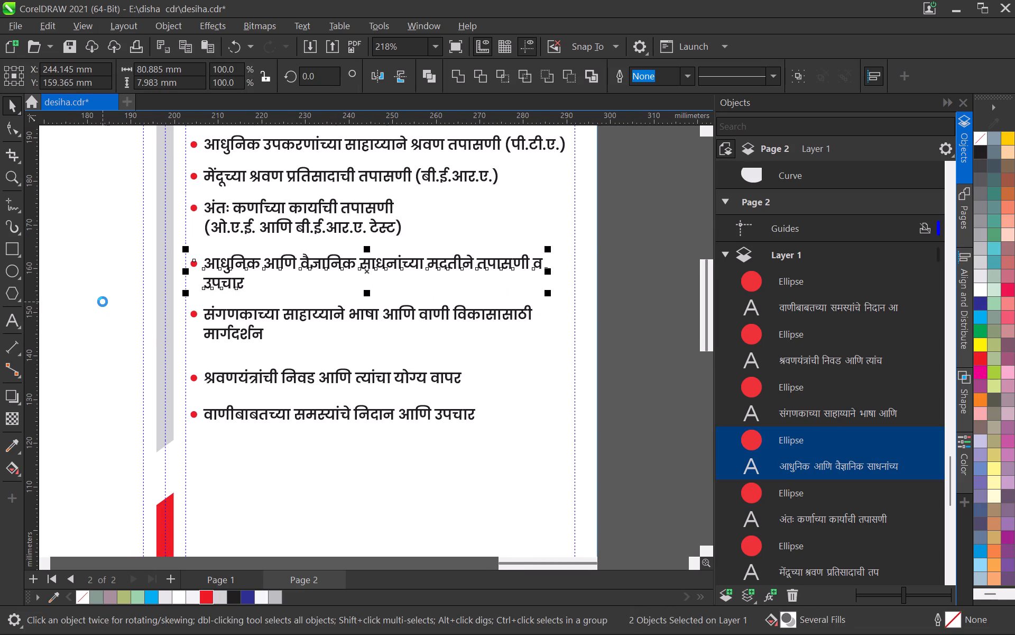
{"action": "left_click", "coordinate": [103, 302]}
{"action": "left_click", "coordinate": [98, 296]}
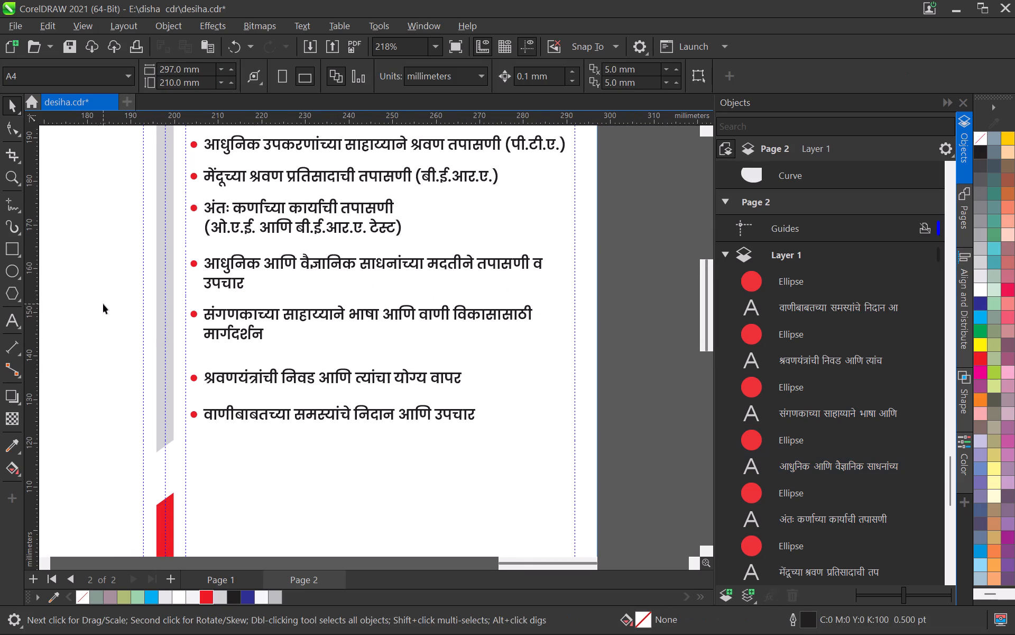
Nudge the fifth facility's text, संगणकाच्या साहाय्याने भाषा आणि वाणी विकासासाठी मार्गदर्शन, and its bullet down about 0.5 mm each.
{"action": "left_click_drag", "start_coordinate": [103, 304], "coordinate": [580, 339]}
{"action": "key", "text": "Down"}
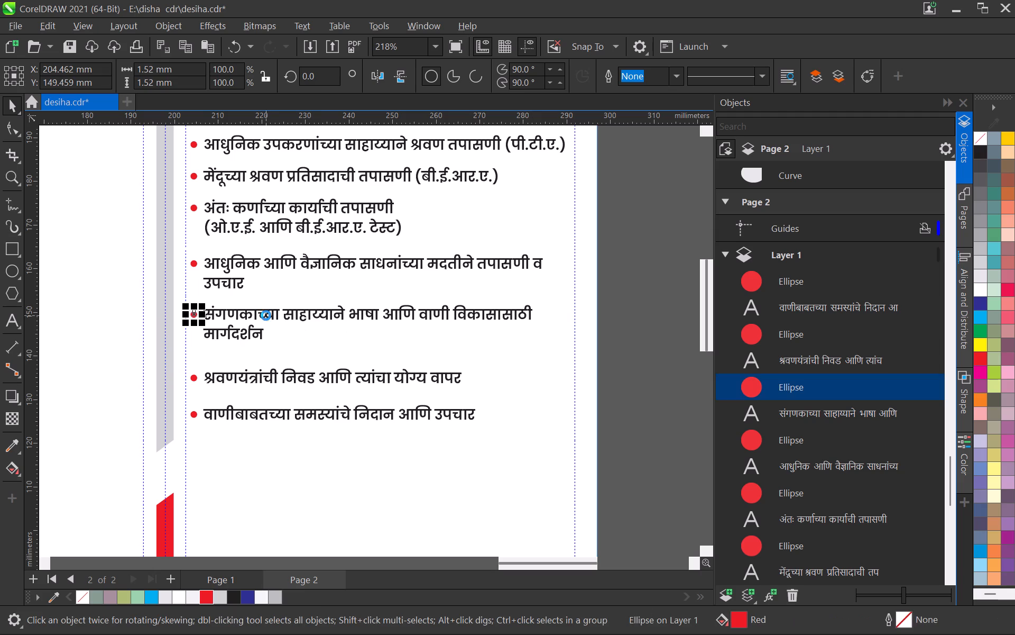
{"action": "key", "text": "Up"}
{"action": "left_click", "coordinate": [266, 315]}
{"action": "key", "text": "Down"}
{"action": "key", "text": "Down"}
{"action": "key", "text": "Down"}
{"action": "key", "text": "Down"}
{"action": "key", "text": "Down"}
{"action": "key", "text": "Down"}
{"action": "left_click", "coordinate": [195, 314]}
{"action": "key", "text": "Down"}
{"action": "key", "text": "Down"}
{"action": "key", "text": "Down"}
{"action": "key", "text": "Down"}
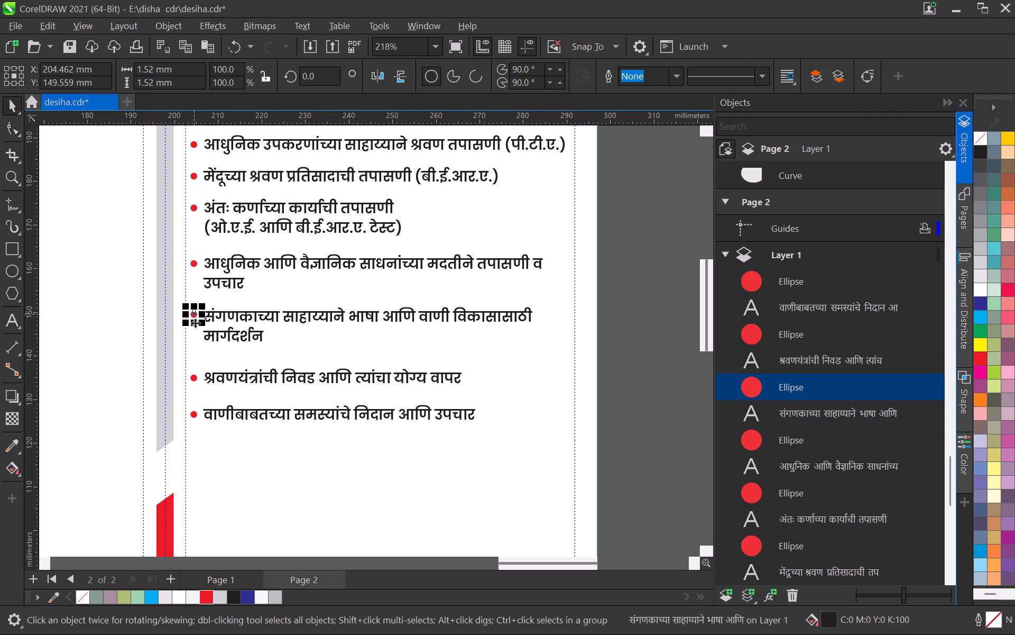
{"action": "key", "text": "Down"}
{"action": "left_click", "coordinate": [92, 359]}
Nudge the sixth facility, श्रवणयंत्रांची निवड आणि त्यांचा योग्य वापर, and its bullet up about 2 mm, closer to the fifth.
{"action": "left_click_drag", "start_coordinate": [91, 357], "coordinate": [429, 400]}
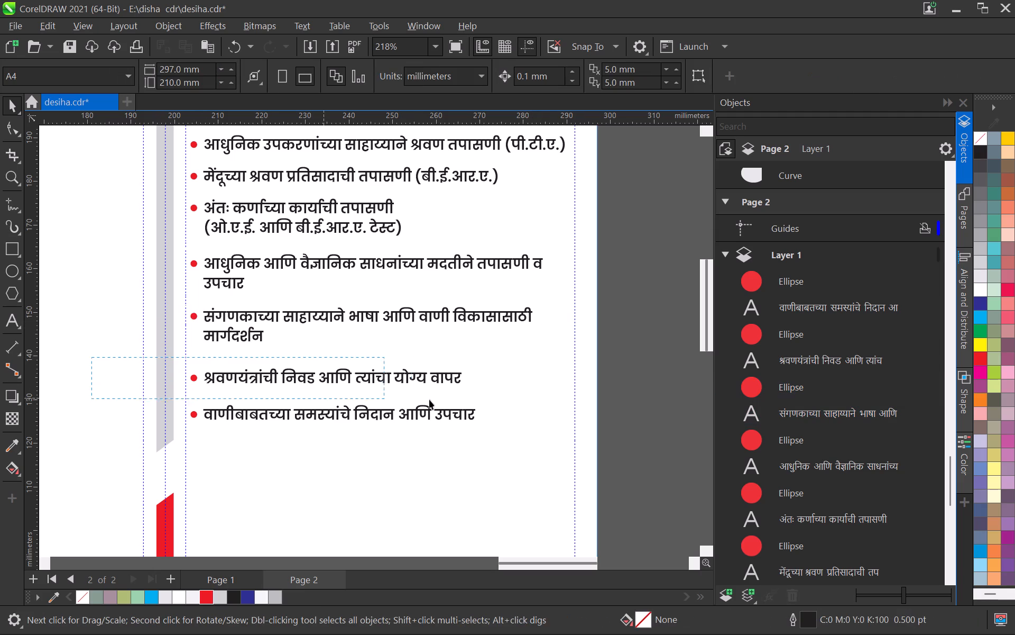
{"action": "left_click_drag", "start_coordinate": [429, 400], "coordinate": [534, 402]}
{"action": "key", "text": "Up"}
{"action": "key", "text": "Up"}
{"action": "key", "text": "Up"}
{"action": "key", "text": "Up"}
{"action": "key", "text": "Up"}
{"action": "key", "text": "Up"}
{"action": "key", "text": "Up"}
{"action": "key", "text": "Up"}
{"action": "key", "text": "Up"}
{"action": "key", "text": "Up"}
{"action": "key", "text": "Up"}
{"action": "key", "text": "Up"}
{"action": "key", "text": "Up"}
{"action": "key", "text": "Up"}
{"action": "key", "text": "Up"}
{"action": "key", "text": "Up"}
{"action": "key", "text": "Up"}
{"action": "key", "text": "Up"}
{"action": "key", "text": "Up"}
{"action": "key", "text": "Up"}
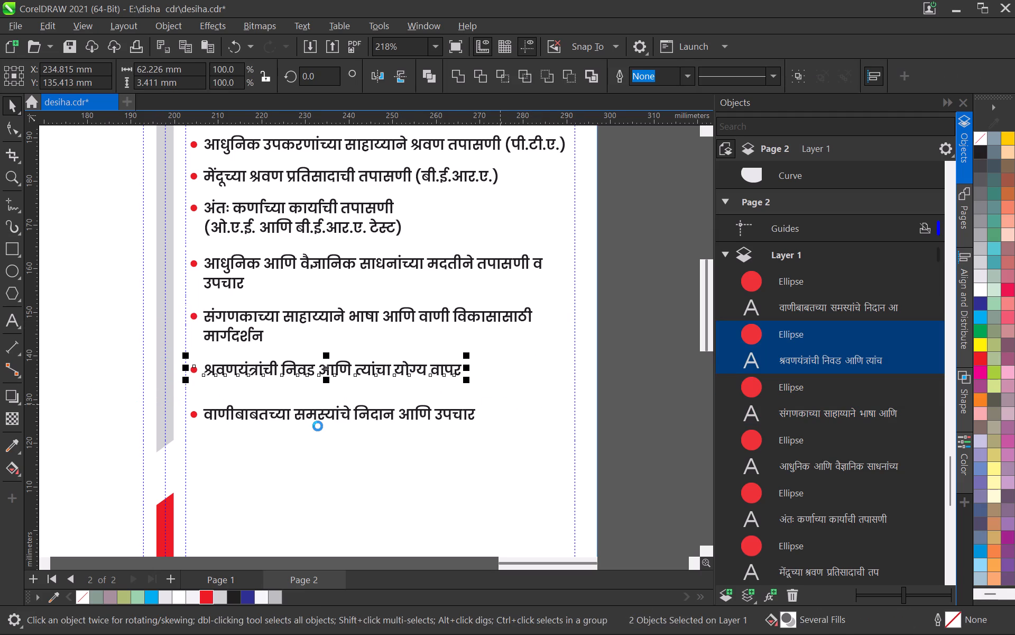
{"action": "middle_click_drag", "start_coordinate": [317, 425], "coordinate": [314, 357]}
{"action": "key", "text": "Up"}
{"action": "left_click", "coordinate": [123, 325]}
Nudge the seventh facility, वाणीबाबतच्या समस्यांचे निदान आणि उपचार, and its bullet up to about Y 130.1 mm.
{"action": "left_click_drag", "start_coordinate": [123, 325], "coordinate": [357, 373]}
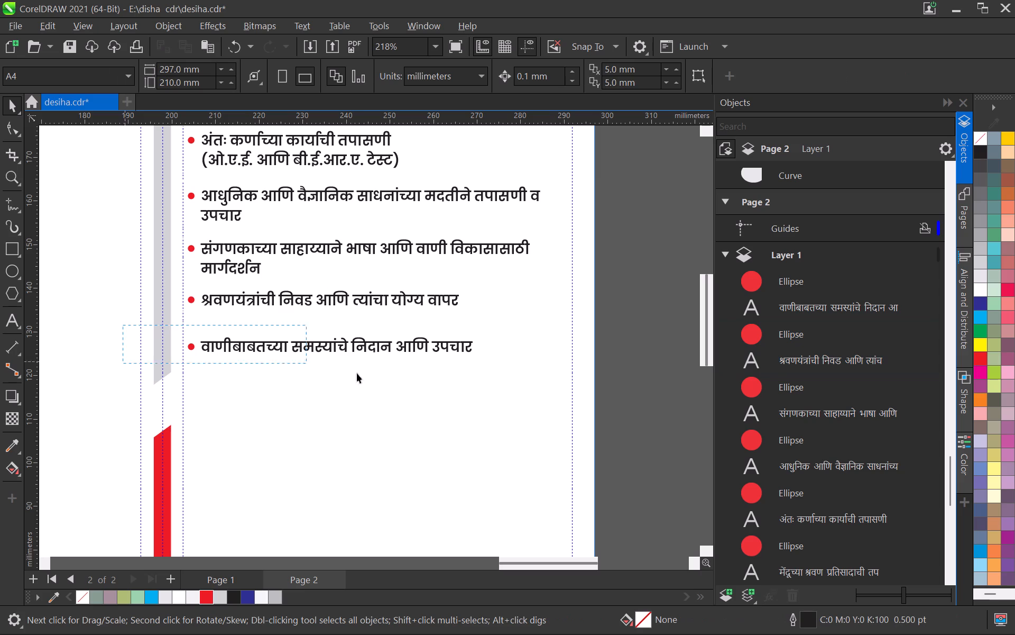
{"action": "left_click_drag", "start_coordinate": [357, 373], "coordinate": [544, 385]}
{"action": "key", "text": "Up"}
{"action": "key", "text": "Up"}
{"action": "key", "text": "Up"}
{"action": "key", "text": "Up"}
{"action": "key", "text": "Up"}
{"action": "key", "text": "Up"}
{"action": "key", "text": "Up"}
{"action": "key", "text": "Up"}
{"action": "key", "text": "Up"}
{"action": "key", "text": "Up"}
{"action": "key", "text": "Up"}
{"action": "key", "text": "Up"}
{"action": "key", "text": "Up"}
{"action": "key", "text": "Up"}
{"action": "key", "text": "Up"}
{"action": "key", "text": "Up"}
{"action": "key", "text": "Up"}
{"action": "key", "text": "Up"}
{"action": "key", "text": "Up"}
{"action": "key", "text": "Up"}
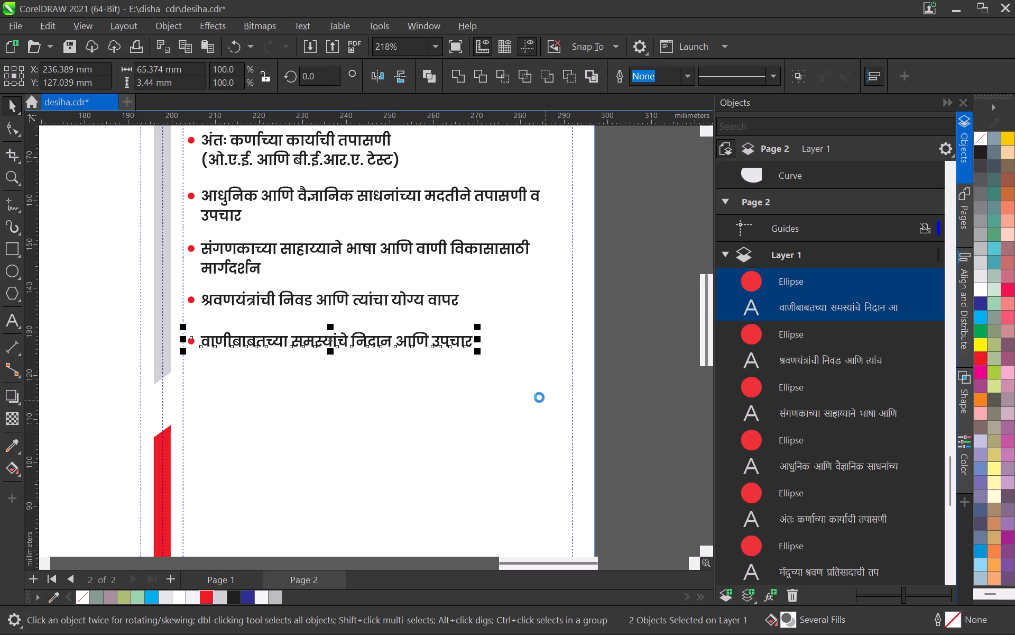
{"action": "key", "text": "Up"}
{"action": "key", "text": "Up"}
{"action": "key", "text": "Up"}
{"action": "key", "text": "Up"}
{"action": "key", "text": "Up"}
{"action": "key", "text": "Up"}
{"action": "key", "text": "Up"}
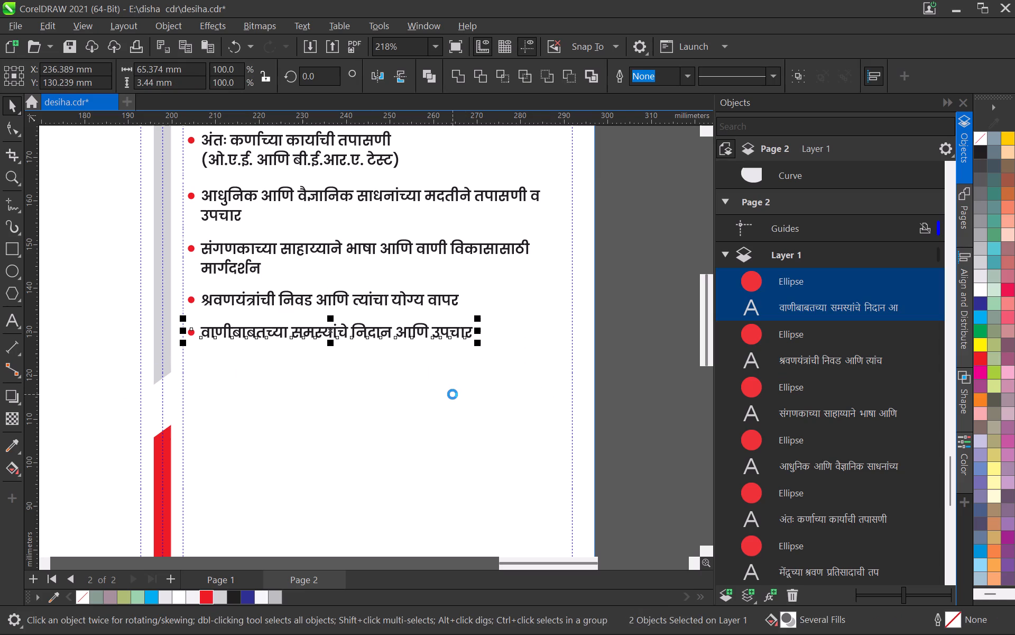
{"action": "key", "text": "Down"}
Nudge all seven facilities and their bullets together up about 2 mm or more, to about Y 161.5 mm, closer to the heading bar.
{"action": "scroll", "coordinate": [400, 358], "scroll_direction": "down", "scroll_amount": 8}
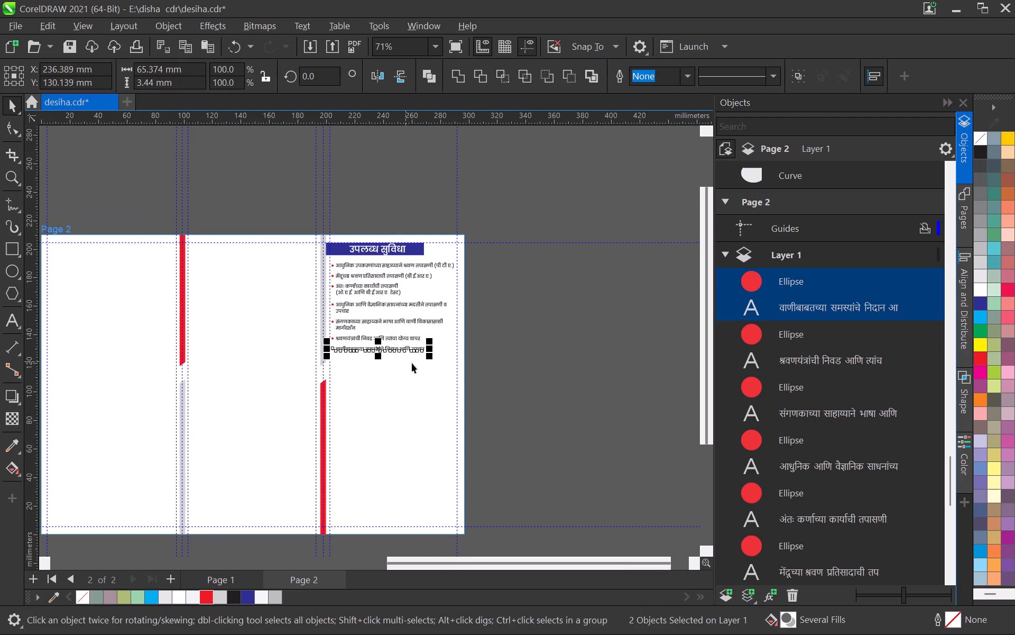
{"action": "scroll", "coordinate": [457, 293], "scroll_direction": "up", "scroll_amount": 2}
{"action": "scroll", "coordinate": [485, 246], "scroll_direction": "up", "scroll_amount": 3}
{"action": "left_click_drag", "start_coordinate": [475, 246], "coordinate": [417, 287]}
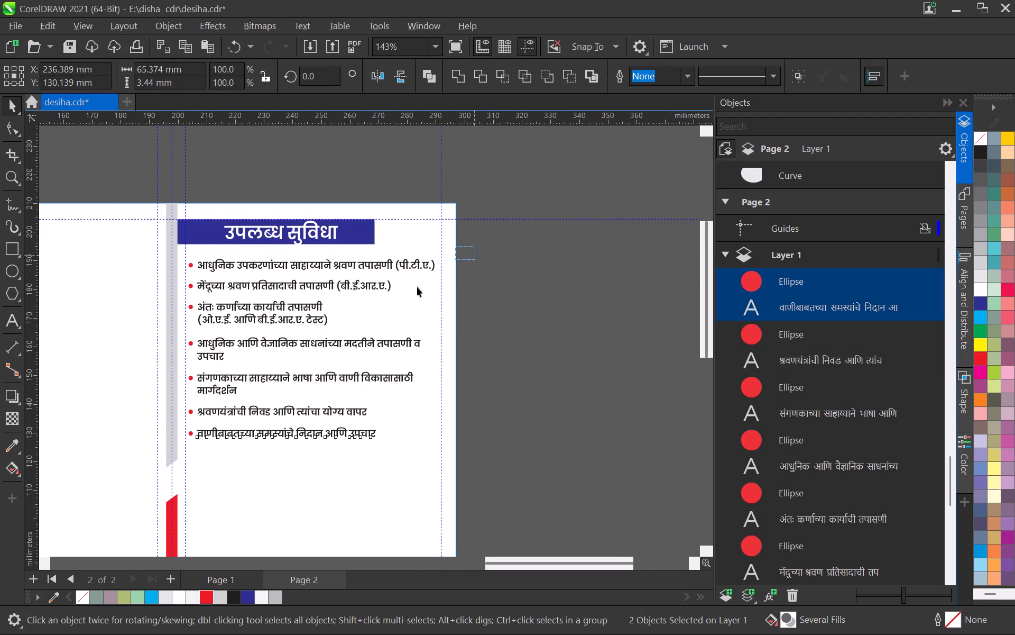
{"action": "left_click_drag", "start_coordinate": [417, 287], "coordinate": [174, 443]}
{"action": "key", "text": "Up"}
{"action": "key", "text": "Up"}
{"action": "key", "text": "Up"}
{"action": "key", "text": "Up"}
{"action": "key", "text": "Up"}
{"action": "key", "text": "Up"}
{"action": "key", "text": "Up"}
{"action": "key", "text": "Up"}
{"action": "key", "text": "Up"}
{"action": "key", "text": "Up"}
{"action": "key", "text": "Up"}
{"action": "key", "text": "Up"}
{"action": "key", "text": "Up"}
{"action": "key", "text": "Up"}
{"action": "key", "text": "Up"}
{"action": "key", "text": "Up"}
{"action": "key", "text": "Up"}
{"action": "key", "text": "Up"}
{"action": "key", "text": "Up"}
{"action": "key", "text": "Up"}
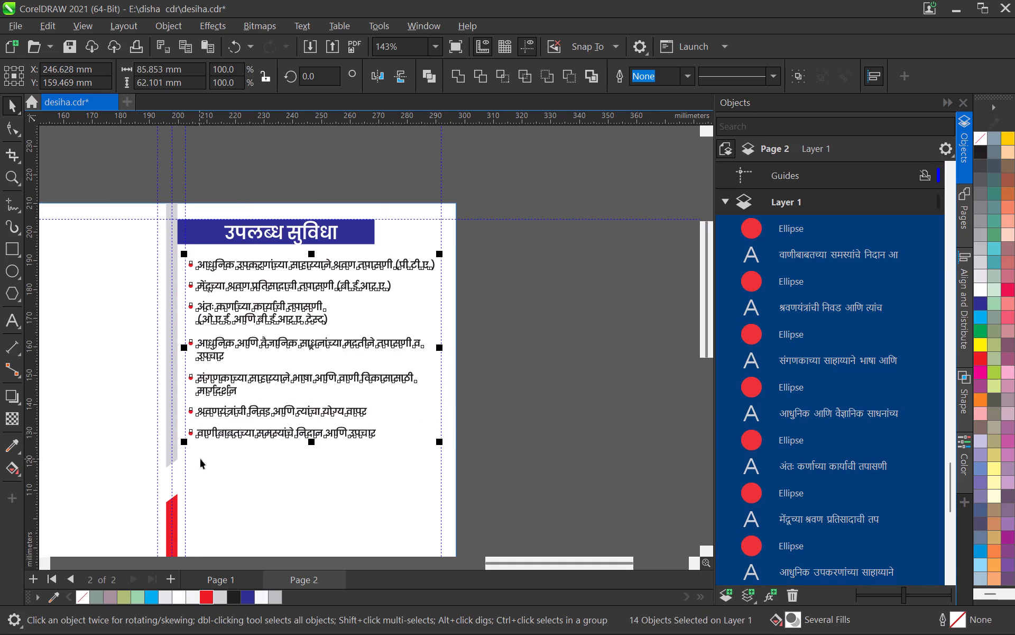
{"action": "key", "text": "Up"}
{"action": "key", "text": "Up"}
{"action": "key", "text": "Up"}
{"action": "key", "text": "Up"}
{"action": "key", "text": "Up"}
{"action": "key", "text": "Up"}
{"action": "key", "text": "Up"}
{"action": "key", "text": "Up"}
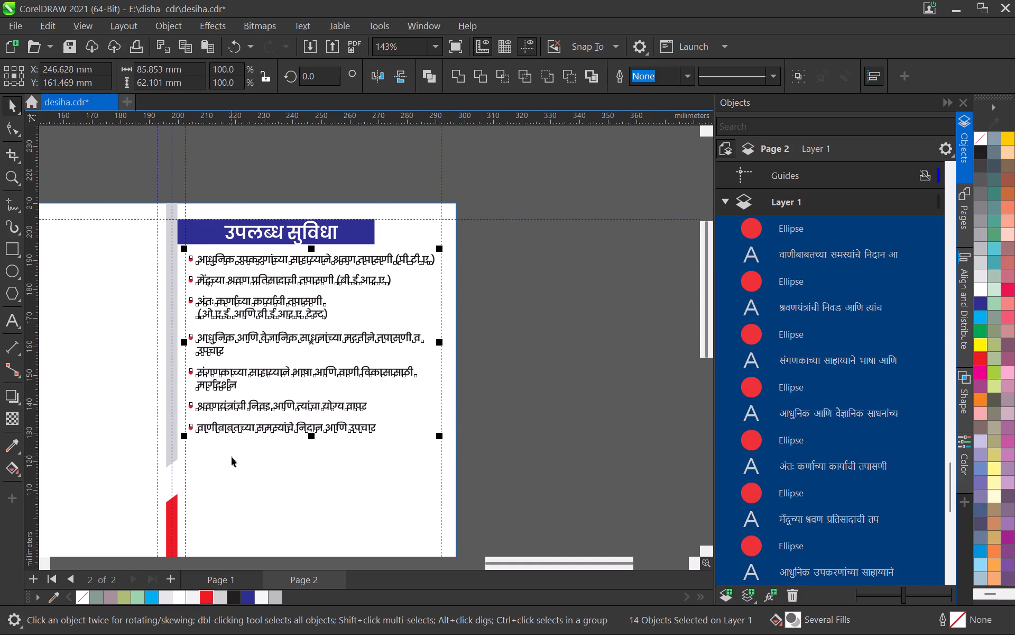
{"action": "key", "text": "Up"}
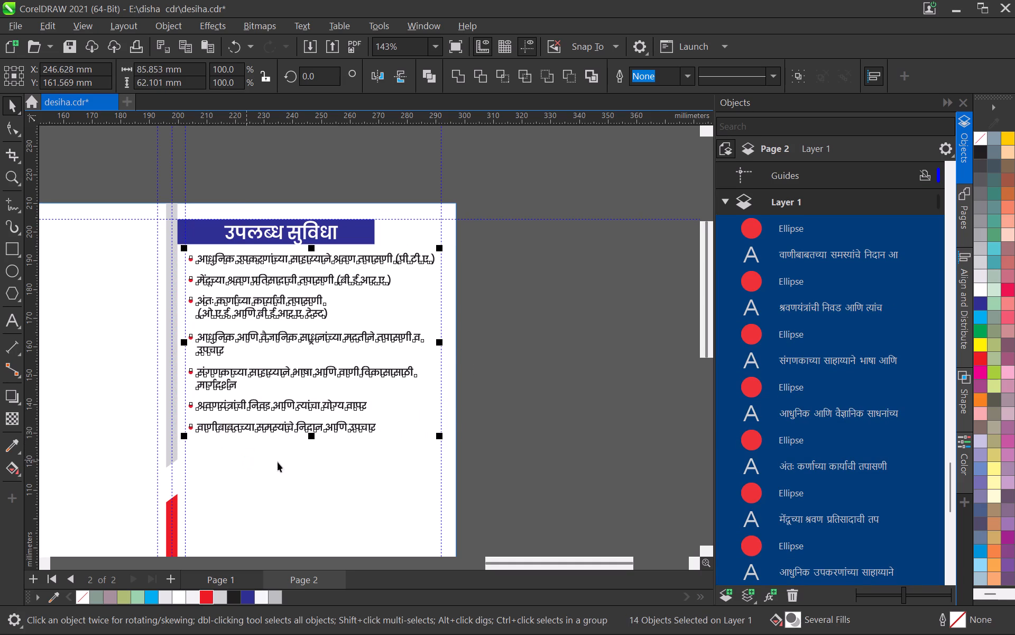
{"action": "key", "text": "Down"}
{"action": "left_click", "coordinate": [520, 368]}
Scale the उपलब्ध सुविधा heading text down proportionally inside its blue bar to about 15.9 pt.
{"action": "scroll", "coordinate": [333, 249], "scroll_direction": "up", "scroll_amount": 6}
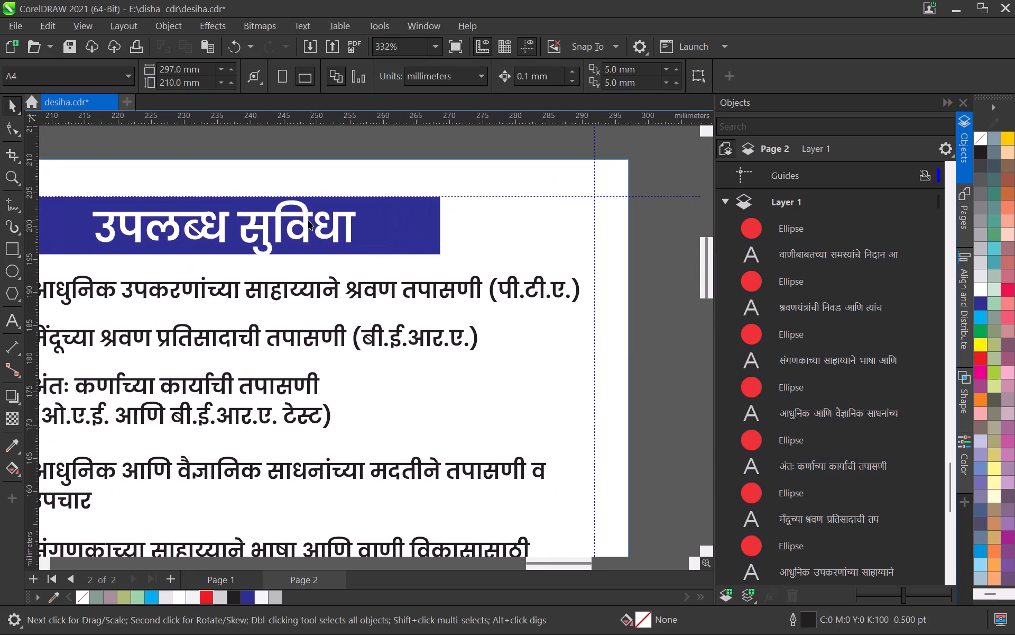
{"action": "left_click", "coordinate": [308, 220]}
{"action": "scroll", "coordinate": [375, 241], "scroll_direction": "up", "scroll_amount": 2}
{"action": "left_click_drag", "start_coordinate": [355, 266], "coordinate": [347, 262]}
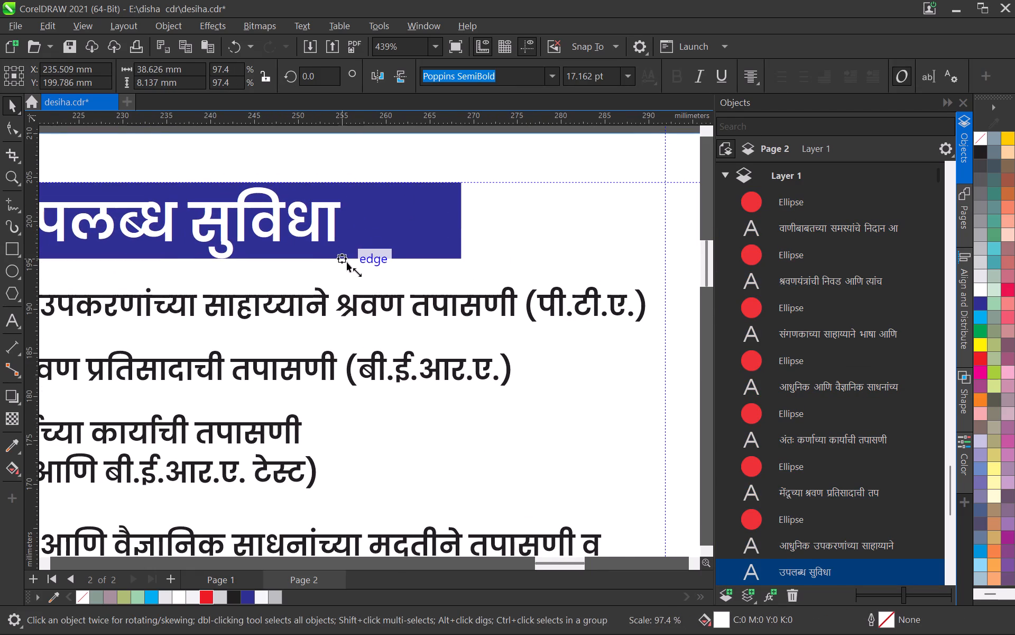
{"action": "left_click_drag", "start_coordinate": [347, 262], "coordinate": [340, 259]}
{"action": "scroll", "coordinate": [346, 284], "scroll_direction": "down", "scroll_amount": 5}
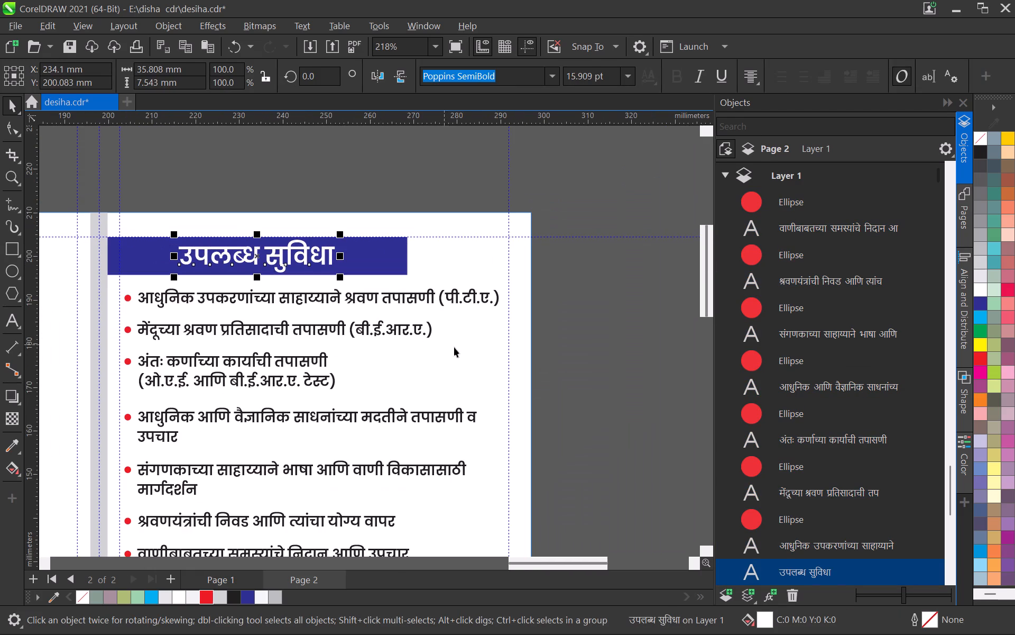
{"action": "scroll", "coordinate": [511, 350], "scroll_direction": "down", "scroll_amount": 4}
{"action": "left_click", "coordinate": [570, 365]}
Nudge the fourth facility, आधुनिक आणि वैज्ञानिक साधनांच्या मदतीने तपासणी व उपचार, and its bullet up to about Y 162 mm.
{"action": "scroll", "coordinate": [311, 384], "scroll_direction": "up", "scroll_amount": 4}
{"action": "middle_click_drag", "start_coordinate": [342, 401], "coordinate": [294, 342]}
{"action": "scroll", "coordinate": [294, 343], "scroll_direction": "down", "scroll_amount": 3}
{"action": "left_click_drag", "start_coordinate": [207, 328], "coordinate": [479, 374]}
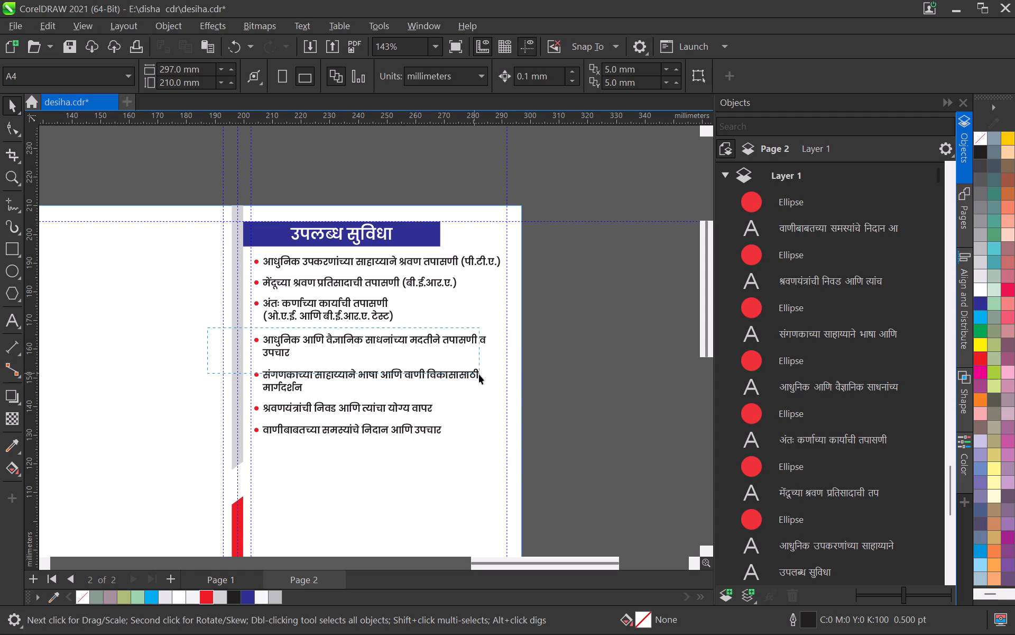
{"action": "left_click_drag", "start_coordinate": [479, 374], "coordinate": [521, 364]}
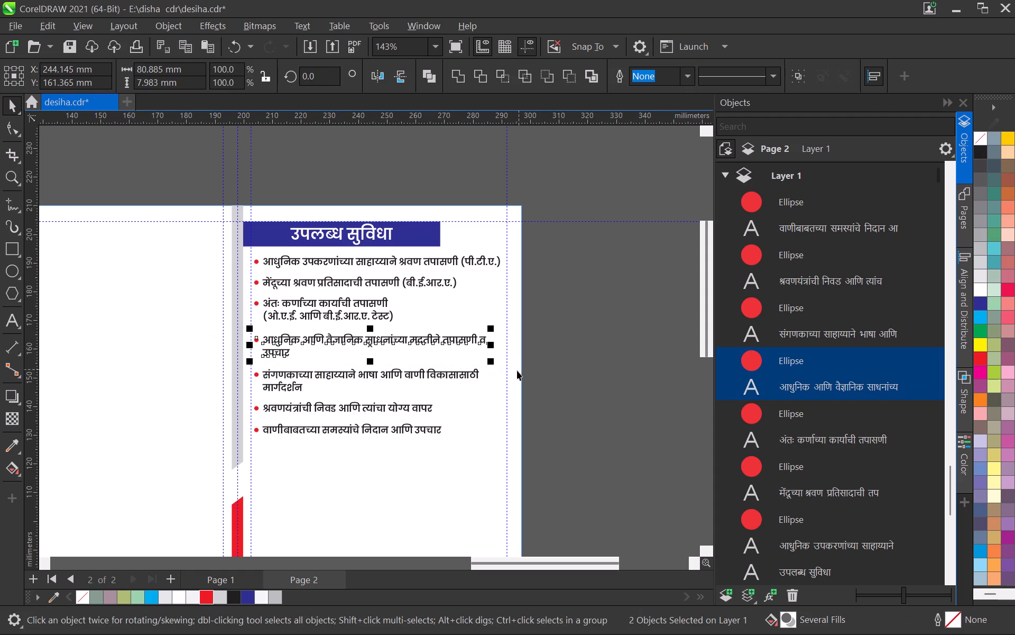
{"action": "key", "text": "Up"}
{"action": "key", "text": "Up"}
{"action": "key", "text": "Up"}
{"action": "key", "text": "Up"}
{"action": "key", "text": "Up"}
{"action": "key", "text": "Up"}
{"action": "key", "text": "Up"}
{"action": "key", "text": "Up"}
{"action": "key", "text": "Up"}
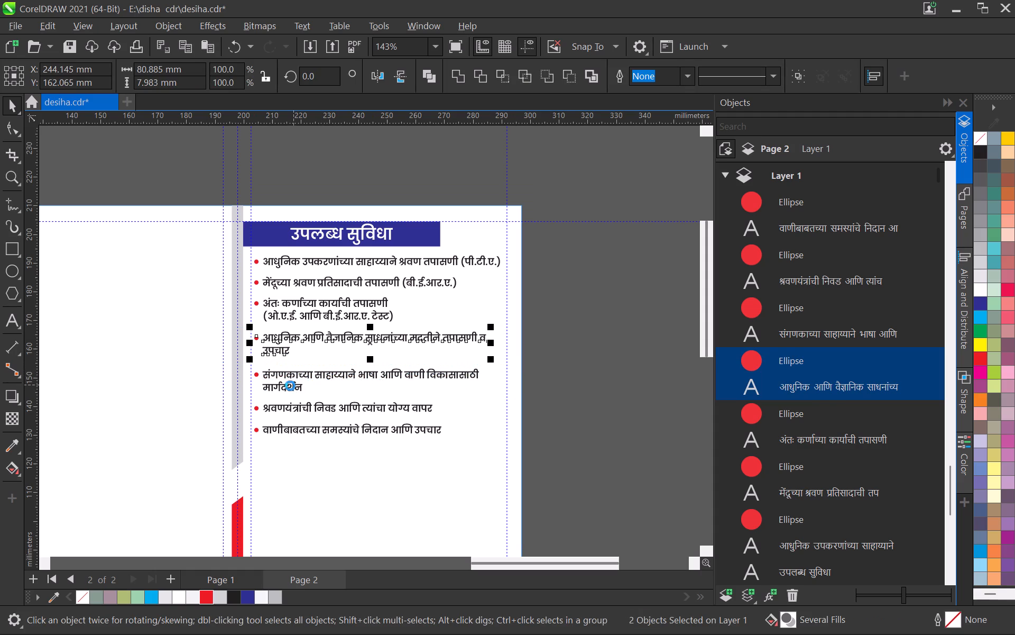
{"action": "key", "text": "Down"}
{"action": "left_click", "coordinate": [198, 369]}
Nudge the fifth facility, संगणकाच्या साहाय्याने भाषा आणि वाणी विकासासाठी मार्गदर्शन, and its bullet up to about Y 150 mm.
{"action": "left_click_drag", "start_coordinate": [196, 361], "coordinate": [522, 394]}
{"action": "key", "text": "Up"}
{"action": "key", "text": "Up"}
{"action": "key", "text": "Up"}
{"action": "key", "text": "Up"}
{"action": "key", "text": "Up"}
{"action": "key", "text": "Up"}
{"action": "key", "text": "Up"}
{"action": "key", "text": "Up"}
{"action": "key", "text": "Up"}
{"action": "key", "text": "Down"}
{"action": "left_click", "coordinate": [216, 400]}
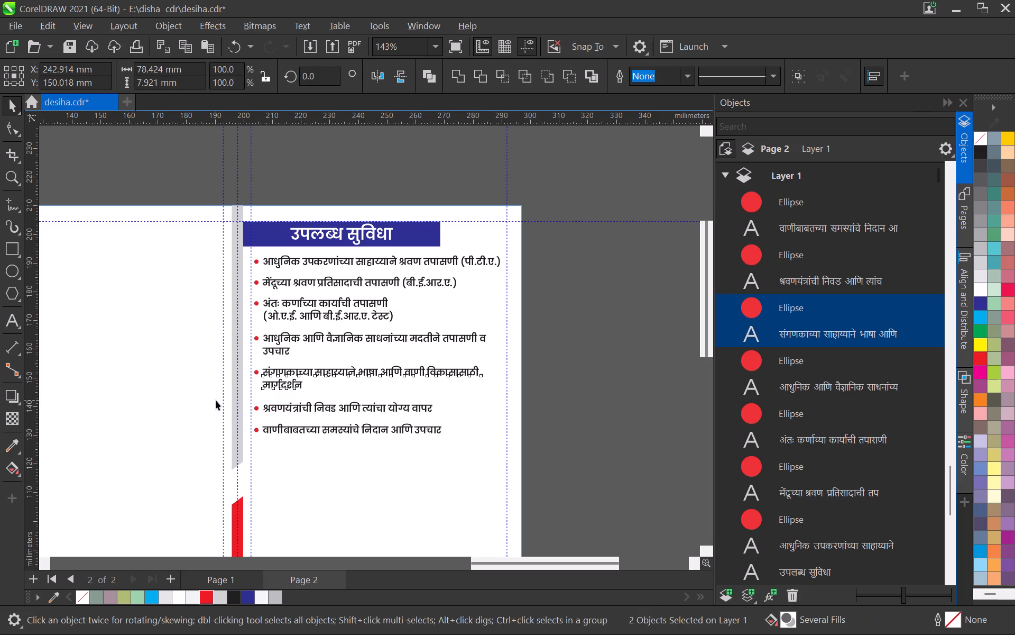
Nudge the sixth facility, श्रवणयंत्रांची निवड आणि त्यांचा योग्य वापर, and its bullet up about 1 mm, closer to the fifth.
{"action": "left_click_drag", "start_coordinate": [214, 398], "coordinate": [479, 423]}
{"action": "key", "text": "Up"}
{"action": "key", "text": "Up"}
{"action": "key", "text": "Up"}
{"action": "key", "text": "Up"}
{"action": "key", "text": "Up"}
{"action": "key", "text": "Up"}
{"action": "key", "text": "Up"}
{"action": "key", "text": "Up"}
{"action": "key", "text": "Up"}
{"action": "key", "text": "Up"}
{"action": "key", "text": "Up"}
{"action": "key", "text": "Up"}
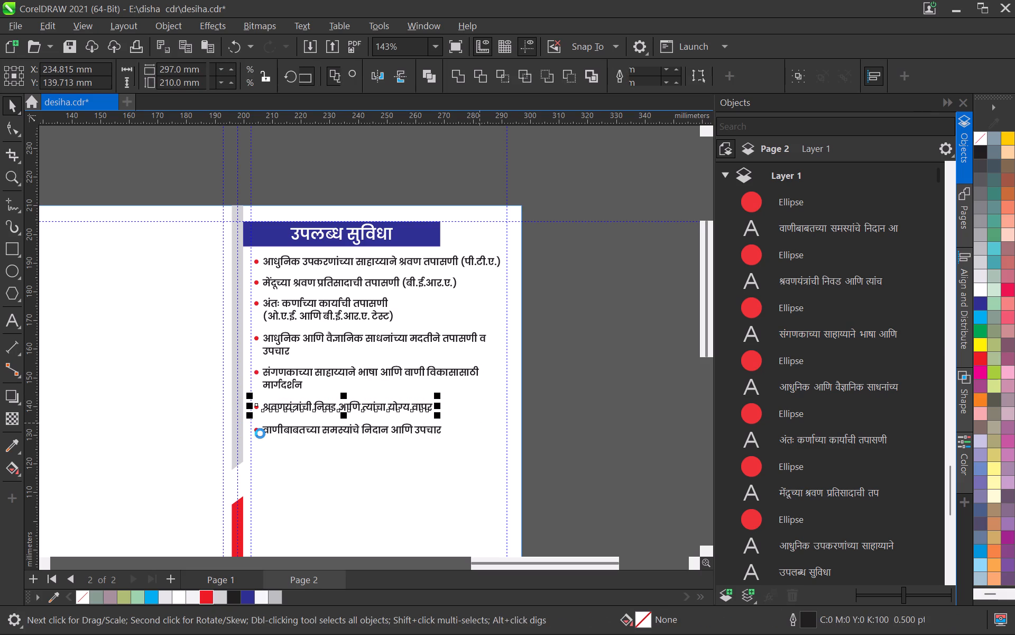
Nudge the seventh facility, वाणीबाबतच्या समस्यांचे निदान आणि उपचार, and its bullet up to about Y 134.7 mm.
{"action": "left_click_drag", "start_coordinate": [215, 418], "coordinate": [495, 444]}
{"action": "key", "text": "Up"}
{"action": "key", "text": "Up"}
{"action": "key", "text": "Up"}
{"action": "key", "text": "Up"}
{"action": "key", "text": "Up"}
{"action": "key", "text": "Up"}
{"action": "key", "text": "Up"}
{"action": "key", "text": "Up"}
{"action": "key", "text": "Up"}
{"action": "key", "text": "Up"}
{"action": "key", "text": "Up"}
{"action": "key", "text": "Up"}
{"action": "key", "text": "Up"}
{"action": "key", "text": "Up"}
{"action": "key", "text": "Up"}
{"action": "key", "text": "Up"}
{"action": "key", "text": "Up"}
{"action": "key", "text": "Up"}
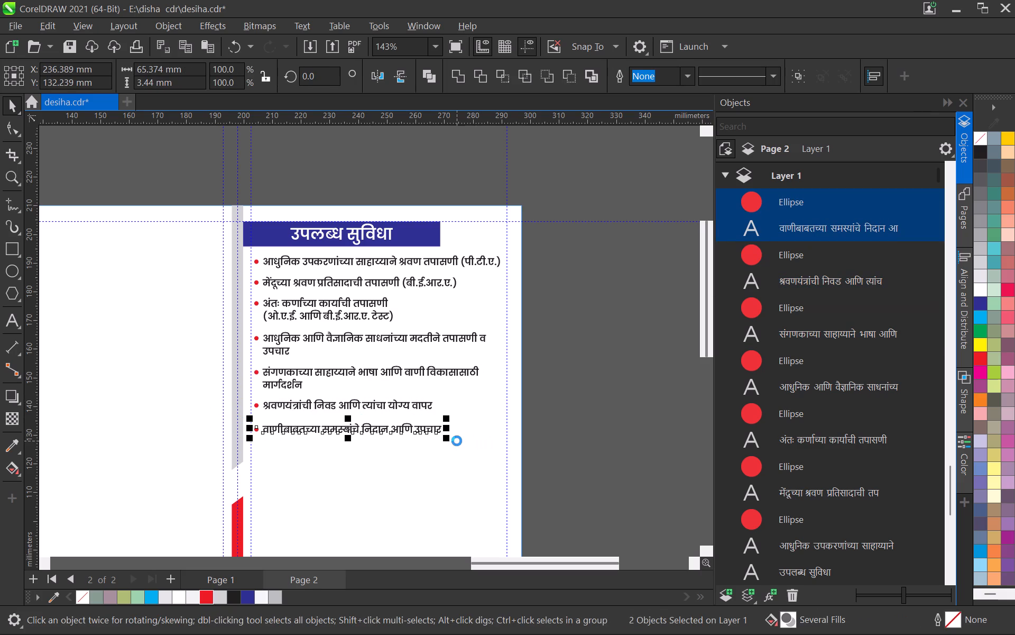
{"action": "key", "text": "Up"}
{"action": "key", "text": "Up"}
{"action": "key", "text": "Up"}
{"action": "key", "text": "Up"}
{"action": "key", "text": "Up"}
{"action": "key", "text": "Up"}
{"action": "key", "text": "Up"}
{"action": "key", "text": "Up"}
{"action": "key", "text": "Up"}
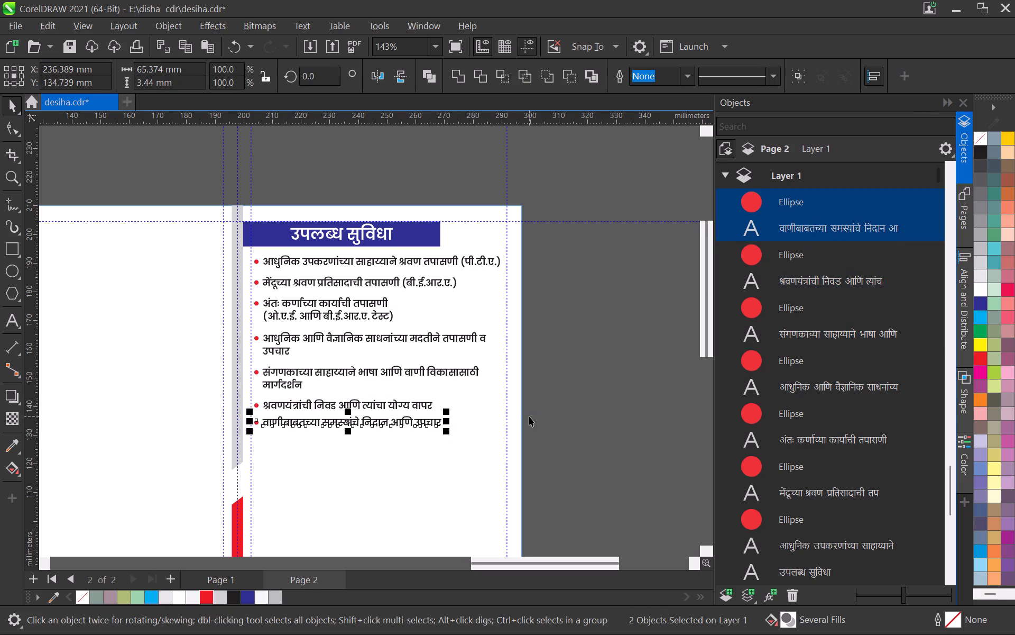
{"action": "left_click", "coordinate": [529, 416]}
Review the whole Page 2 layout and save the brochure file.
{"action": "scroll", "coordinate": [419, 403], "scroll_direction": "down", "scroll_amount": 4}
{"action": "middle_click_drag", "start_coordinate": [392, 425], "coordinate": [395, 351]}
{"action": "scroll", "coordinate": [389, 373], "scroll_direction": "up", "scroll_amount": 1}
{"action": "scroll", "coordinate": [391, 380], "scroll_direction": "down", "scroll_amount": 6}
{"action": "scroll", "coordinate": [390, 390], "scroll_direction": "up", "scroll_amount": 3}
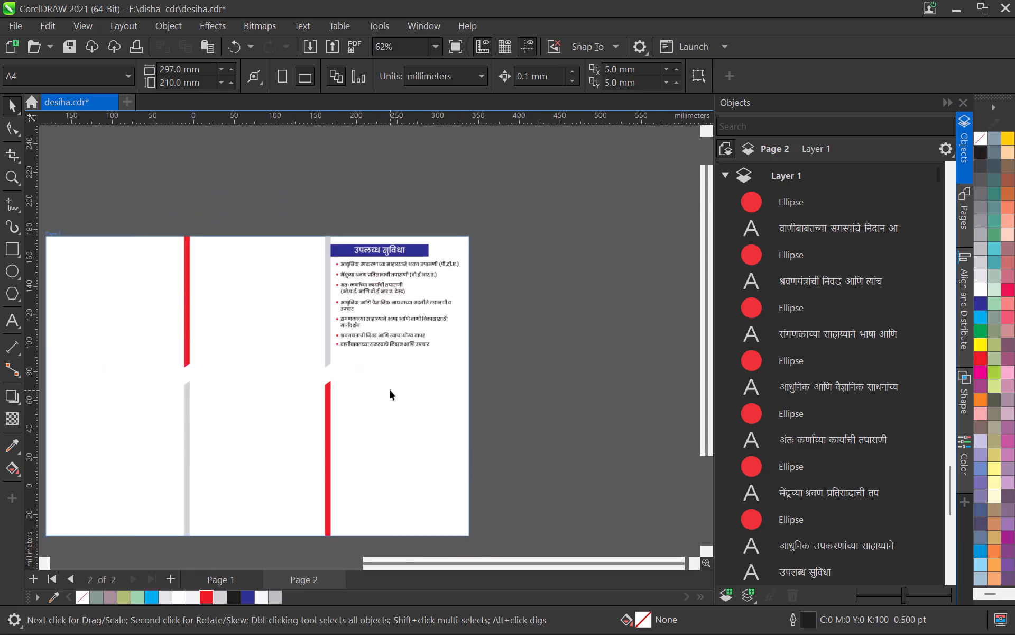
{"action": "scroll", "coordinate": [390, 390], "scroll_direction": "up", "scroll_amount": 2}
{"action": "scroll", "coordinate": [390, 395], "scroll_direction": "down", "scroll_amount": 8}
{"action": "key", "text": "ctrl+s"}
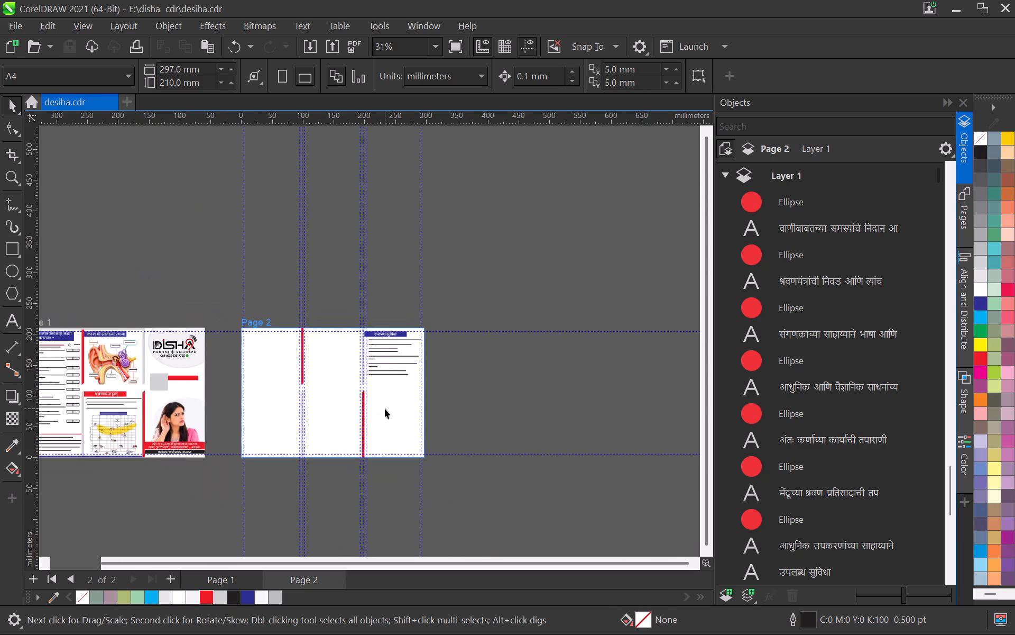
Check the उपलब्ध सुविधा column against the reference brochure in Chrome, saving the CorelDRAW file again in between.
{"action": "scroll", "coordinate": [387, 405], "scroll_direction": "up", "scroll_amount": 9}
{"action": "key", "text": "alt+Tab"}
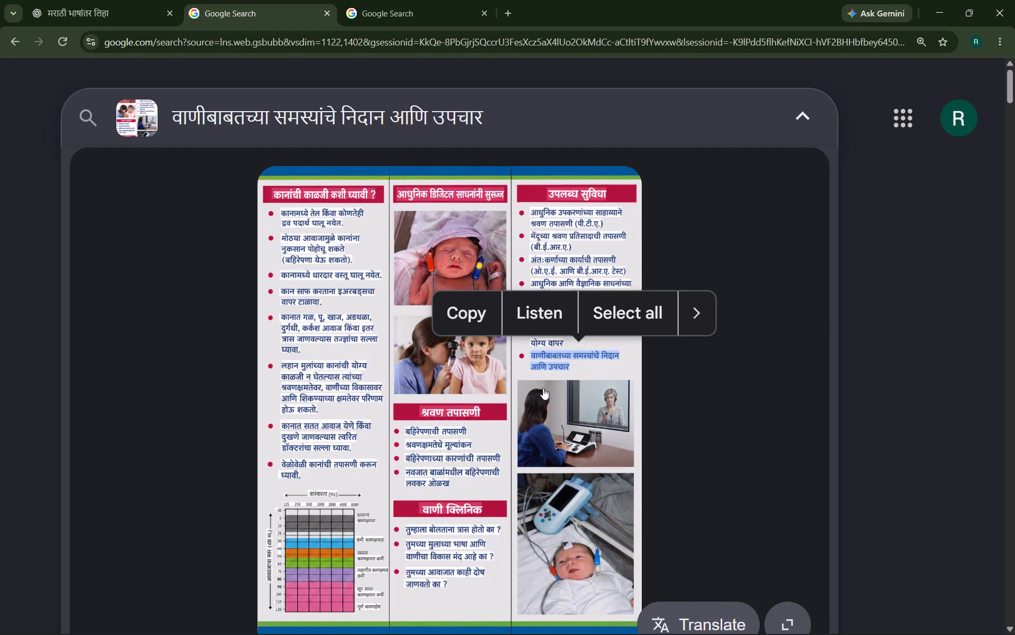
{"action": "key", "text": "alt+Tab"}
{"action": "scroll", "coordinate": [372, 396], "scroll_direction": "down", "scroll_amount": 4}
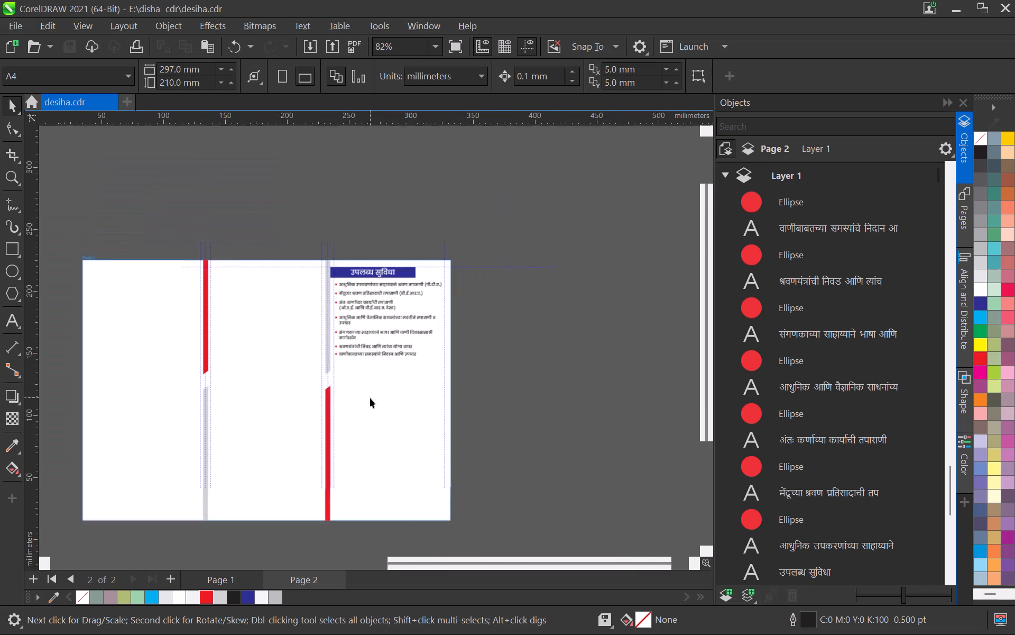
{"action": "middle_click_drag", "start_coordinate": [386, 410], "coordinate": [371, 362]}
{"action": "scroll", "coordinate": [371, 378], "scroll_direction": "up", "scroll_amount": 2}
{"action": "key", "text": "ctrl+s"}
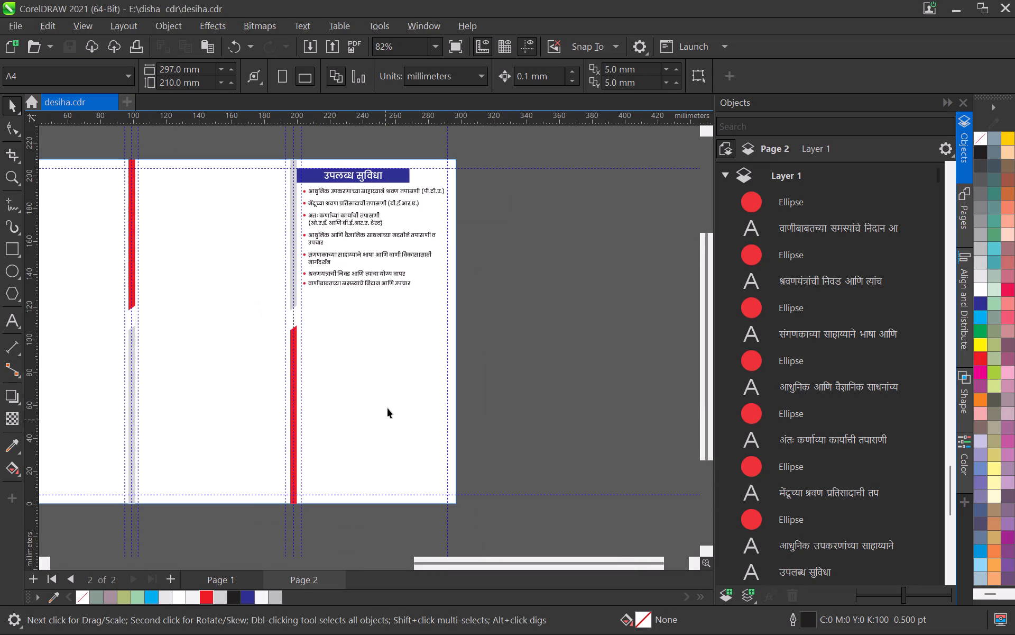
{"action": "key", "text": "alt+Tab"}
{"action": "key", "text": "alt+Tab"}
Enlarge all seven facilities and their bullets together proportionally, bringing the text to about 10.4 pt.
{"action": "scroll", "coordinate": [395, 305], "scroll_direction": "up", "scroll_amount": 4}
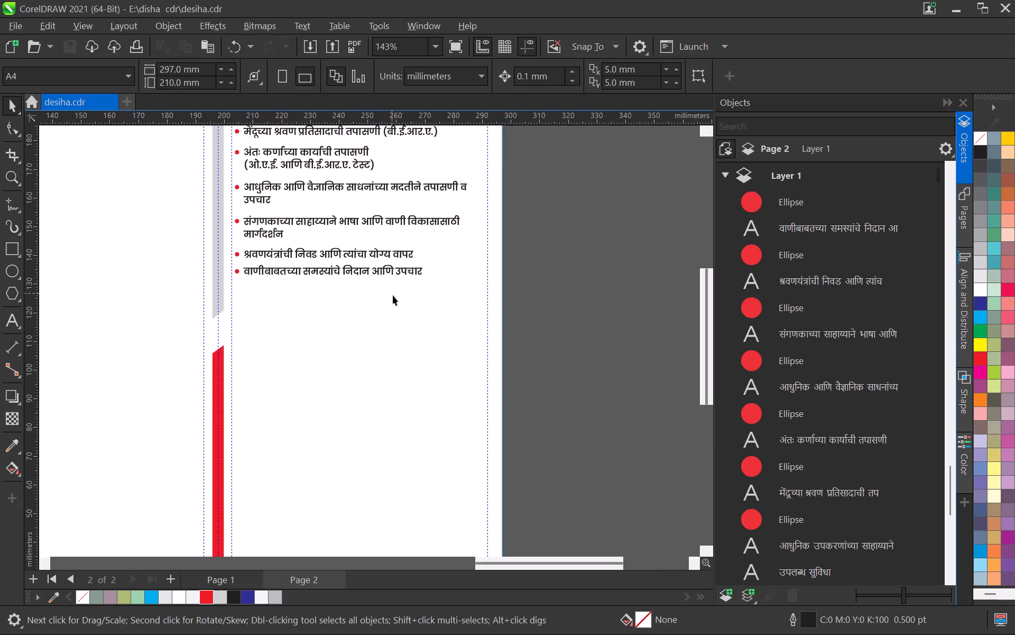
{"action": "middle_click_drag", "start_coordinate": [393, 295], "coordinate": [372, 437]}
{"action": "scroll", "coordinate": [351, 425], "scroll_direction": "down", "scroll_amount": 4}
{"action": "left_click_drag", "start_coordinate": [227, 311], "coordinate": [447, 419]}
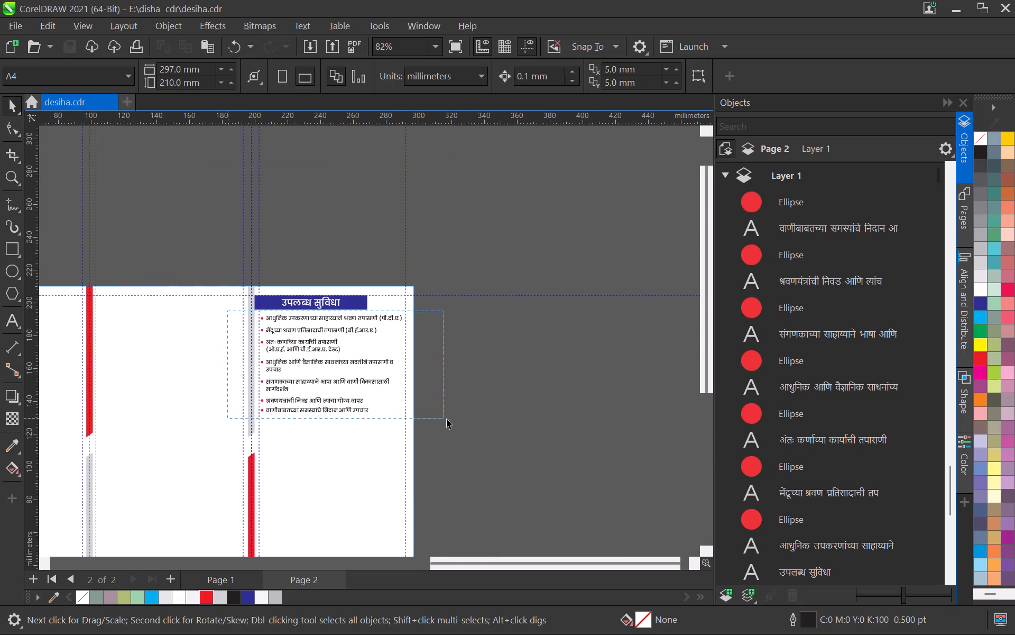
{"action": "left_click_drag", "start_coordinate": [447, 419], "coordinate": [451, 426]}
{"action": "scroll", "coordinate": [419, 427], "scroll_direction": "up", "scroll_amount": 3}
{"action": "left_click_drag", "start_coordinate": [398, 411], "coordinate": [412, 427]}
{"action": "left_click_drag", "start_coordinate": [413, 419], "coordinate": [418, 424]}
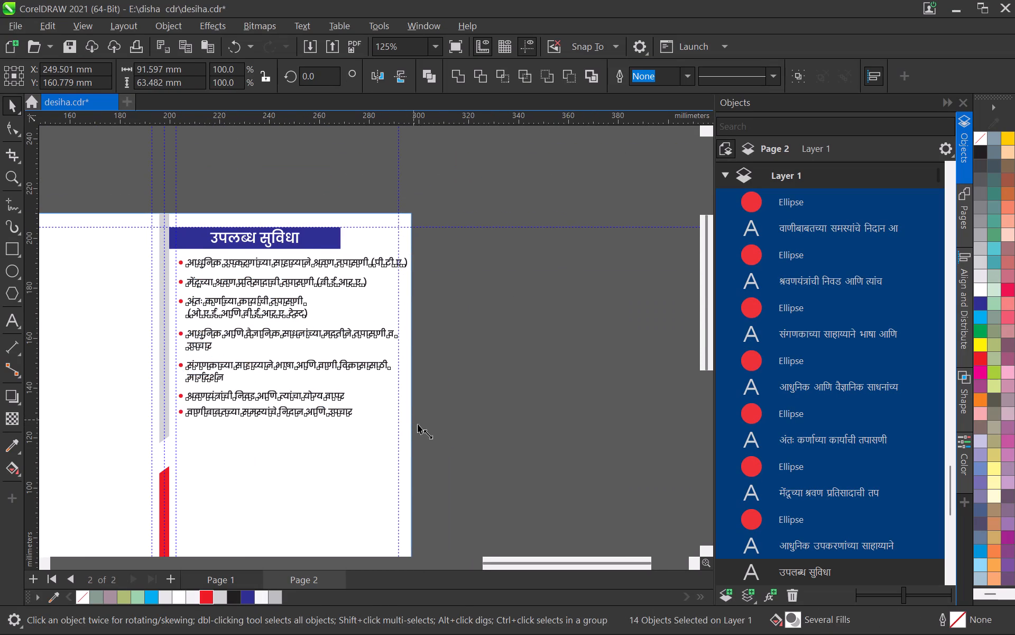
{"action": "left_click_drag", "start_coordinate": [418, 424], "coordinate": [425, 432]}
{"action": "left_click", "coordinate": [456, 437]}
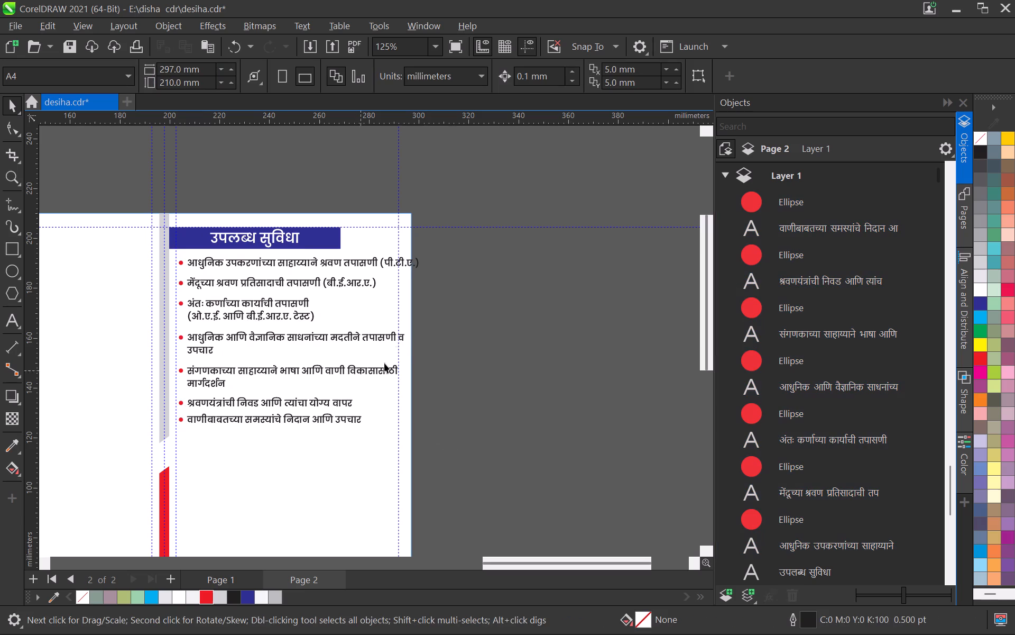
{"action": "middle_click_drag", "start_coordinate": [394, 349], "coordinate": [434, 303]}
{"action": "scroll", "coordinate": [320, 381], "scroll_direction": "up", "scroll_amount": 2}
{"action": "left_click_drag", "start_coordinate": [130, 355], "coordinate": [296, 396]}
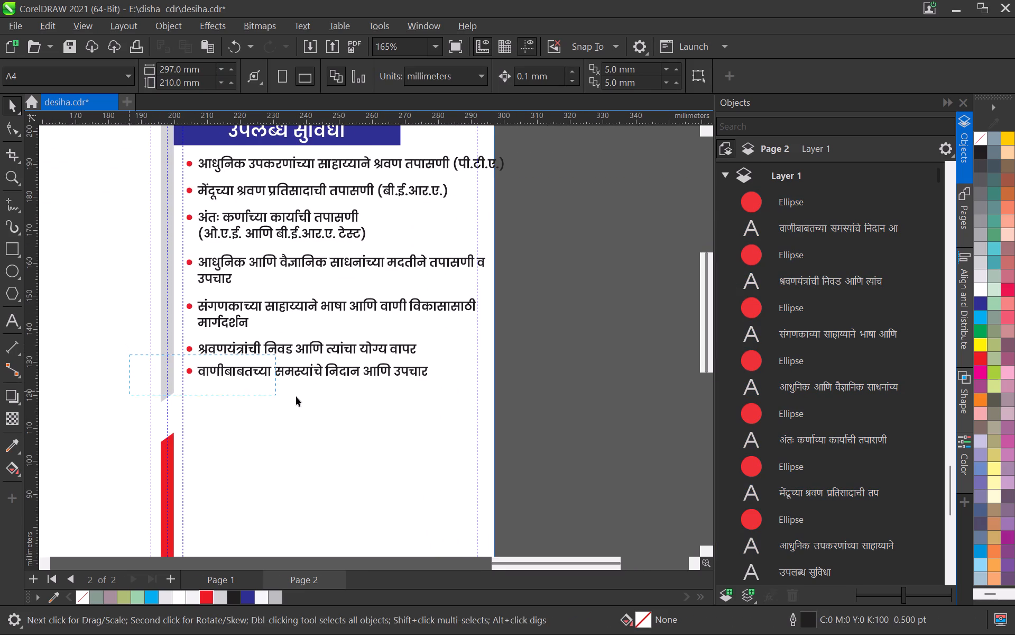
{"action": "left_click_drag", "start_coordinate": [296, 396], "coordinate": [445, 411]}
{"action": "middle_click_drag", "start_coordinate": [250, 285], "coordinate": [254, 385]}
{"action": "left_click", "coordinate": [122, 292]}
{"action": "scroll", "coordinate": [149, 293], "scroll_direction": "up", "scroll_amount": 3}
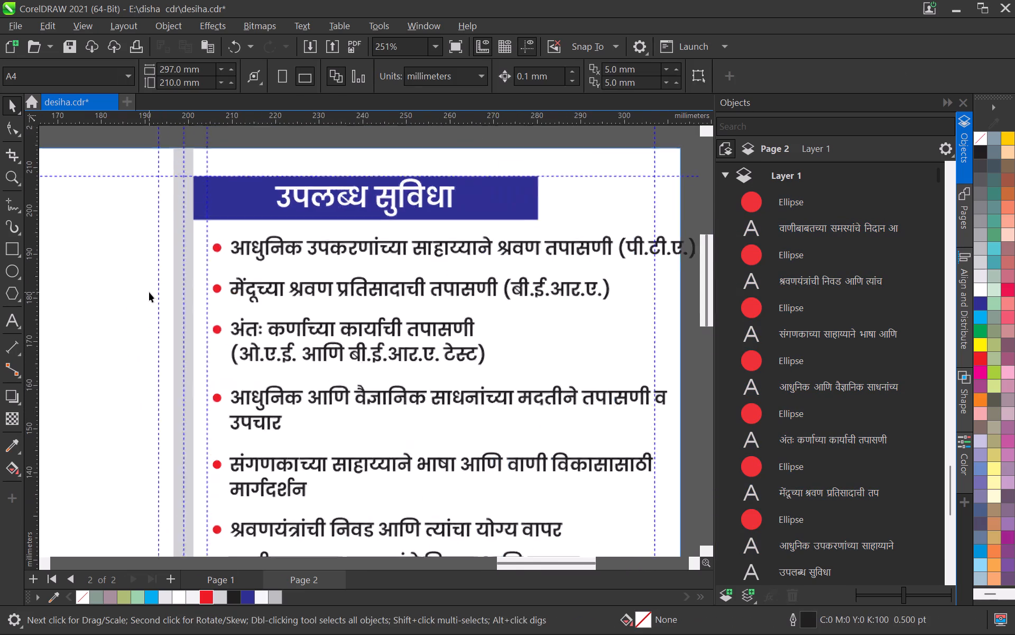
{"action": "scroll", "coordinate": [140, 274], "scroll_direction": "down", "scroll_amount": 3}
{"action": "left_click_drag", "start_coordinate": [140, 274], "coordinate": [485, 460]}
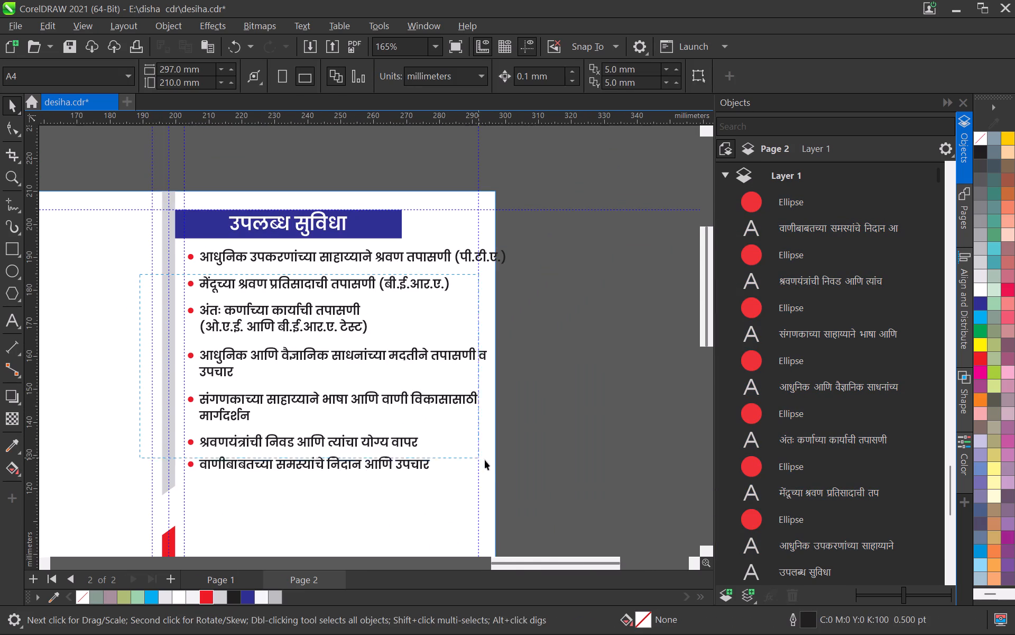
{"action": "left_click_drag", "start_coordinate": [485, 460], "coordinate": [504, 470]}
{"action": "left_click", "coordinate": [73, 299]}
Break the first facility's text before (पी.टी.ए.) so that the bracketed part starts a second line.
{"action": "scroll", "coordinate": [439, 259], "scroll_direction": "up", "scroll_amount": 1}
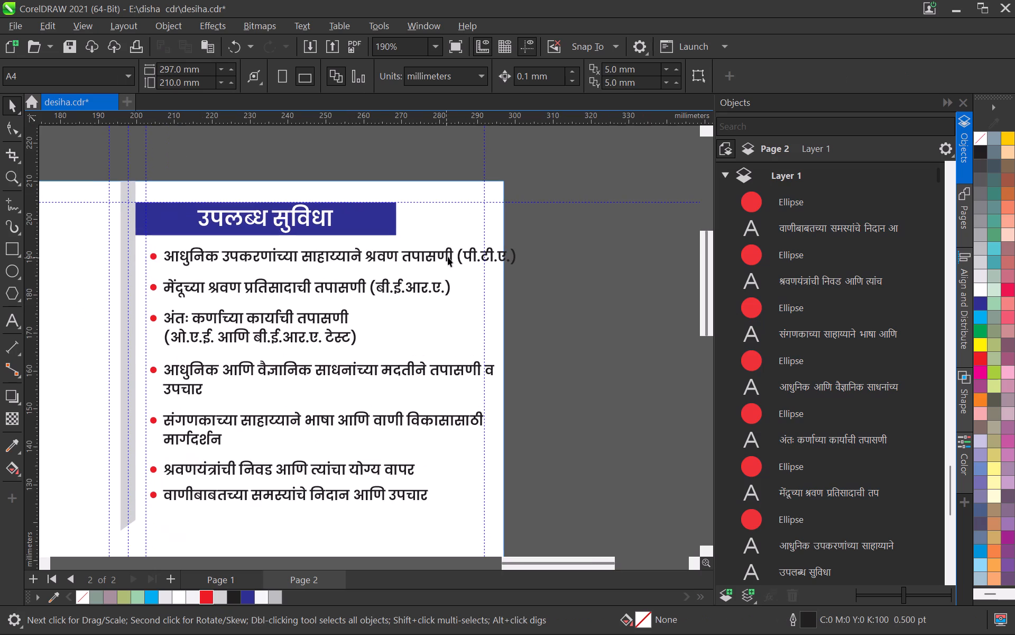
{"action": "double_click", "coordinate": [449, 256]}
{"action": "left_click", "coordinate": [458, 260]}
{"action": "key", "text": "Return"}
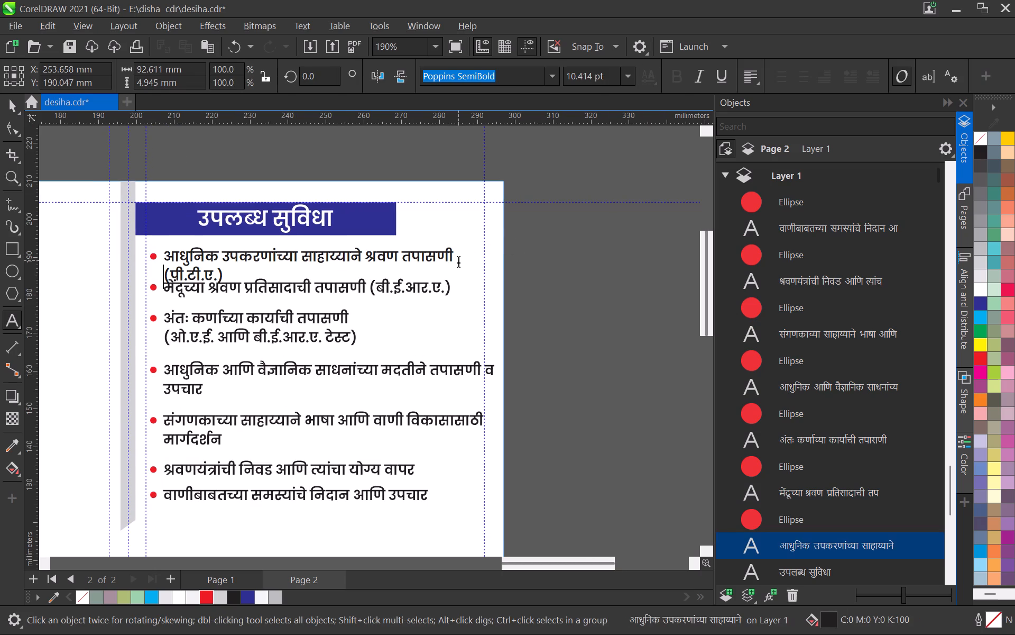
{"action": "left_click", "coordinate": [8, 112]}
{"action": "left_click", "coordinate": [95, 265]}
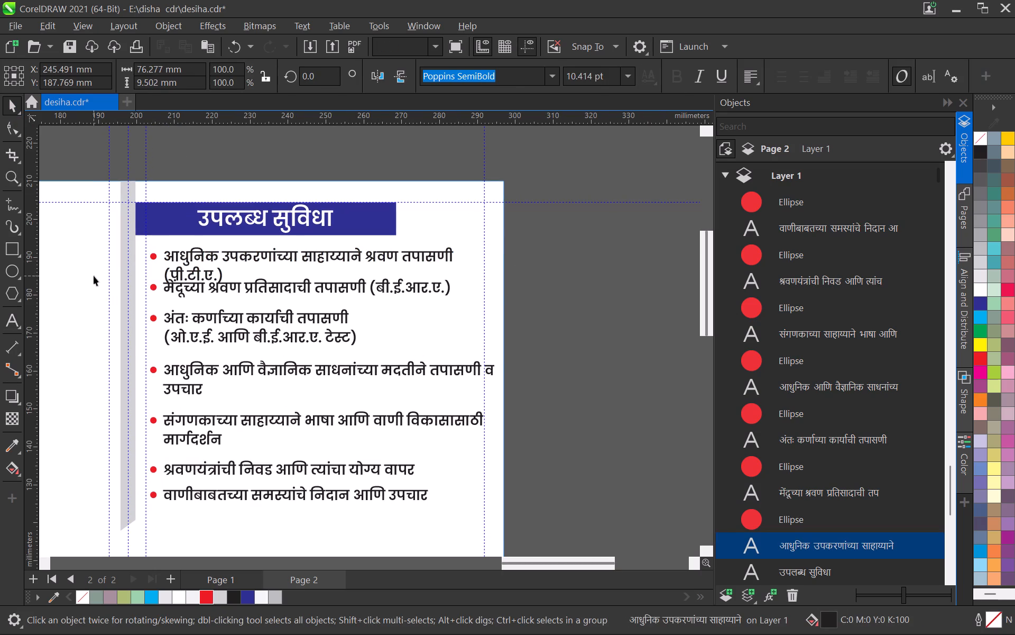
Move the six lower facilities and their bullets down about 4.5 mm to clear the first facility's second line.
{"action": "left_click_drag", "start_coordinate": [94, 276], "coordinate": [517, 532]}
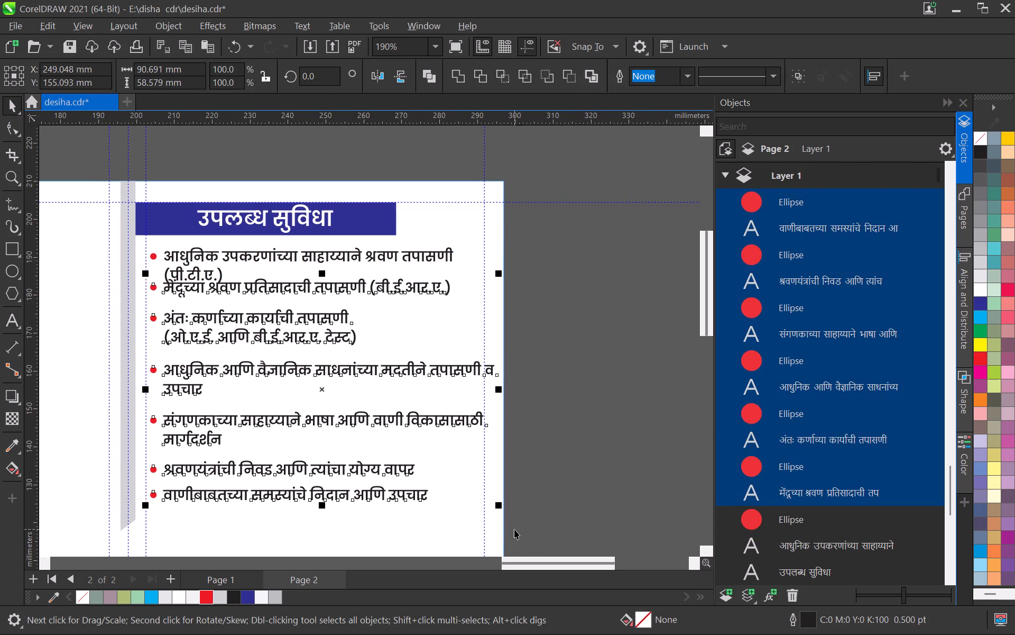
{"action": "key", "text": "Down"}
{"action": "key", "text": "Down"}
{"action": "key", "text": "Down"}
{"action": "key", "text": "Down"}
{"action": "key", "text": "Down"}
{"action": "key", "text": "Down"}
{"action": "key", "text": "Down"}
{"action": "key", "text": "Down"}
{"action": "key", "text": "Down"}
{"action": "key", "text": "Down"}
{"action": "key", "text": "Down"}
{"action": "key", "text": "Down"}
{"action": "key", "text": "Down"}
{"action": "key", "text": "Down"}
{"action": "key", "text": "Down"}
{"action": "key", "text": "Down"}
{"action": "key", "text": "Down"}
{"action": "key", "text": "Down"}
{"action": "key", "text": "Down"}
{"action": "key", "text": "Down"}
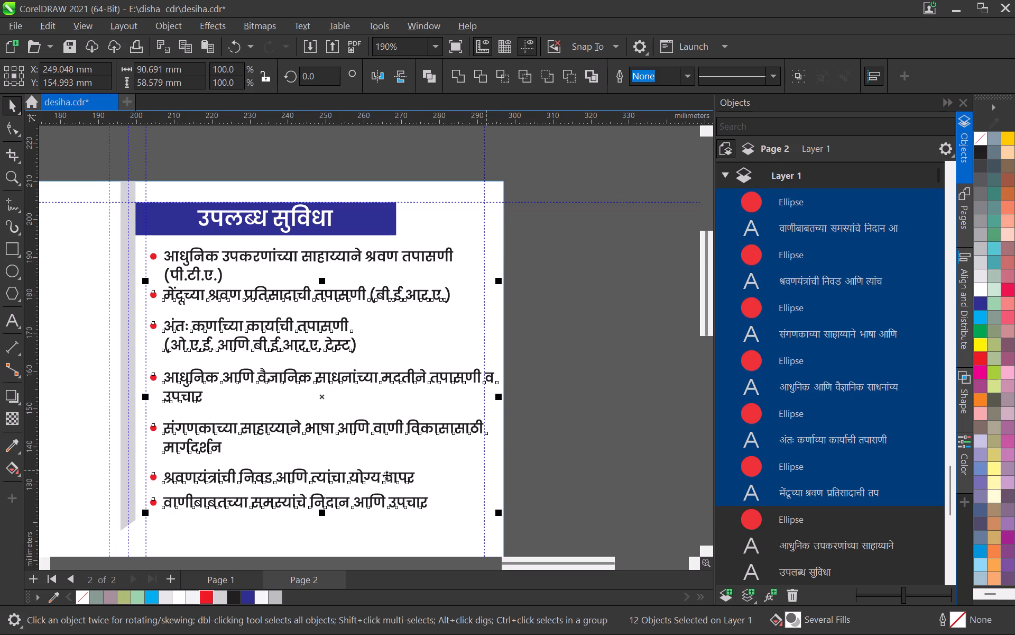
{"action": "scroll", "coordinate": [384, 474], "scroll_direction": "up", "scroll_amount": 1}
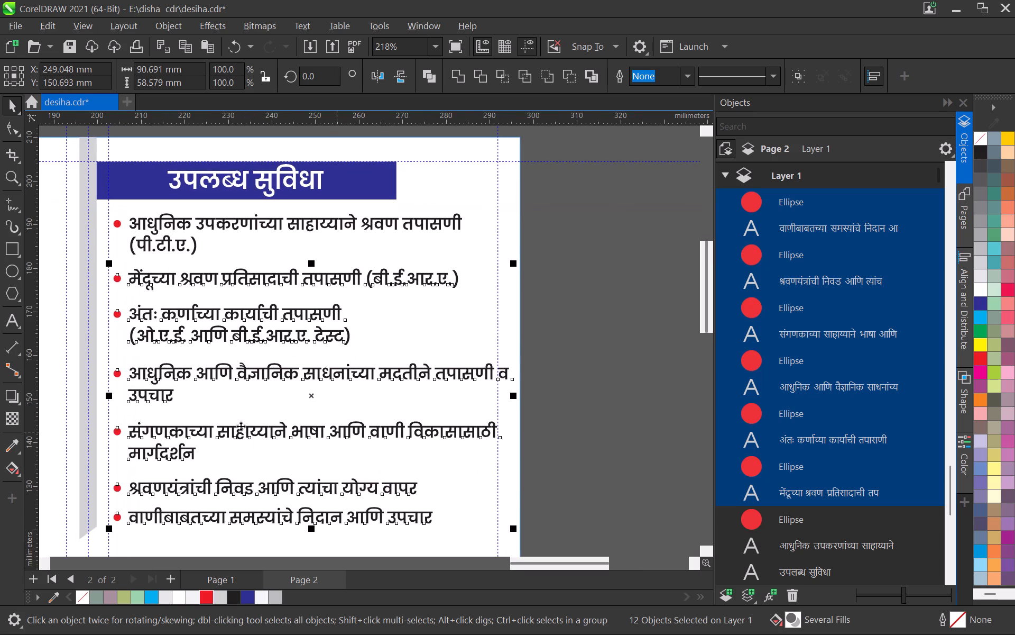
{"action": "scroll", "coordinate": [245, 421], "scroll_direction": "down", "scroll_amount": 3}
{"action": "middle_click_drag", "start_coordinate": [246, 422], "coordinate": [287, 362]}
{"action": "key", "text": "Down"}
{"action": "left_click", "coordinate": [144, 320]}
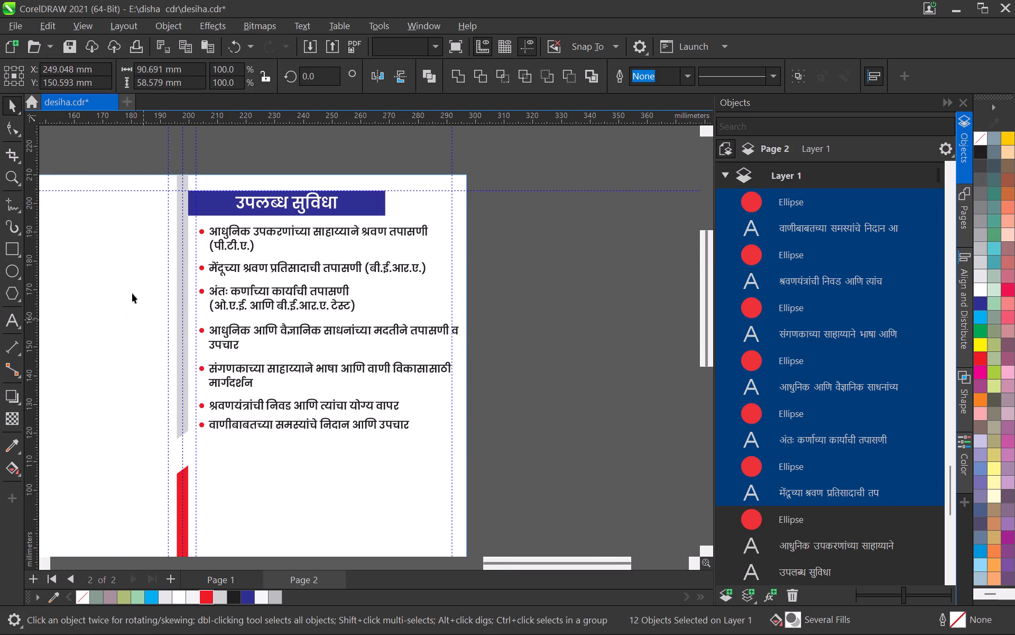
{"action": "left_click_drag", "start_coordinate": [127, 285], "coordinate": [84, 332]}
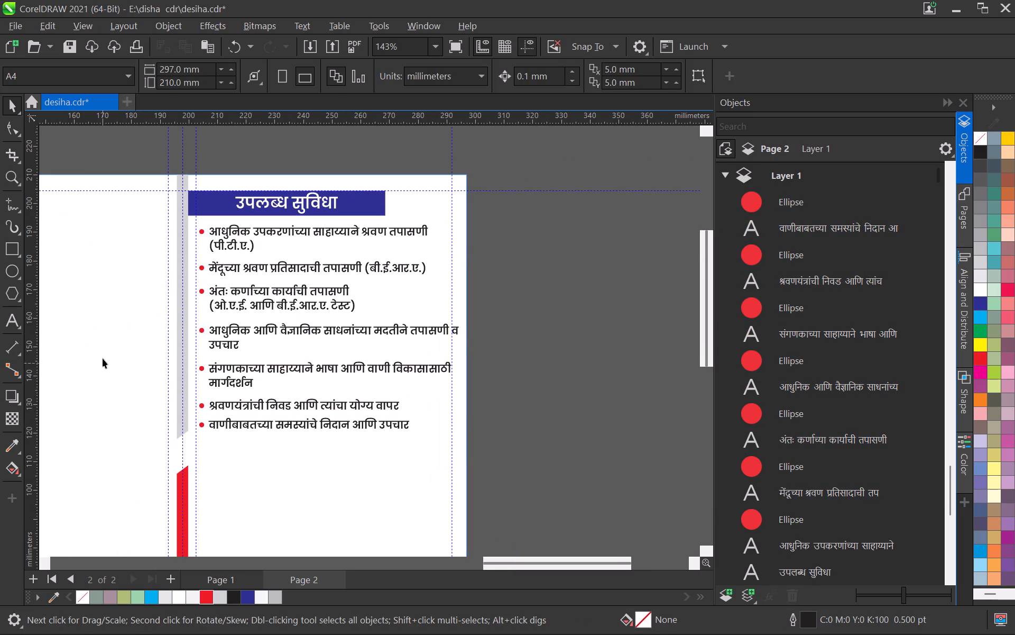
Rebreak the fourth facility's text so that व starts the second line together with उपचार.
{"action": "scroll", "coordinate": [357, 332], "scroll_direction": "up", "scroll_amount": 2}
{"action": "double_click", "coordinate": [415, 328]}
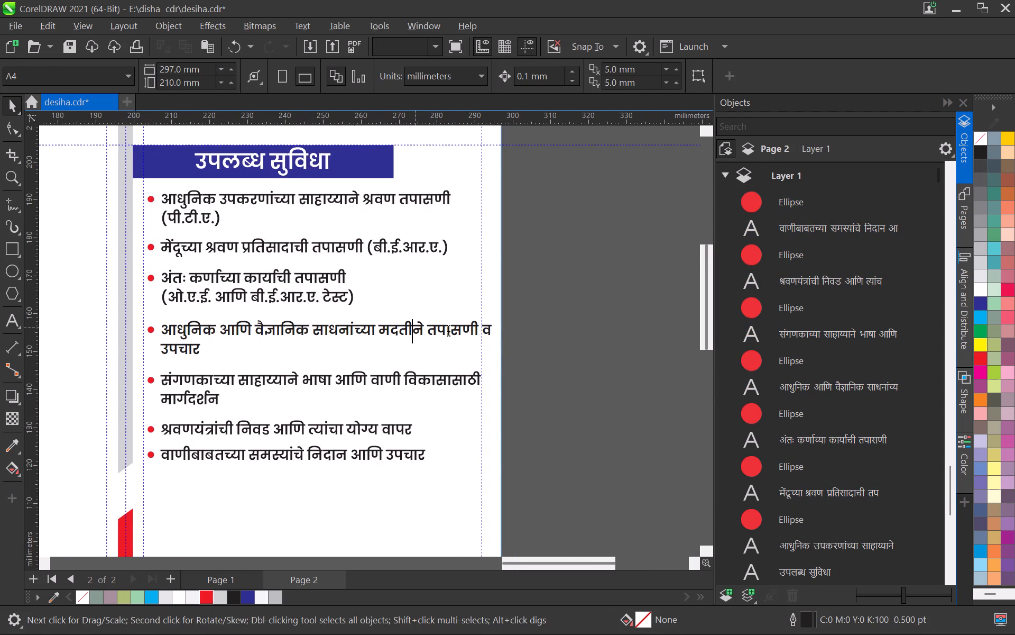
{"action": "left_click", "coordinate": [483, 334]}
{"action": "key", "text": "Return"}
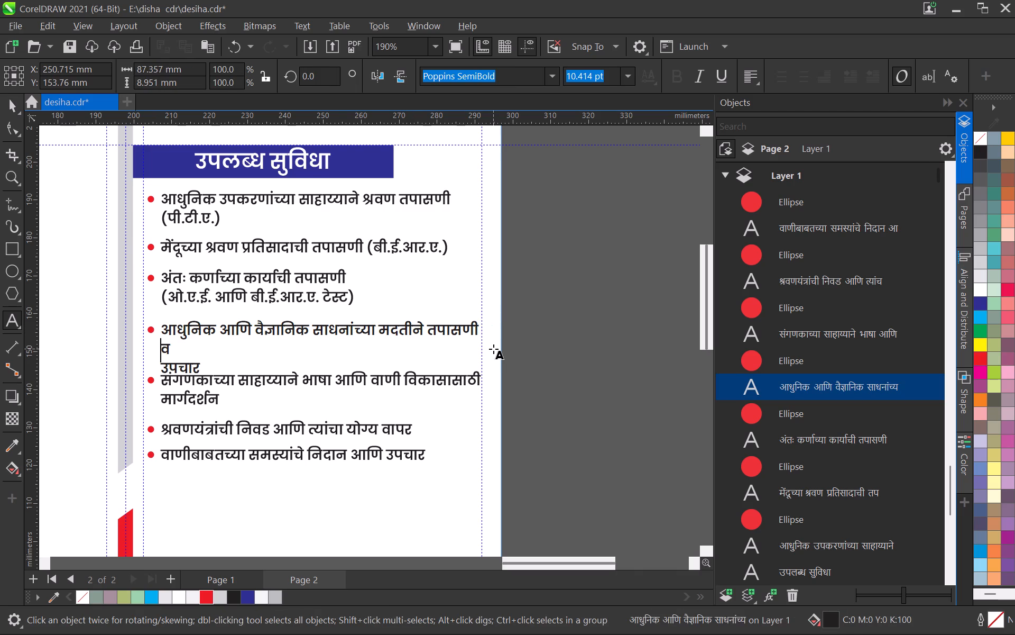
{"action": "key", "text": "Down"}
{"action": "key", "text": "BackSpace"}
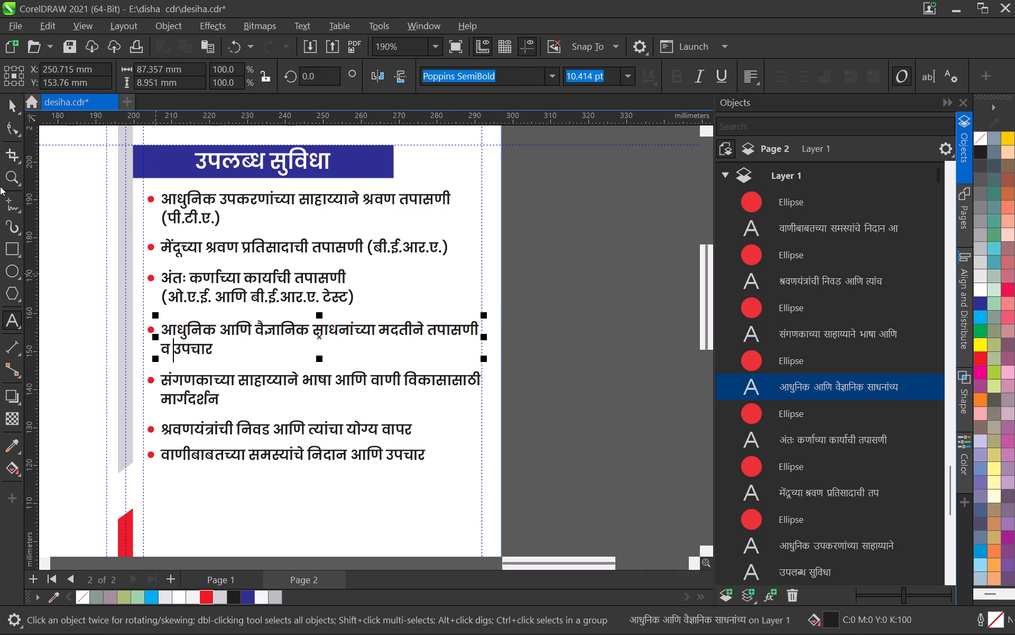
{"action": "left_click", "coordinate": [10, 112]}
{"action": "scroll", "coordinate": [259, 400], "scroll_direction": "down", "scroll_amount": 3}
{"action": "left_click", "coordinate": [258, 458]}
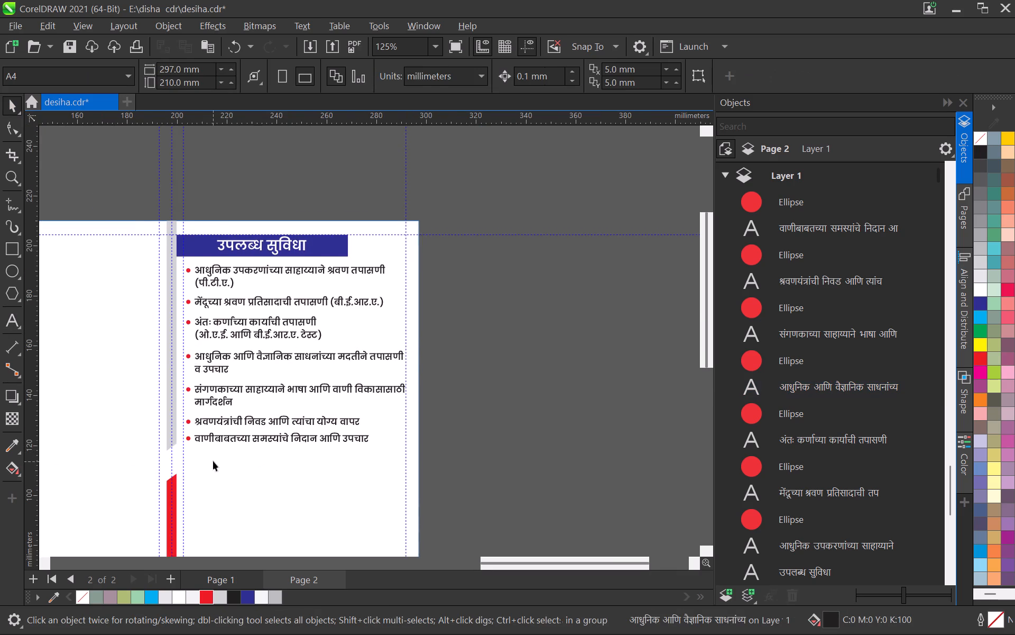
Nudge the last facility and its bullet down slightly for more even spacing, and save the brochure.
{"action": "middle_click_drag", "start_coordinate": [213, 459], "coordinate": [230, 376]}
{"action": "scroll", "coordinate": [227, 377], "scroll_direction": "up", "scroll_amount": 2}
{"action": "left_click_drag", "start_coordinate": [123, 338], "coordinate": [491, 383]}
{"action": "key", "text": "Down"}
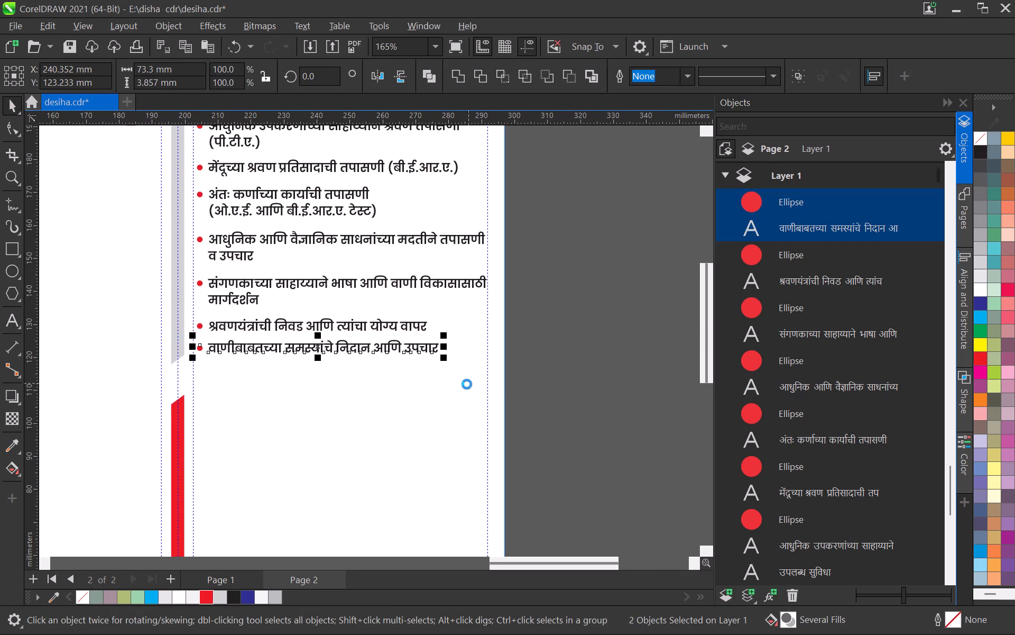
{"action": "key", "text": "Down"}
{"action": "key", "text": "Down"}
{"action": "scroll", "coordinate": [246, 336], "scroll_direction": "down", "scroll_amount": 3}
{"action": "middle_click_drag", "start_coordinate": [245, 335], "coordinate": [269, 374]}
{"action": "left_click", "coordinate": [481, 288]}
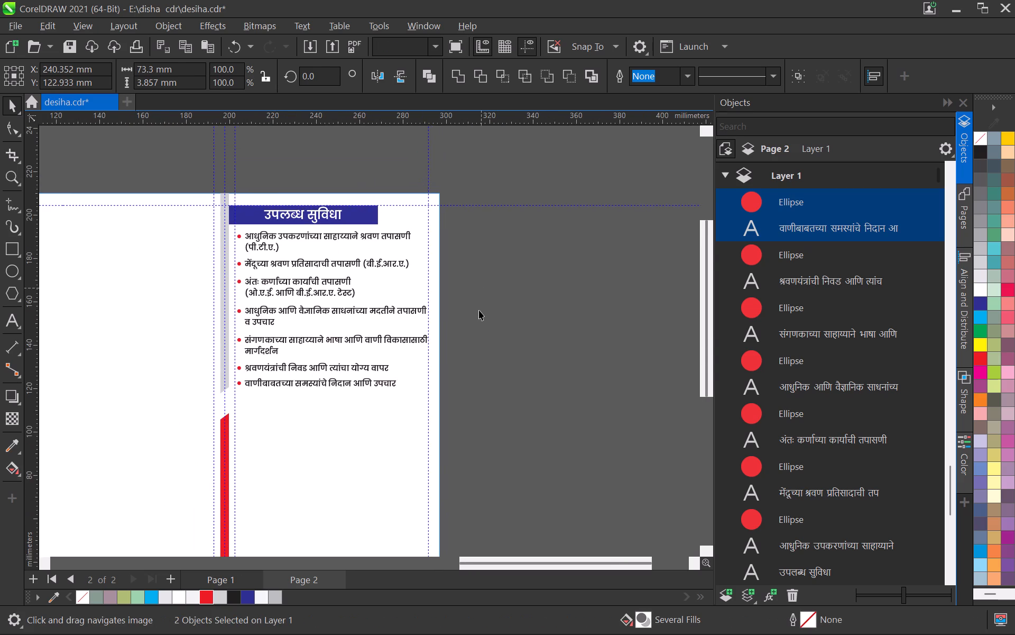
{"action": "key", "text": "ctrl+s"}
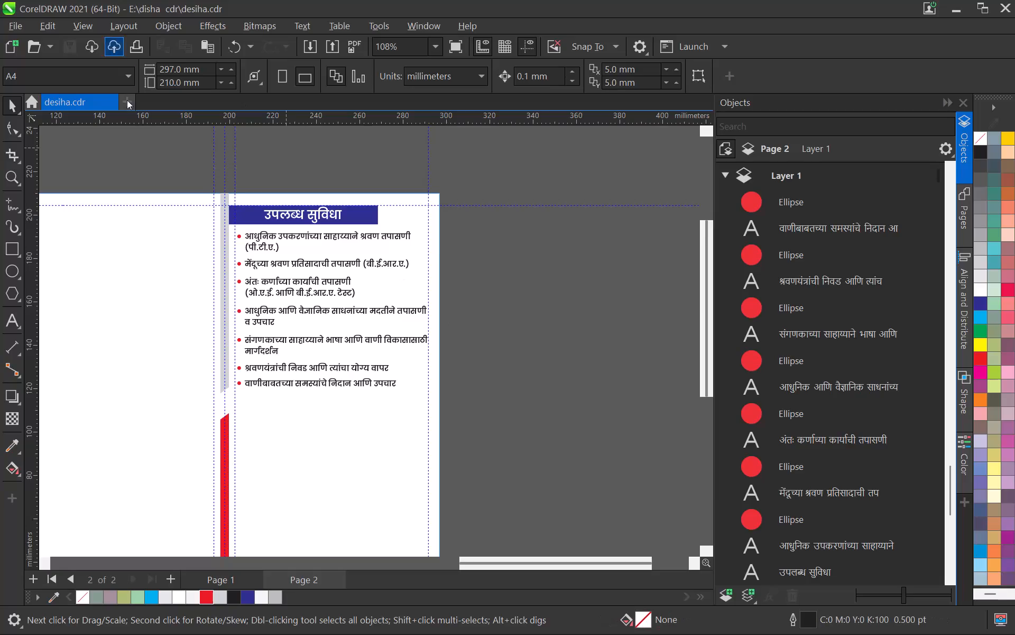
Nudge the bullets of the sixth, seventh and fourth facilities down slightly to line up with their text, and save the file.
{"action": "scroll", "coordinate": [217, 340], "scroll_direction": "up", "scroll_amount": 8}
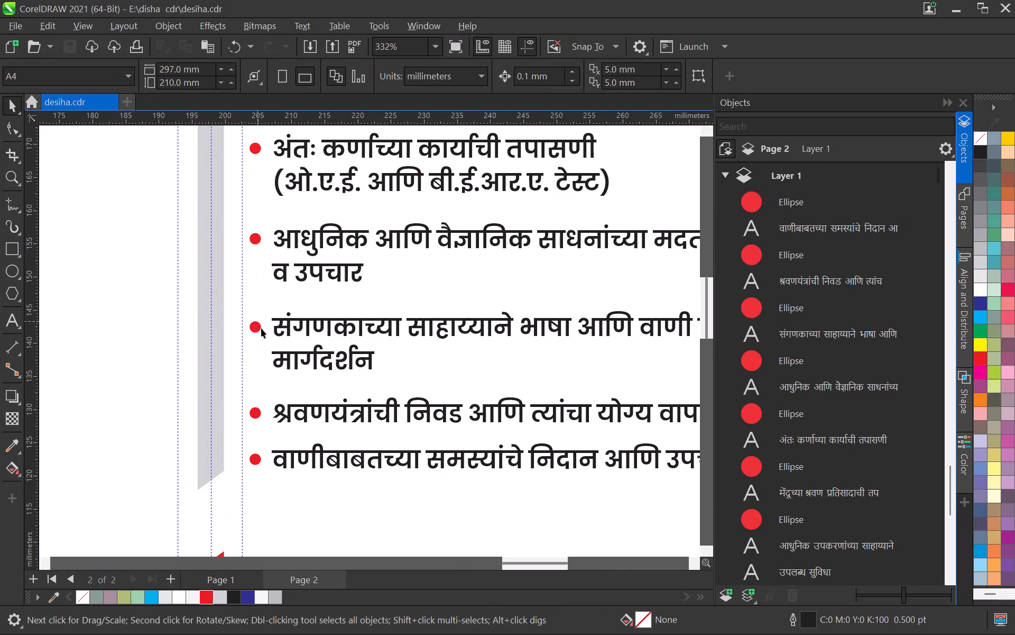
{"action": "left_click", "coordinate": [254, 415]}
{"action": "key", "text": "Down"}
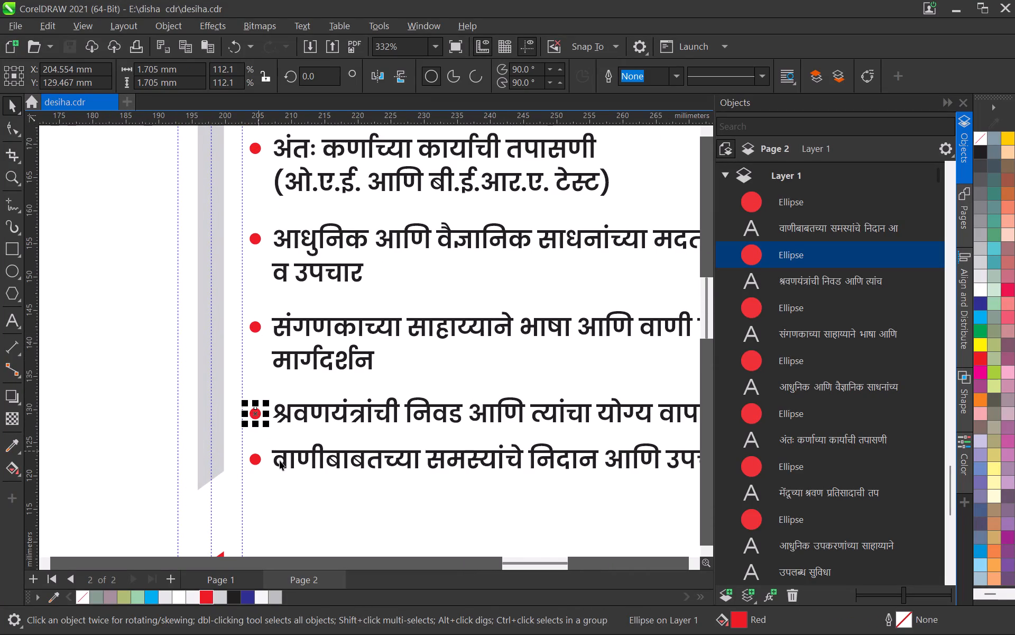
{"action": "left_click", "coordinate": [253, 461]}
{"action": "key", "text": "Down"}
{"action": "key", "text": "Down"}
{"action": "key", "text": "Down"}
{"action": "key", "text": "Down"}
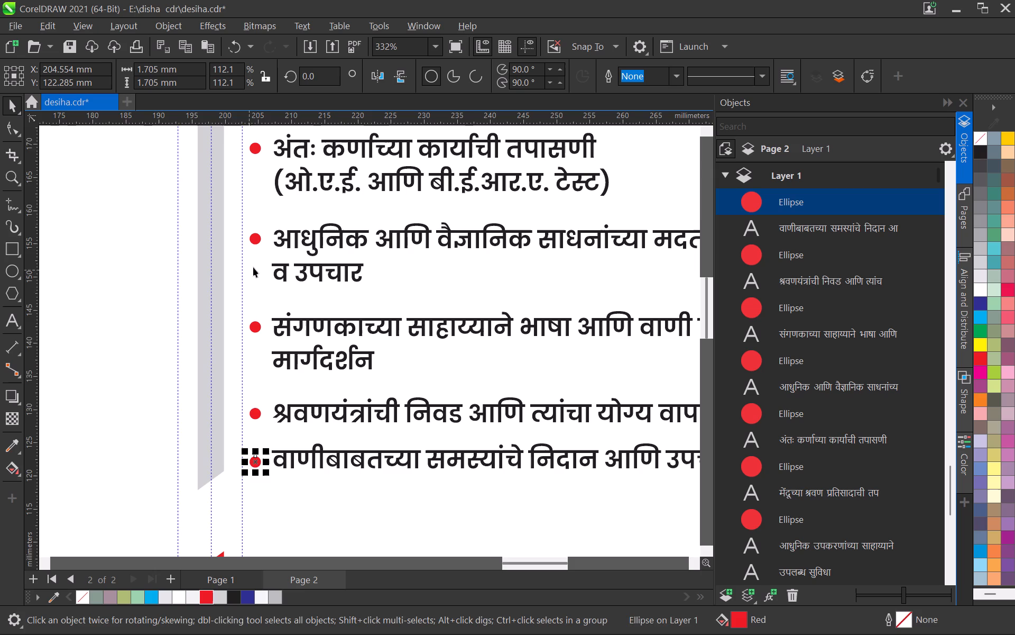
{"action": "middle_click_drag", "start_coordinate": [267, 375], "coordinate": [275, 411]}
{"action": "scroll", "coordinate": [271, 351], "scroll_direction": "up", "scroll_amount": 3}
{"action": "left_click", "coordinate": [262, 247]}
{"action": "key", "text": "Down"}
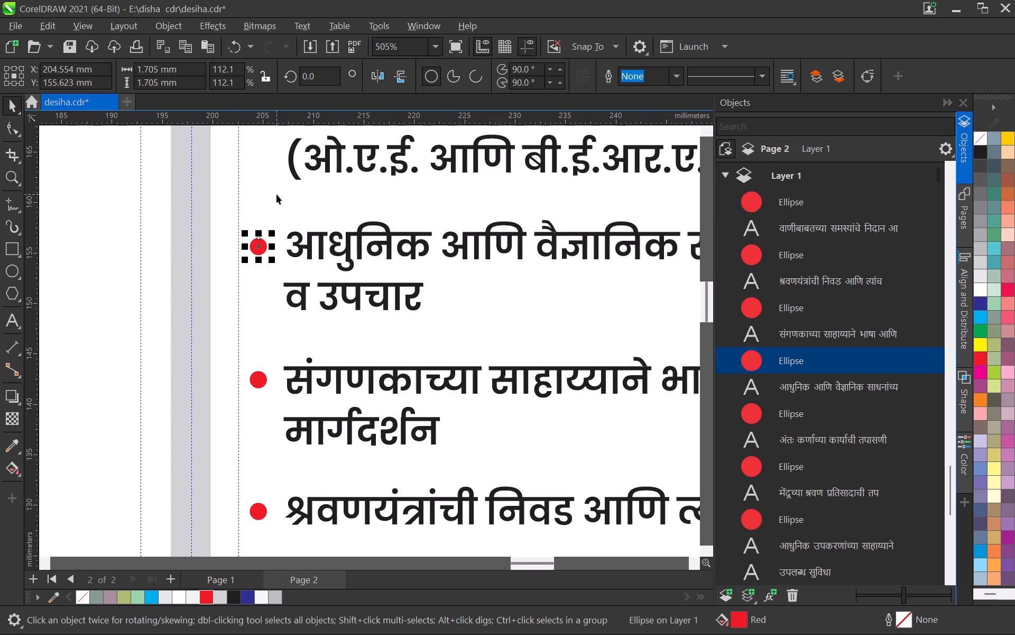
{"action": "middle_click_drag", "start_coordinate": [277, 196], "coordinate": [293, 400]}
{"action": "left_click", "coordinate": [277, 311]}
{"action": "middle_click_drag", "start_coordinate": [283, 208], "coordinate": [310, 385]}
{"action": "scroll", "coordinate": [302, 264], "scroll_direction": "down", "scroll_amount": 10}
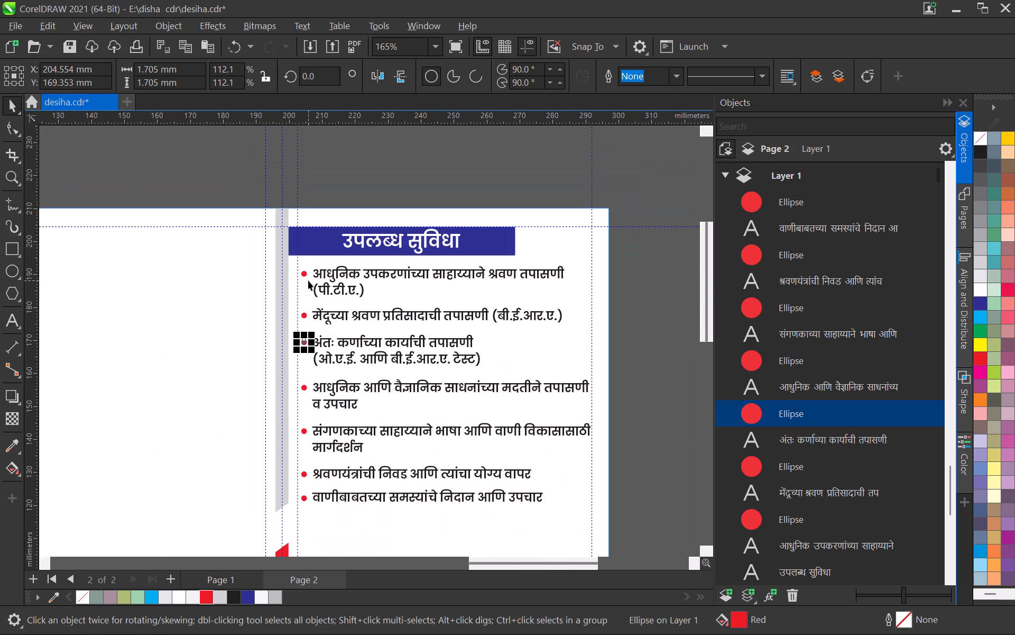
{"action": "scroll", "coordinate": [433, 394], "scroll_direction": "down", "scroll_amount": 5}
{"action": "middle_click_drag", "start_coordinate": [435, 415], "coordinate": [410, 296]}
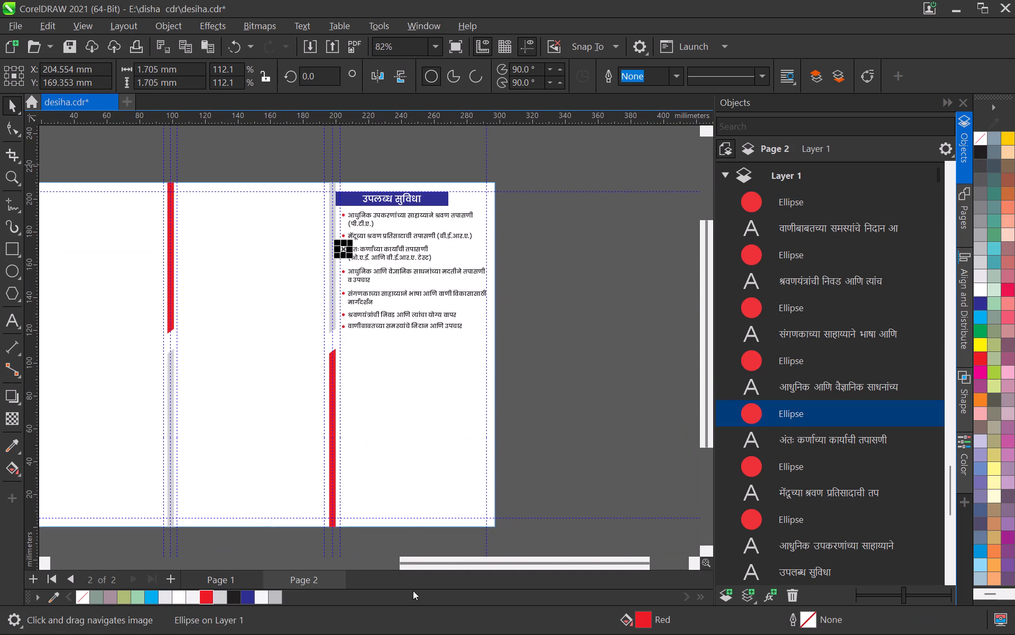
{"action": "key", "text": "ctrl+s"}
Check the picture area under the उपलब्ध सुविधा list in the reference brochure in Chrome.
{"action": "middle_click_drag", "start_coordinate": [408, 439], "coordinate": [324, 439]}
{"action": "scroll", "coordinate": [324, 439], "scroll_direction": "up", "scroll_amount": 1, "text": "alt"}
{"action": "key", "text": "alt+Tab"}
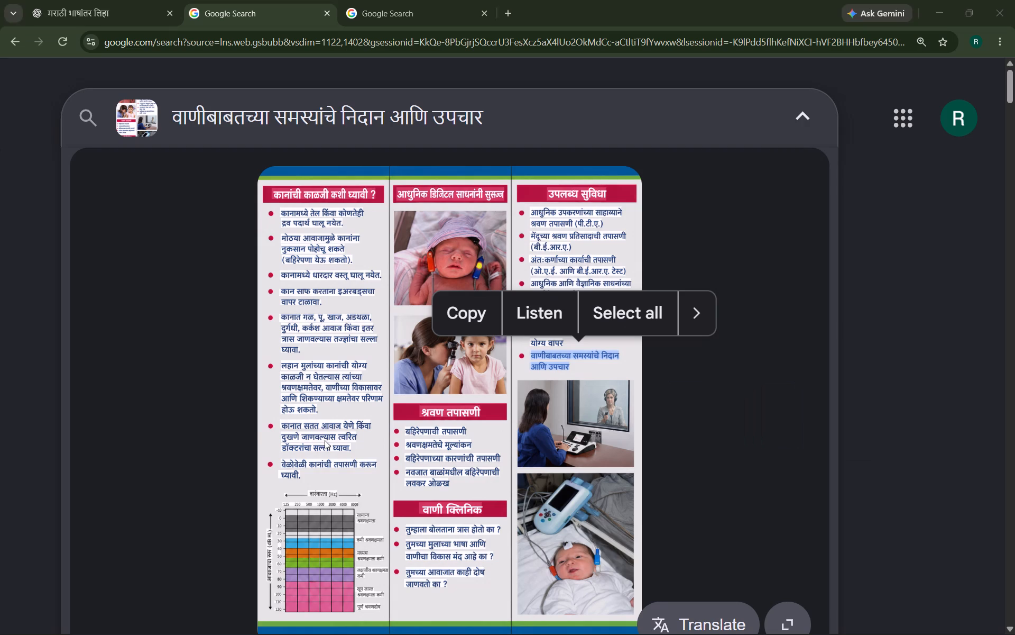
{"action": "key", "text": "alt+Tab"}
{"action": "scroll", "coordinate": [273, 384], "scroll_direction": "up", "scroll_amount": 1}
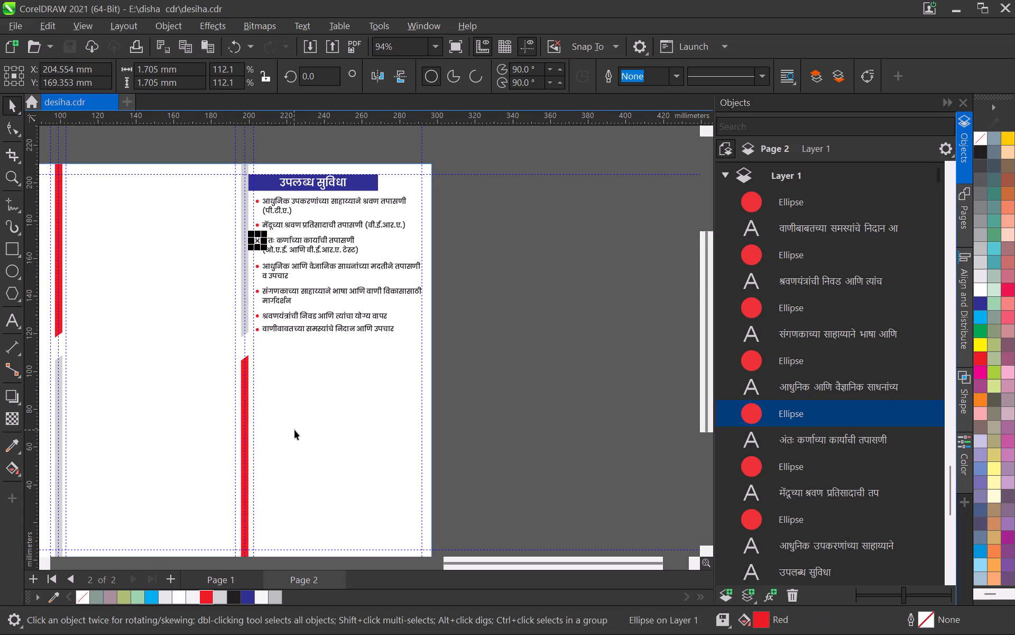
Draw a rectangle about 94 × 34 mm below the facilities list, reaching the page edge, with blue fill and no outline.
{"action": "left_click", "coordinate": [294, 430]}
{"action": "left_click", "coordinate": [10, 257]}
{"action": "scroll", "coordinate": [325, 419], "scroll_direction": "up", "scroll_amount": 2}
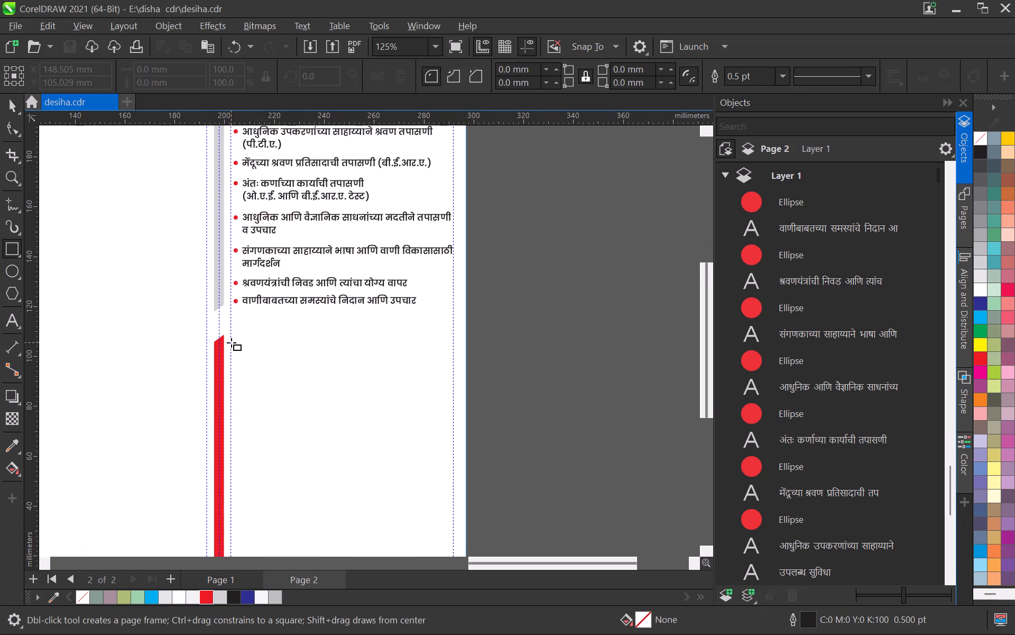
{"action": "left_click_drag", "start_coordinate": [231, 342], "coordinate": [398, 442]}
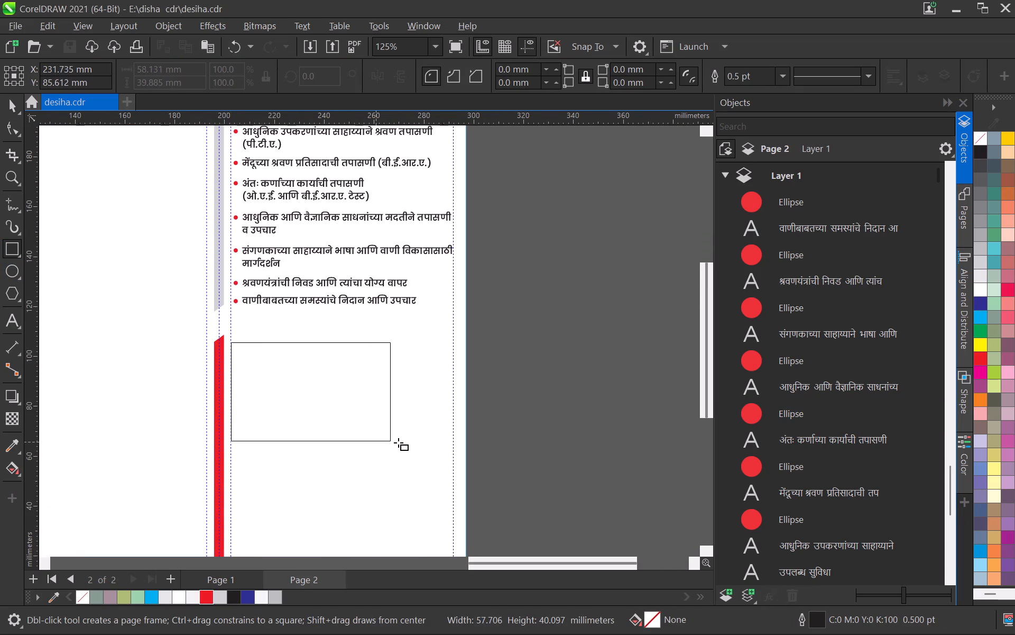
{"action": "left_click_drag", "start_coordinate": [398, 442], "coordinate": [464, 414]}
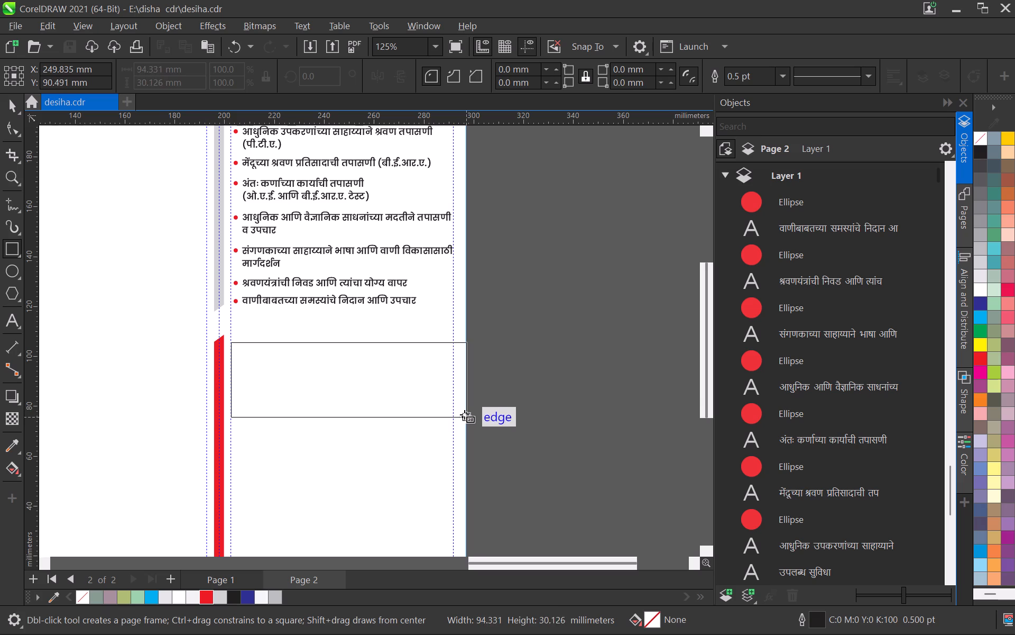
{"action": "left_click_drag", "start_coordinate": [464, 414], "coordinate": [468, 428]}
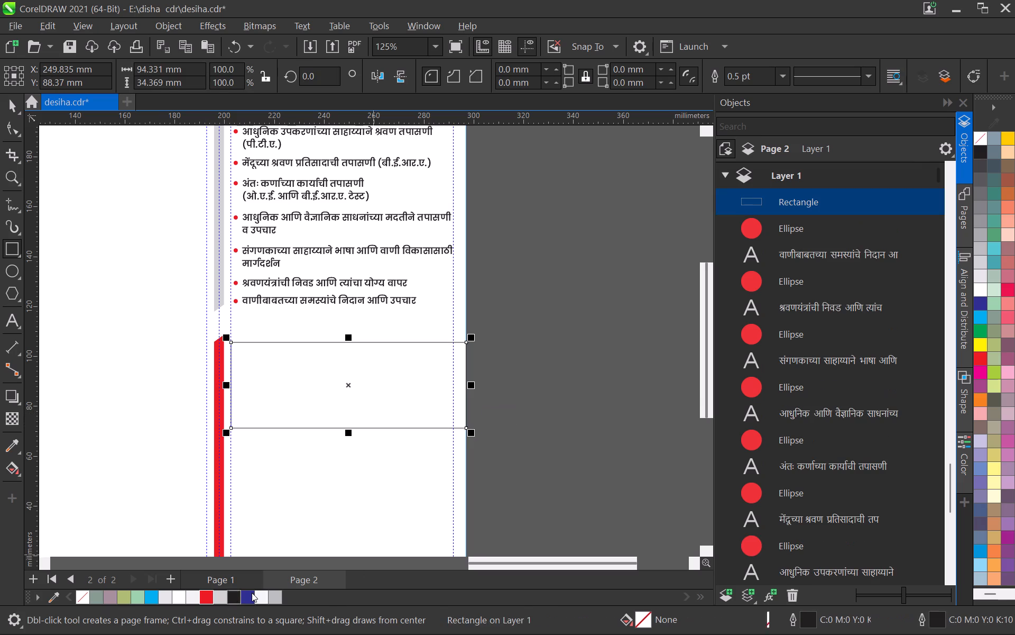
{"action": "left_click", "coordinate": [248, 593]}
{"action": "right_click", "coordinate": [985, 138]}
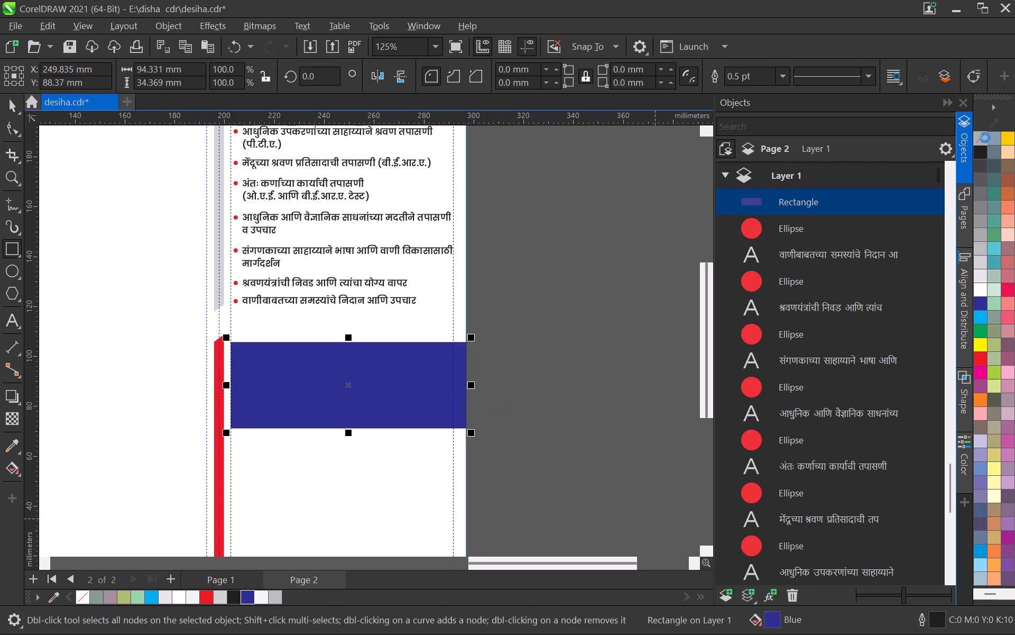
{"action": "left_click", "coordinate": [9, 107]}
{"action": "scroll", "coordinate": [327, 347], "scroll_direction": "down", "scroll_amount": 2}
{"action": "middle_click_drag", "start_coordinate": [329, 356], "coordinate": [382, 267]}
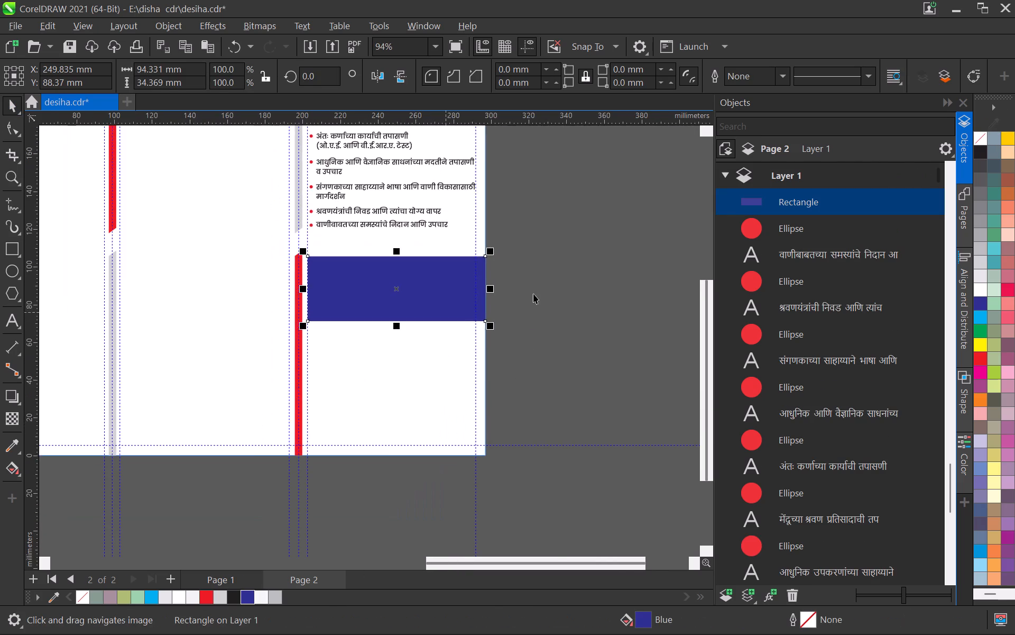
{"action": "left_click", "coordinate": [533, 294]}
Duplicate the blue rectangle straight below the original, leaving a gap of about 4 mm between them.
{"action": "scroll", "coordinate": [387, 283], "scroll_direction": "up", "scroll_amount": 4}
{"action": "left_click", "coordinate": [387, 283]}
{"action": "scroll", "coordinate": [381, 301], "scroll_direction": "up", "scroll_amount": 3}
{"action": "scroll", "coordinate": [382, 287], "scroll_direction": "down", "scroll_amount": 4}
{"action": "left_click_drag", "start_coordinate": [383, 289], "coordinate": [390, 391]}
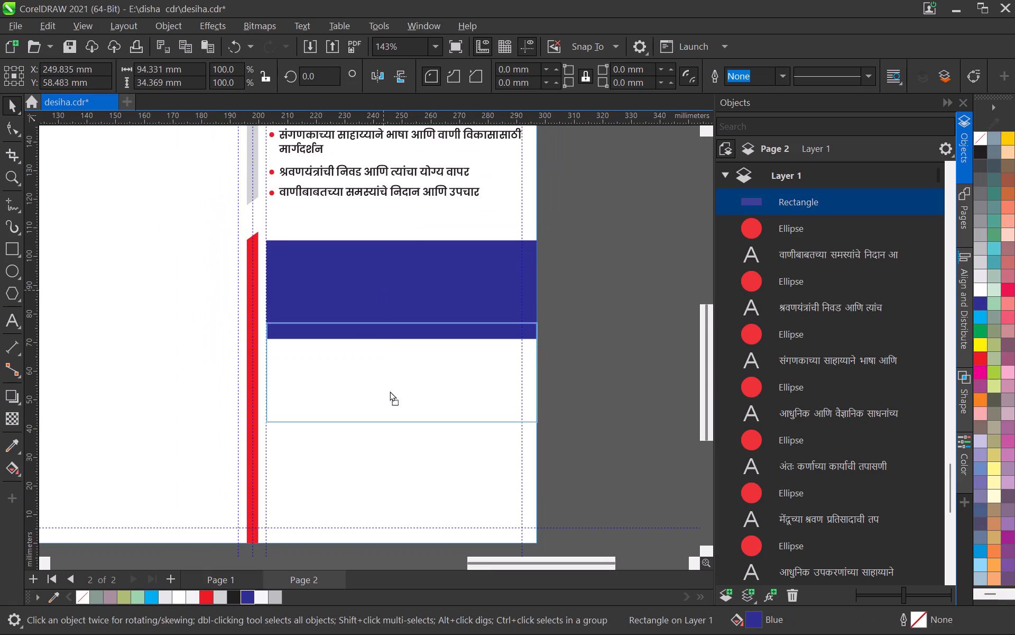
{"action": "left_click_drag", "start_coordinate": [390, 391], "coordinate": [391, 400]}
{"action": "right_click", "coordinate": [391, 400], "text": "shift"}
{"action": "middle_click_drag", "start_coordinate": [396, 404], "coordinate": [396, 361]}
{"action": "scroll", "coordinate": [393, 346], "scroll_direction": "up", "scroll_amount": 2}
Stretch both blue rectangles downward together to a combined height of about 89 mm.
{"action": "left_click", "coordinate": [374, 239], "text": "shift"}
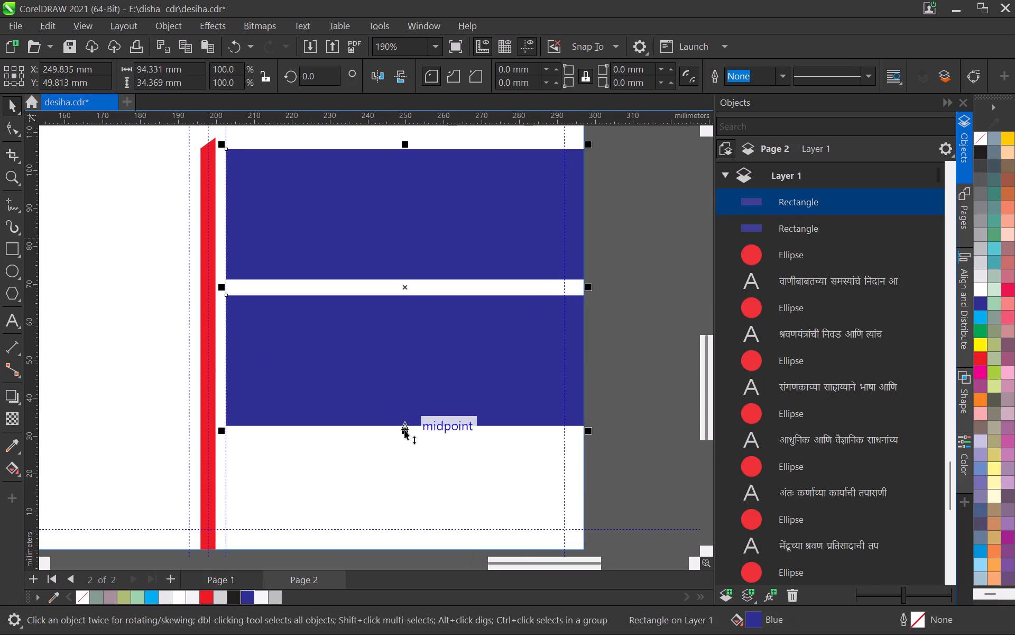
{"action": "left_click_drag", "start_coordinate": [404, 430], "coordinate": [412, 492]}
{"action": "left_click", "coordinate": [647, 304]}
{"action": "scroll", "coordinate": [516, 338], "scroll_direction": "down", "scroll_amount": 9}
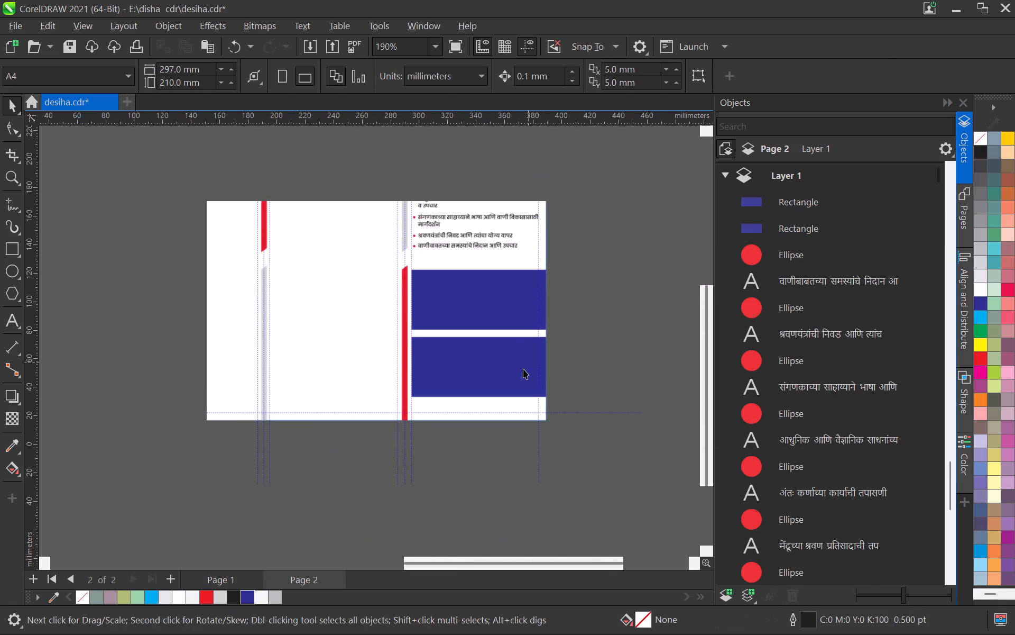
{"action": "middle_click_drag", "start_coordinate": [522, 369], "coordinate": [450, 446]}
{"action": "scroll", "coordinate": [521, 377], "scroll_direction": "down", "scroll_amount": 1}
{"action": "scroll", "coordinate": [463, 412], "scroll_direction": "down", "scroll_amount": 4}
{"action": "middle_click_drag", "start_coordinate": [454, 411], "coordinate": [458, 366]}
{"action": "scroll", "coordinate": [406, 402], "scroll_direction": "up", "scroll_amount": 7}
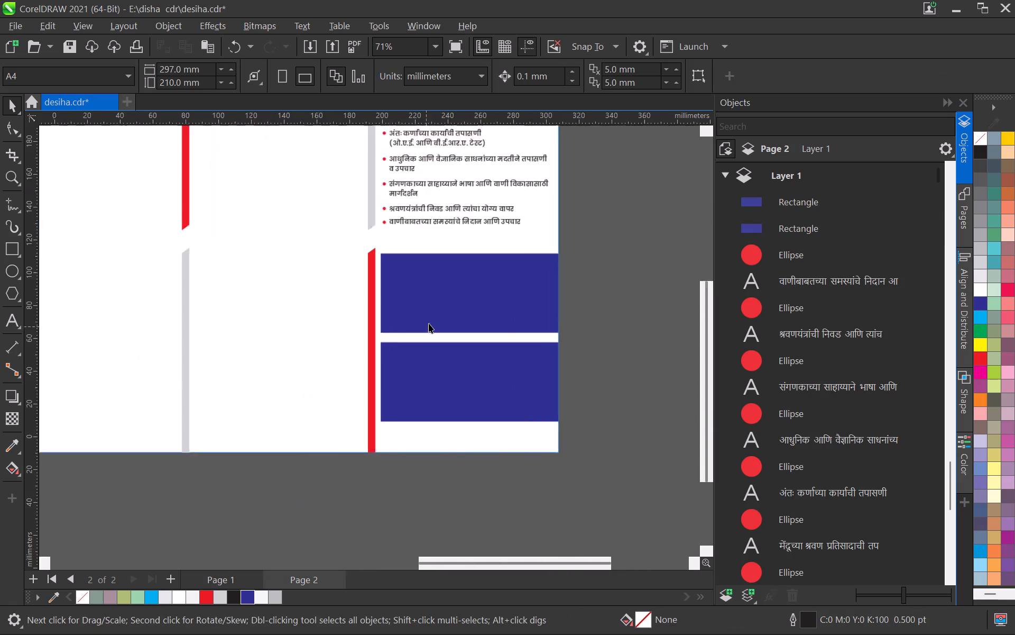
Extend both blue rectangles sideways to meet the red fold strip, making them about 97 mm wide.
{"action": "left_click", "coordinate": [432, 400]}
{"action": "scroll", "coordinate": [386, 292], "scroll_direction": "up", "scroll_amount": 4}
{"action": "left_click", "coordinate": [401, 301], "text": "shift"}
{"action": "scroll", "coordinate": [381, 300], "scroll_direction": "up", "scroll_amount": 3, "text": "shift"}
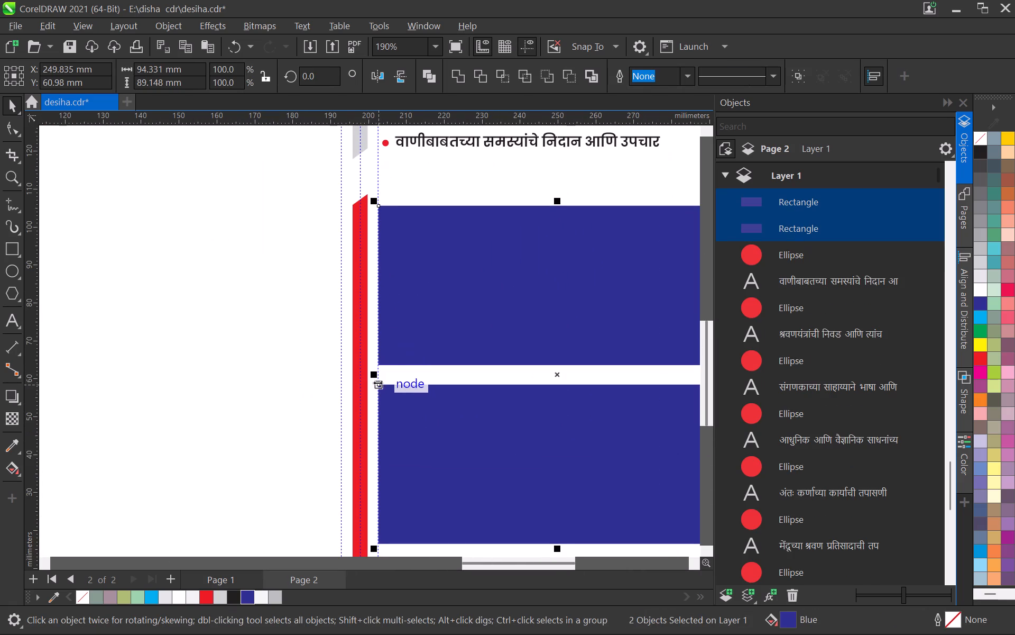
{"action": "left_click_drag", "start_coordinate": [375, 376], "coordinate": [365, 407]}
{"action": "left_click", "coordinate": [292, 371]}
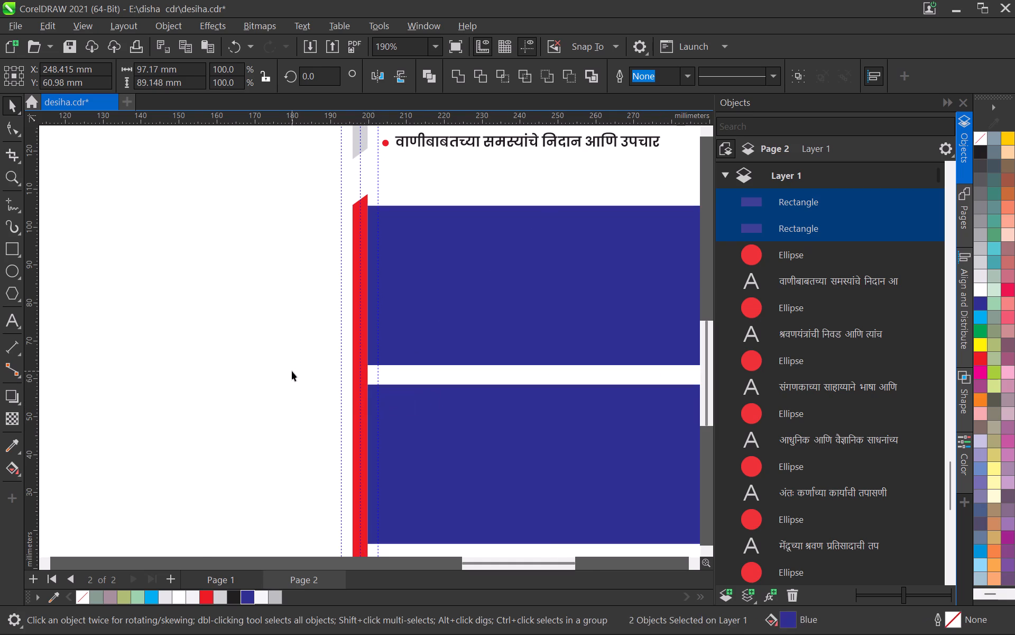
{"action": "scroll", "coordinate": [339, 364], "scroll_direction": "down", "scroll_amount": 11}
{"action": "left_click", "coordinate": [517, 365]}
Stretch both blue rectangles downward together to the bottom margin guide, for a combined height of about 100 mm.
{"action": "scroll", "coordinate": [407, 380], "scroll_direction": "up", "scroll_amount": 4}
{"action": "left_click", "coordinate": [379, 350]}
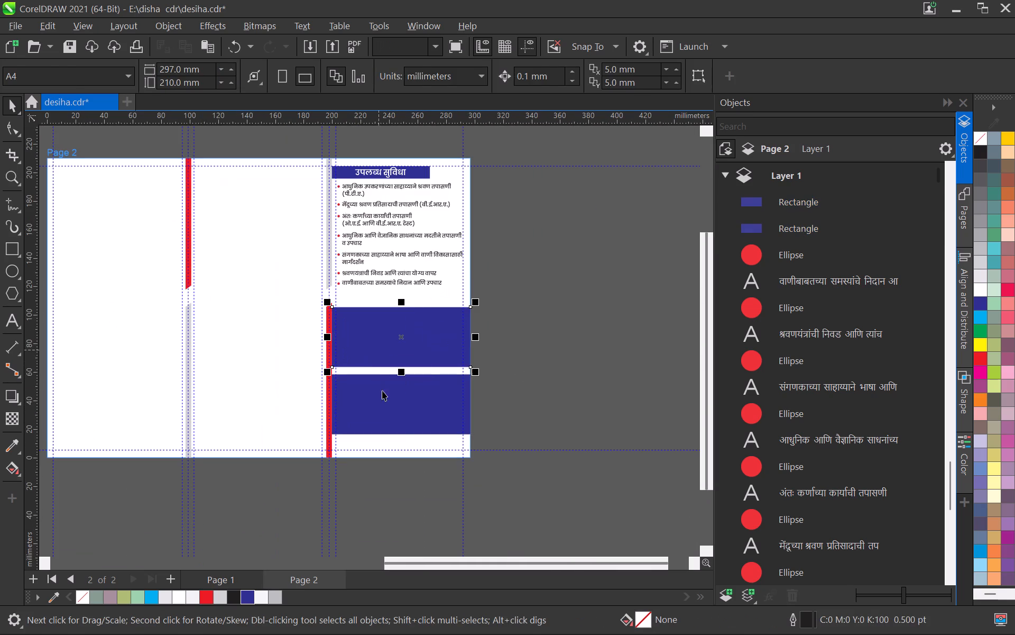
{"action": "left_click", "coordinate": [382, 405], "text": "shift"}
{"action": "scroll", "coordinate": [396, 447], "scroll_direction": "up", "scroll_amount": 2}
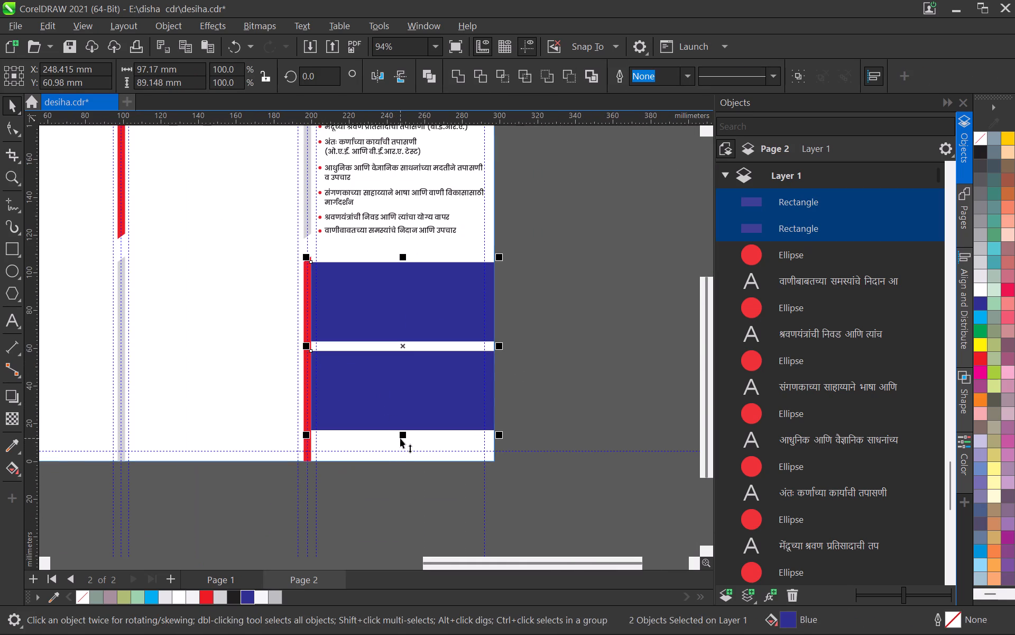
{"action": "left_click_drag", "start_coordinate": [400, 438], "coordinate": [395, 458]}
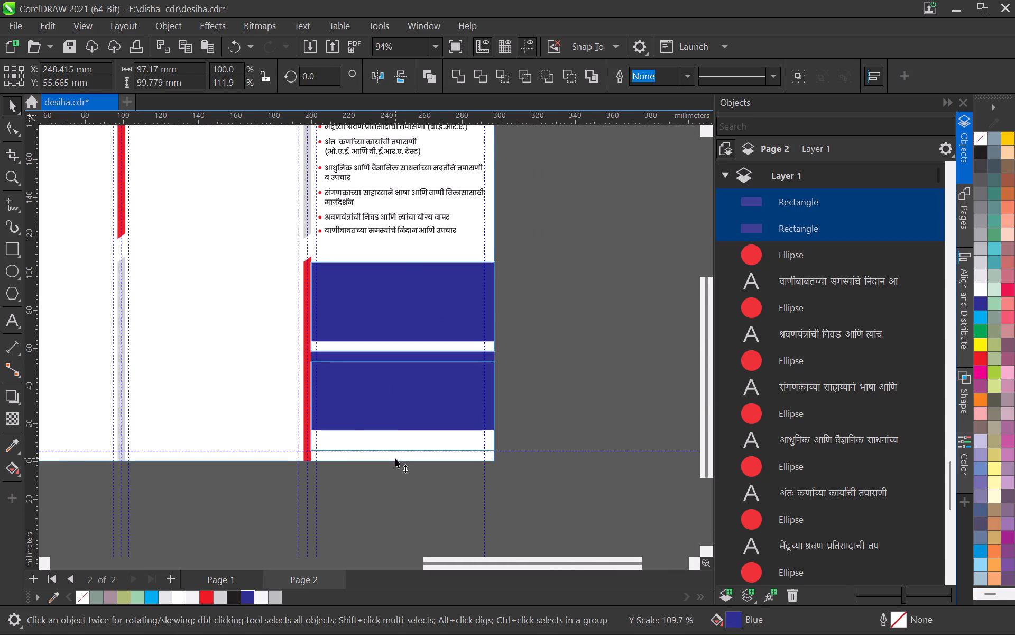
{"action": "left_click_drag", "start_coordinate": [395, 458], "coordinate": [395, 459]}
Nudge the upper blue rectangle down about 2 mm to narrow the gap between the two rectangles to about 4 mm.
{"action": "left_click", "coordinate": [565, 326]}
{"action": "left_click", "coordinate": [410, 391]}
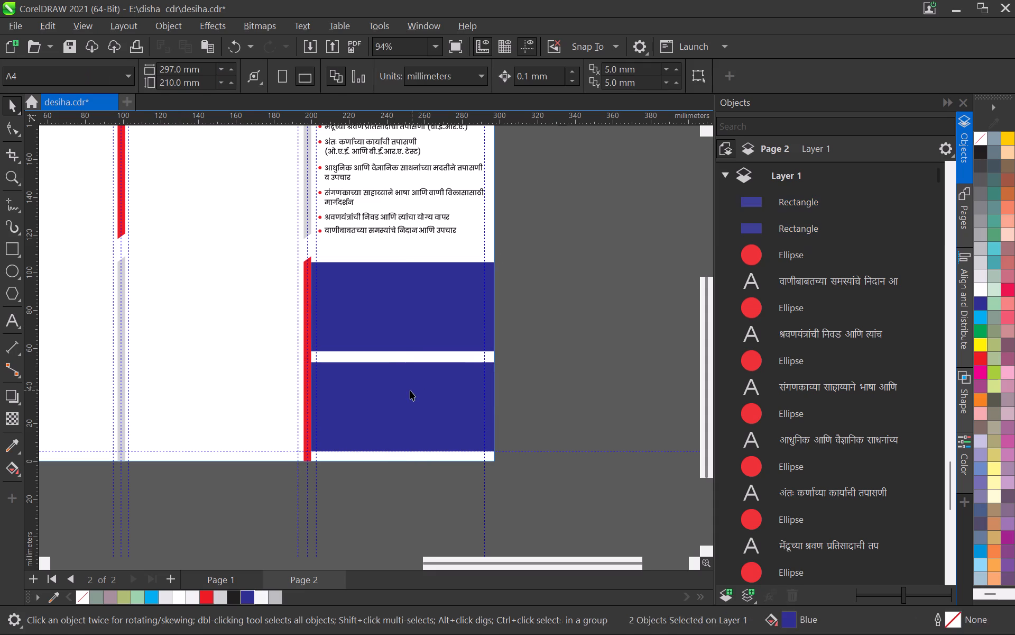
{"action": "scroll", "coordinate": [394, 325], "scroll_direction": "up", "scroll_amount": 4}
{"action": "left_click", "coordinate": [396, 315]}
{"action": "key", "text": "Down"}
{"action": "key", "text": "Down"}
{"action": "key", "text": "Down"}
{"action": "key", "text": "Down"}
{"action": "key", "text": "Down"}
{"action": "key", "text": "Down"}
{"action": "key", "text": "Down"}
{"action": "key", "text": "Down"}
{"action": "key", "text": "Down"}
{"action": "key", "text": "Down"}
{"action": "key", "text": "Down"}
{"action": "key", "text": "Down"}
{"action": "key", "text": "Down"}
{"action": "key", "text": "Down"}
{"action": "key", "text": "Down"}
{"action": "key", "text": "Down"}
{"action": "key", "text": "Down"}
{"action": "key", "text": "Down"}
{"action": "key", "text": "Down"}
{"action": "key", "text": "Down"}
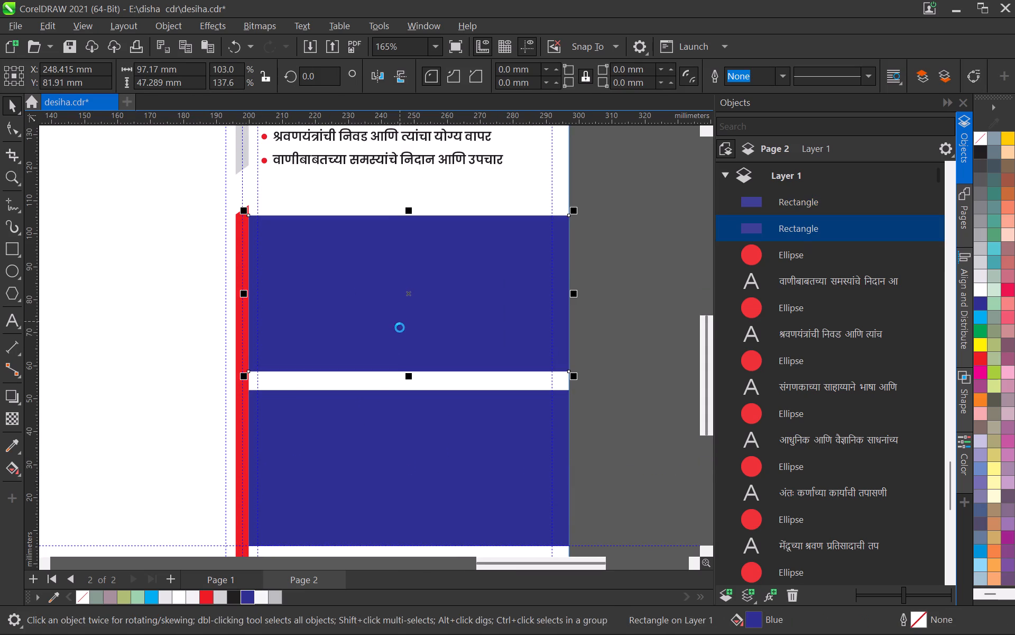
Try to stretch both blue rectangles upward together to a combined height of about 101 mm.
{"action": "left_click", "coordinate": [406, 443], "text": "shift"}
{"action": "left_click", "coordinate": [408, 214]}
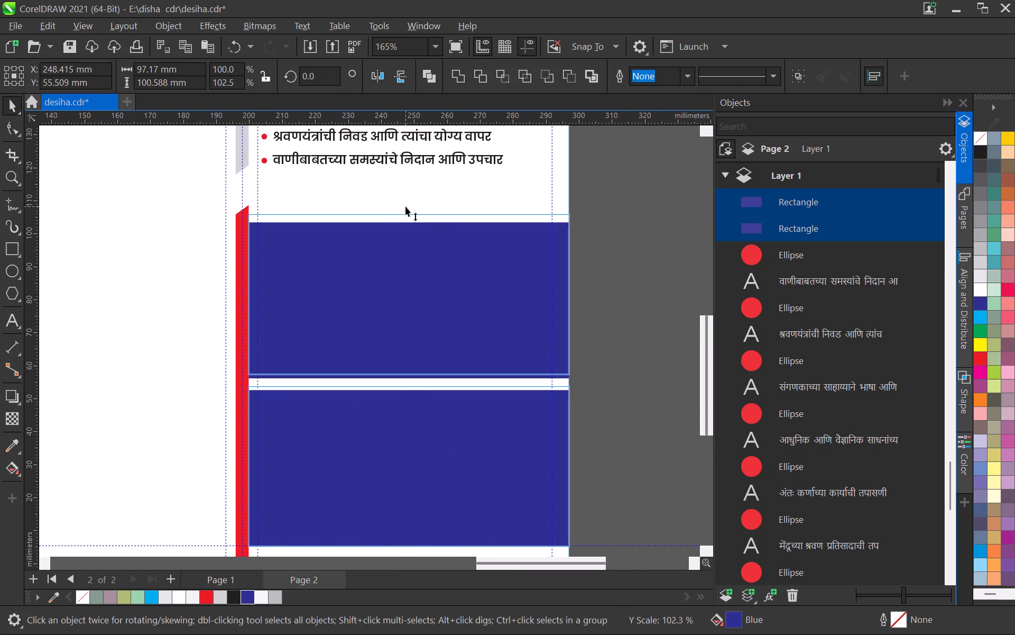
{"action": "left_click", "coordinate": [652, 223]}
Narrow both blue rectangles equally from both sides to about 92 mm wide, leaving a gap beside the red fold strip.
{"action": "scroll", "coordinate": [487, 281], "scroll_direction": "down", "scroll_amount": 4}
{"action": "left_click", "coordinate": [424, 300]}
{"action": "scroll", "coordinate": [411, 389], "scroll_direction": "up", "scroll_amount": 4}
{"action": "left_click", "coordinate": [418, 405], "text": "shift"}
{"action": "left_click_drag", "start_coordinate": [296, 307], "coordinate": [306, 310], "text": "alt"}
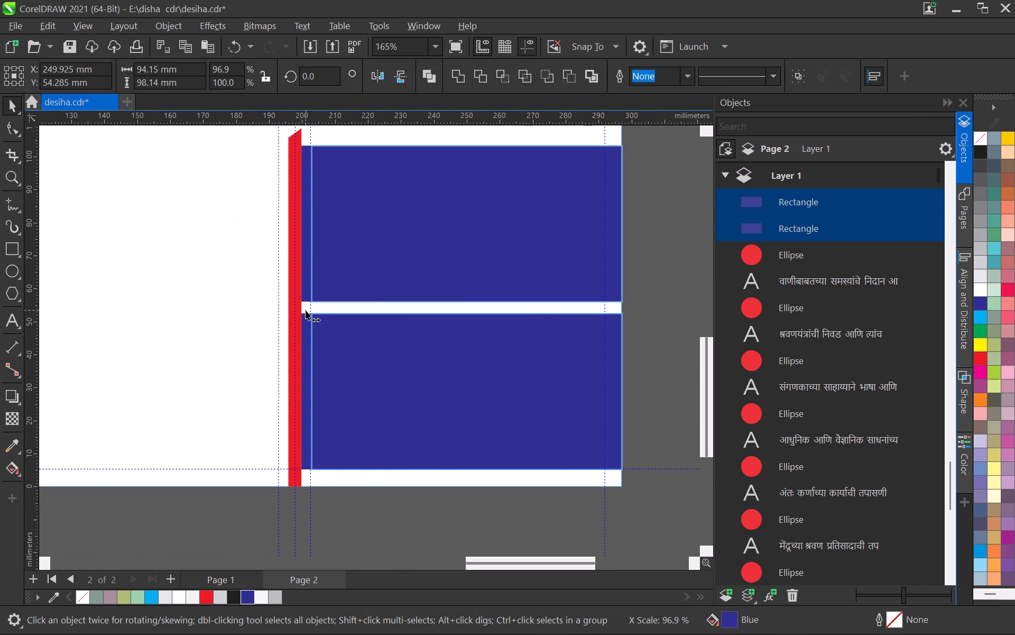
{"action": "left_click_drag", "start_coordinate": [306, 310], "coordinate": [307, 312], "text": "alt"}
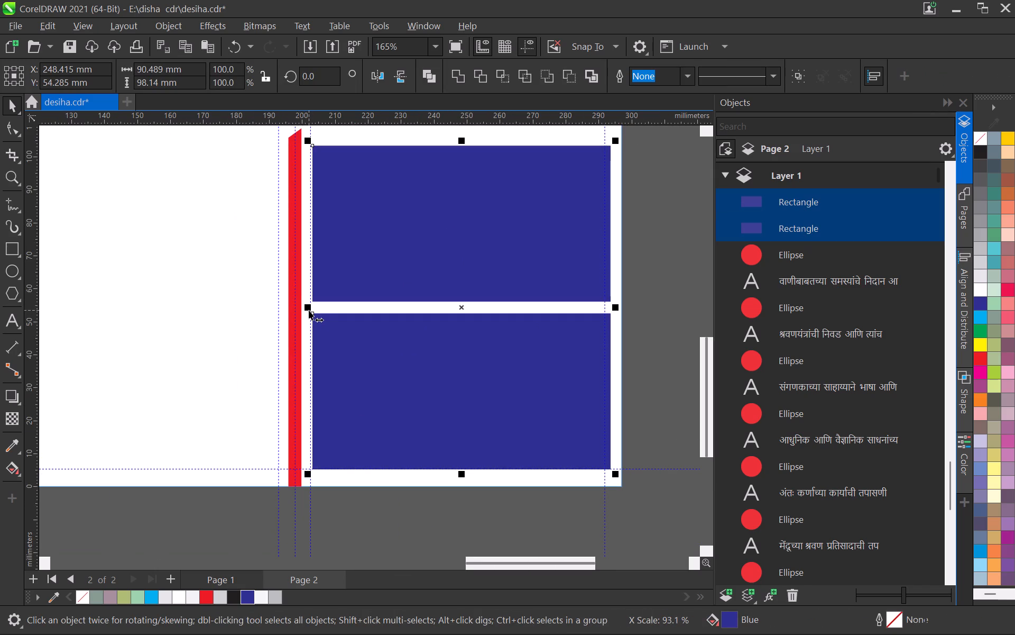
{"action": "scroll", "coordinate": [296, 391], "scroll_direction": "up", "scroll_amount": 3, "text": "alt"}
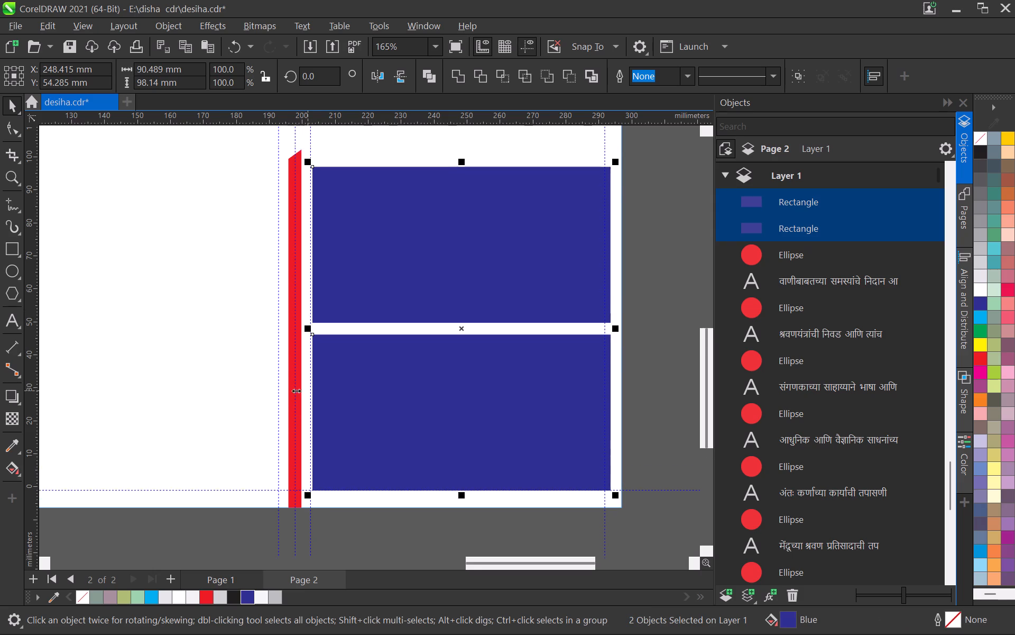
{"action": "scroll", "coordinate": [296, 391], "scroll_direction": "up", "scroll_amount": 3, "text": "alt"}
{"action": "scroll", "coordinate": [313, 374], "scroll_direction": "up", "scroll_amount": 4}
{"action": "left_click_drag", "start_coordinate": [306, 378], "coordinate": [300, 382], "text": "shift"}
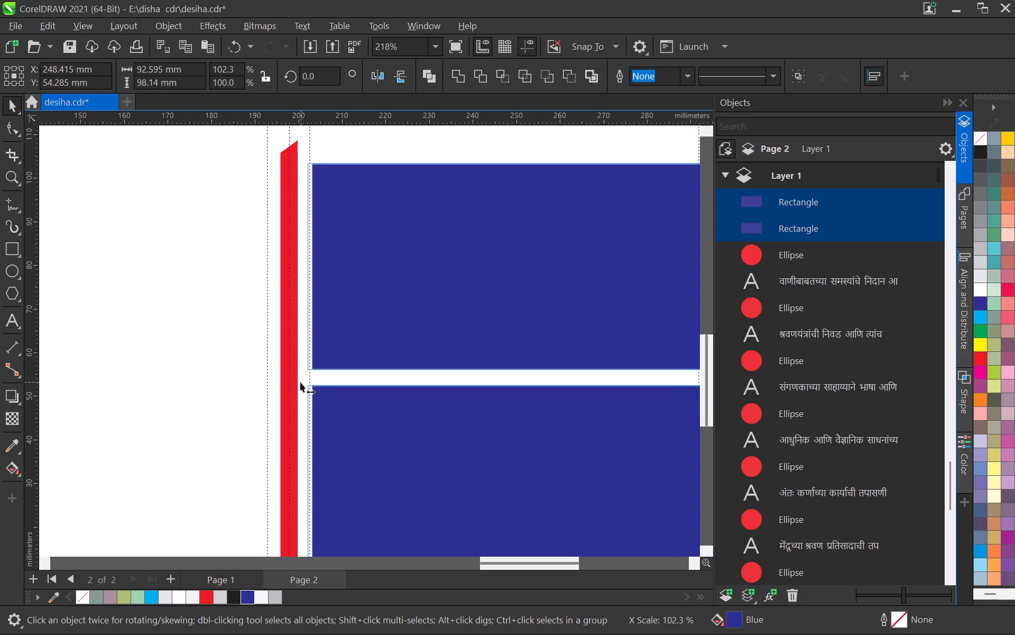
{"action": "left_click_drag", "start_coordinate": [300, 382], "coordinate": [303, 392], "text": "shift"}
Pull the outer edge of both blue rectangles in to the right margin guide, making them about 89 mm wide.
{"action": "scroll", "coordinate": [320, 376], "scroll_direction": "down", "scroll_amount": 13}
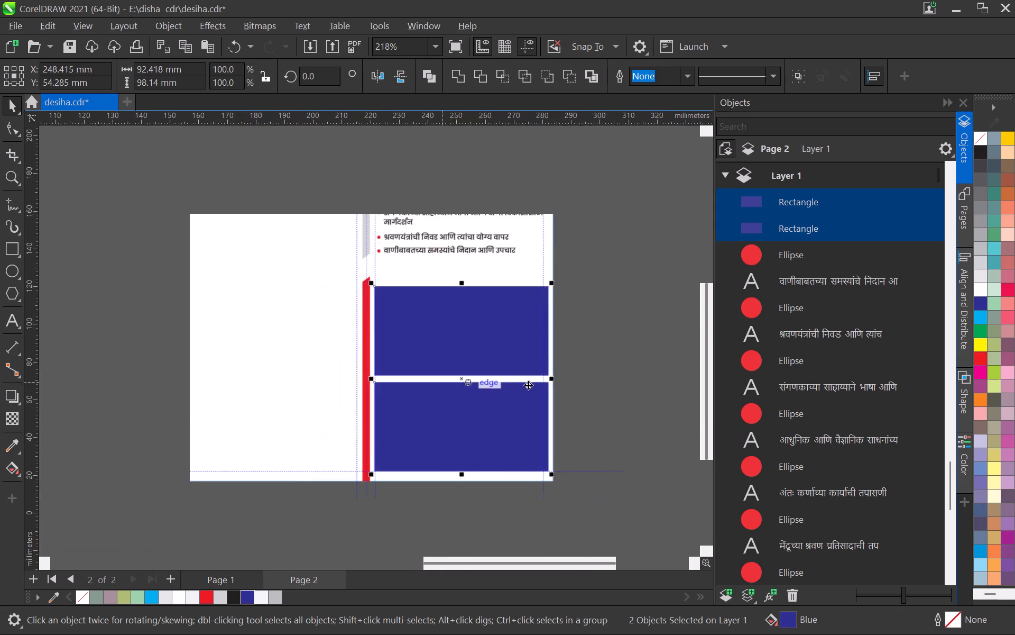
{"action": "scroll", "coordinate": [564, 367], "scroll_direction": "up", "scroll_amount": 8}
{"action": "left_click_drag", "start_coordinate": [530, 393], "coordinate": [515, 417]}
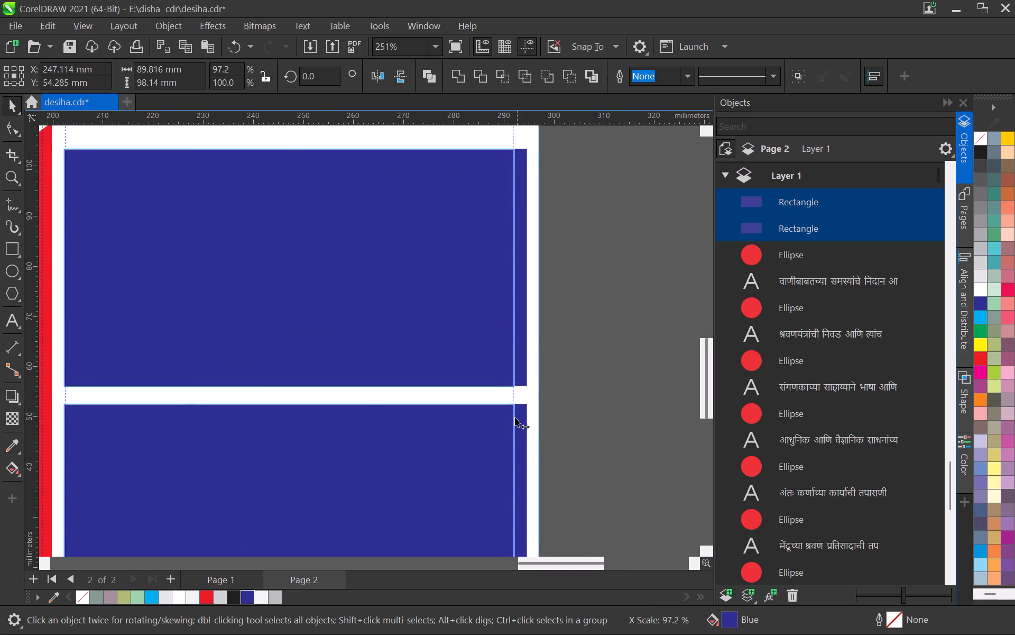
{"action": "left_click_drag", "start_coordinate": [515, 417], "coordinate": [515, 418]}
{"action": "scroll", "coordinate": [444, 391], "scroll_direction": "down", "scroll_amount": 5}
{"action": "middle_click_drag", "start_coordinate": [347, 388], "coordinate": [477, 410]}
{"action": "scroll", "coordinate": [278, 404], "scroll_direction": "up", "scroll_amount": 2}
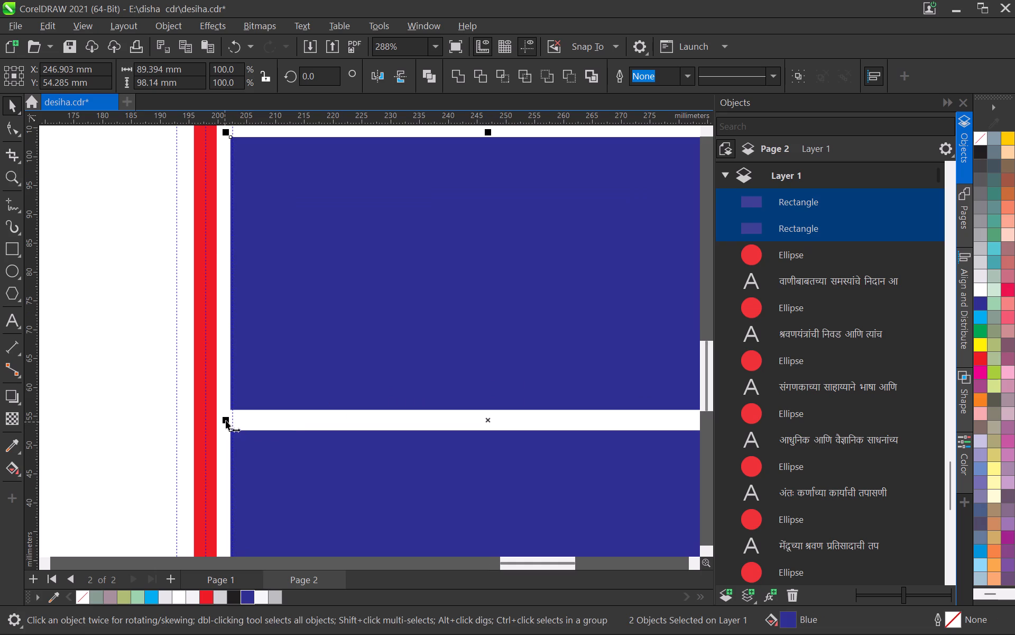
{"action": "left_click_drag", "start_coordinate": [226, 420], "coordinate": [227, 427]}
{"action": "scroll", "coordinate": [278, 386], "scroll_direction": "down", "scroll_amount": 15}
{"action": "left_click", "coordinate": [458, 358]}
Save the brochure document.
{"action": "scroll", "coordinate": [390, 356], "scroll_direction": "up", "scroll_amount": 8}
{"action": "scroll", "coordinate": [368, 394], "scroll_direction": "down", "scroll_amount": 10}
{"action": "middle_click_drag", "start_coordinate": [370, 396], "coordinate": [481, 377]}
{"action": "scroll", "coordinate": [480, 379], "scroll_direction": "up", "scroll_amount": 9}
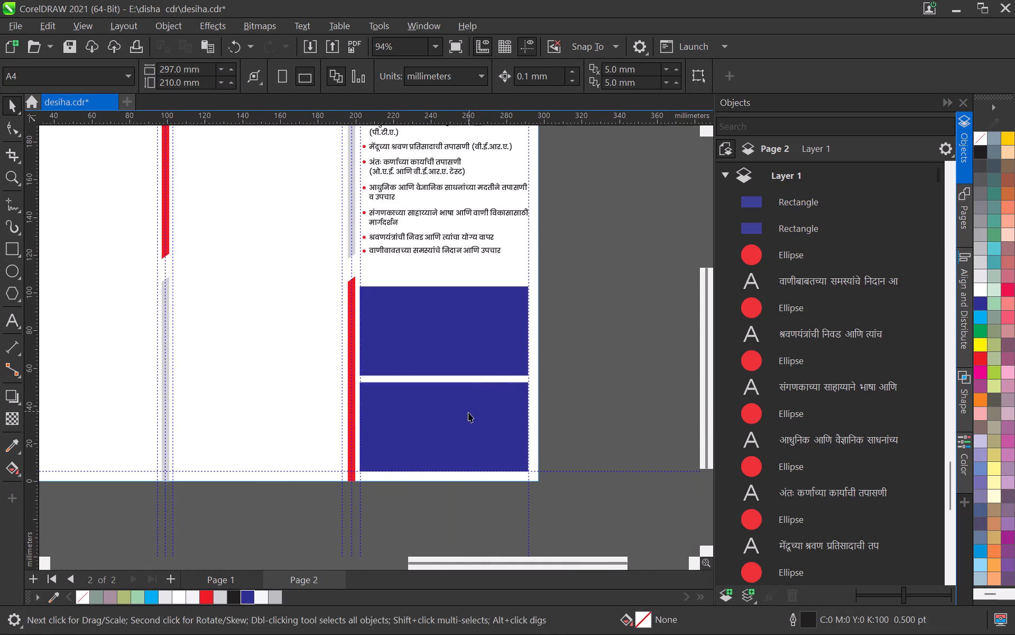
{"action": "key", "text": "ctrl+s"}
Draw a closed six-node diagonal band with the Pen tool across both blue rectangles, from the lower-left corner to the upper-right corner.
{"action": "scroll", "coordinate": [470, 413], "scroll_direction": "down", "scroll_amount": 1, "text": "ctrl"}
{"action": "scroll", "coordinate": [492, 383], "scroll_direction": "up", "scroll_amount": 7}
{"action": "scroll", "coordinate": [493, 386], "scroll_direction": "down", "scroll_amount": 3}
{"action": "middle_click_drag", "start_coordinate": [487, 384], "coordinate": [443, 382]}
{"action": "scroll", "coordinate": [429, 389], "scroll_direction": "up", "scroll_amount": 3}
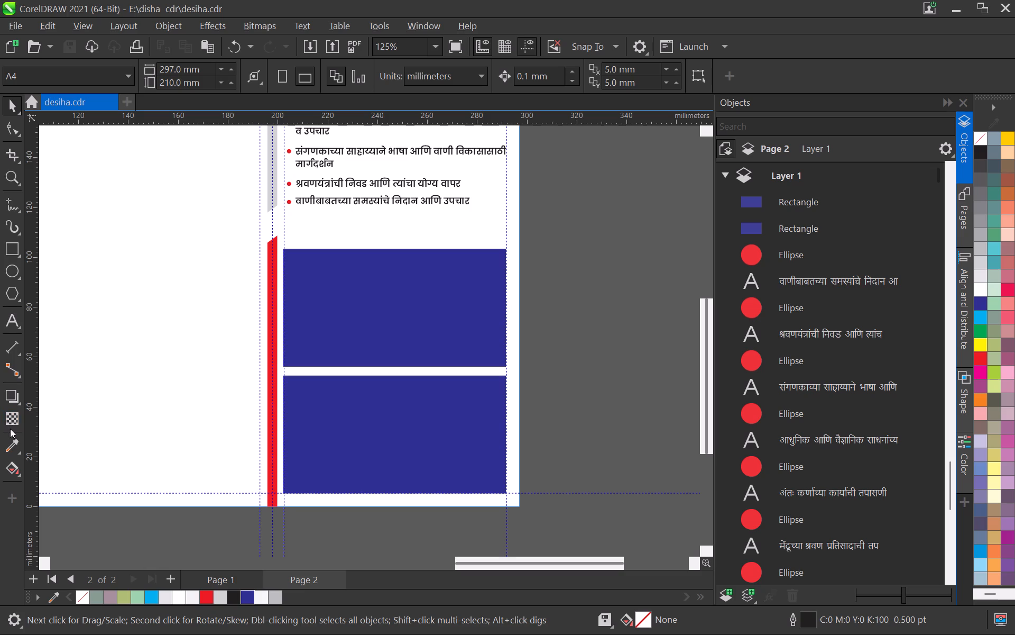
{"action": "left_click_drag", "start_coordinate": [15, 203], "coordinate": [76, 277]}
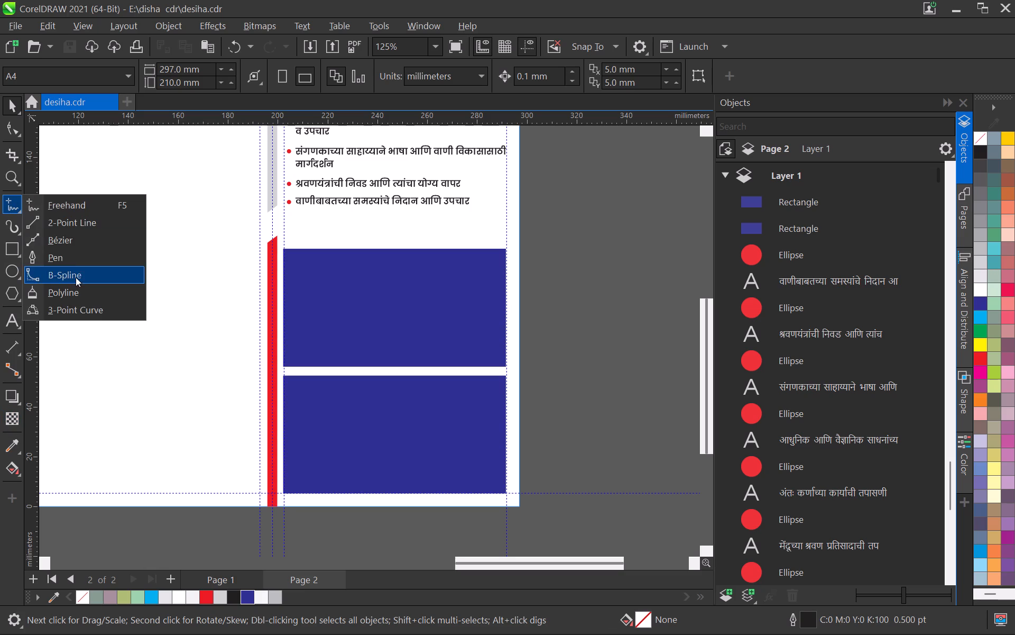
{"action": "left_click_drag", "start_coordinate": [76, 277], "coordinate": [72, 262]}
{"action": "scroll", "coordinate": [283, 527], "scroll_direction": "up", "scroll_amount": 11}
{"action": "left_click", "coordinate": [279, 470]}
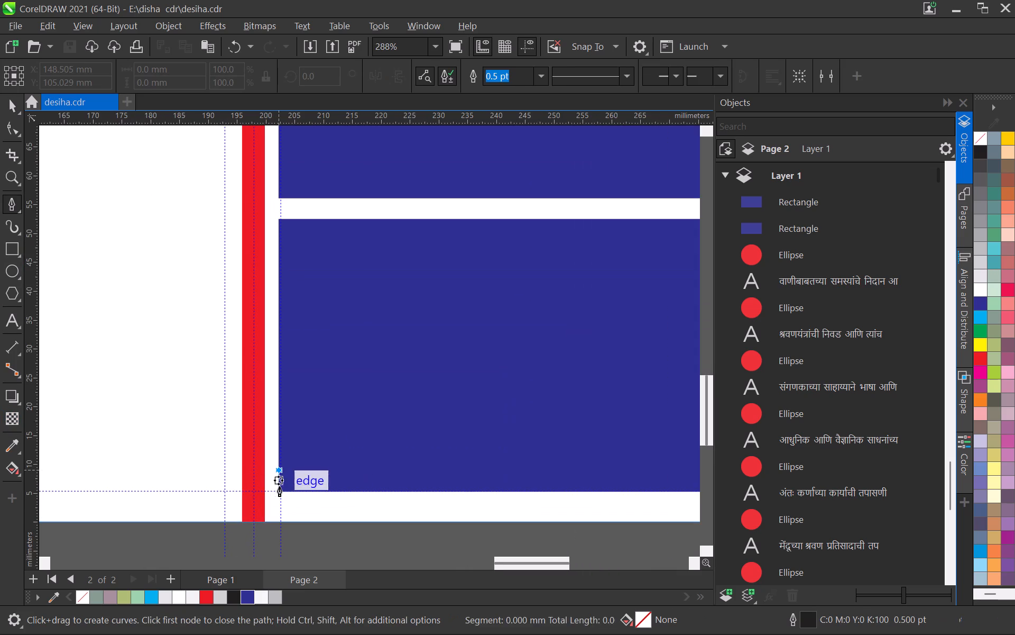
{"action": "left_click", "coordinate": [279, 493], "text": "shift"}
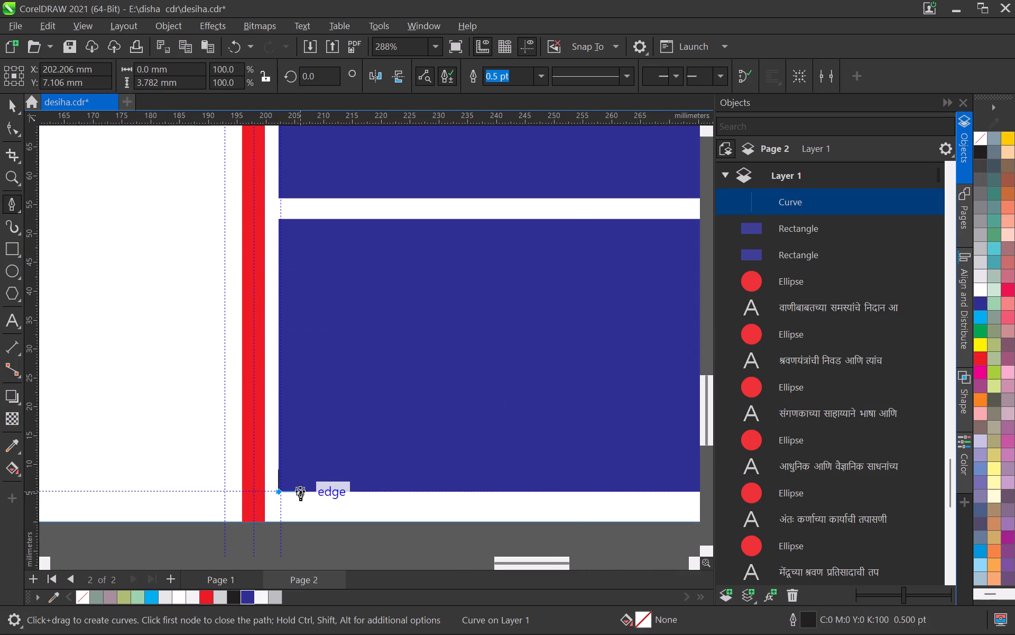
{"action": "left_click", "coordinate": [300, 491], "text": "shift"}
{"action": "scroll", "coordinate": [306, 493], "scroll_direction": "down", "scroll_amount": 4}
{"action": "middle_click_drag", "start_coordinate": [338, 460], "coordinate": [267, 528]}
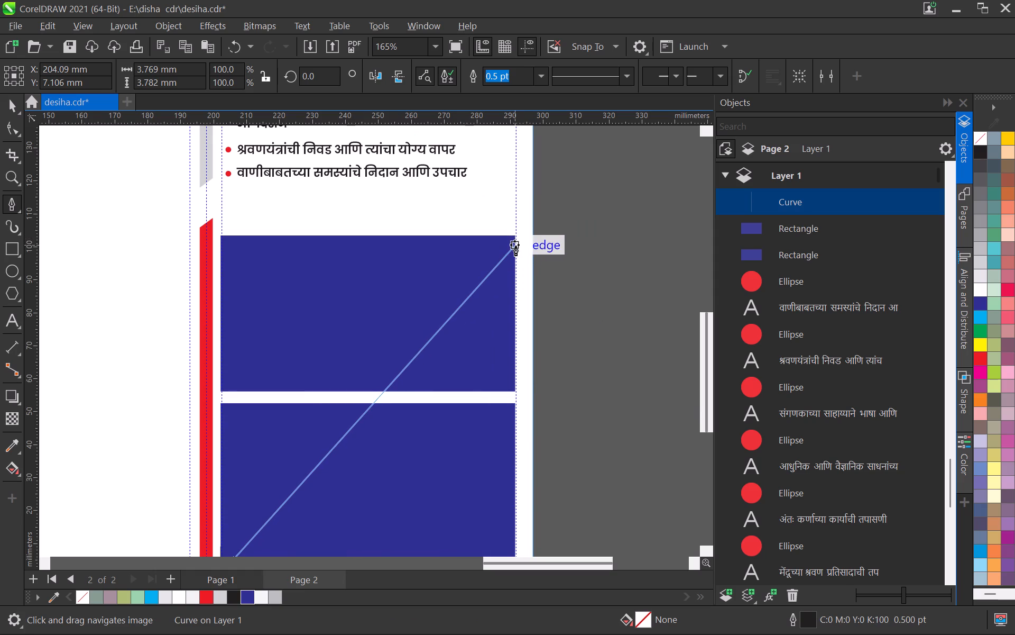
{"action": "left_click", "coordinate": [515, 246]}
{"action": "scroll", "coordinate": [516, 238], "scroll_direction": "up", "scroll_amount": 17}
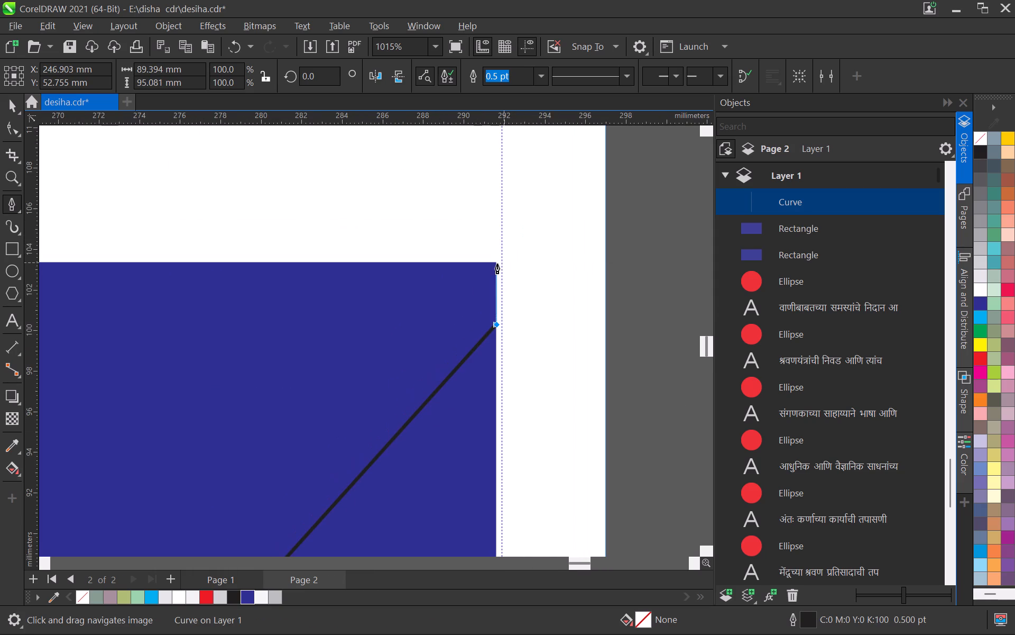
{"action": "left_click", "coordinate": [496, 264], "text": "shift"}
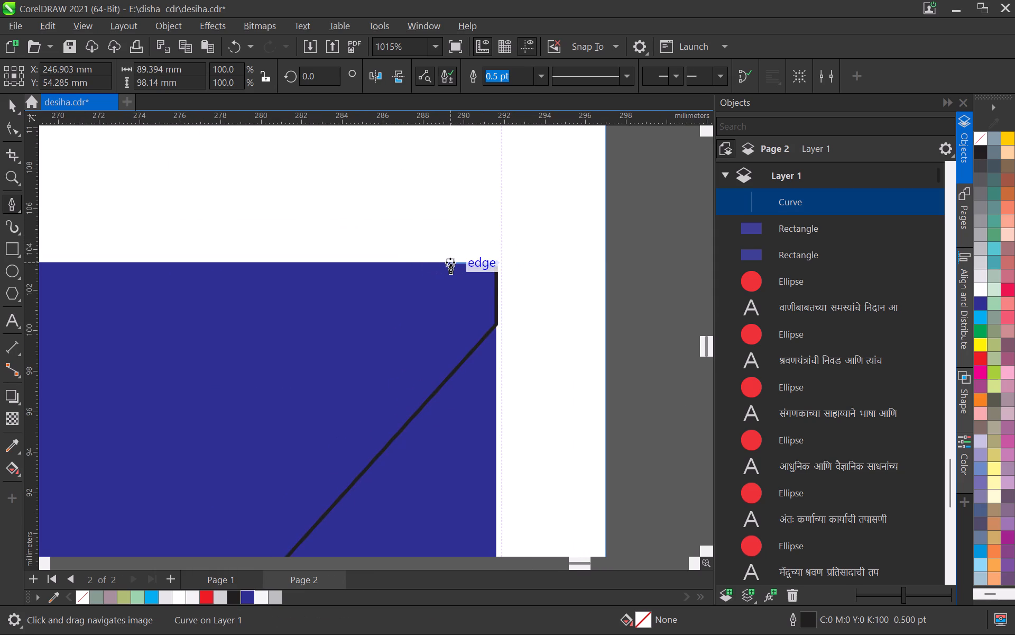
{"action": "left_click", "coordinate": [450, 264], "text": "shift"}
{"action": "scroll", "coordinate": [449, 302], "scroll_direction": "down", "scroll_amount": 7}
{"action": "middle_click_drag", "start_coordinate": [283, 436], "coordinate": [644, 89]}
{"action": "middle_click_drag", "start_coordinate": [346, 379], "coordinate": [645, 38]}
{"action": "scroll", "coordinate": [430, 363], "scroll_direction": "up", "scroll_amount": 8}
{"action": "left_click", "coordinate": [435, 294]}
{"action": "scroll", "coordinate": [436, 311], "scroll_direction": "down", "scroll_amount": 4}
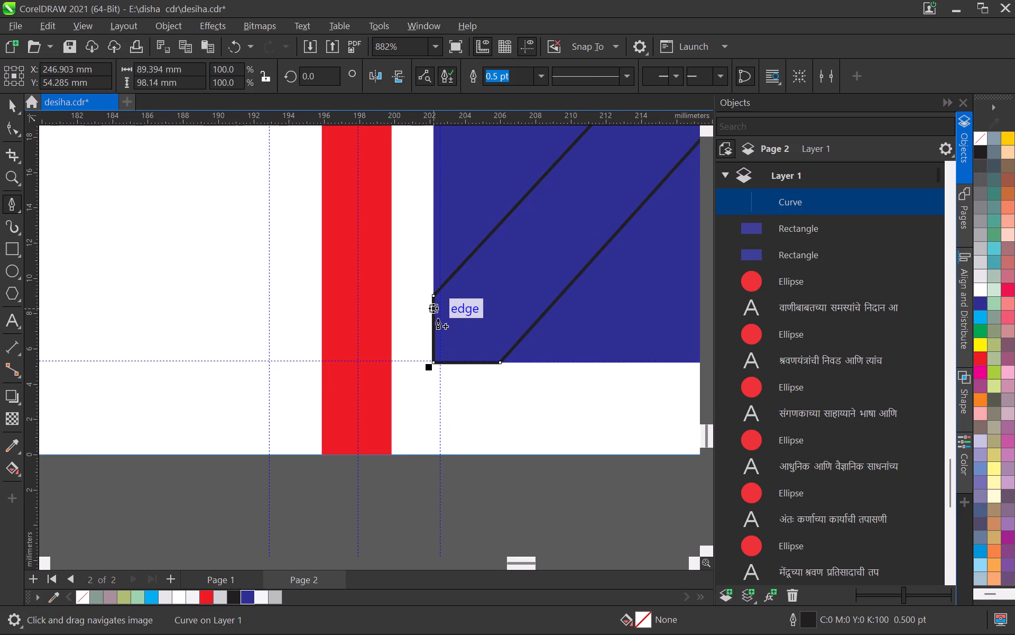
Fill the diagonal band with white and remove its outline.
{"action": "scroll", "coordinate": [438, 319], "scroll_direction": "down", "scroll_amount": 20}
{"action": "scroll", "coordinate": [438, 319], "scroll_direction": "down", "scroll_amount": 1}
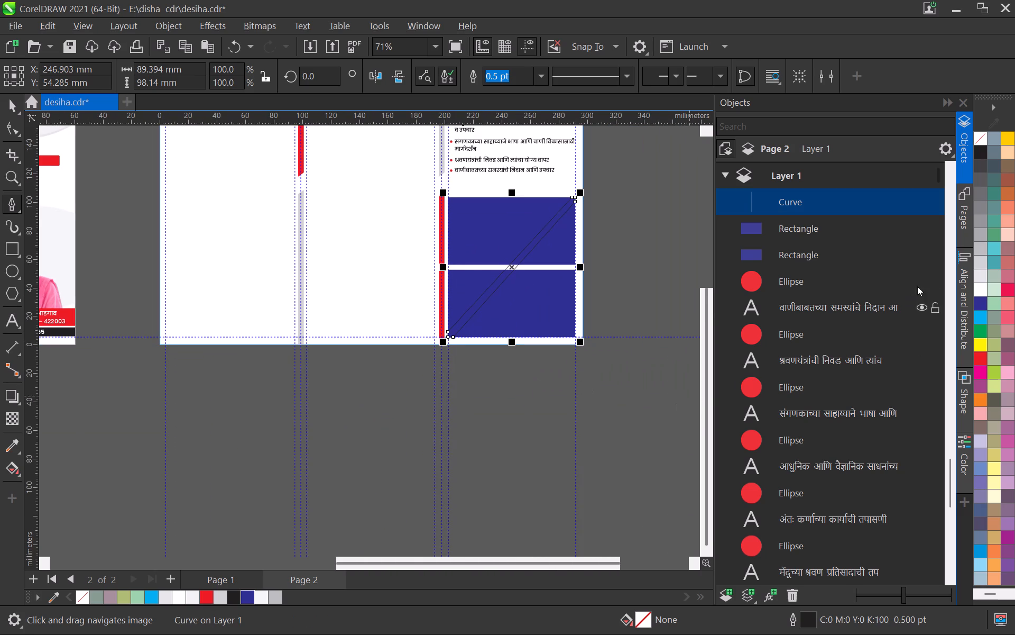
{"action": "left_click", "coordinate": [981, 292]}
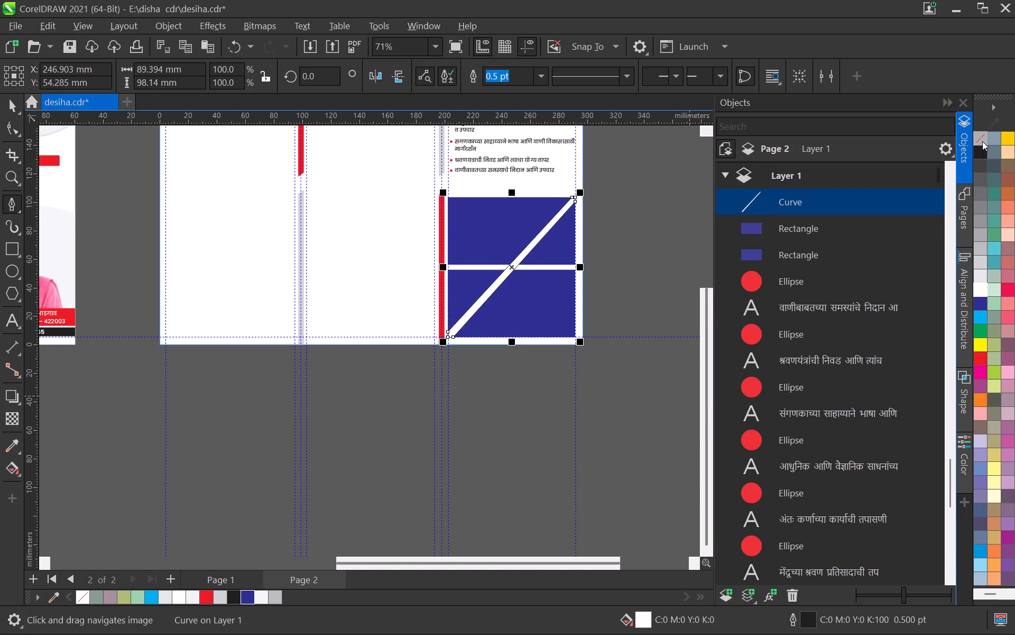
{"action": "right_click", "coordinate": [983, 141]}
{"action": "left_click", "coordinate": [11, 108]}
{"action": "left_click", "coordinate": [427, 446]}
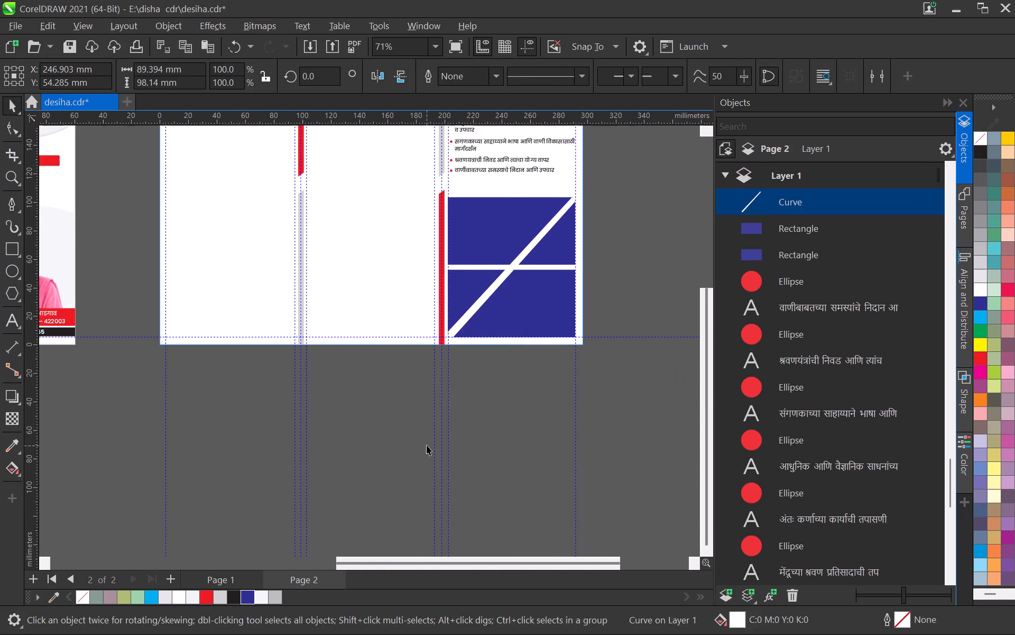
Lower the left-edge node at the diagonal band's bottom end by about 1 mm to make that end narrower.
{"action": "scroll", "coordinate": [542, 379], "scroll_direction": "down", "scroll_amount": 4}
{"action": "middle_click_drag", "start_coordinate": [532, 375], "coordinate": [450, 415]}
{"action": "scroll", "coordinate": [455, 351], "scroll_direction": "up", "scroll_amount": 1}
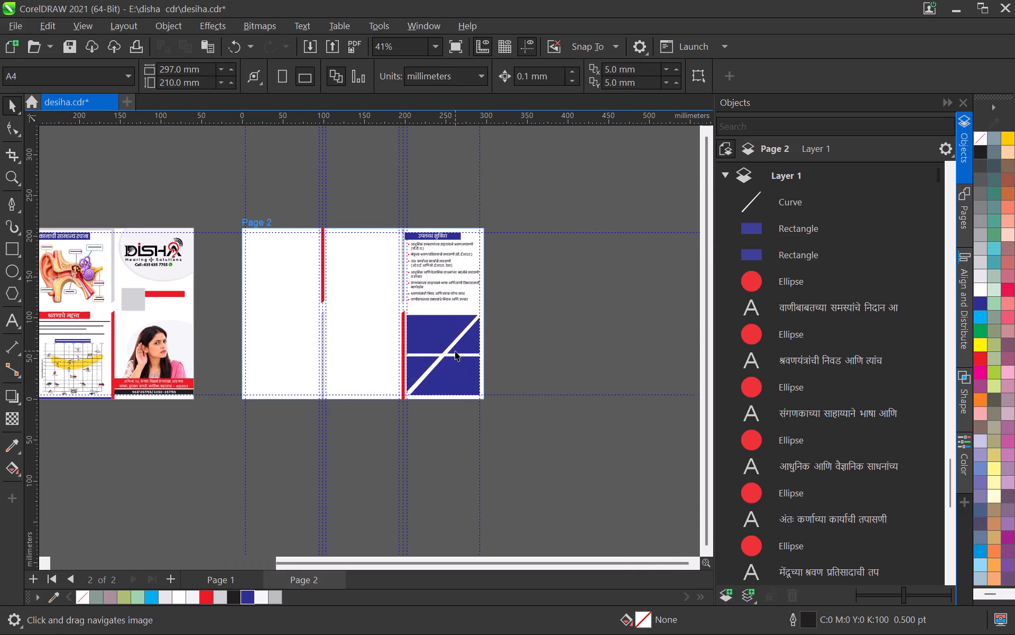
{"action": "scroll", "coordinate": [455, 351], "scroll_direction": "up", "scroll_amount": 2}
{"action": "scroll", "coordinate": [458, 350], "scroll_direction": "down", "scroll_amount": 3}
{"action": "scroll", "coordinate": [458, 357], "scroll_direction": "up", "scroll_amount": 10}
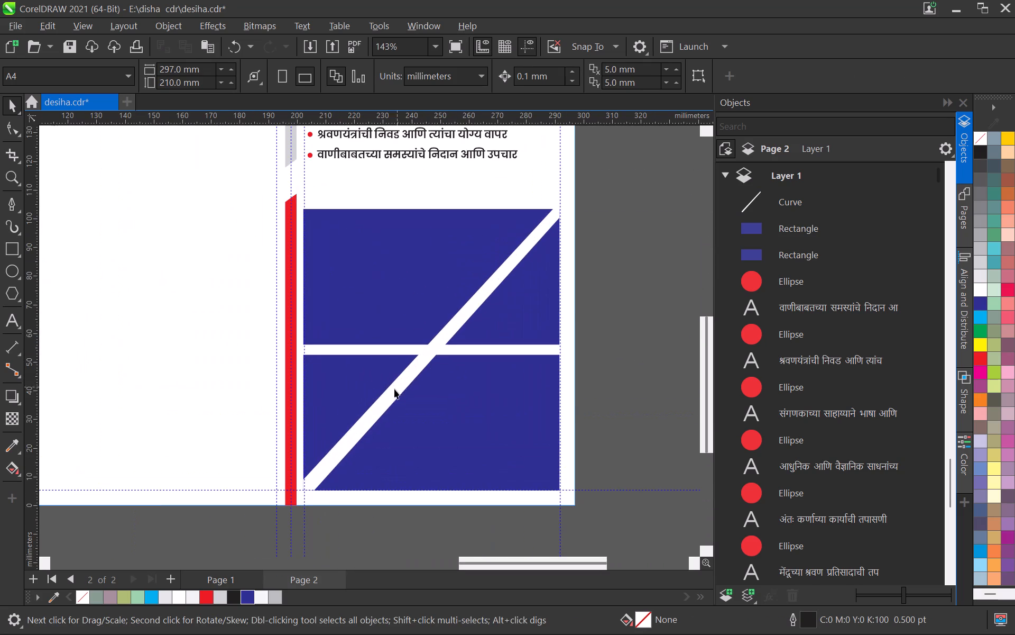
{"action": "double_click", "coordinate": [394, 389]}
{"action": "middle_click_drag", "start_coordinate": [308, 497], "coordinate": [441, 374]}
{"action": "scroll", "coordinate": [431, 376], "scroll_direction": "up", "scroll_amount": 12}
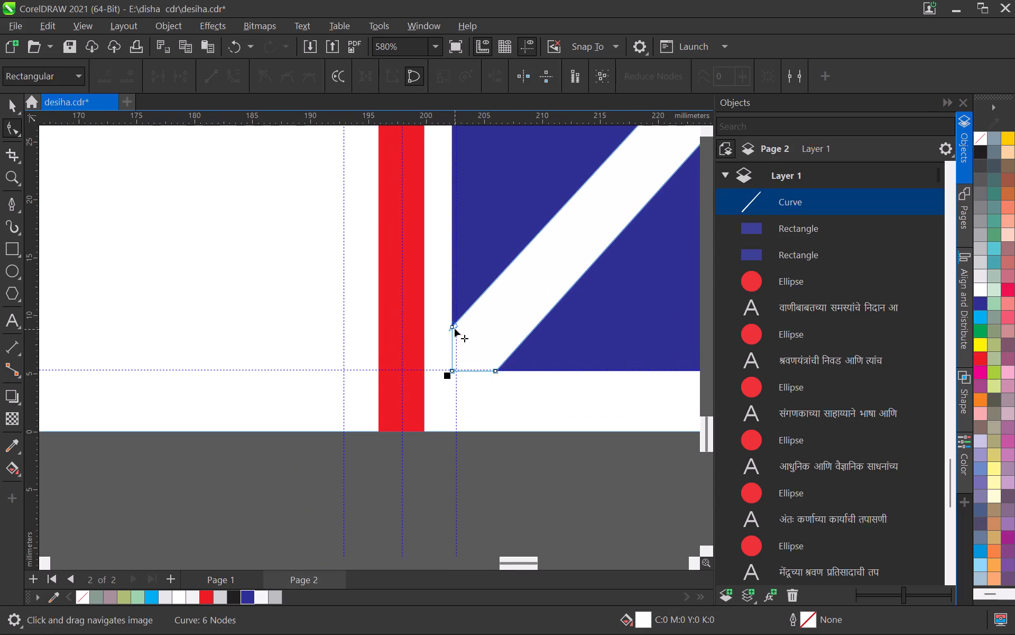
{"action": "left_click", "coordinate": [455, 329]}
{"action": "key", "text": "Down"}
{"action": "key", "text": "Down"}
{"action": "key", "text": "Down"}
{"action": "key", "text": "Down"}
{"action": "key", "text": "Down"}
{"action": "key", "text": "Down"}
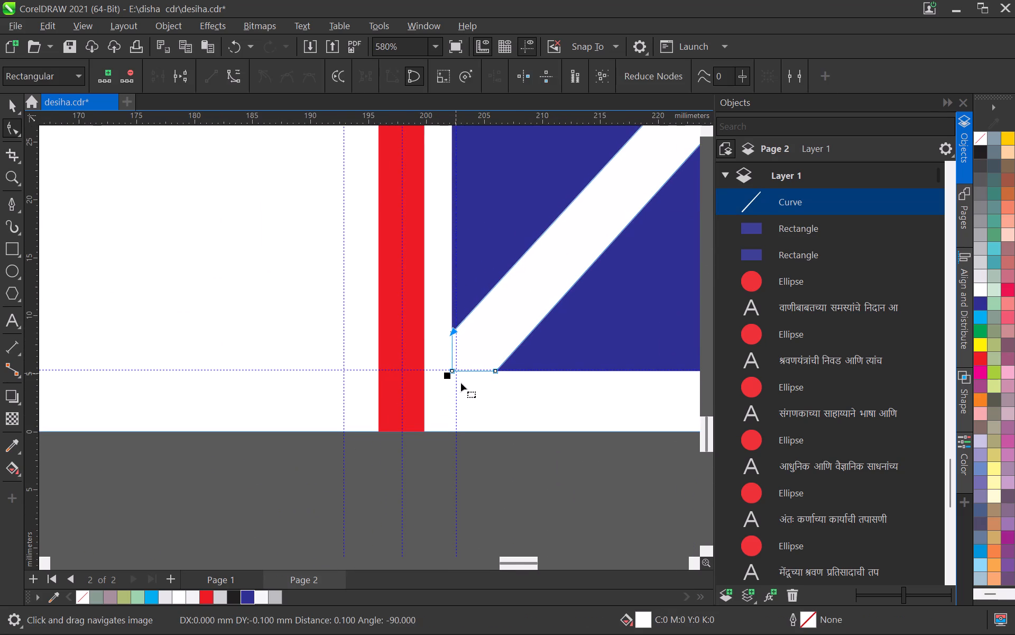
{"action": "key", "text": "Down"}
{"action": "key", "text": "Down"}
{"action": "key", "text": "Down"}
{"action": "key", "text": "Down"}
{"action": "key", "text": "Down"}
{"action": "key", "text": "Down"}
{"action": "key", "text": "Up"}
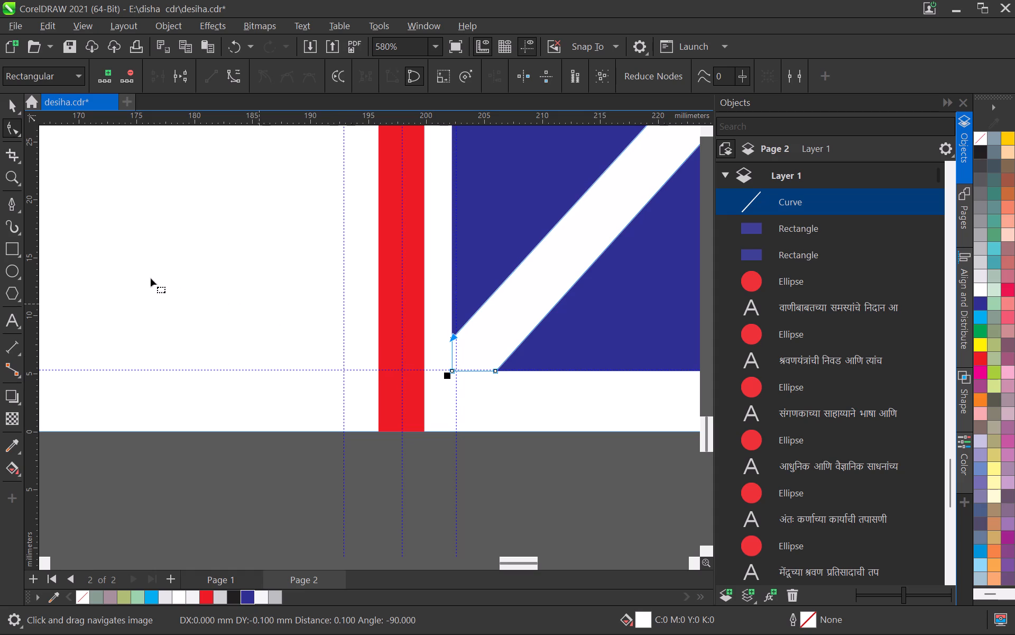
Nudge the bottom-edge node at the diagonal band's lower end about 0.3 mm to the left.
{"action": "left_click", "coordinate": [493, 370]}
{"action": "key", "text": "Left"}
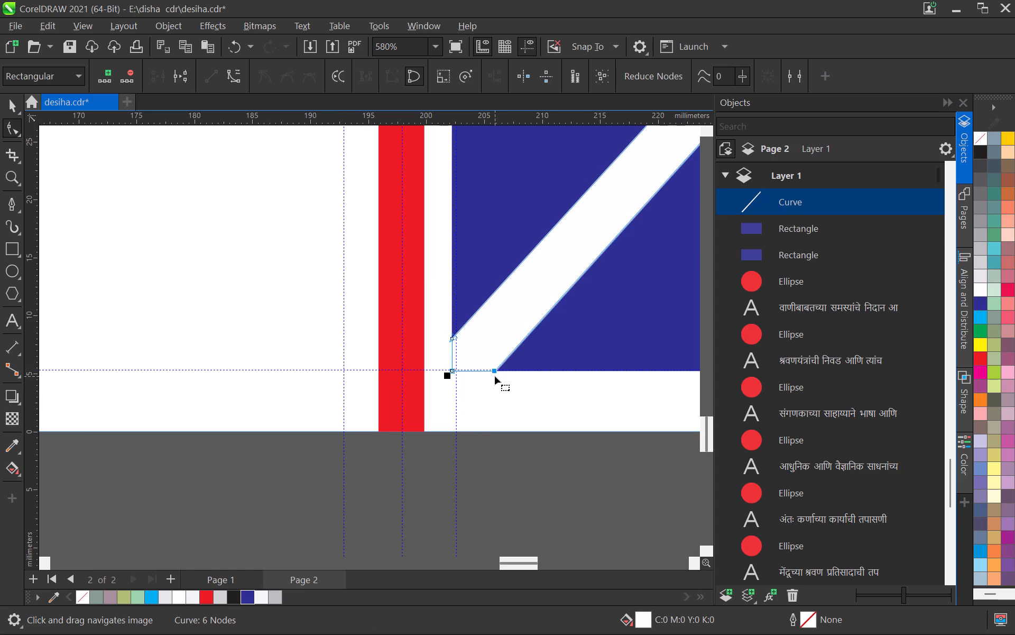
{"action": "key", "text": "Left"}
{"action": "key", "text": "Left"}
{"action": "scroll", "coordinate": [477, 384], "scroll_direction": "down", "scroll_amount": 6}
{"action": "scroll", "coordinate": [524, 351], "scroll_direction": "up", "scroll_amount": 1}
{"action": "middle_click_drag", "start_coordinate": [540, 340], "coordinate": [316, 482]}
{"action": "middle_click_drag", "start_coordinate": [579, 203], "coordinate": [365, 404]}
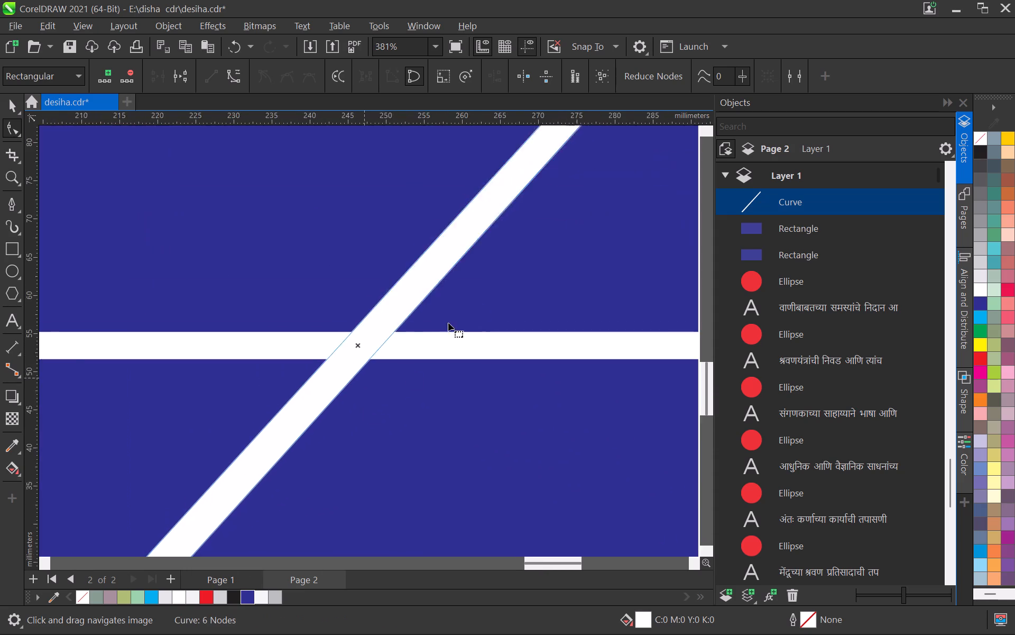
{"action": "scroll", "coordinate": [481, 287], "scroll_direction": "down", "scroll_amount": 8}
{"action": "left_click", "coordinate": [11, 102]}
{"action": "left_click", "coordinate": [674, 326]}
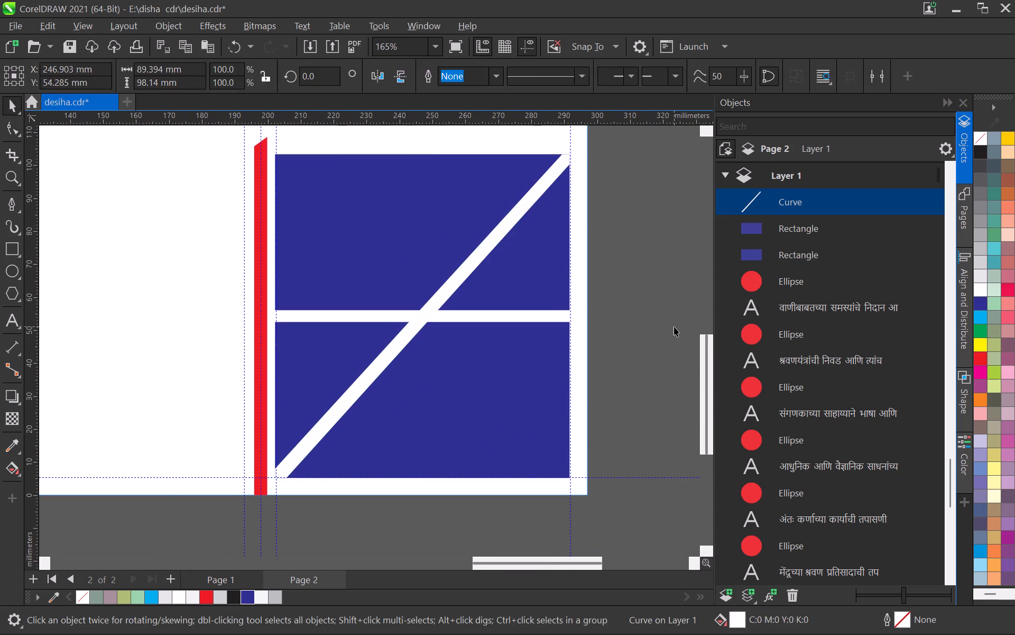
Review the white diagonal band across the two blue rectangles against the rest of the Page 2 layout.
{"action": "scroll", "coordinate": [529, 300], "scroll_direction": "down", "scroll_amount": 5}
{"action": "scroll", "coordinate": [488, 275], "scroll_direction": "down", "scroll_amount": 6}
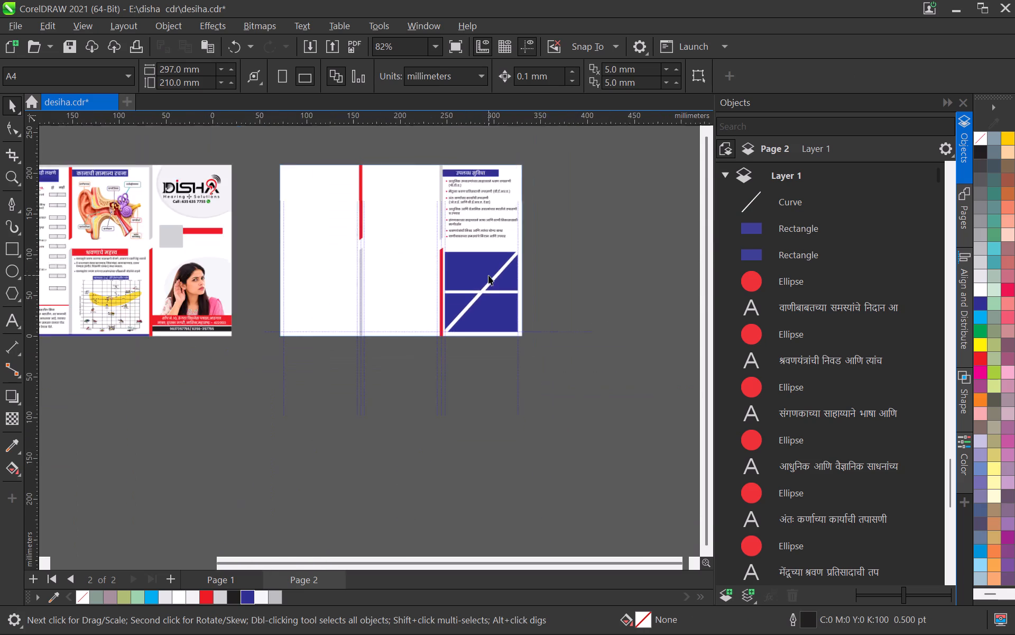
{"action": "scroll", "coordinate": [517, 291], "scroll_direction": "up", "scroll_amount": 5}
{"action": "scroll", "coordinate": [509, 285], "scroll_direction": "down", "scroll_amount": 12}
{"action": "scroll", "coordinate": [507, 286], "scroll_direction": "up", "scroll_amount": 16}
{"action": "left_click", "coordinate": [477, 316]}
{"action": "left_click", "coordinate": [455, 300], "text": "shift"}
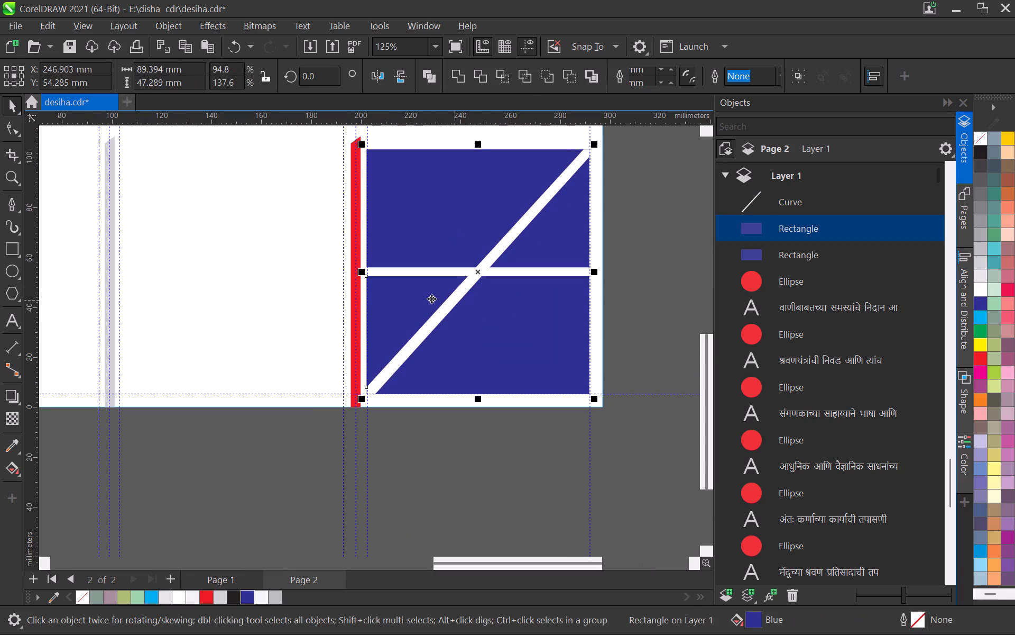
{"action": "left_click", "coordinate": [431, 298], "text": "shift"}
{"action": "scroll", "coordinate": [470, 300], "scroll_direction": "down", "scroll_amount": 5}
{"action": "left_click", "coordinate": [613, 285]}
{"action": "scroll", "coordinate": [547, 284], "scroll_direction": "up", "scroll_amount": 3}
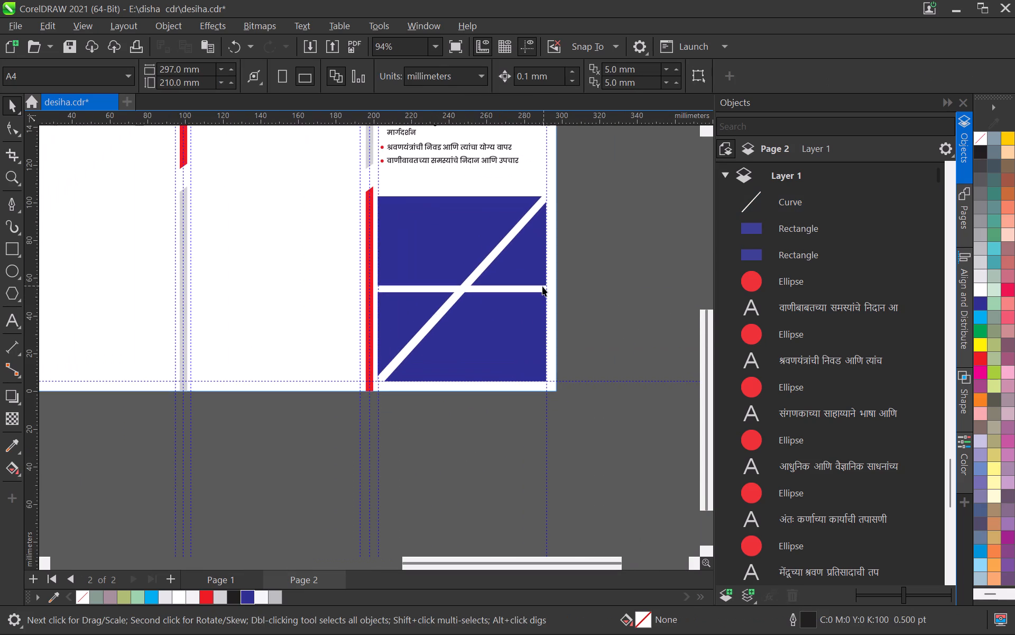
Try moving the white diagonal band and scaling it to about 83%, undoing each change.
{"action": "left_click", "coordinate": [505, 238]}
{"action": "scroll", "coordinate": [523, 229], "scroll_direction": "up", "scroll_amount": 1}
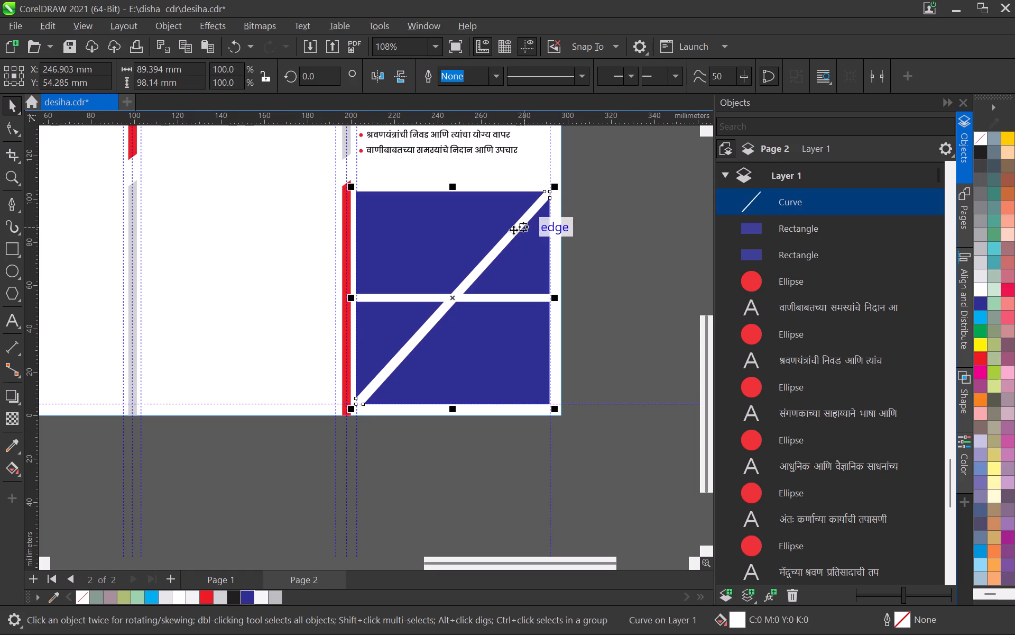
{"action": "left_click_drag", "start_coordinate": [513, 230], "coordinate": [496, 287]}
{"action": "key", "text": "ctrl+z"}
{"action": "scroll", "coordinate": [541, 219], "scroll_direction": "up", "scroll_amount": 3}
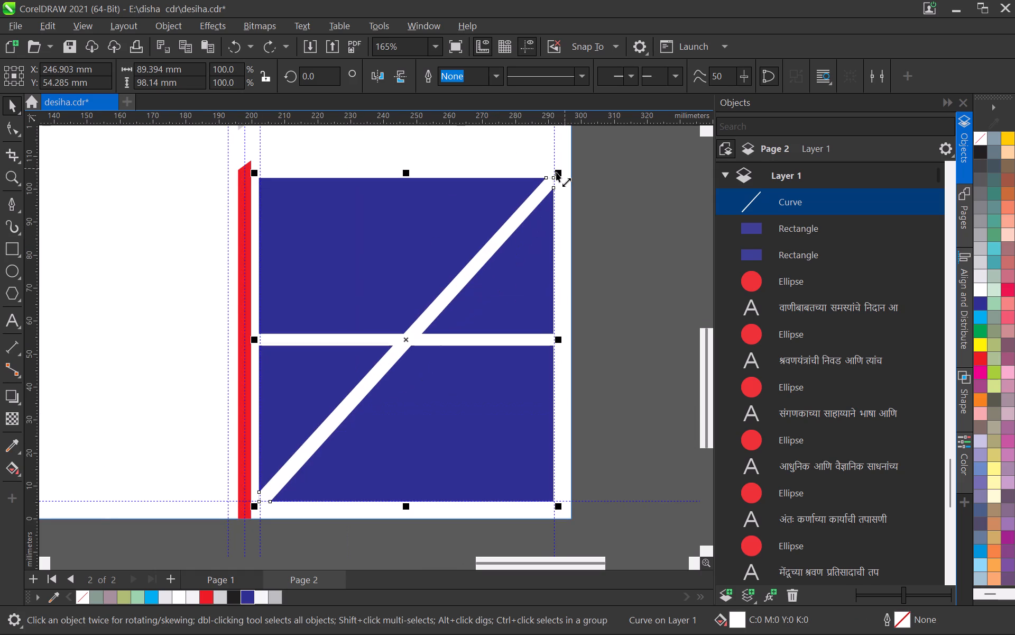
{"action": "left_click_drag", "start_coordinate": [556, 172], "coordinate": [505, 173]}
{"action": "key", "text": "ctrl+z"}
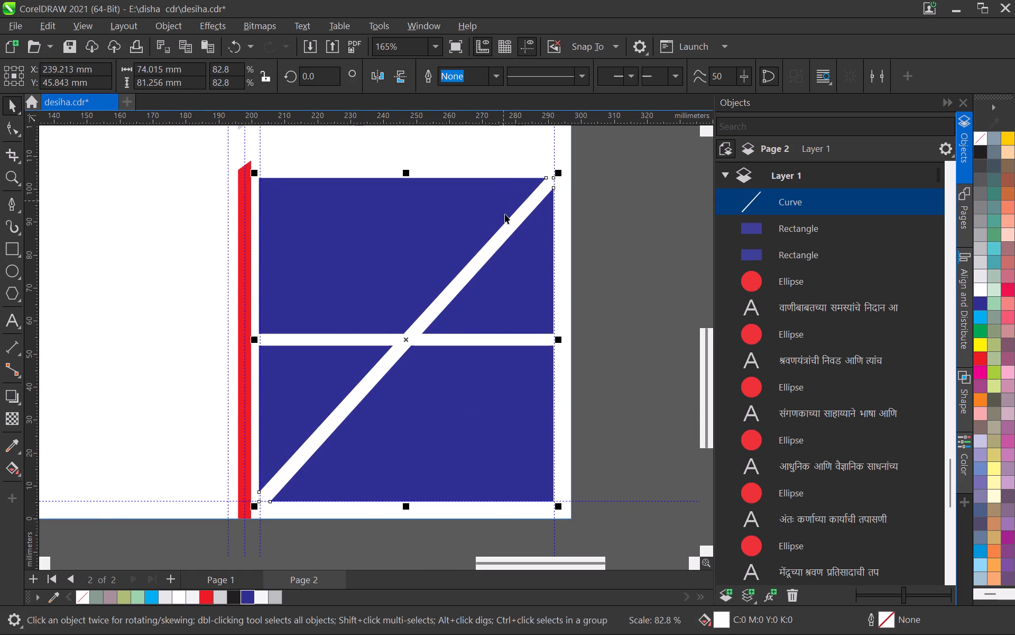
Skew the white diagonal band horizontally to make it steeper, shifting its top end leftward and its bottom end rightward.
{"action": "double_click", "coordinate": [505, 228]}
{"action": "double_click", "coordinate": [505, 229]}
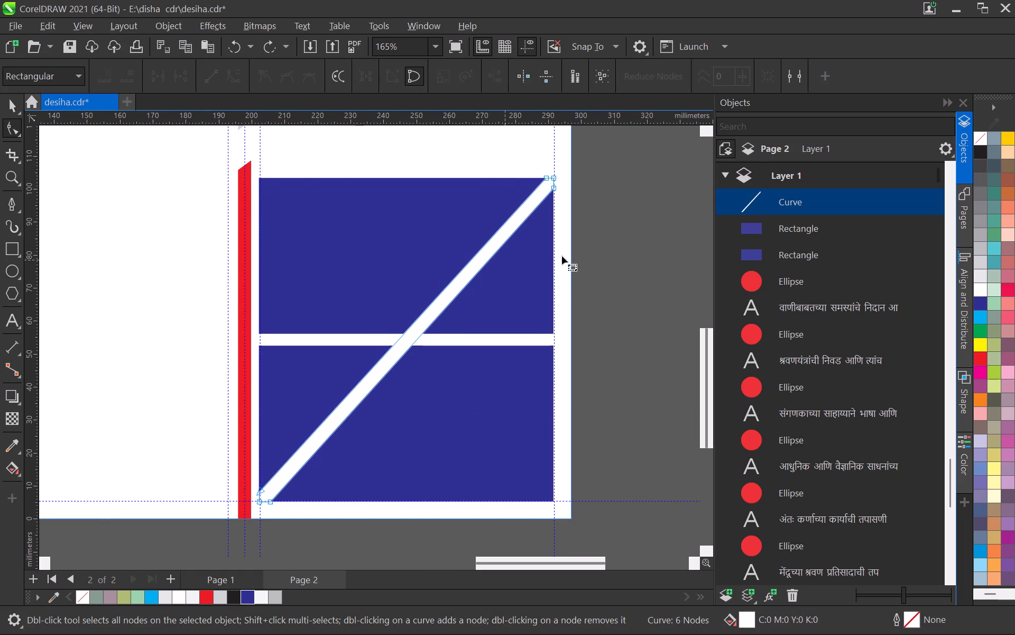
{"action": "left_click", "coordinate": [9, 113]}
{"action": "left_click", "coordinate": [505, 225]}
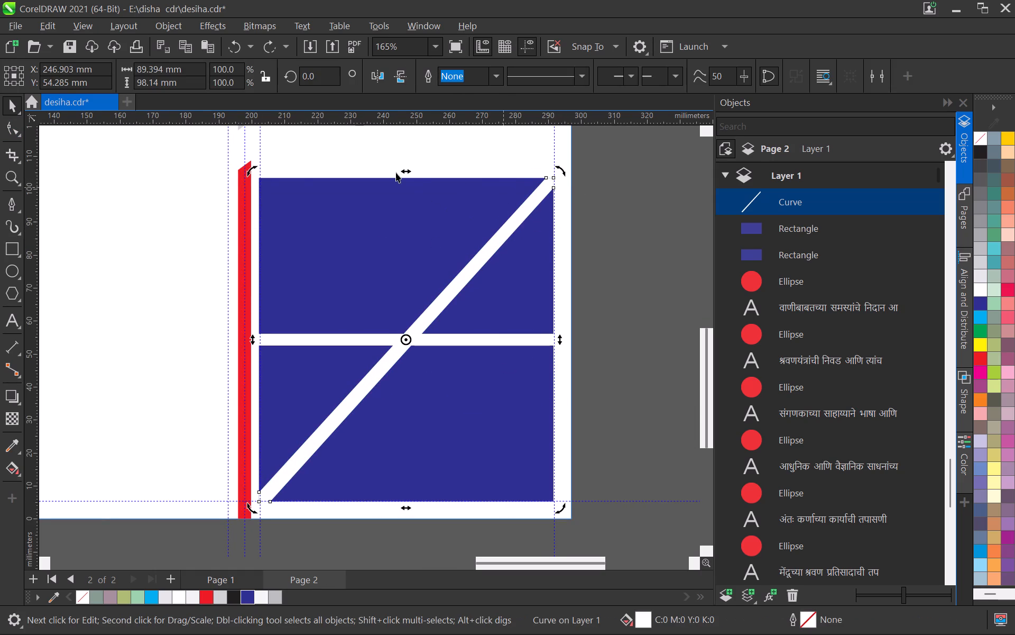
{"action": "left_click_drag", "start_coordinate": [407, 169], "coordinate": [298, 175]}
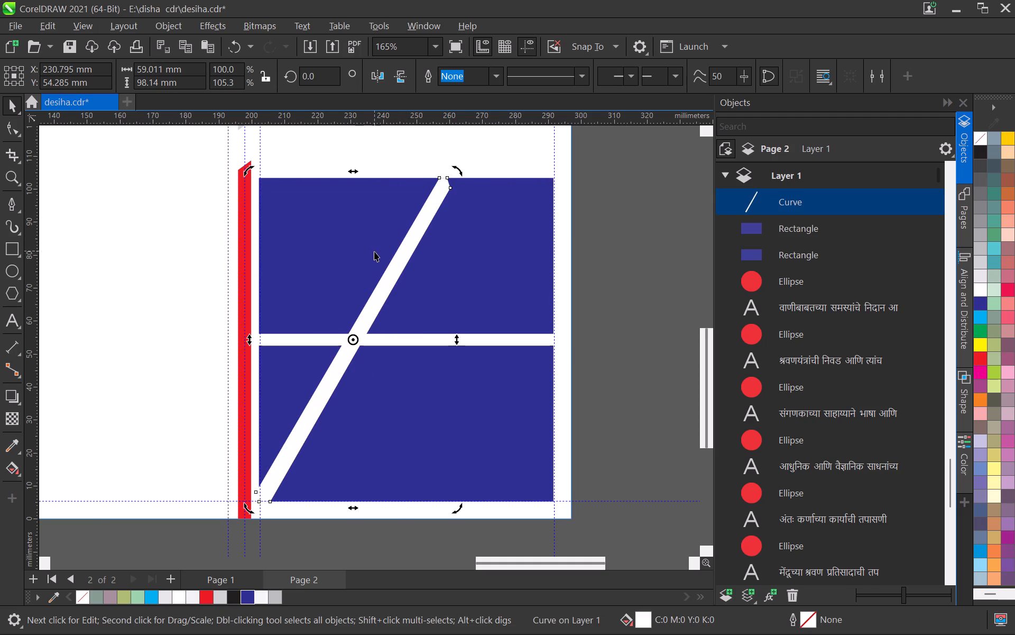
{"action": "left_click_drag", "start_coordinate": [352, 509], "coordinate": [432, 510]}
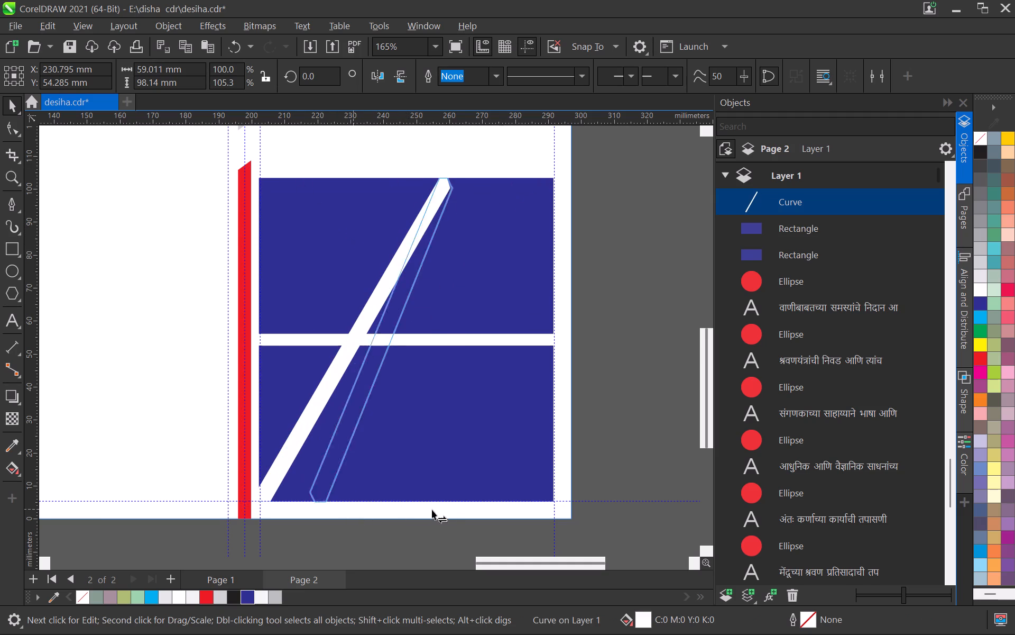
{"action": "left_click_drag", "start_coordinate": [432, 510], "coordinate": [442, 510]}
{"action": "left_click", "coordinate": [592, 339]}
Move the band's lower-left corner node about 2.8 mm down to the lower rectangle's bottom edge, continuing the band's straight side.
{"action": "scroll", "coordinate": [477, 351], "scroll_direction": "down", "scroll_amount": 8}
{"action": "scroll", "coordinate": [464, 374], "scroll_direction": "up", "scroll_amount": 9}
{"action": "middle_click_drag", "start_coordinate": [416, 440], "coordinate": [466, 335]}
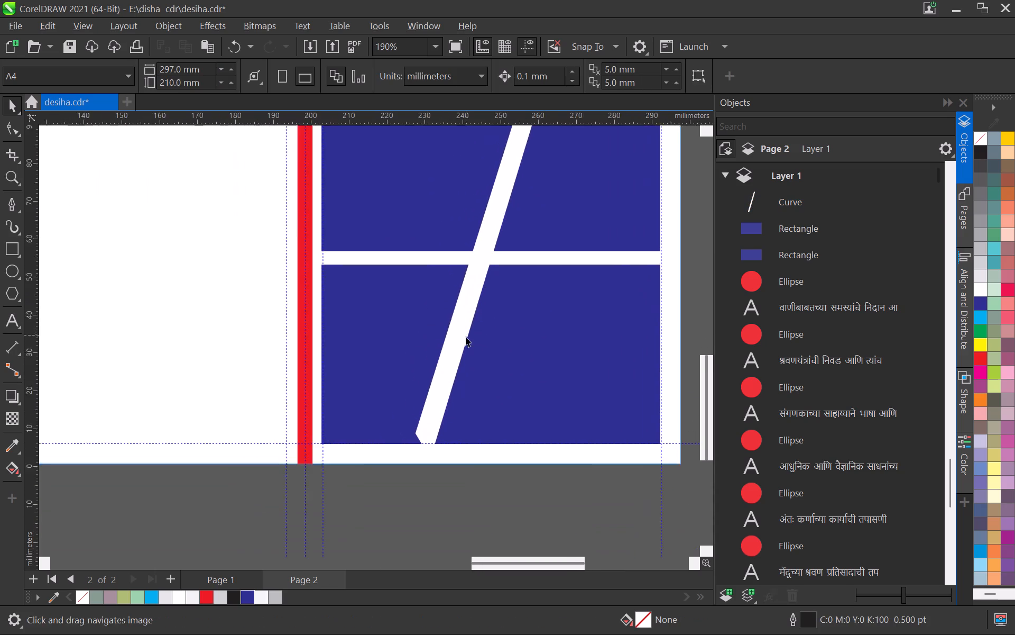
{"action": "scroll", "coordinate": [449, 380], "scroll_direction": "up", "scroll_amount": 6}
{"action": "middle_click_drag", "start_coordinate": [426, 443], "coordinate": [487, 378]}
{"action": "scroll", "coordinate": [487, 378], "scroll_direction": "up", "scroll_amount": 2}
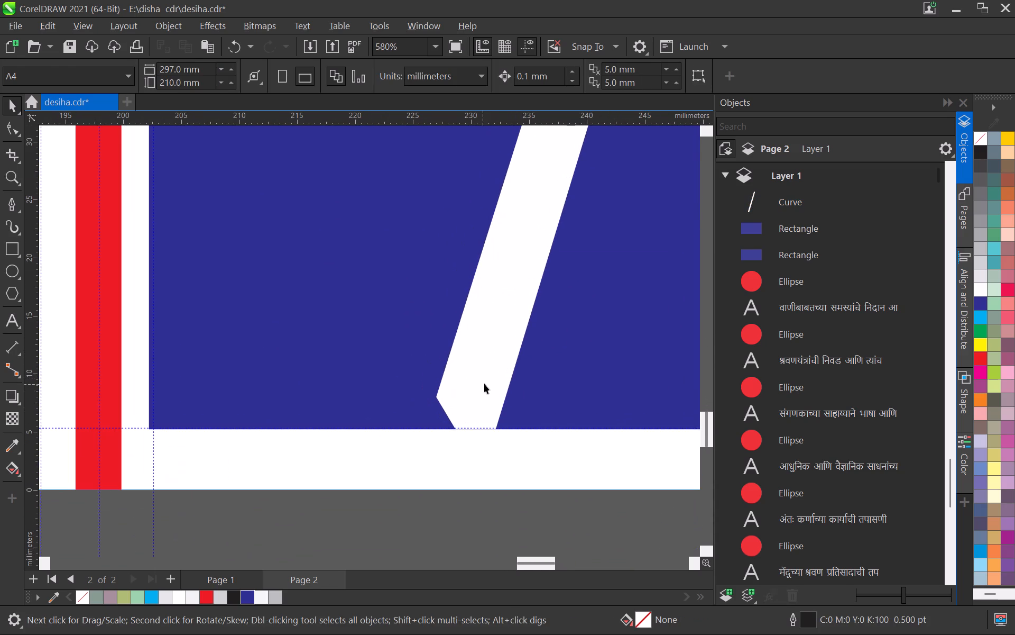
{"action": "double_click", "coordinate": [484, 384]}
{"action": "scroll", "coordinate": [436, 408], "scroll_direction": "up", "scroll_amount": 3}
{"action": "left_click_drag", "start_coordinate": [438, 394], "coordinate": [424, 441]}
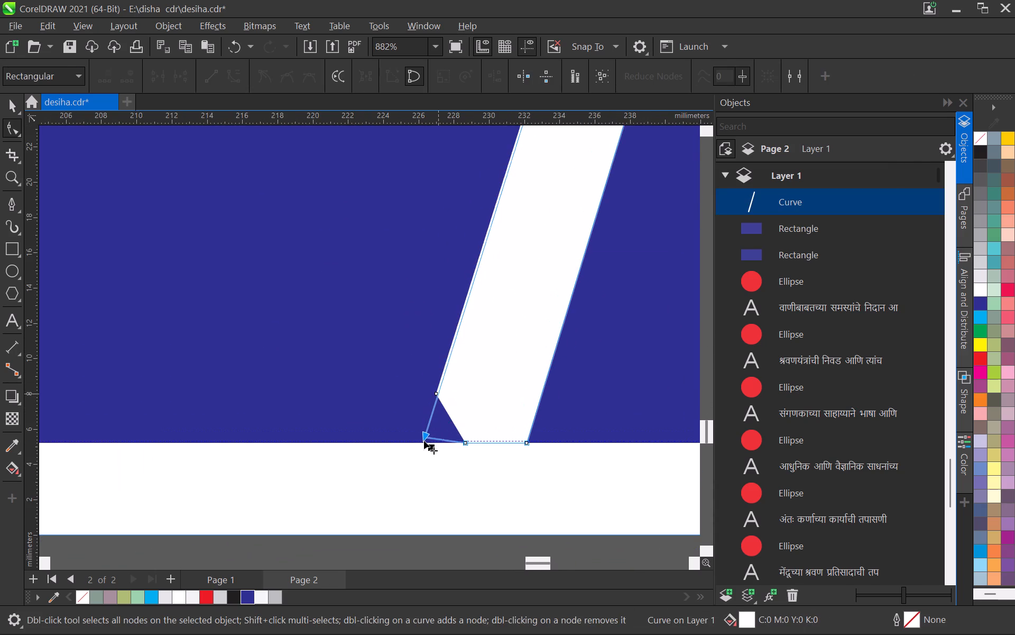
{"action": "left_click_drag", "start_coordinate": [424, 441], "coordinate": [420, 440]}
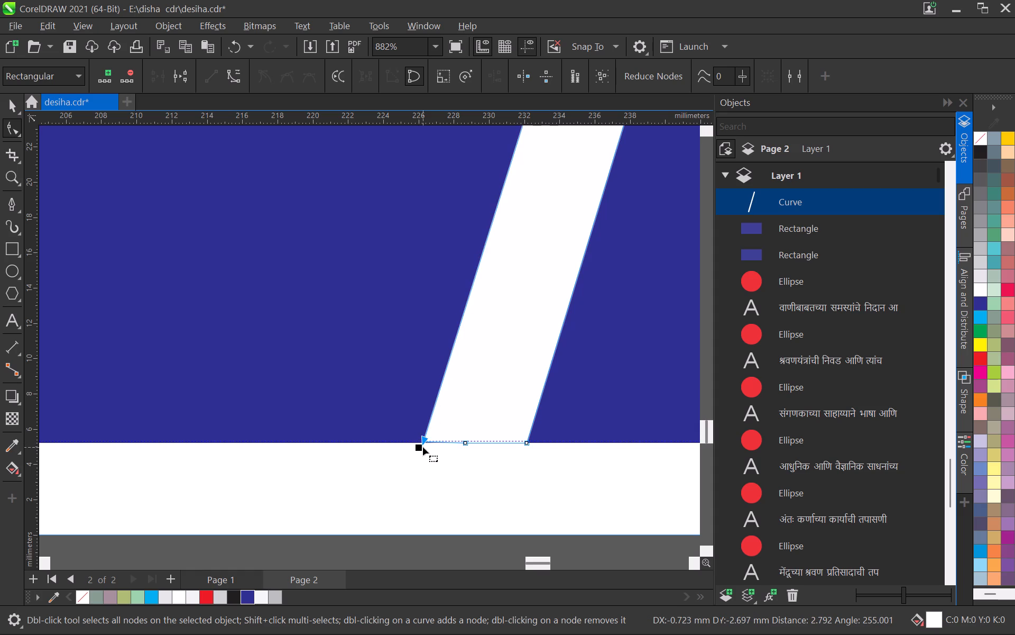
{"action": "left_click", "coordinate": [423, 440]}
Move the band's upper-right corner node up to the upper rectangle's top edge, continuing the band's straight side.
{"action": "scroll", "coordinate": [450, 430], "scroll_direction": "down", "scroll_amount": 13}
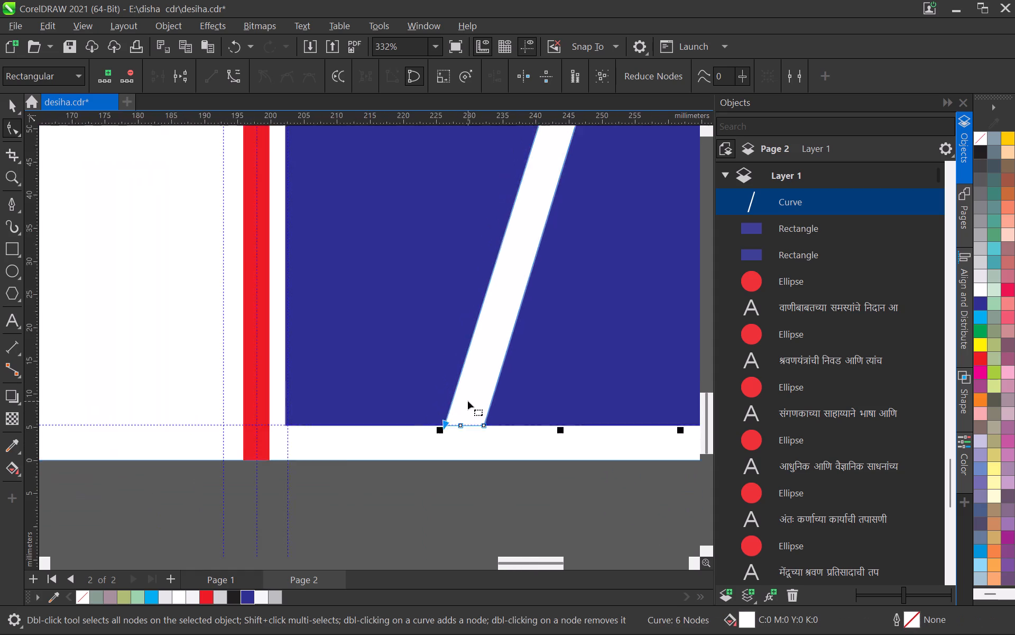
{"action": "scroll", "coordinate": [468, 401], "scroll_direction": "down", "scroll_amount": 2}
{"action": "middle_click_drag", "start_coordinate": [523, 325], "coordinate": [444, 595]}
{"action": "scroll", "coordinate": [500, 356], "scroll_direction": "up", "scroll_amount": 14}
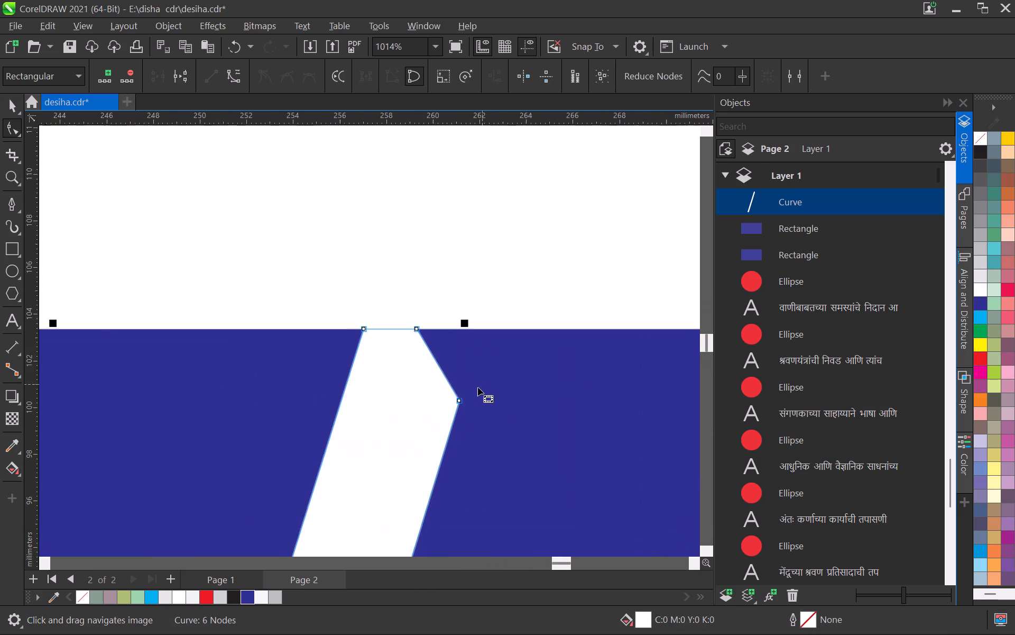
{"action": "scroll", "coordinate": [478, 387], "scroll_direction": "up", "scroll_amount": 4}
{"action": "left_click_drag", "start_coordinate": [459, 401], "coordinate": [477, 298]}
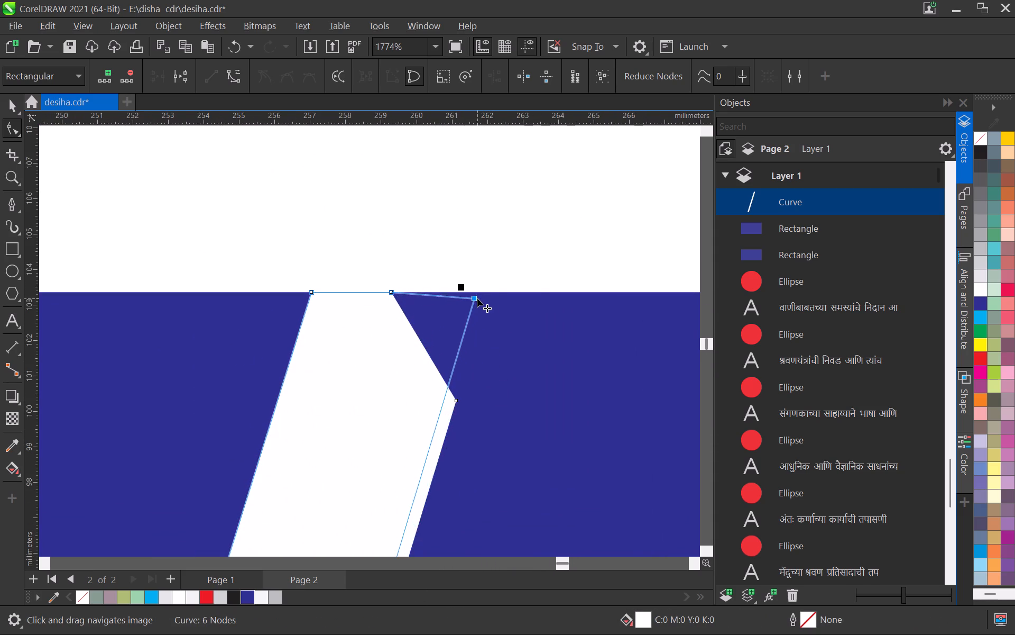
{"action": "left_click_drag", "start_coordinate": [477, 298], "coordinate": [493, 289]}
{"action": "scroll", "coordinate": [491, 316], "scroll_direction": "down", "scroll_amount": 20}
{"action": "scroll", "coordinate": [491, 316], "scroll_direction": "down", "scroll_amount": 7}
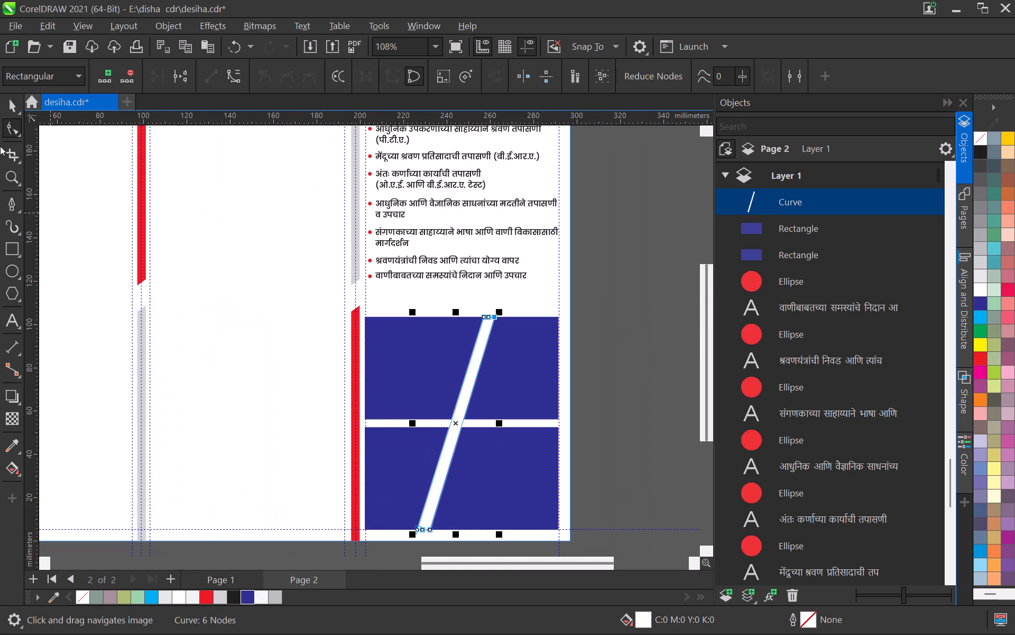
{"action": "left_click", "coordinate": [8, 111]}
Deselect the diagonal band and save the brochure document.
{"action": "scroll", "coordinate": [468, 374], "scroll_direction": "down", "scroll_amount": 5}
{"action": "left_click", "coordinate": [584, 376]}
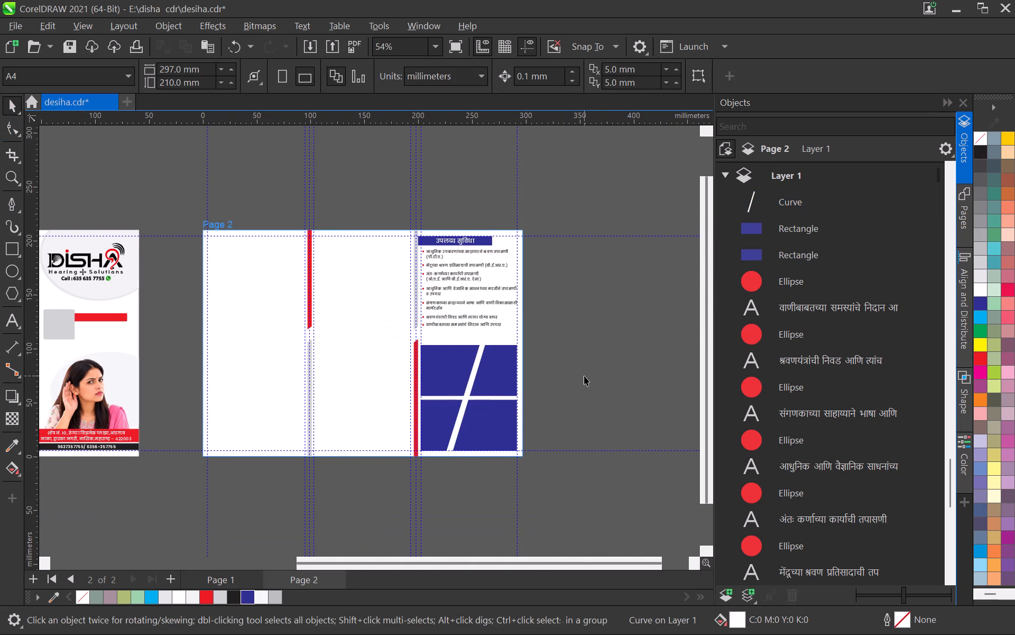
{"action": "scroll", "coordinate": [558, 404], "scroll_direction": "down", "scroll_amount": 4}
{"action": "middle_click_drag", "start_coordinate": [557, 411], "coordinate": [552, 391]}
{"action": "scroll", "coordinate": [555, 394], "scroll_direction": "up", "scroll_amount": 4}
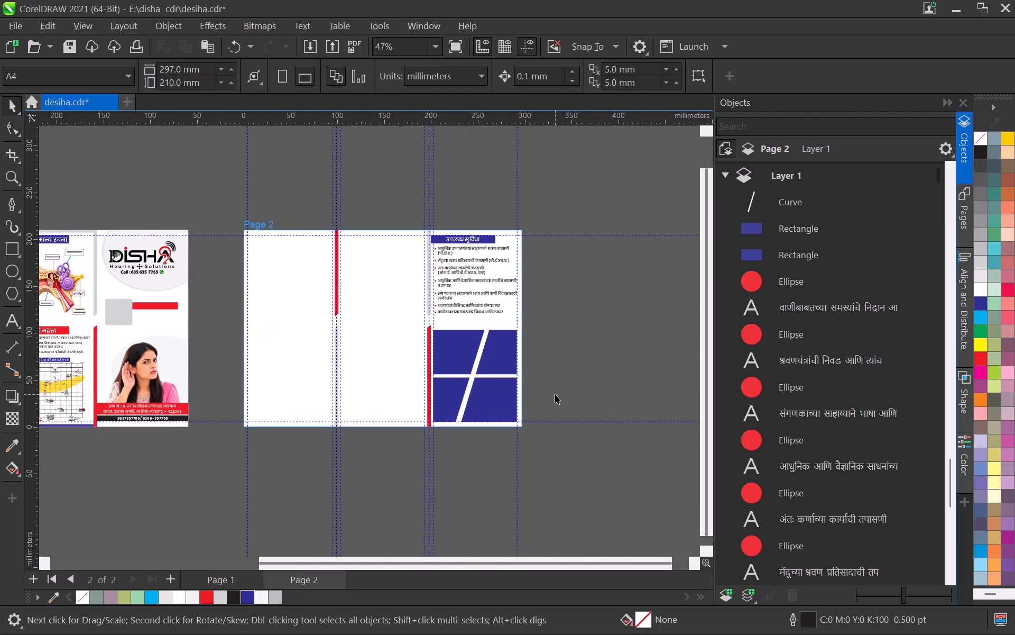
{"action": "left_click", "coordinate": [573, 384]}
{"action": "key", "text": "ctrl+s"}
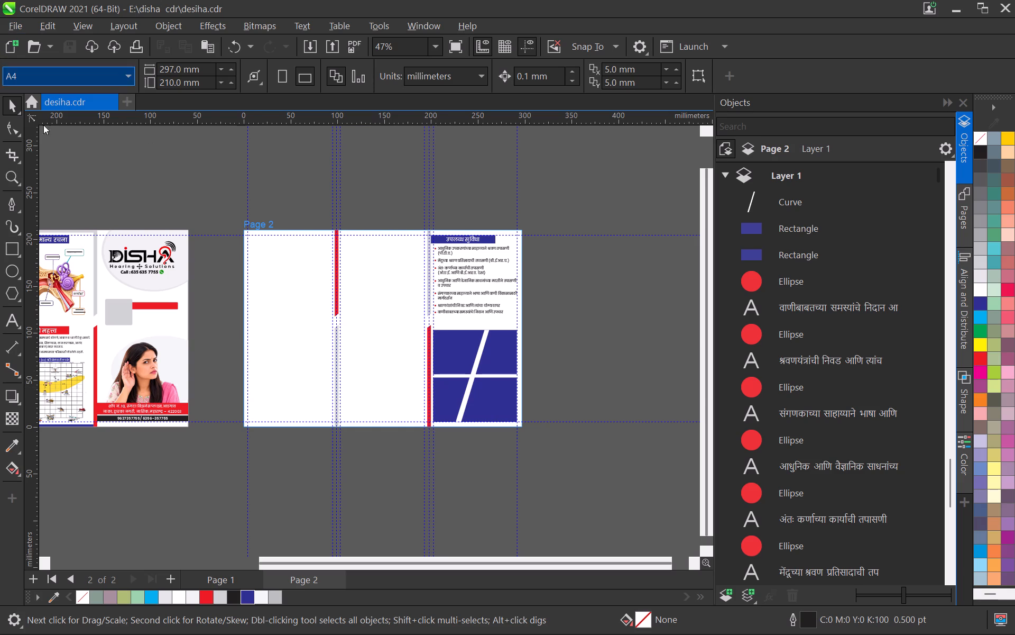
Cut the white diagonal band out of both blue rectangles with Simplify.
{"action": "scroll", "coordinate": [140, 349], "scroll_direction": "up", "scroll_amount": 7}
{"action": "middle_click_drag", "start_coordinate": [501, 353], "coordinate": [116, 359]}
{"action": "scroll", "coordinate": [116, 359], "scroll_direction": "down", "scroll_amount": 2}
{"action": "scroll", "coordinate": [292, 382], "scroll_direction": "up", "scroll_amount": 3}
{"action": "left_click", "coordinate": [304, 337]}
{"action": "left_click", "coordinate": [438, 351], "text": "shift"}
{"action": "middle_click_drag", "start_coordinate": [436, 402], "coordinate": [442, 348]}
{"action": "left_click", "coordinate": [454, 289]}
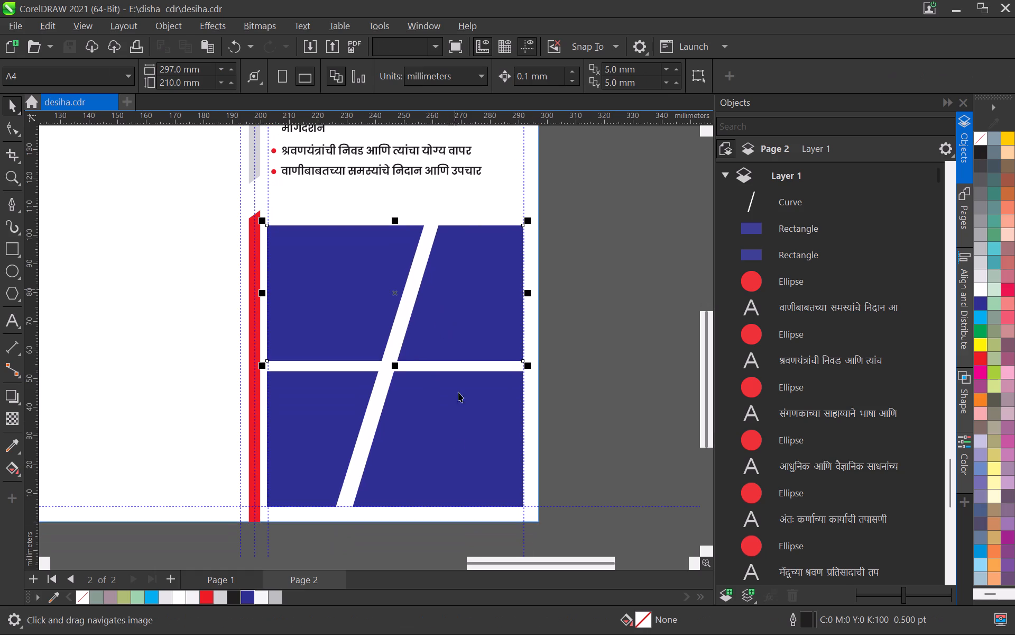
{"action": "left_click", "coordinate": [456, 438], "text": "shift"}
{"action": "left_click", "coordinate": [373, 411], "text": "shift"}
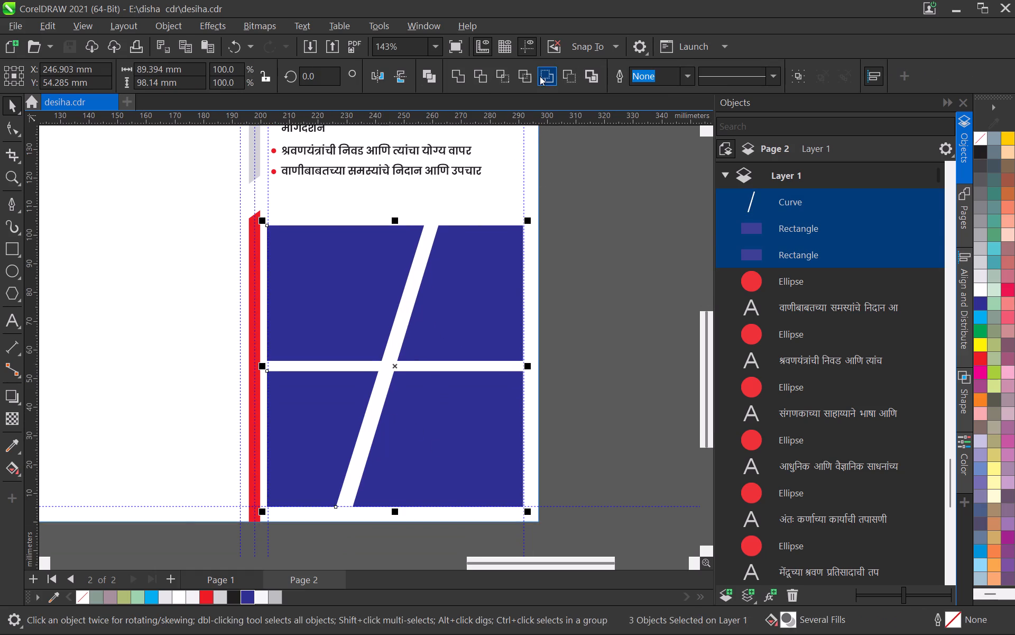
{"action": "left_click", "coordinate": [528, 77]}
{"action": "left_click", "coordinate": [586, 279]}
Delete the white diagonal band lying over the cut blue shapes.
{"action": "left_click", "coordinate": [421, 263]}
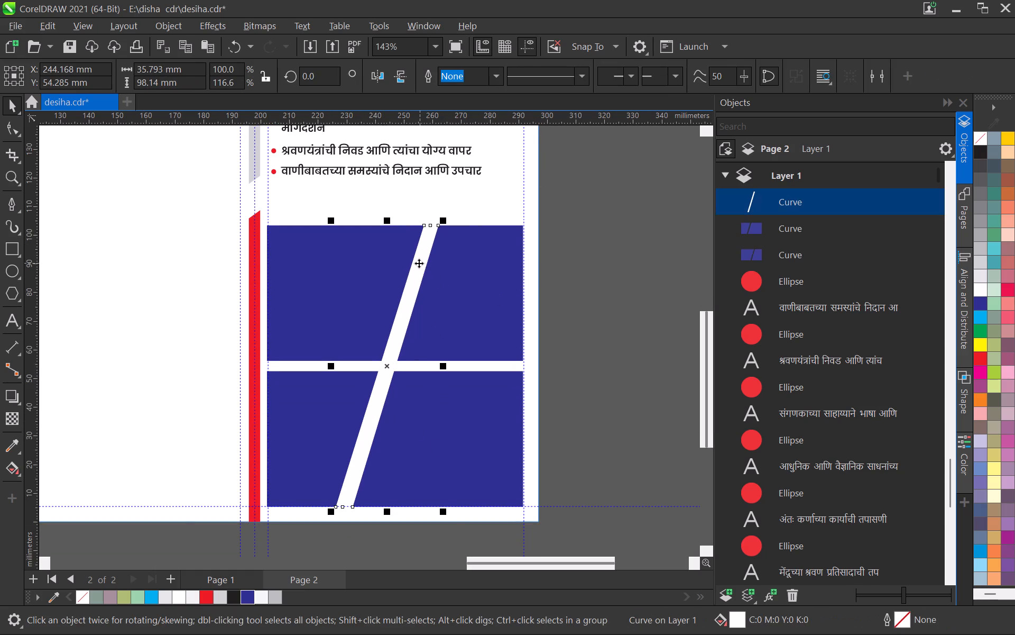
{"action": "key", "text": "Delete"}
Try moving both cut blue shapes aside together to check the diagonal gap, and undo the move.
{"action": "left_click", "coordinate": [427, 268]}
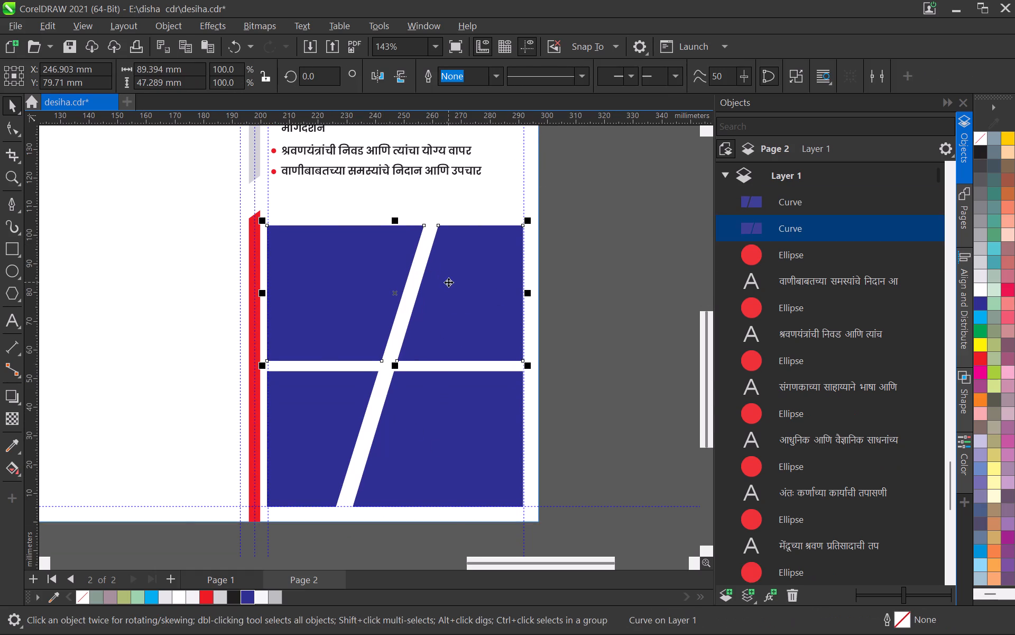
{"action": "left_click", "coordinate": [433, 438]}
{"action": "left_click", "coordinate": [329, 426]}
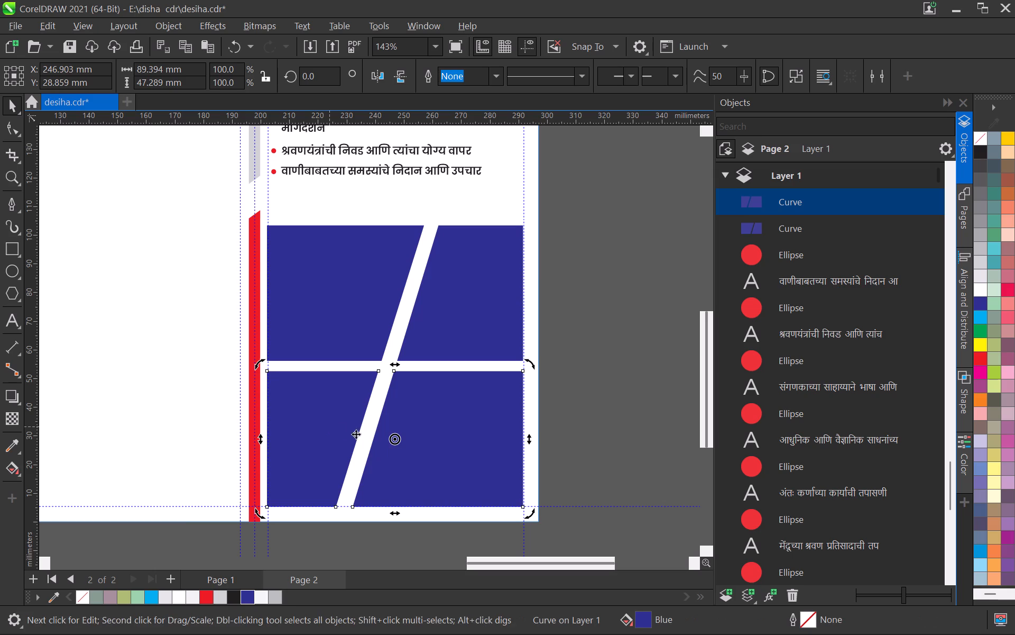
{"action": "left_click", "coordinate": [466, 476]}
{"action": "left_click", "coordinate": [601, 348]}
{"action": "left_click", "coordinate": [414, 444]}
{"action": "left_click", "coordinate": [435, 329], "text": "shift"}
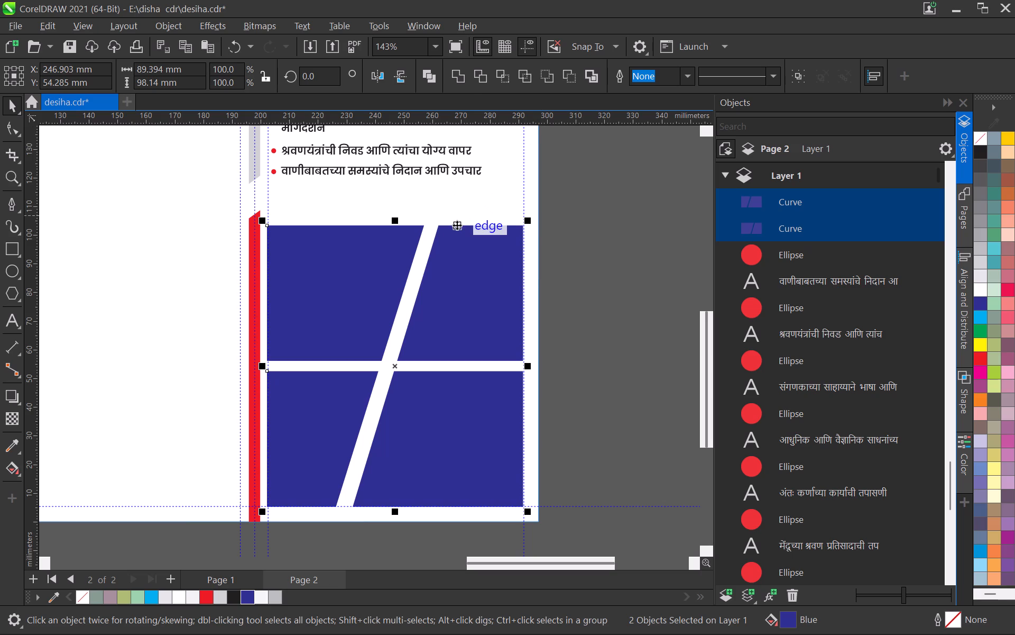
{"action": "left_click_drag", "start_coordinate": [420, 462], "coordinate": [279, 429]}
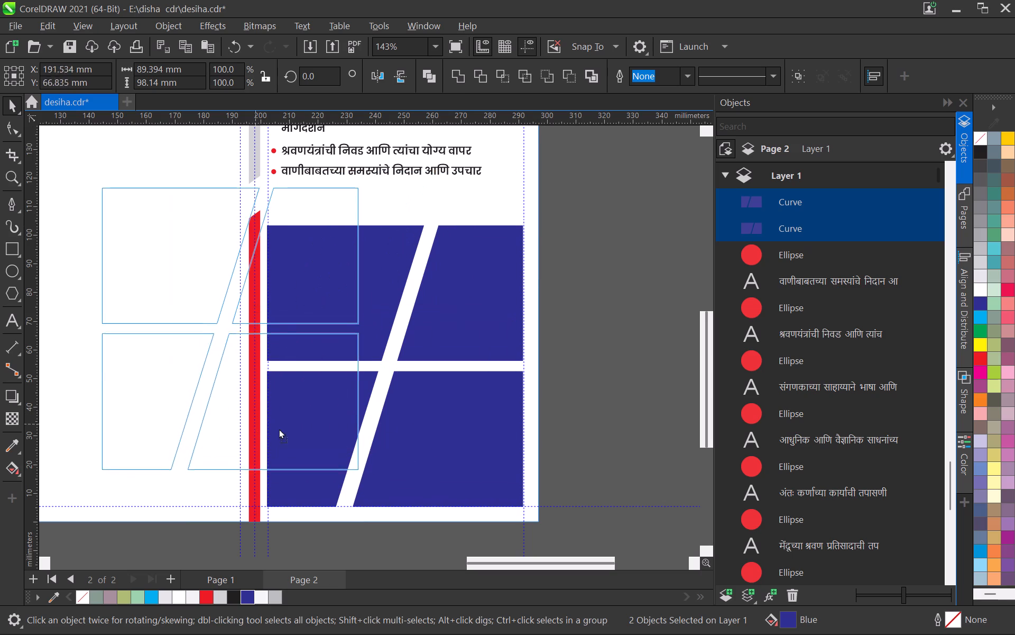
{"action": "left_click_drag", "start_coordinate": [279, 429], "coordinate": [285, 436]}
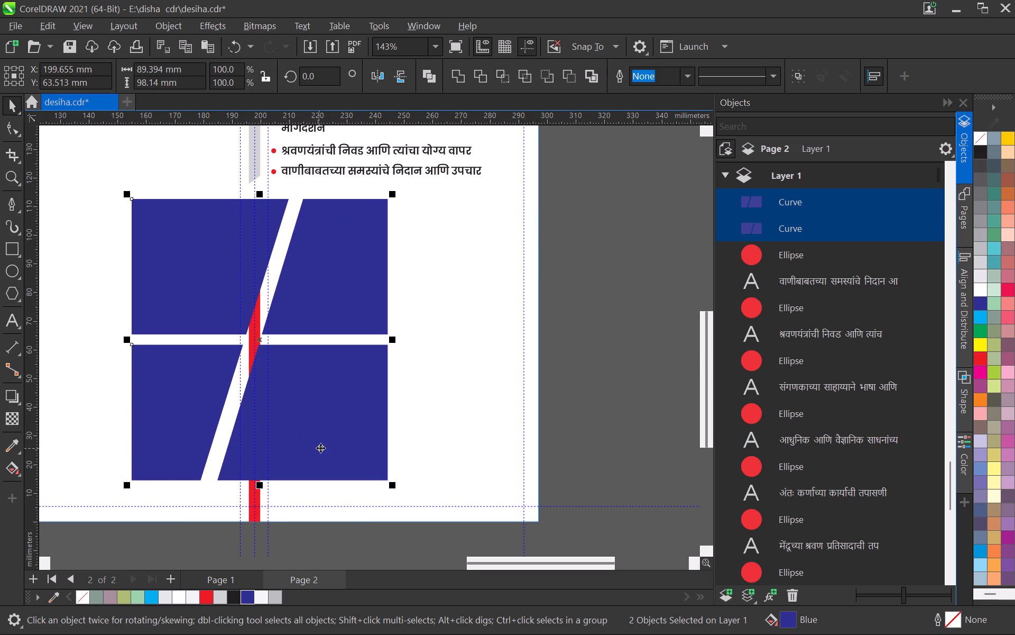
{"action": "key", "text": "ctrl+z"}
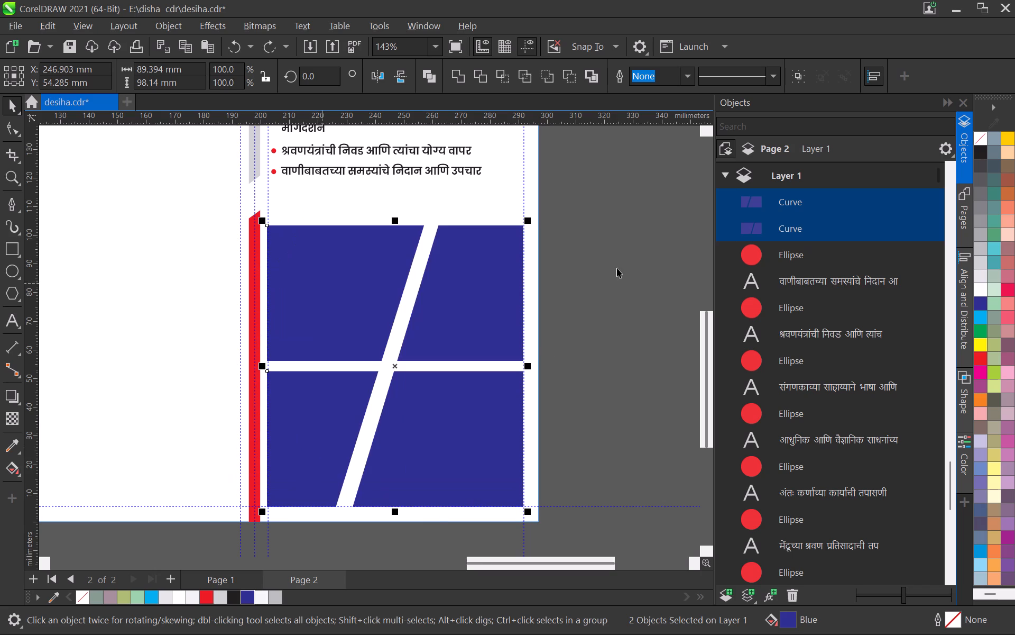
Create a boundary curve around the two cut blue shapes, following their diagonal and horizontal gaps.
{"action": "scroll", "coordinate": [562, 280], "scroll_direction": "up", "scroll_amount": 3}
{"action": "scroll", "coordinate": [475, 155], "scroll_direction": "up", "scroll_amount": 1}
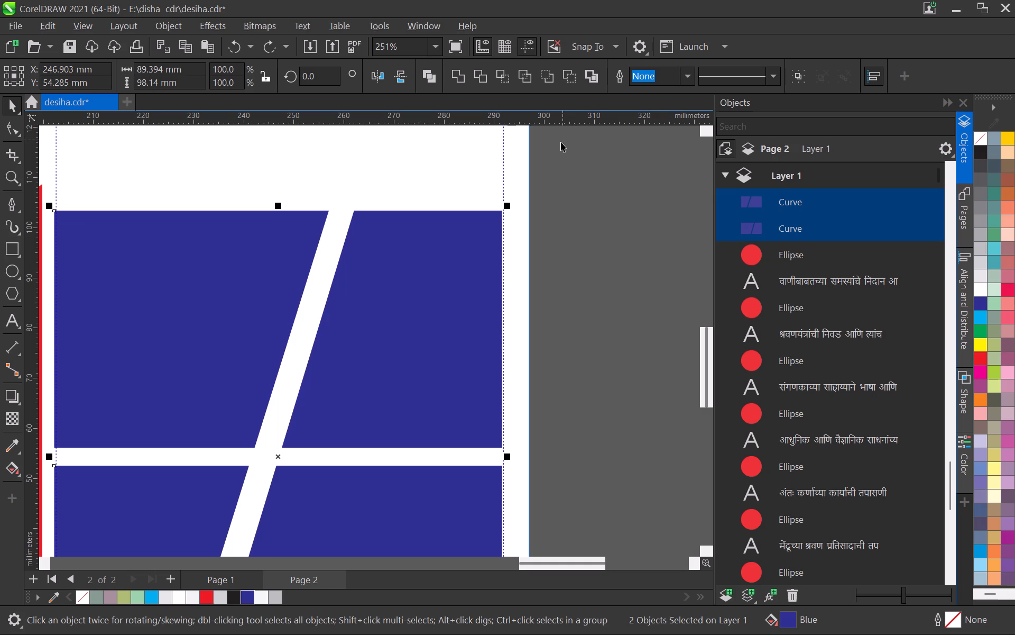
{"action": "scroll", "coordinate": [530, 161], "scroll_direction": "down", "scroll_amount": 4}
{"action": "scroll", "coordinate": [500, 195], "scroll_direction": "up", "scroll_amount": 3}
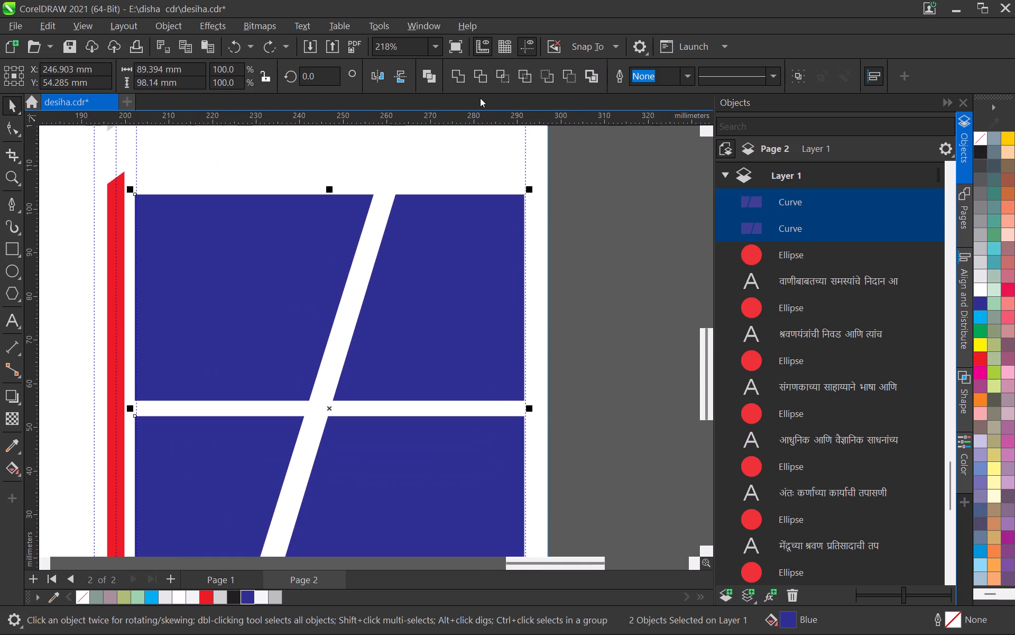
{"action": "scroll", "coordinate": [486, 87], "scroll_direction": "up", "scroll_amount": 1}
{"action": "middle_click_drag", "start_coordinate": [548, 92], "coordinate": [569, 78]}
{"action": "left_click", "coordinate": [590, 72]}
{"action": "left_click", "coordinate": [602, 265]}
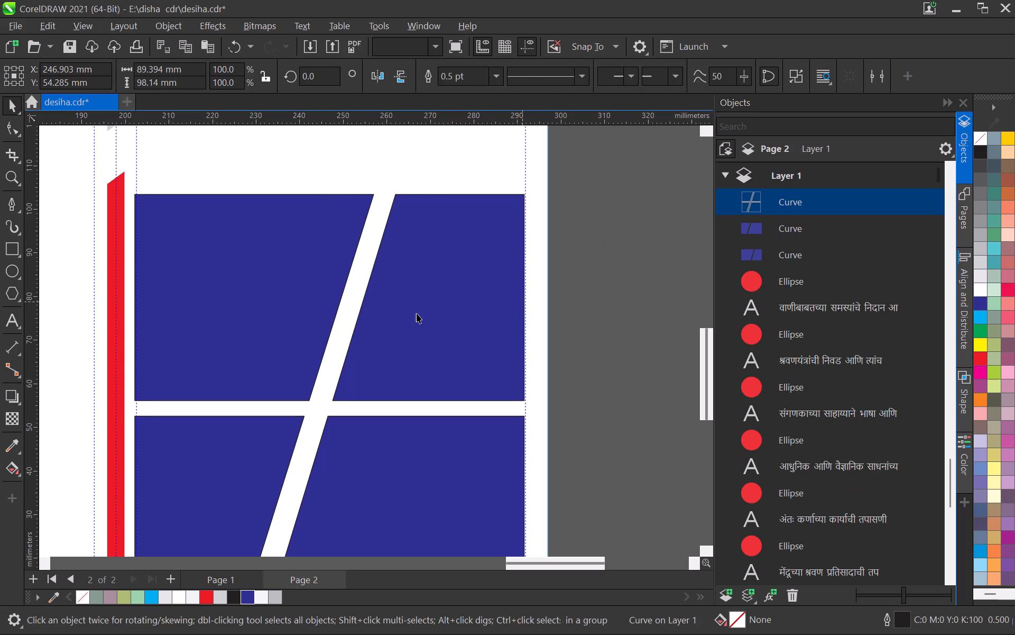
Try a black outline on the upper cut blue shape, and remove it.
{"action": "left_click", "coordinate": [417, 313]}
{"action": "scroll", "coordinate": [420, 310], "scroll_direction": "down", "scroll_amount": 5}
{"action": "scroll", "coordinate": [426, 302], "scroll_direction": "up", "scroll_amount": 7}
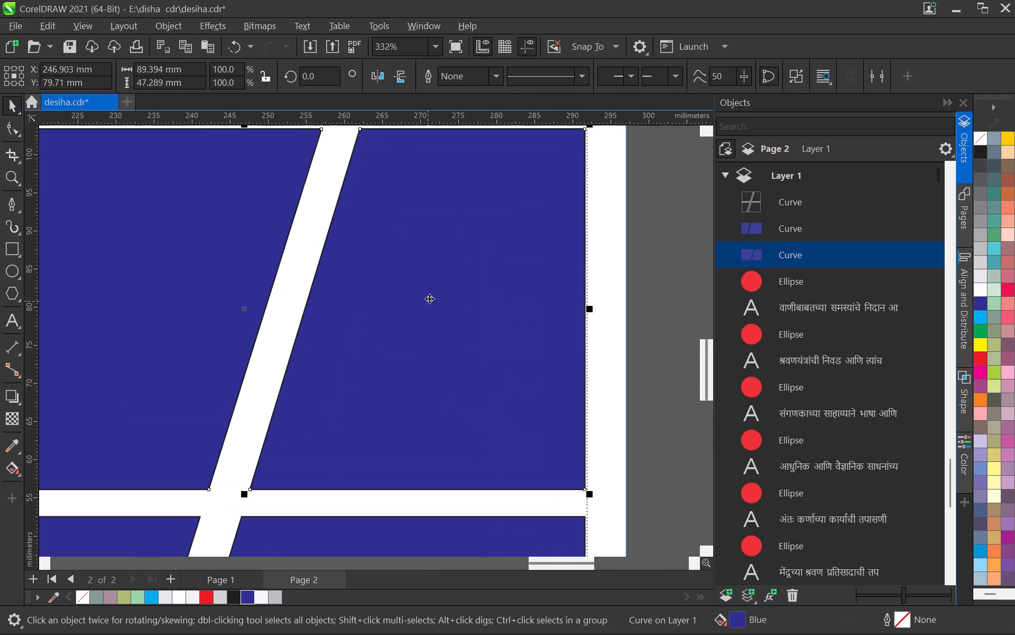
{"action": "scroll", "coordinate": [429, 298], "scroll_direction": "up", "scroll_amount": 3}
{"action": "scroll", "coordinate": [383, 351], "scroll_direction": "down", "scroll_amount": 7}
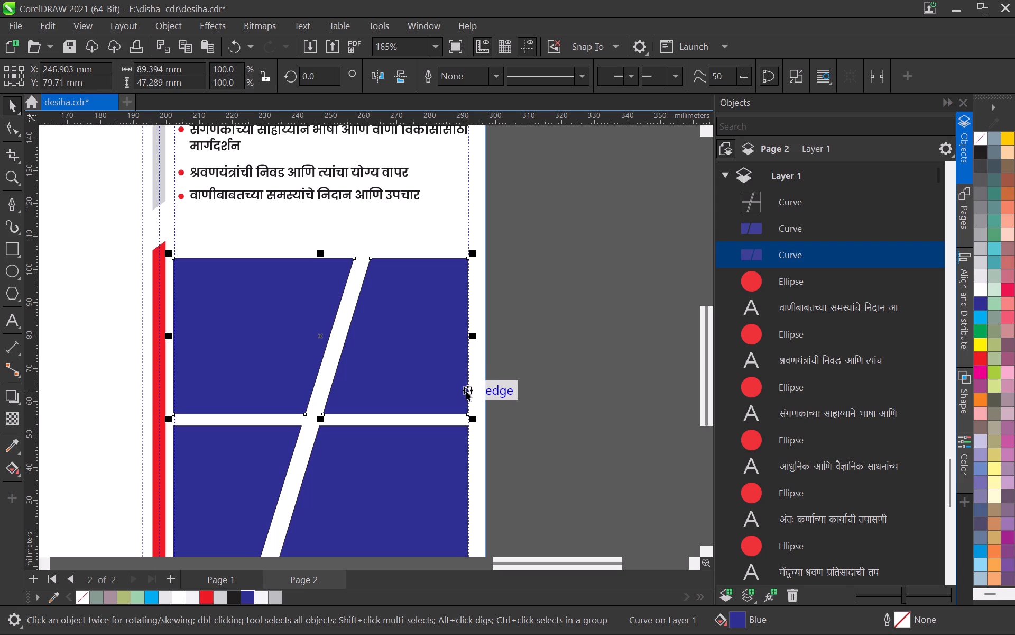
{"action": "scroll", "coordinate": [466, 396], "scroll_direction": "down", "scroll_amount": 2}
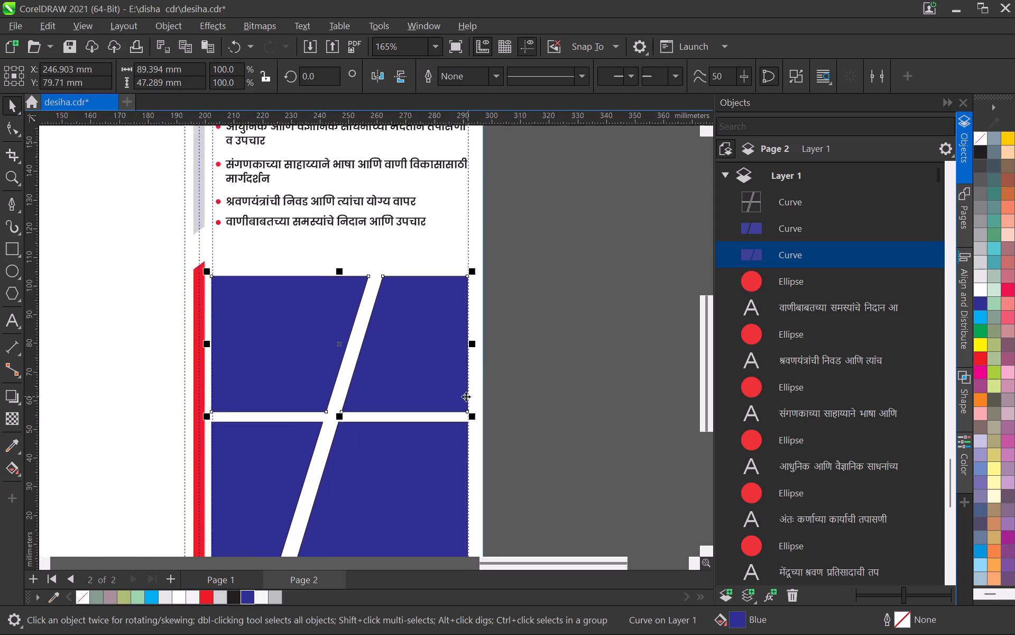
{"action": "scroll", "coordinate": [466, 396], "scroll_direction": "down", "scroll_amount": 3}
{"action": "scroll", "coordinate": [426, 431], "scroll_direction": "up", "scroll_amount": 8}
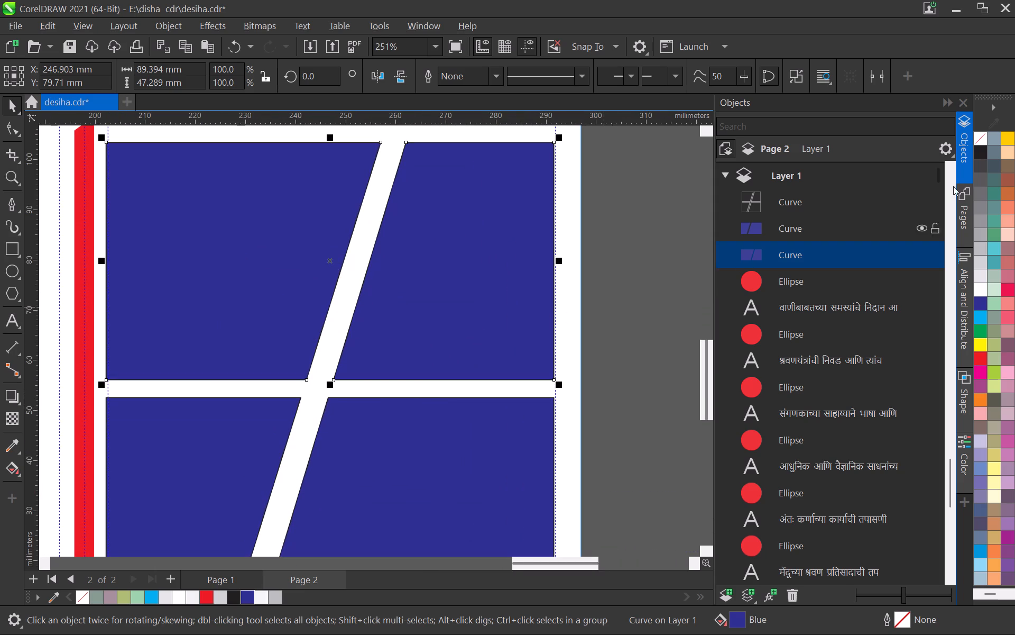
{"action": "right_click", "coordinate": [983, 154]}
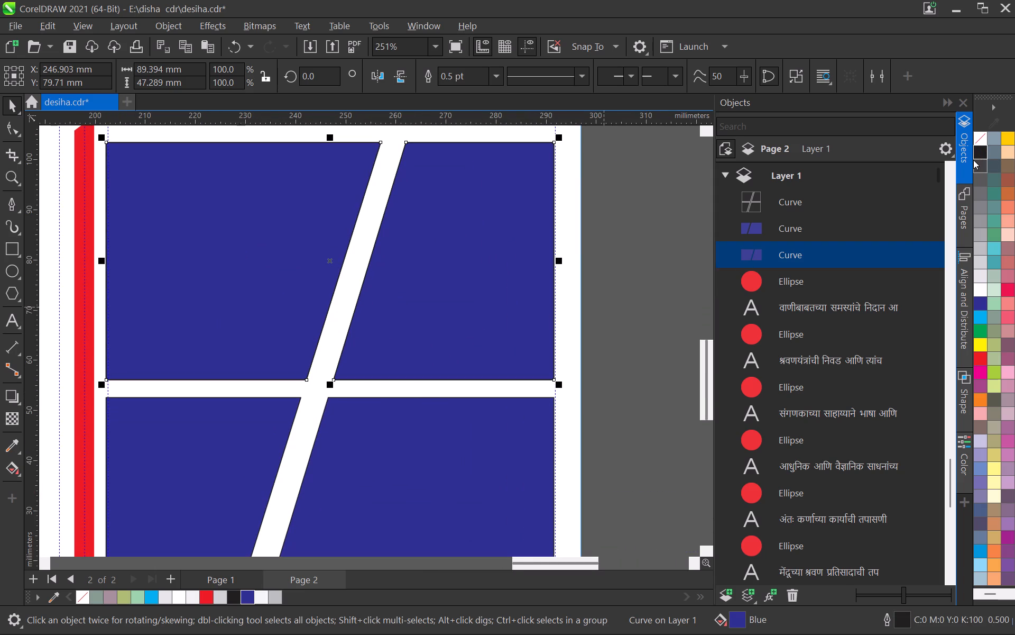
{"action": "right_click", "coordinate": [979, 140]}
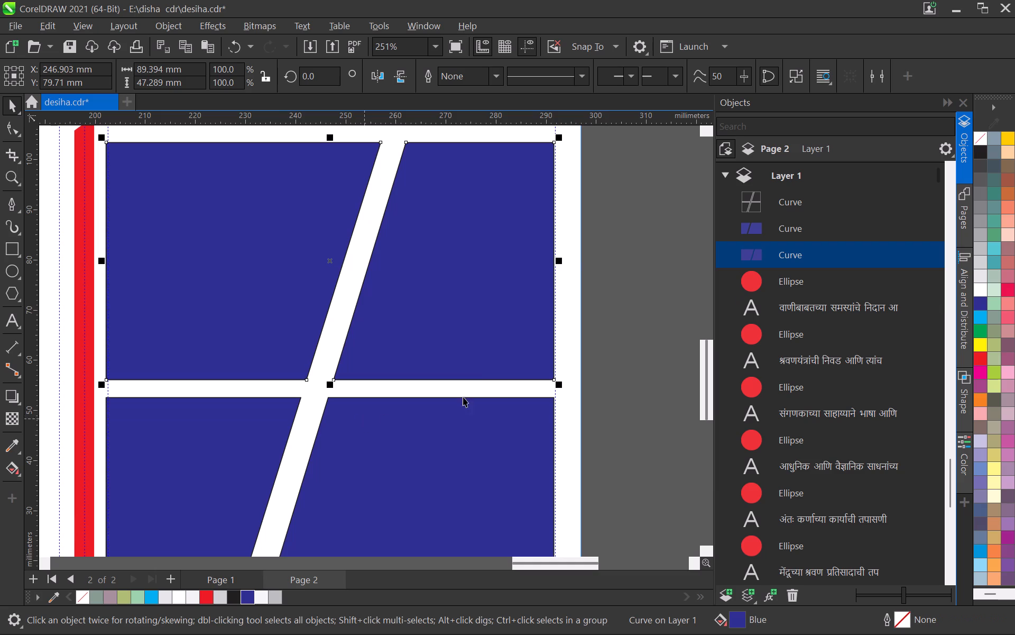
Examine the edges and nodes of the upper blue shape around the guidelines and the diagonal and horizontal gaps.
{"action": "left_click", "coordinate": [587, 261]}
{"action": "scroll", "coordinate": [536, 335], "scroll_direction": "up", "scroll_amount": 7}
{"action": "scroll", "coordinate": [558, 401], "scroll_direction": "up", "scroll_amount": 4}
{"action": "left_click", "coordinate": [566, 427]}
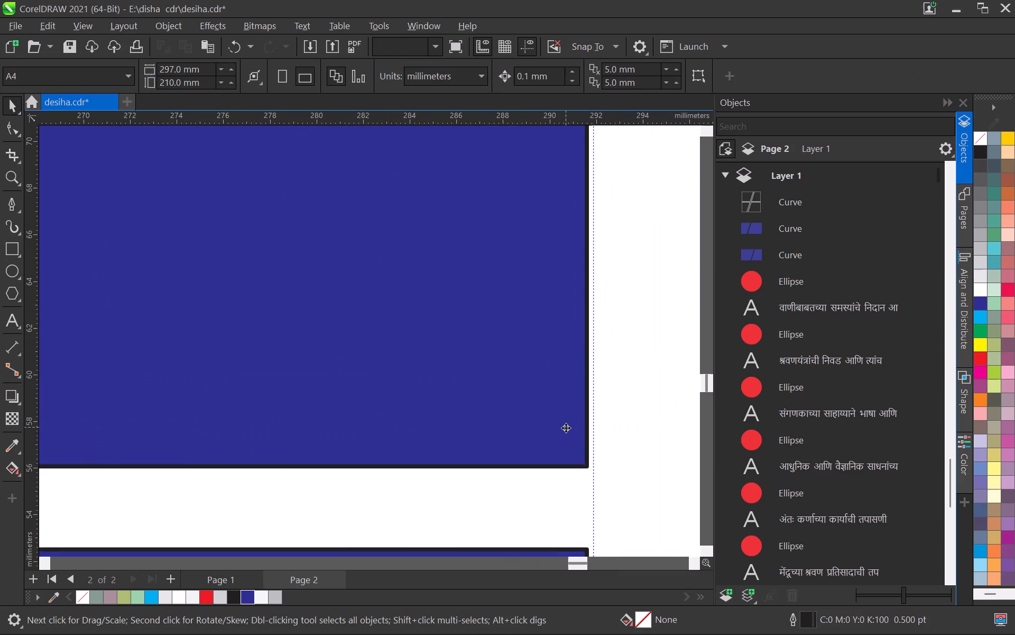
{"action": "scroll", "coordinate": [566, 428], "scroll_direction": "down", "scroll_amount": 17}
{"action": "scroll", "coordinate": [566, 428], "scroll_direction": "up", "scroll_amount": 5}
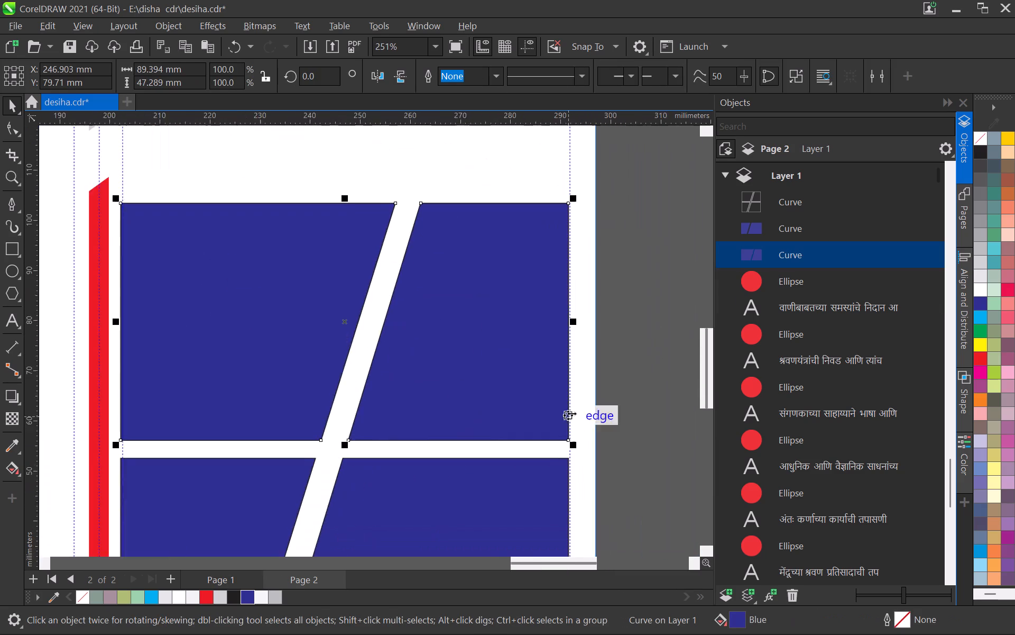
{"action": "scroll", "coordinate": [571, 413], "scroll_direction": "up", "scroll_amount": 8}
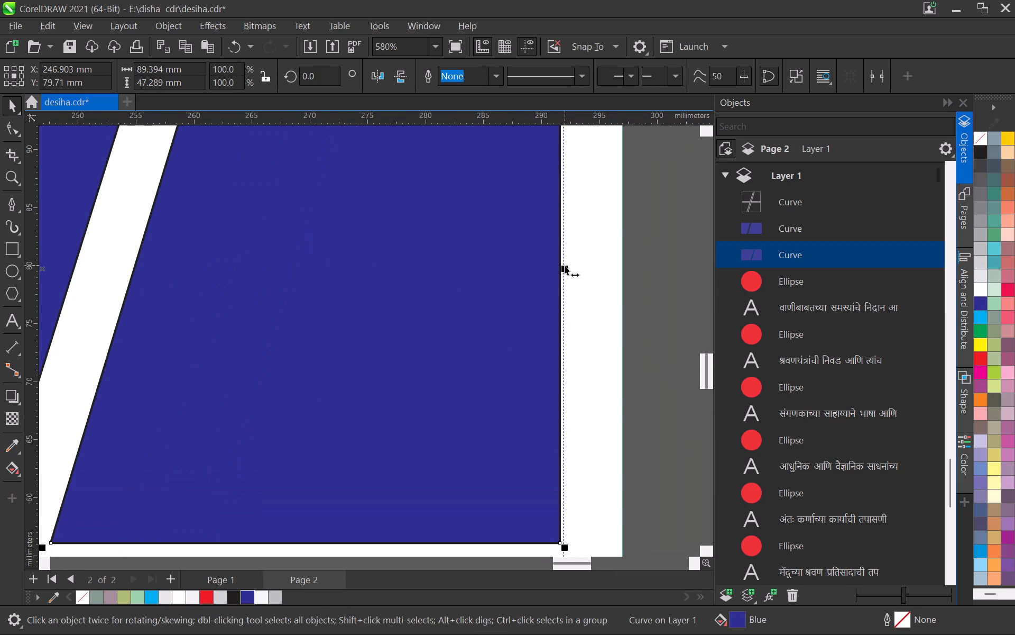
{"action": "scroll", "coordinate": [565, 266], "scroll_direction": "down", "scroll_amount": 15}
{"action": "scroll", "coordinate": [543, 421], "scroll_direction": "up", "scroll_amount": 7}
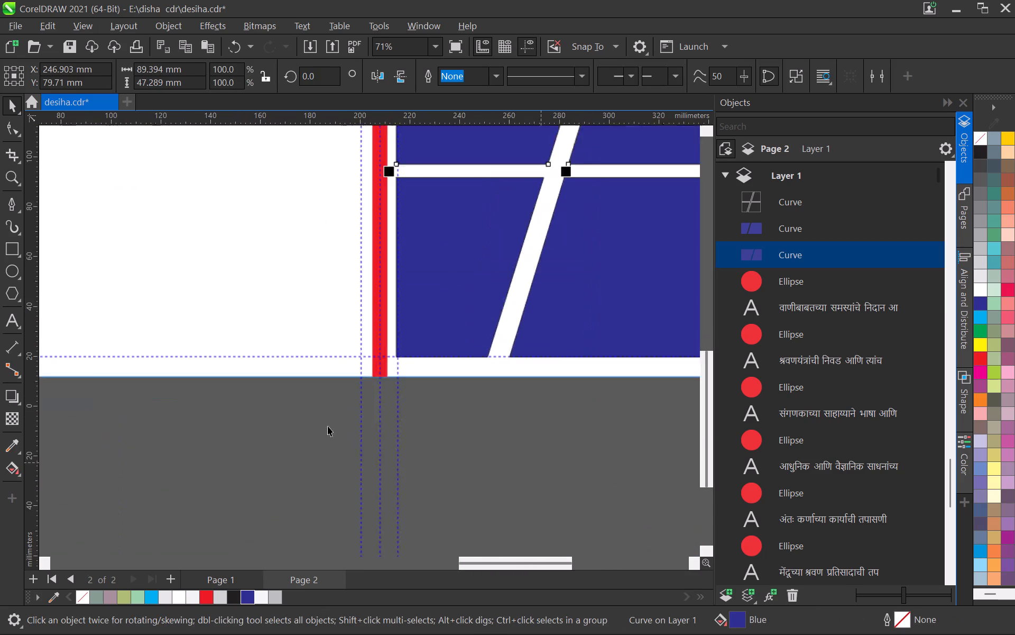
{"action": "scroll", "coordinate": [328, 426], "scroll_direction": "up", "scroll_amount": 6}
{"action": "middle_click_drag", "start_coordinate": [532, 343], "coordinate": [359, 521]}
{"action": "scroll", "coordinate": [419, 410], "scroll_direction": "down", "scroll_amount": 5}
{"action": "middle_click_drag", "start_coordinate": [473, 349], "coordinate": [407, 514]}
{"action": "scroll", "coordinate": [415, 430], "scroll_direction": "up", "scroll_amount": 6}
{"action": "middle_click_drag", "start_coordinate": [387, 474], "coordinate": [443, 398]}
{"action": "double_click", "coordinate": [453, 390]}
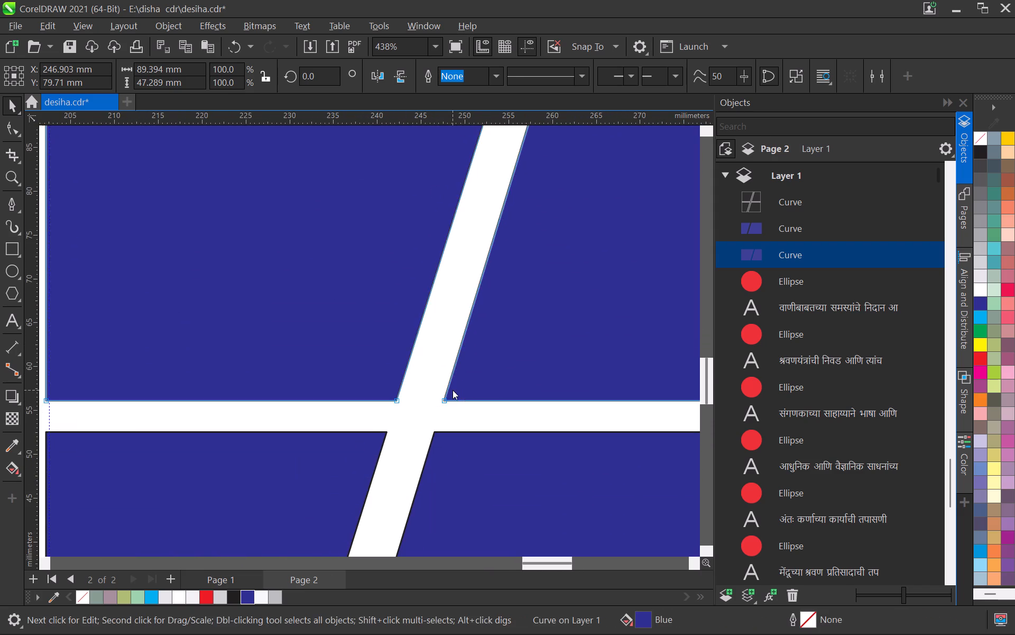
{"action": "scroll", "coordinate": [453, 391], "scroll_direction": "down", "scroll_amount": 11}
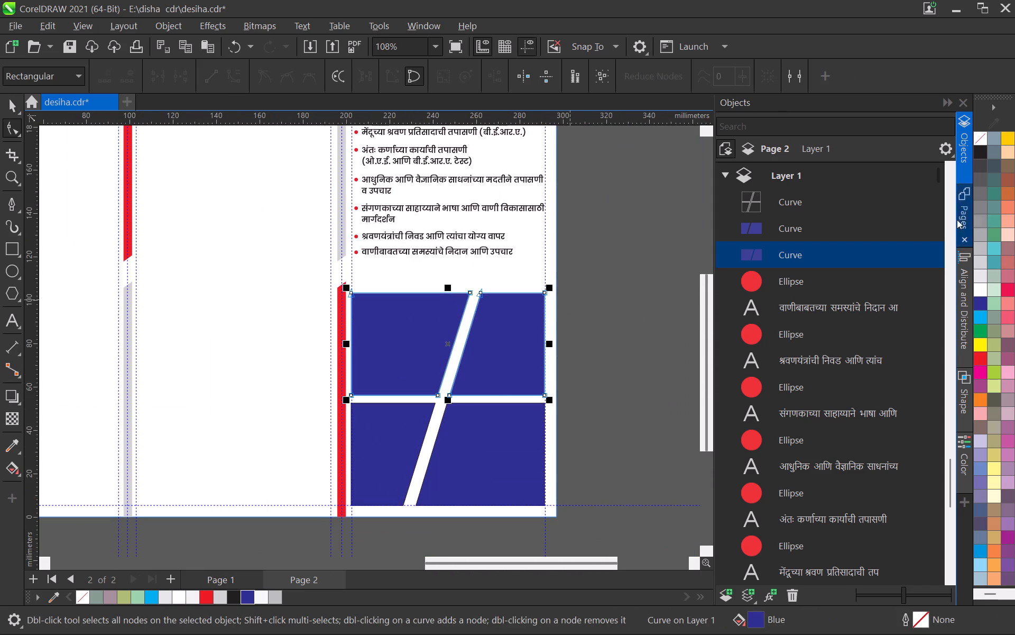
{"action": "left_click", "coordinate": [5, 103]}
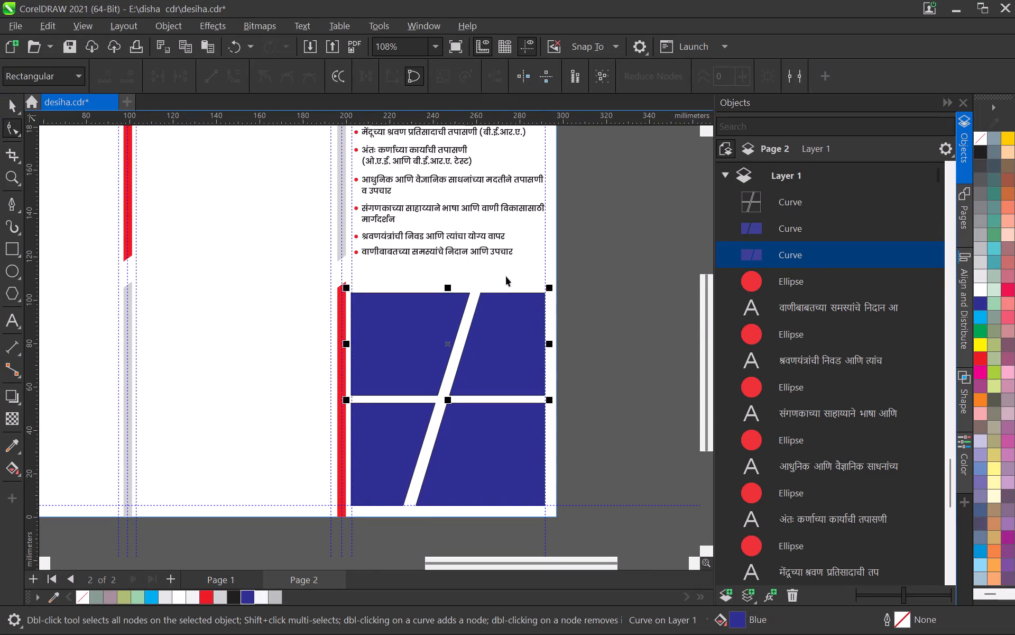
{"action": "left_click", "coordinate": [584, 310]}
Draw a 43.96 × 47.289 mm rectangle over the upper-right blue section and fill it with C0 M60 Y40 K20.
{"action": "left_click", "coordinate": [12, 255]}
{"action": "scroll", "coordinate": [455, 253], "scroll_direction": "up", "scroll_amount": 3}
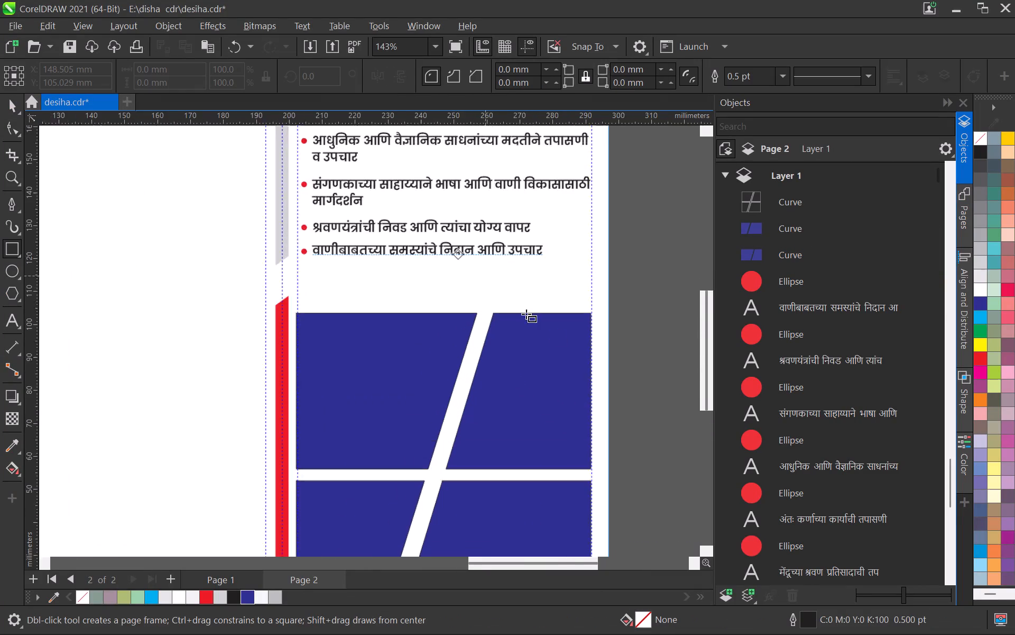
{"action": "scroll", "coordinate": [526, 314], "scroll_direction": "up", "scroll_amount": 3}
{"action": "middle_click_drag", "start_coordinate": [571, 342], "coordinate": [476, 220]}
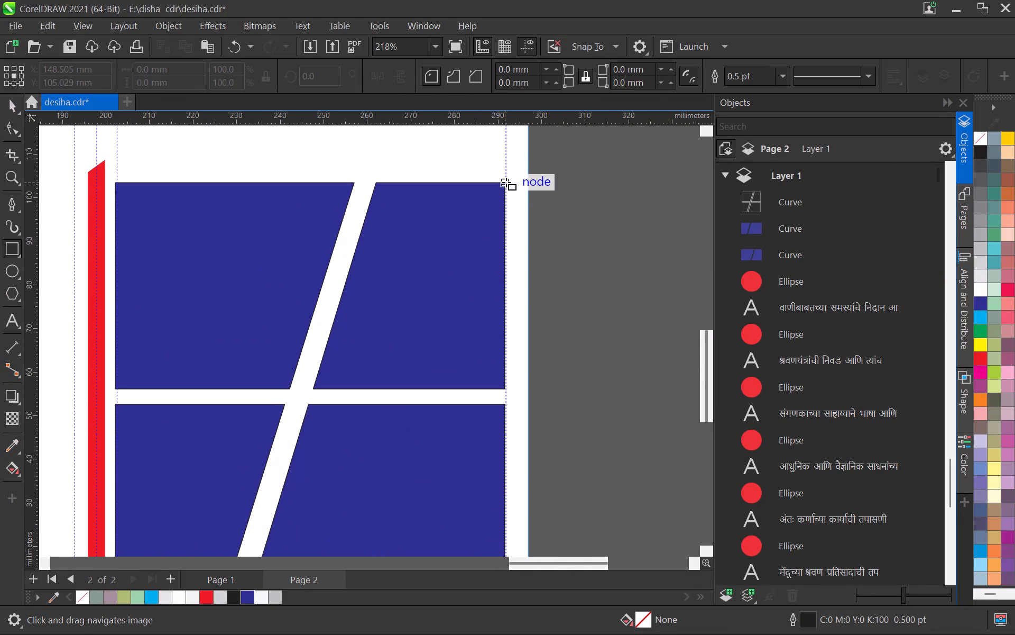
{"action": "left_click_drag", "start_coordinate": [506, 182], "coordinate": [329, 389]}
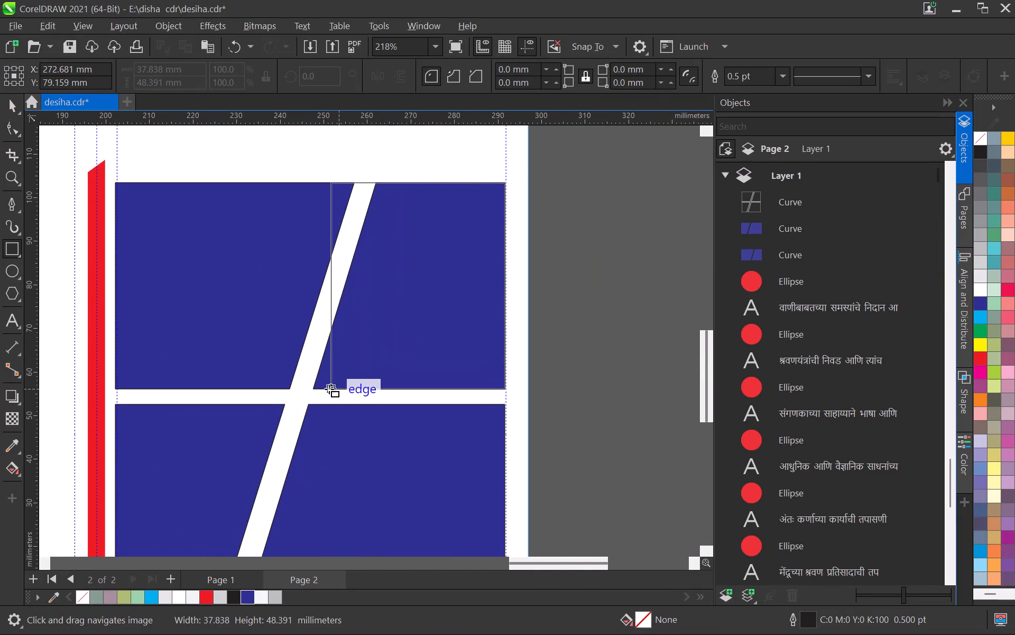
{"action": "left_click_drag", "start_coordinate": [329, 389], "coordinate": [312, 388]}
{"action": "scroll", "coordinate": [334, 196], "scroll_direction": "up", "scroll_amount": 3}
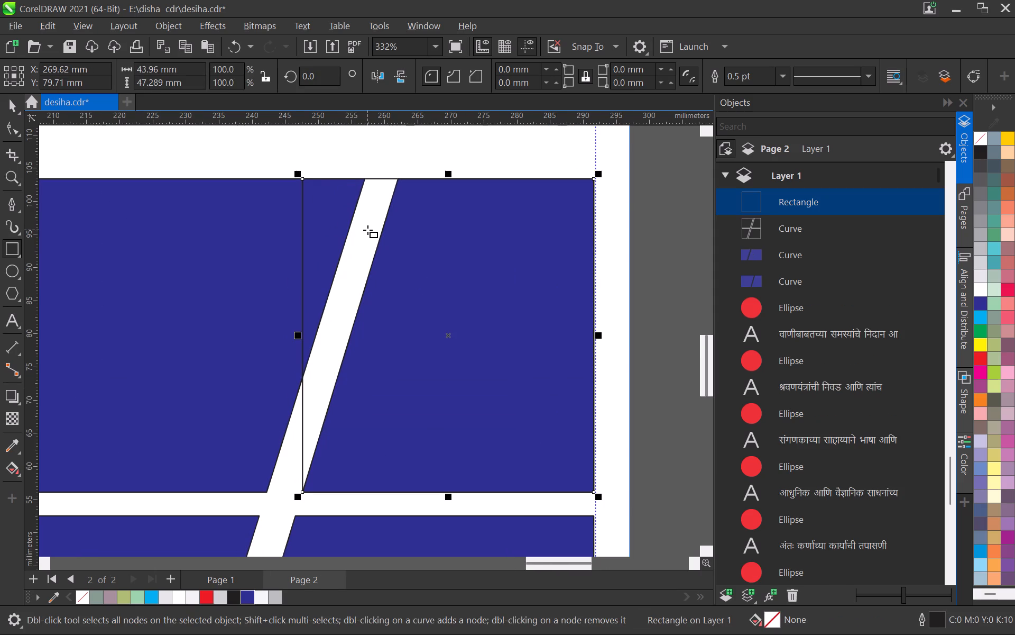
{"action": "middle_click_drag", "start_coordinate": [445, 264], "coordinate": [439, 311]}
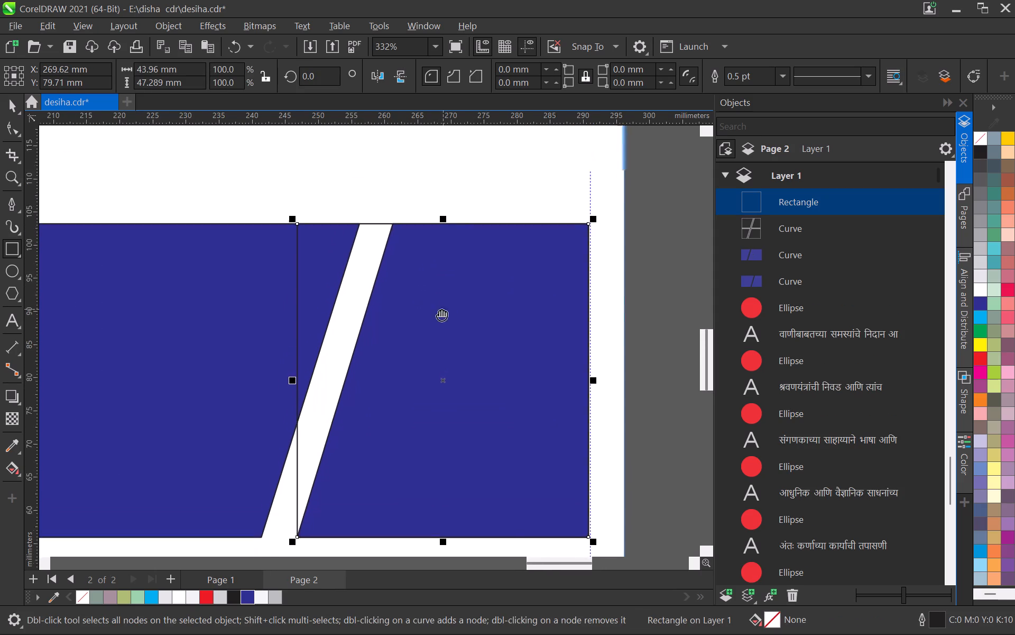
{"action": "middle_click_drag", "start_coordinate": [439, 311], "coordinate": [439, 312]}
{"action": "scroll", "coordinate": [439, 314], "scroll_direction": "down", "scroll_amount": 1}
{"action": "left_click", "coordinate": [1001, 260]}
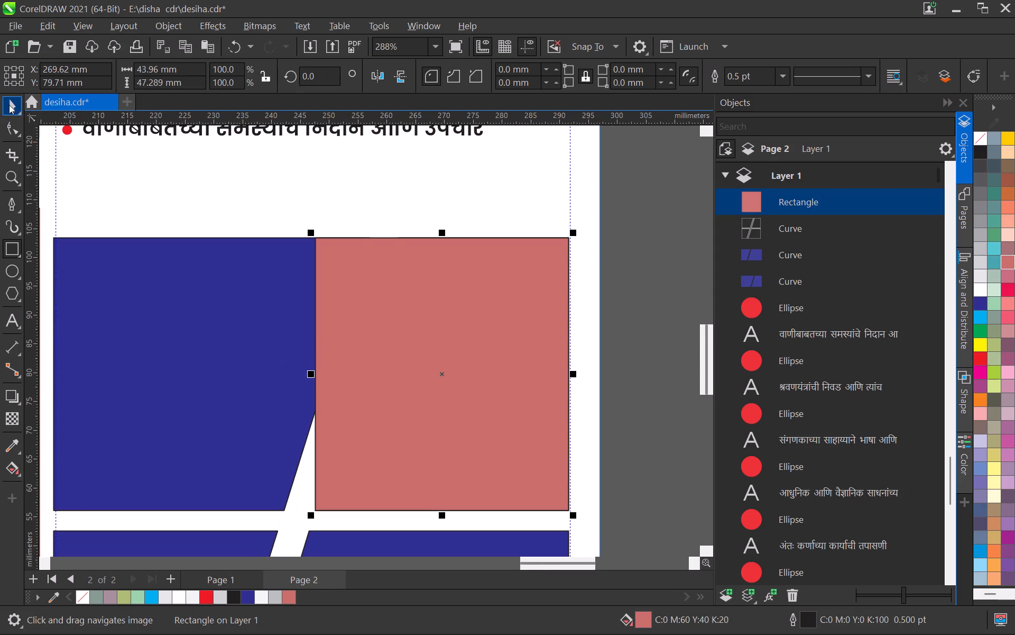
Convert the pink rectangle to curves and move its top-left node to the blue section's corner, following the diagonal gap.
{"action": "left_click", "coordinate": [9, 105]}
{"action": "left_click", "coordinate": [354, 335]}
{"action": "key", "text": "ctrl+q"}
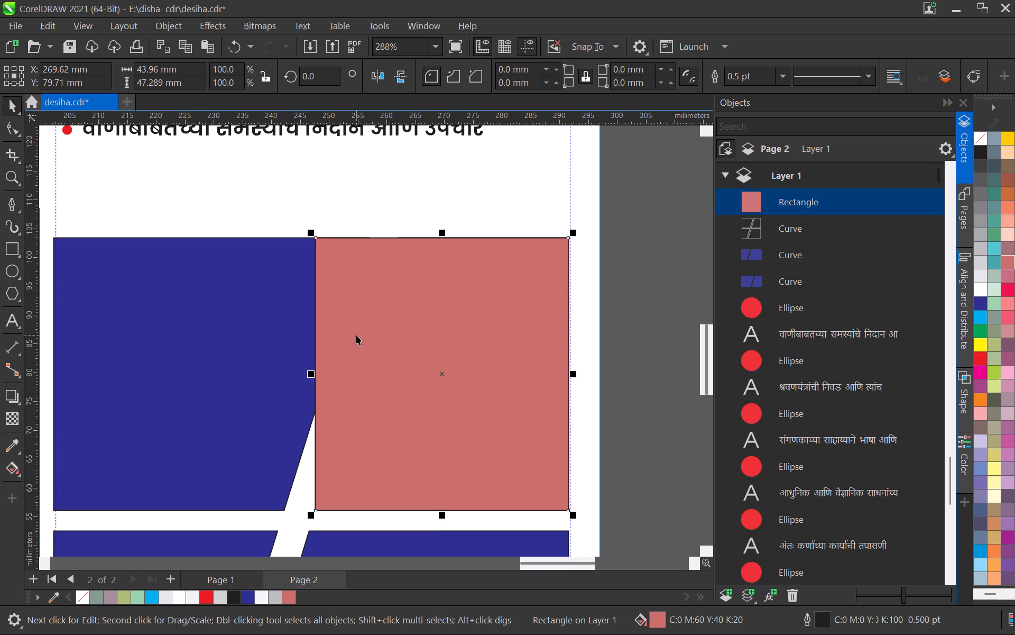
{"action": "double_click", "coordinate": [351, 334]}
{"action": "scroll", "coordinate": [305, 315], "scroll_direction": "up", "scroll_amount": 4}
{"action": "middle_click_drag", "start_coordinate": [364, 231], "coordinate": [330, 265]}
{"action": "scroll", "coordinate": [350, 247], "scroll_direction": "down", "scroll_amount": 1}
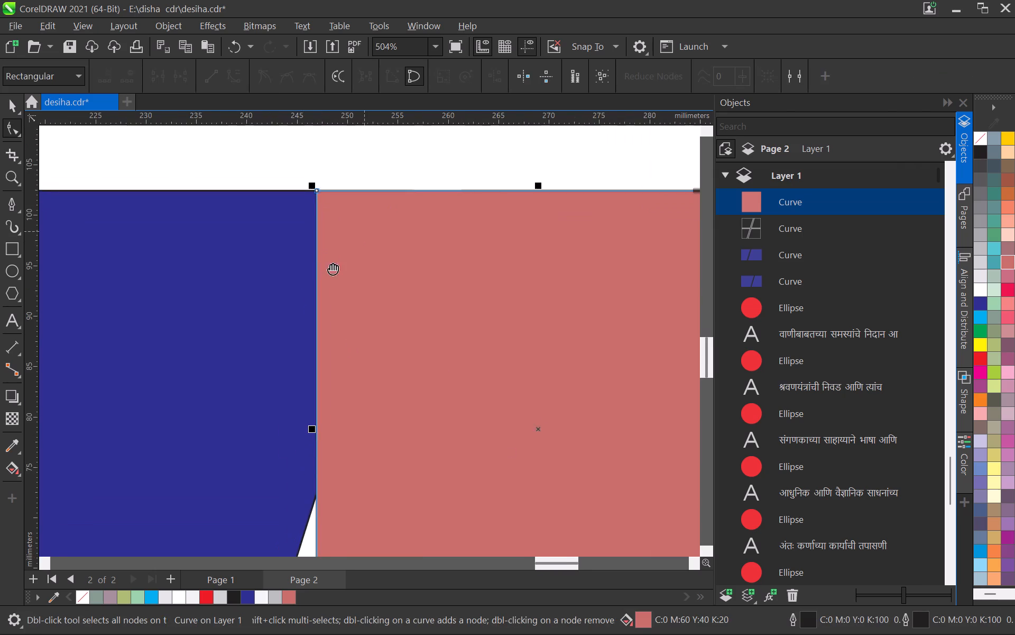
{"action": "middle_click_drag", "start_coordinate": [330, 265], "coordinate": [266, 318]}
{"action": "left_click_drag", "start_coordinate": [224, 265], "coordinate": [404, 269]}
{"action": "left_click_drag", "start_coordinate": [405, 267], "coordinate": [371, 266]}
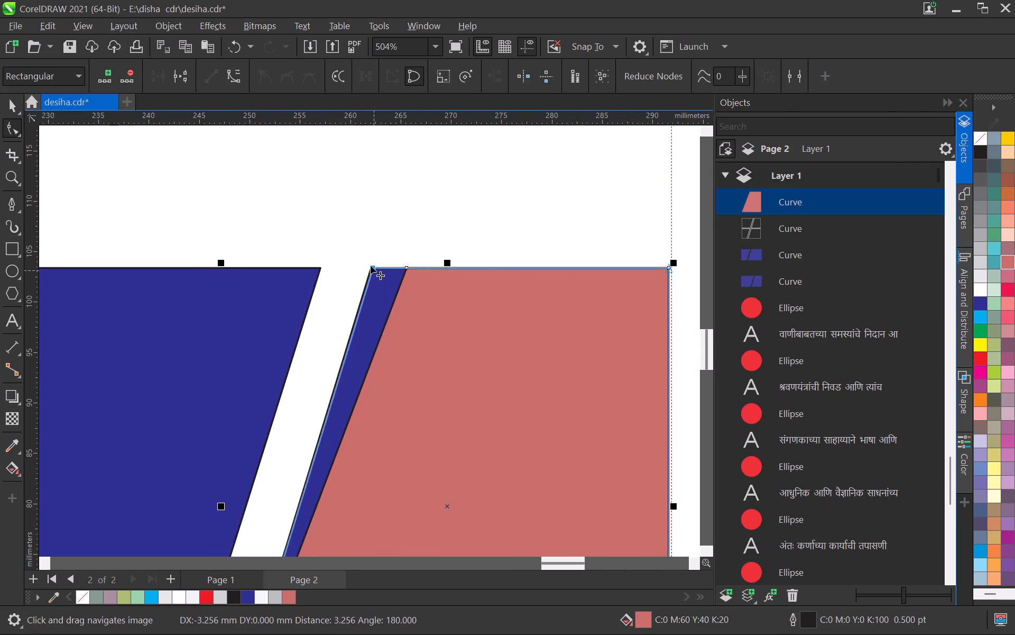
{"action": "left_click_drag", "start_coordinate": [371, 266], "coordinate": [370, 266]}
{"action": "scroll", "coordinate": [368, 287], "scroll_direction": "down", "scroll_amount": 8}
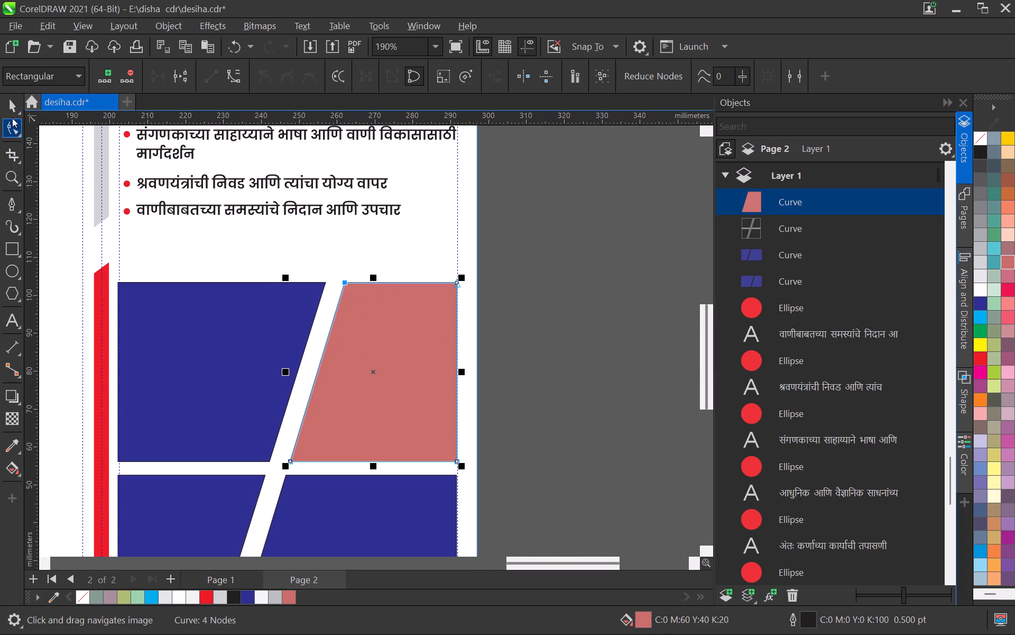
{"action": "left_click", "coordinate": [13, 103]}
Remove the outline from the pink slanted shape.
{"action": "scroll", "coordinate": [307, 278], "scroll_direction": "down", "scroll_amount": 4}
{"action": "middle_click_drag", "start_coordinate": [318, 305], "coordinate": [504, 265]}
{"action": "scroll", "coordinate": [503, 271], "scroll_direction": "up", "scroll_amount": 3}
{"action": "scroll", "coordinate": [566, 339], "scroll_direction": "up", "scroll_amount": 2}
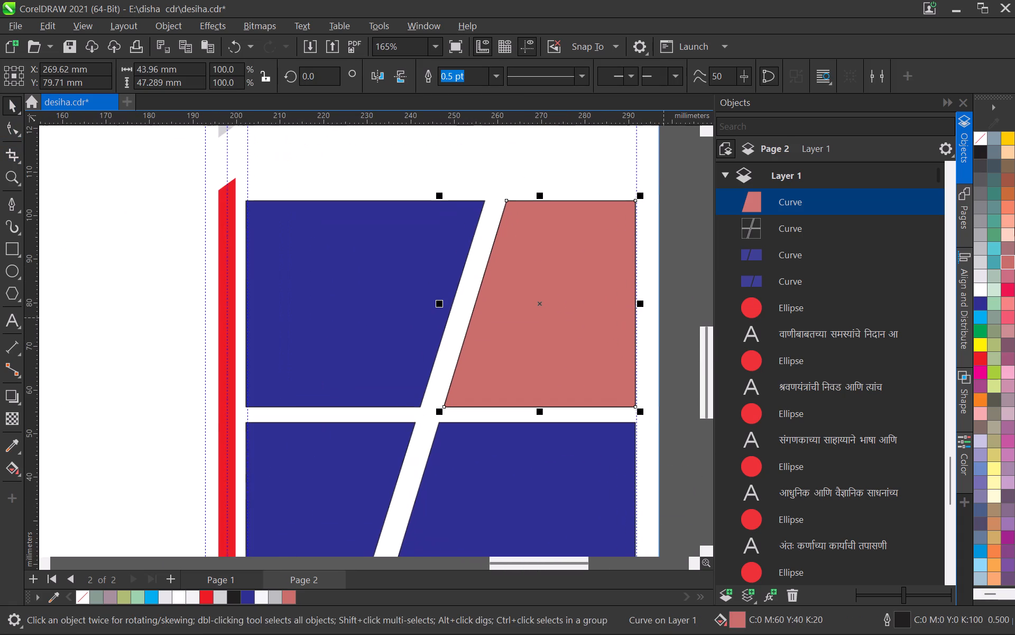
{"action": "right_click", "coordinate": [978, 140]}
Duplicate the pink slanted shape over the lower-left blue section and rotate the copy 180 degrees.
{"action": "middle_click_drag", "start_coordinate": [623, 291], "coordinate": [708, 281]}
{"action": "middle_click_drag", "start_coordinate": [573, 346], "coordinate": [447, 274]}
{"action": "left_click_drag", "start_coordinate": [498, 257], "coordinate": [292, 447]}
{"action": "right_click", "coordinate": [292, 447]}
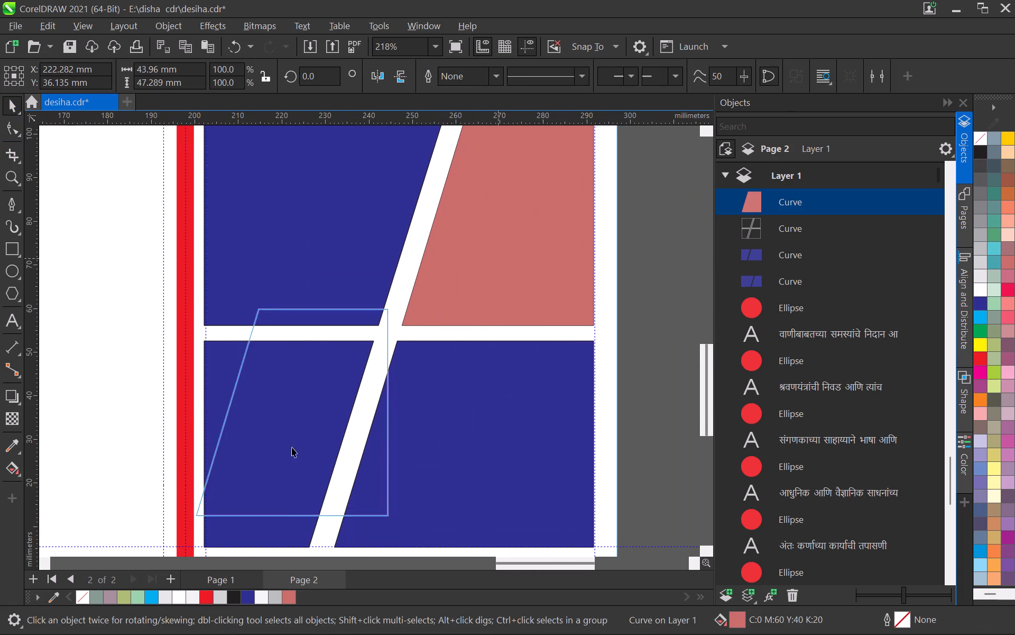
{"action": "left_click", "coordinate": [298, 438]}
{"action": "left_click_drag", "start_coordinate": [395, 300], "coordinate": [356, 488]}
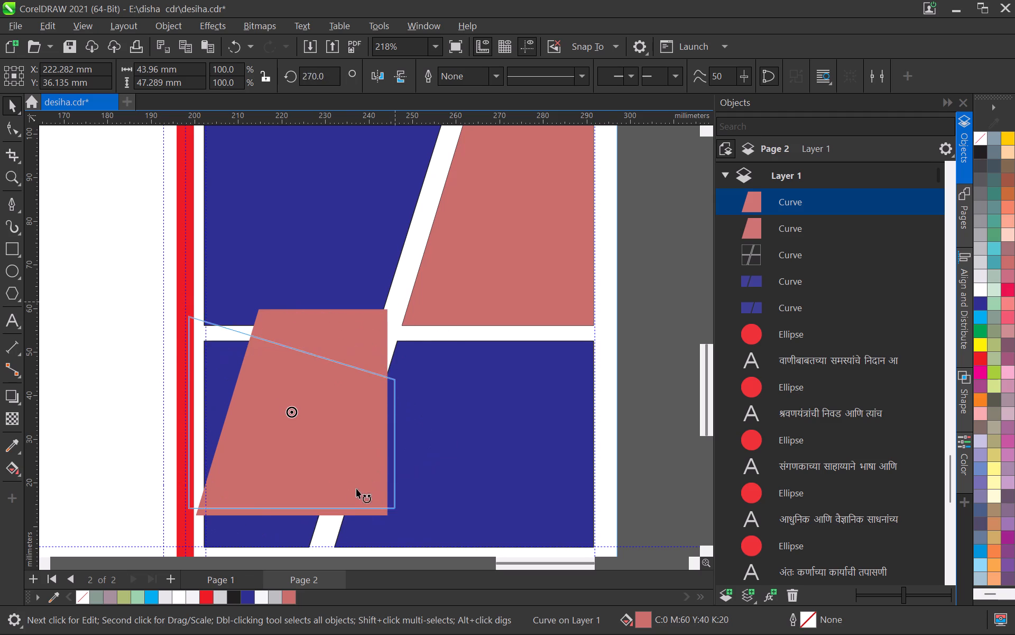
{"action": "left_click_drag", "start_coordinate": [356, 488], "coordinate": [221, 491]}
Move the rotated pink copy so its left and bottom edges align with the lower-left blue section.
{"action": "middle_click_drag", "start_coordinate": [272, 489], "coordinate": [294, 379]}
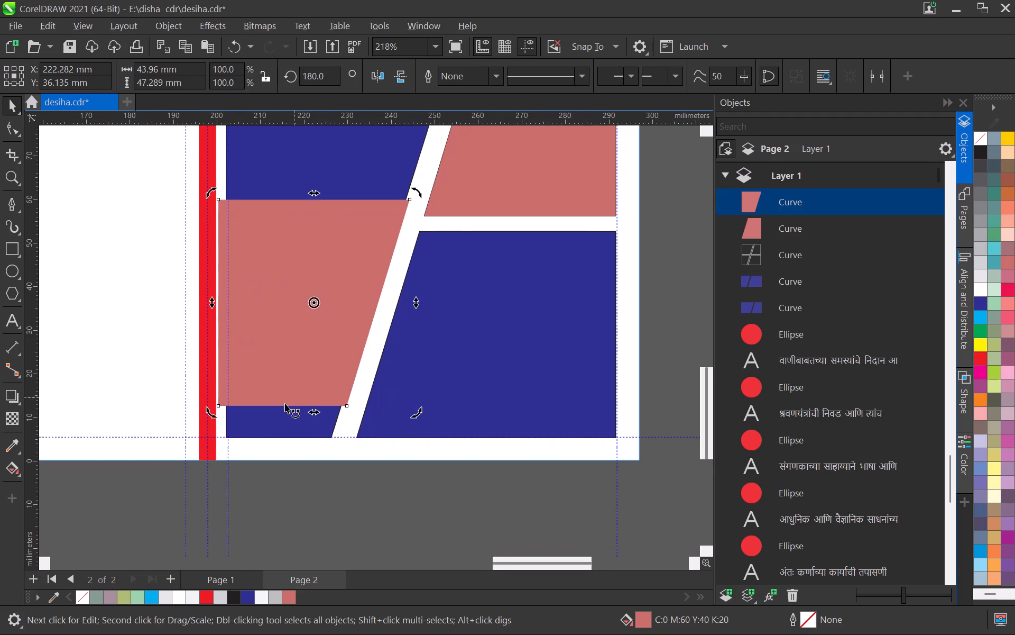
{"action": "scroll", "coordinate": [285, 403], "scroll_direction": "up", "scroll_amount": 1}
{"action": "left_click_drag", "start_coordinate": [263, 406], "coordinate": [261, 426]}
{"action": "key", "text": "ctrl+z"}
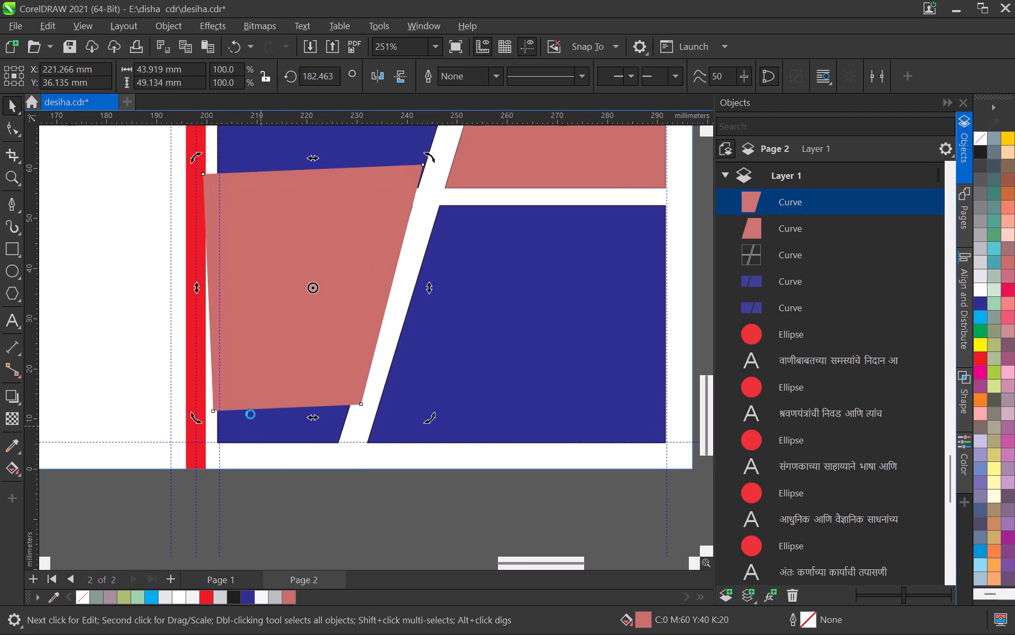
{"action": "left_click", "coordinate": [261, 329]}
{"action": "left_click", "coordinate": [275, 335]}
{"action": "left_click_drag", "start_coordinate": [267, 407], "coordinate": [276, 443]}
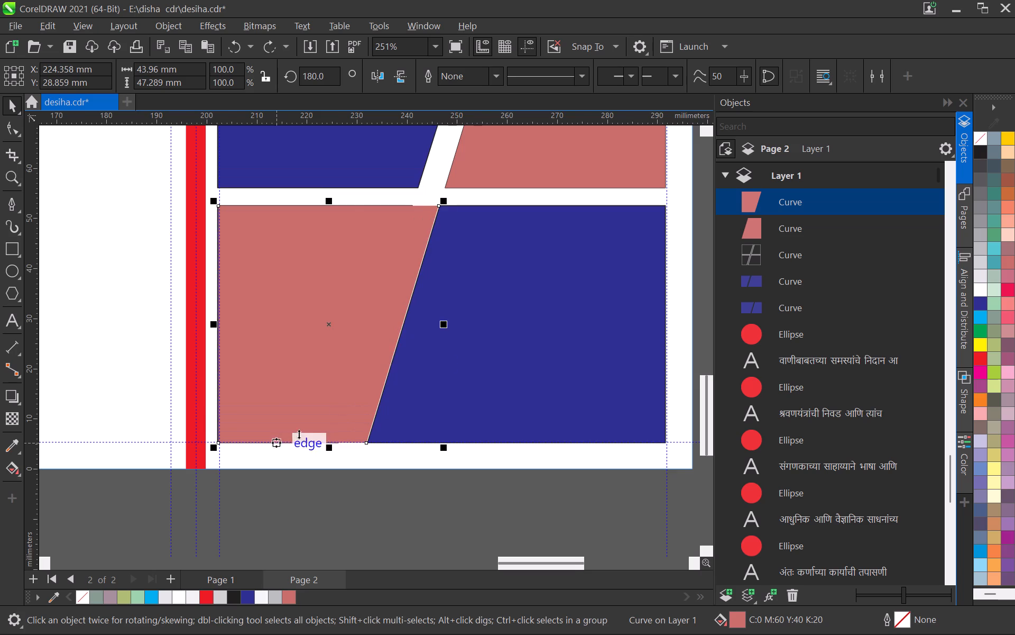
Narrow the lower-left pink shape to about 35.38 mm wide so its bottom-right corner meets the blue section's corner.
{"action": "scroll", "coordinate": [470, 346], "scroll_direction": "up", "scroll_amount": 1}
{"action": "left_click_drag", "start_coordinate": [440, 320], "coordinate": [396, 337]}
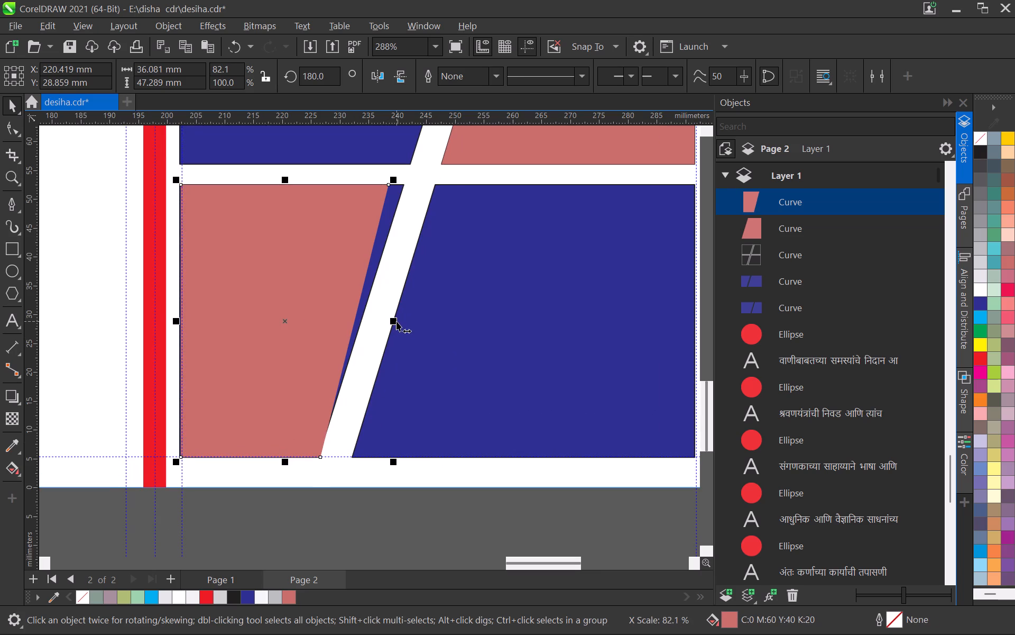
{"action": "left_click_drag", "start_coordinate": [392, 321], "coordinate": [376, 340]}
{"action": "scroll", "coordinate": [376, 341], "scroll_direction": "up", "scroll_amount": 3}
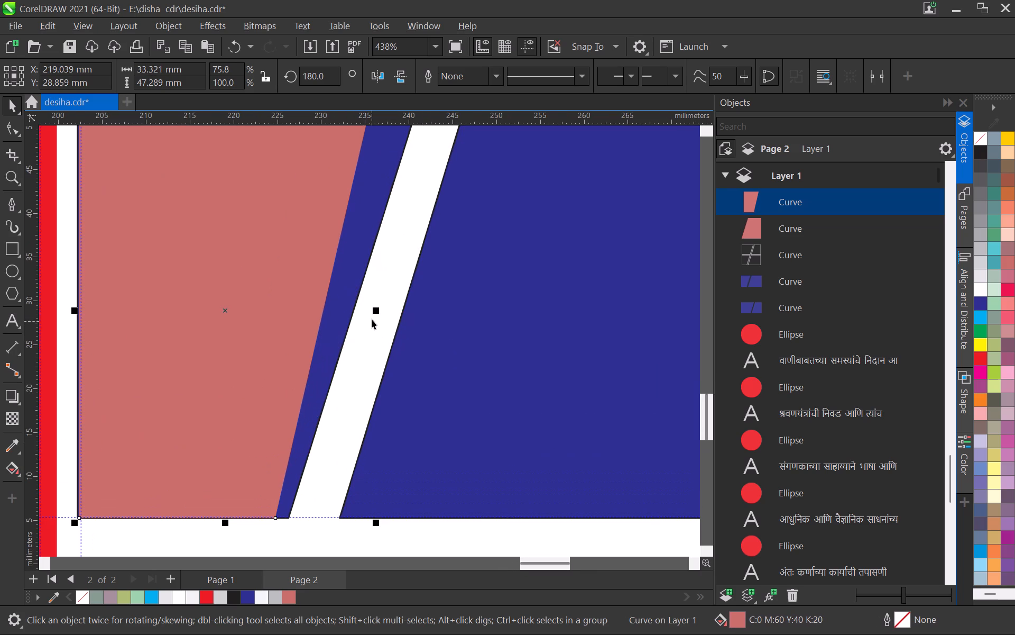
{"action": "left_click_drag", "start_coordinate": [375, 310], "coordinate": [393, 334]}
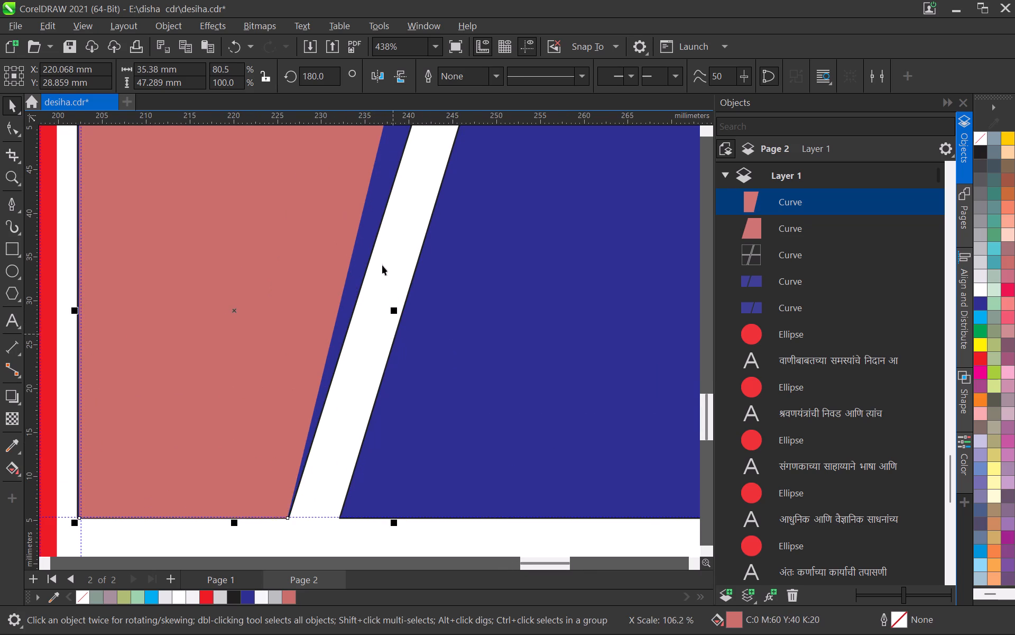
Move the lower-left pink shape's top-right node to the blue section's corner so its slanted edge follows the diagonal gap.
{"action": "middle_click_drag", "start_coordinate": [383, 268], "coordinate": [404, 455]}
{"action": "scroll", "coordinate": [389, 335], "scroll_direction": "up", "scroll_amount": 2}
{"action": "double_click", "coordinate": [380, 308]}
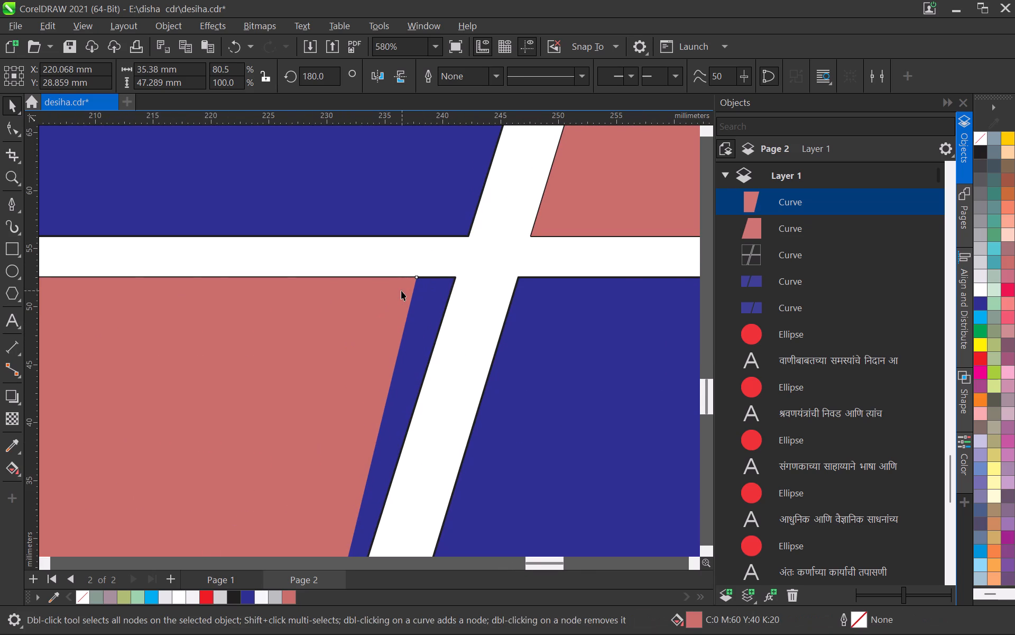
{"action": "key", "text": "ctrl+q"}
{"action": "double_click", "coordinate": [401, 291]}
{"action": "left_click_drag", "start_coordinate": [418, 277], "coordinate": [448, 278]}
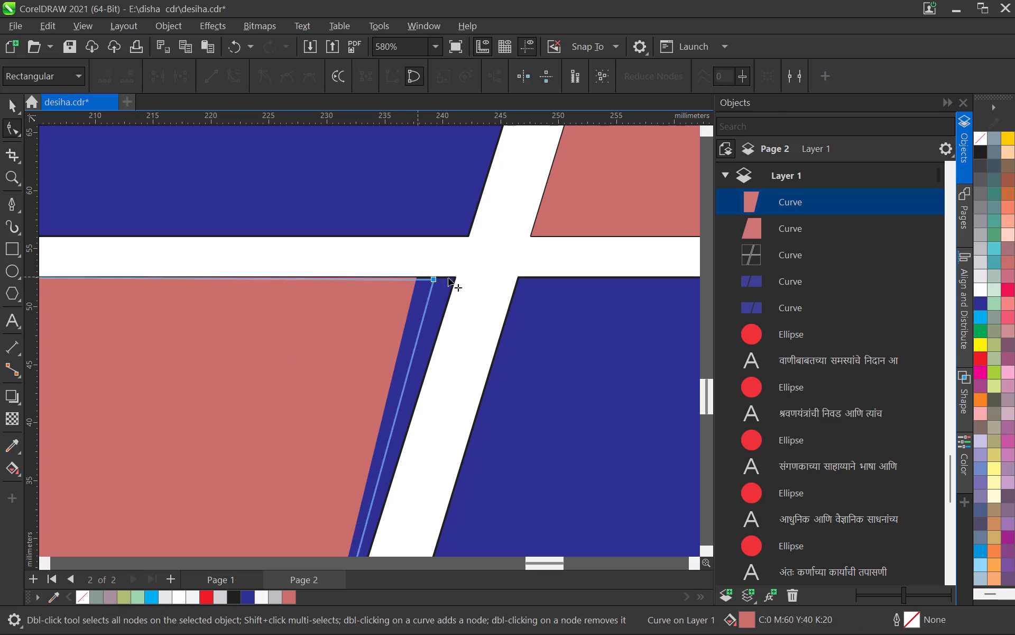
{"action": "left_click_drag", "start_coordinate": [448, 278], "coordinate": [455, 279]}
{"action": "left_click", "coordinate": [9, 104]}
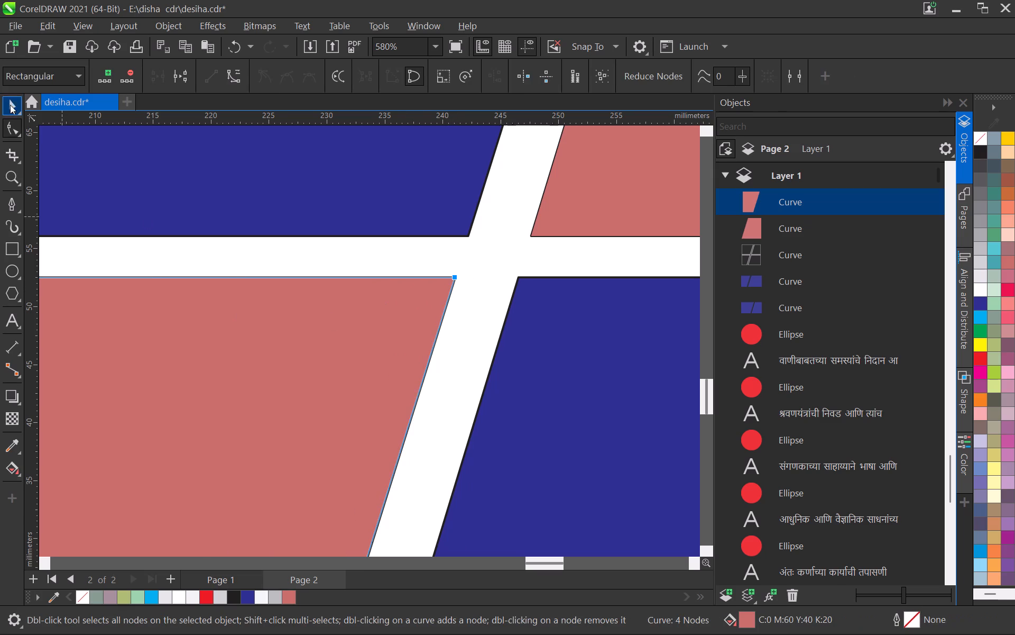
Duplicate the upper-right pink slanted shape over the upper-left blue section.
{"action": "scroll", "coordinate": [256, 251], "scroll_direction": "down", "scroll_amount": 13}
{"action": "middle_click_drag", "start_coordinate": [292, 282], "coordinate": [298, 386]}
{"action": "scroll", "coordinate": [331, 333], "scroll_direction": "up", "scroll_amount": 3}
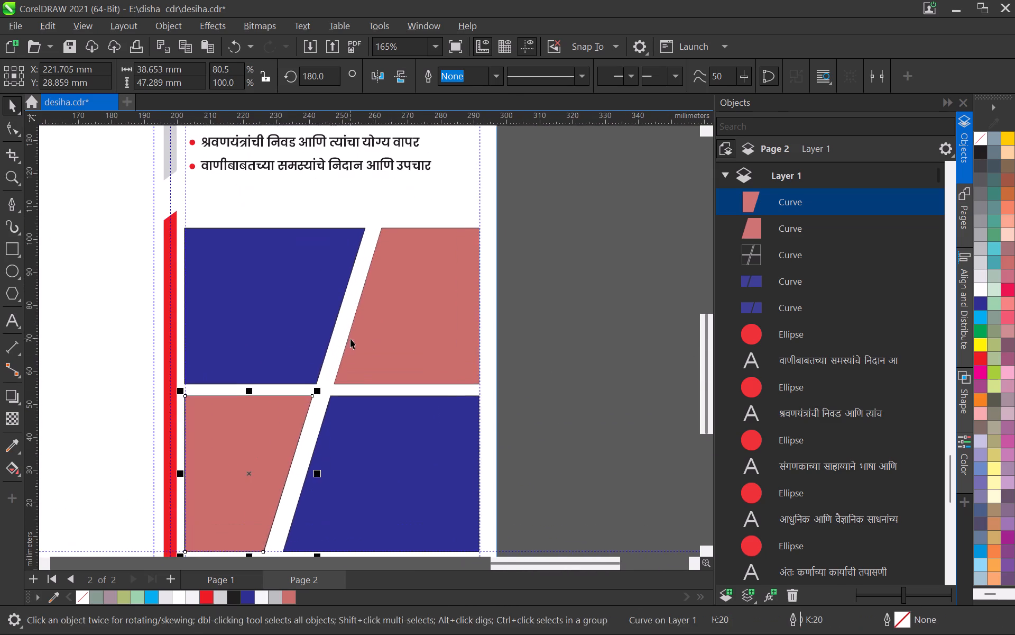
{"action": "middle_click_drag", "start_coordinate": [352, 339], "coordinate": [465, 343]}
{"action": "left_click", "coordinate": [505, 342]}
{"action": "scroll", "coordinate": [502, 331], "scroll_direction": "up", "scroll_amount": 3}
{"action": "left_click_drag", "start_coordinate": [503, 329], "coordinate": [428, 332]}
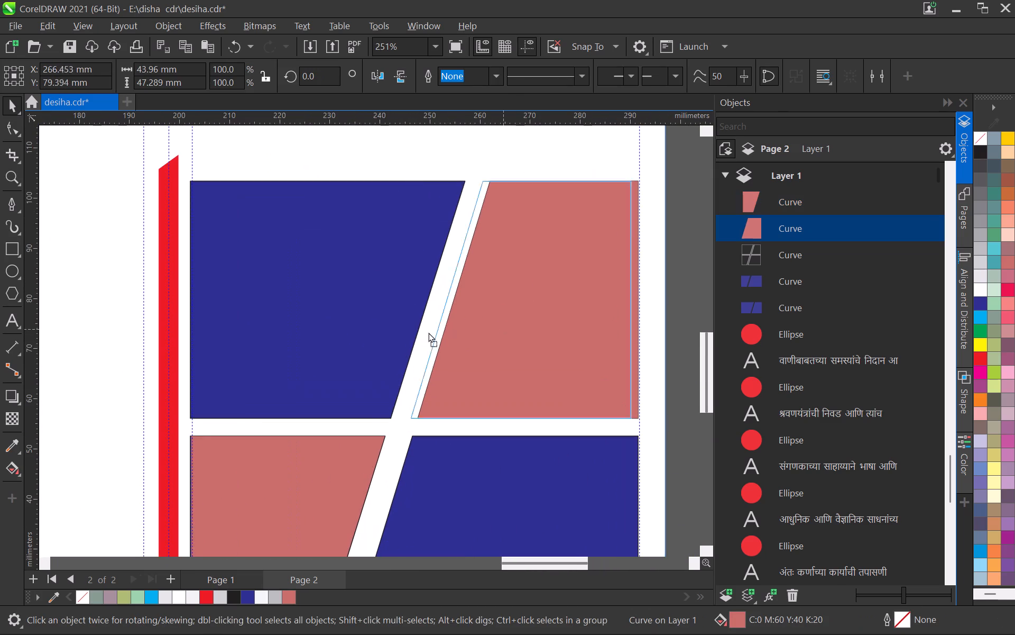
{"action": "left_click_drag", "start_coordinate": [428, 332], "coordinate": [313, 327]}
{"action": "right_click", "coordinate": [313, 327], "text": "shift"}
Rotate the pink copy over the upper-left blue section 180 degrees.
{"action": "left_click", "coordinate": [285, 326]}
{"action": "left_click", "coordinate": [287, 318]}
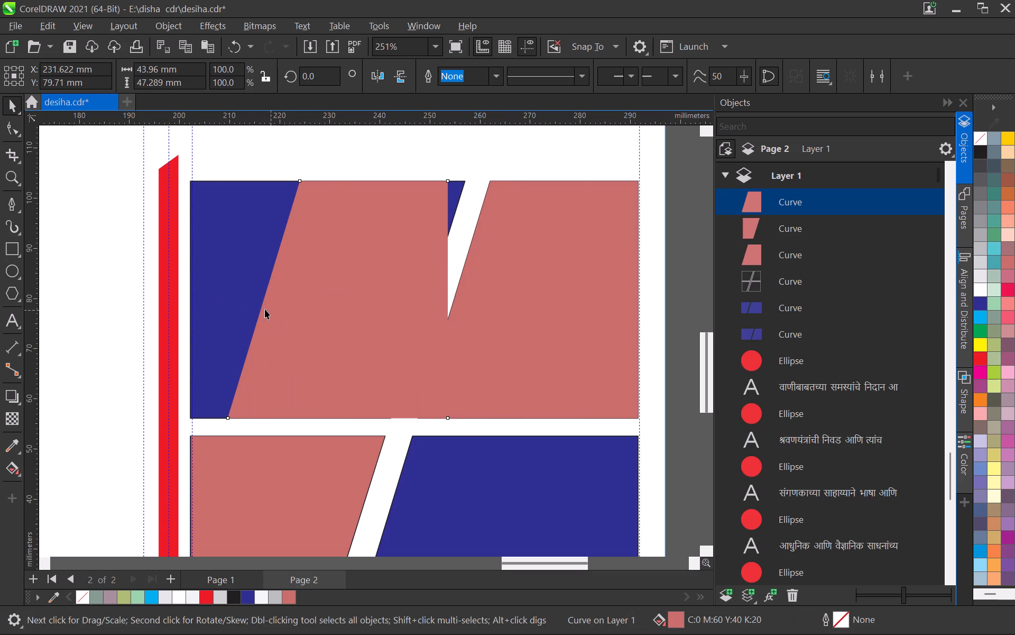
{"action": "left_click", "coordinate": [289, 329]}
{"action": "left_click", "coordinate": [283, 341]}
{"action": "left_click_drag", "start_coordinate": [222, 296], "coordinate": [395, 286], "text": "ctrl"}
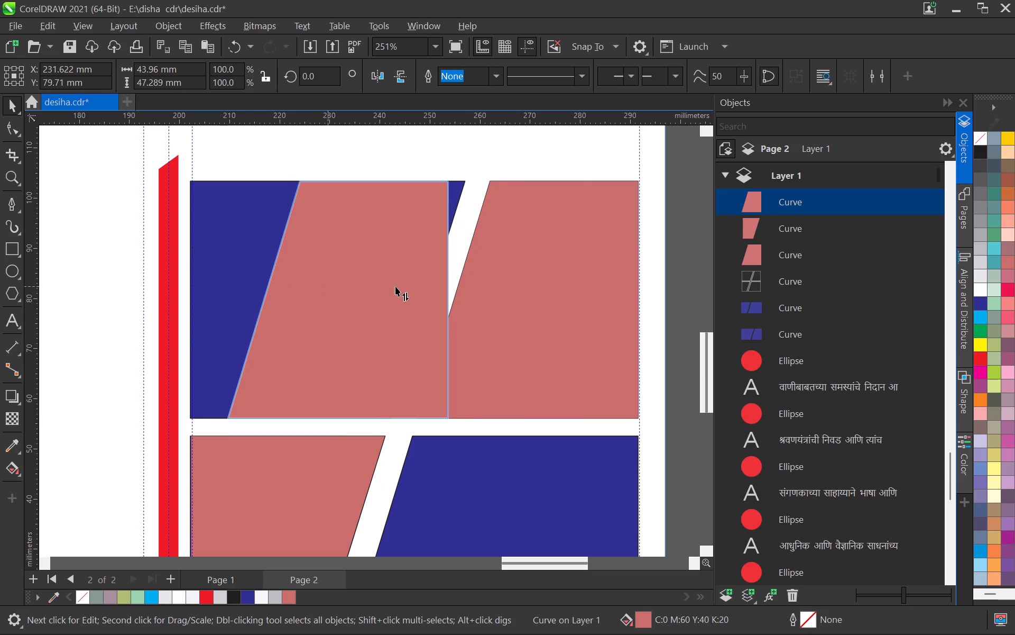
{"action": "left_click_drag", "start_coordinate": [395, 286], "coordinate": [513, 290], "text": "ctrl"}
{"action": "double_click", "coordinate": [386, 367]}
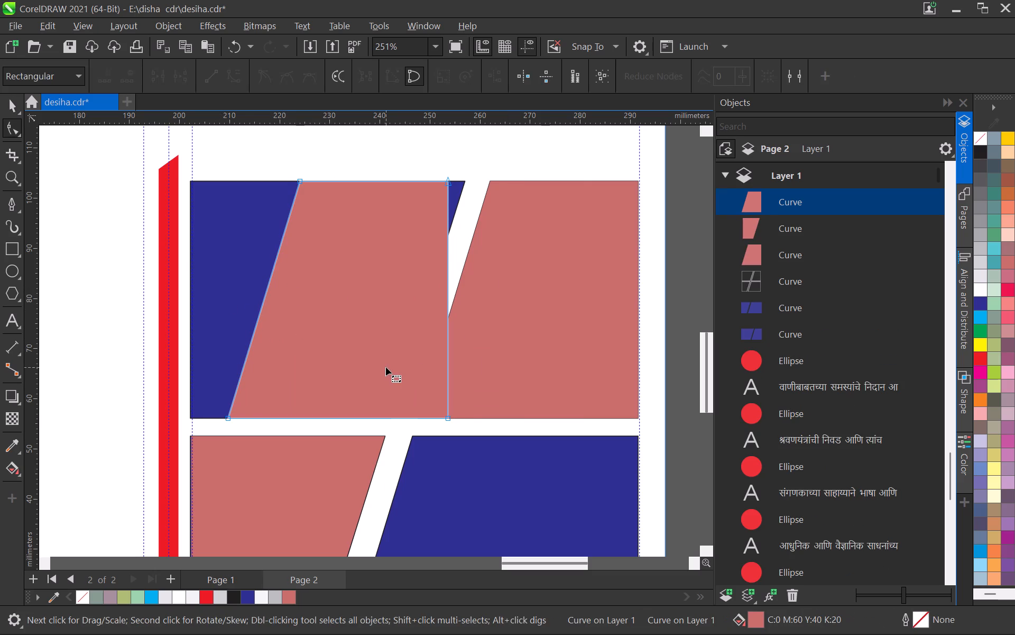
{"action": "left_click", "coordinate": [386, 367]}
{"action": "left_click", "coordinate": [10, 109]}
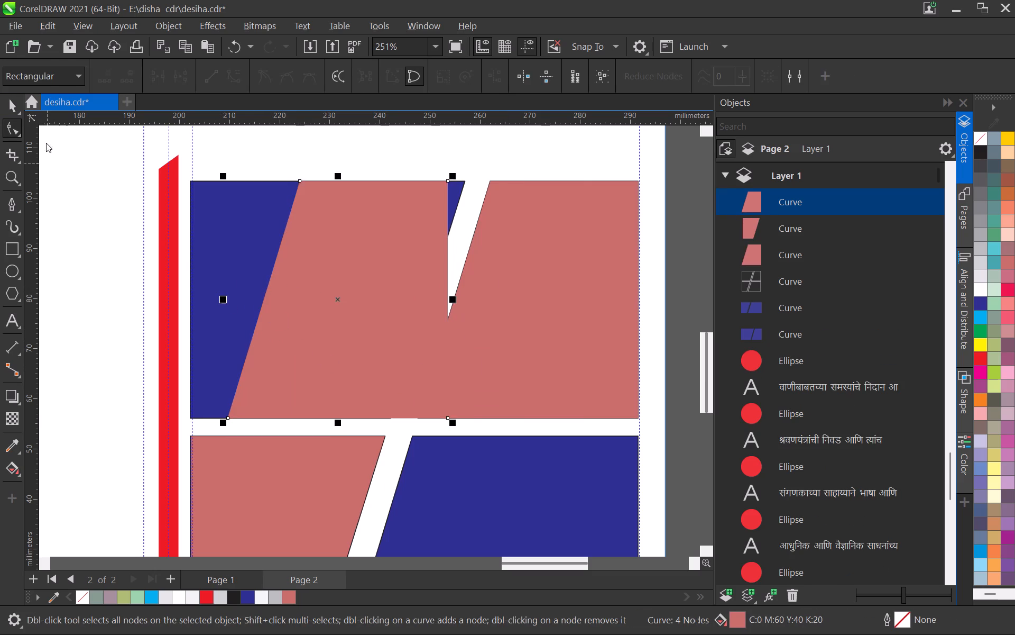
{"action": "left_click", "coordinate": [352, 350]}
{"action": "left_click", "coordinate": [352, 350]}
{"action": "left_click", "coordinate": [352, 350]}
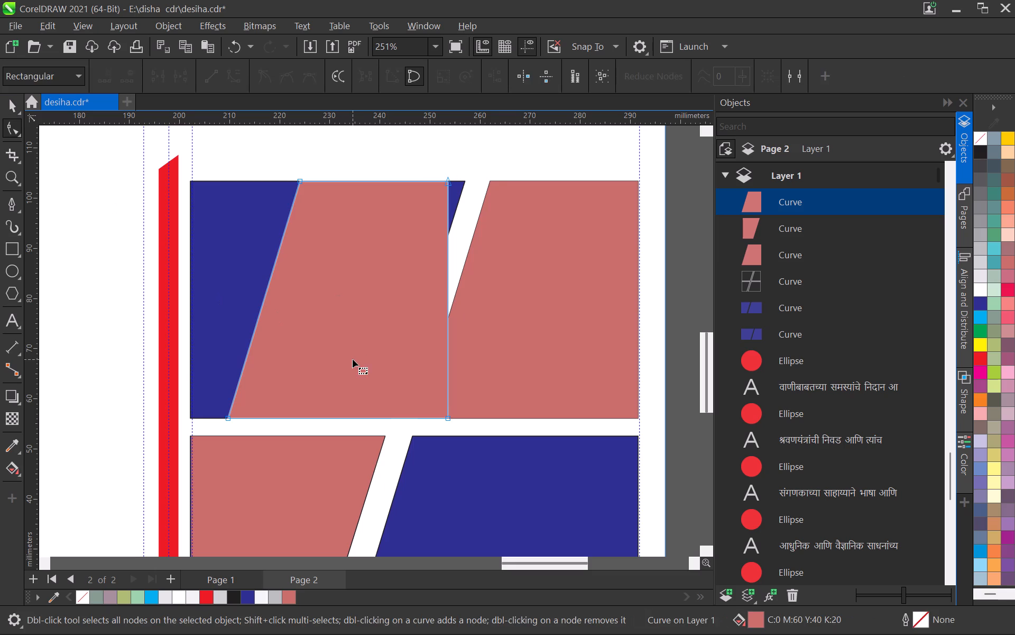
{"action": "left_click", "coordinate": [353, 359]}
{"action": "left_click", "coordinate": [17, 102]}
{"action": "left_click", "coordinate": [421, 296]}
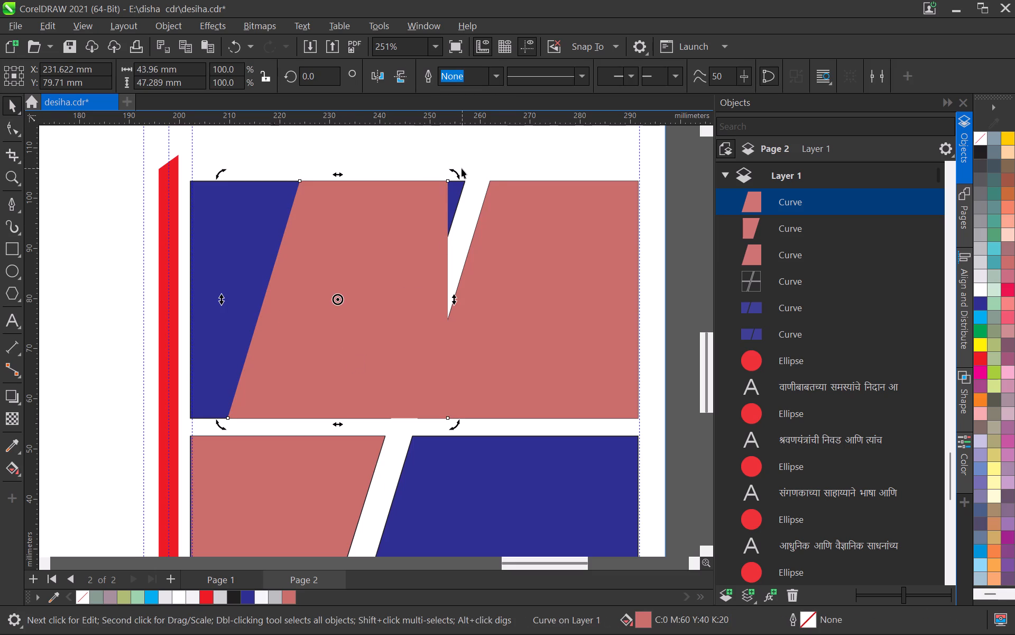
{"action": "left_click_drag", "start_coordinate": [456, 171], "coordinate": [301, 347], "text": "ctrl"}
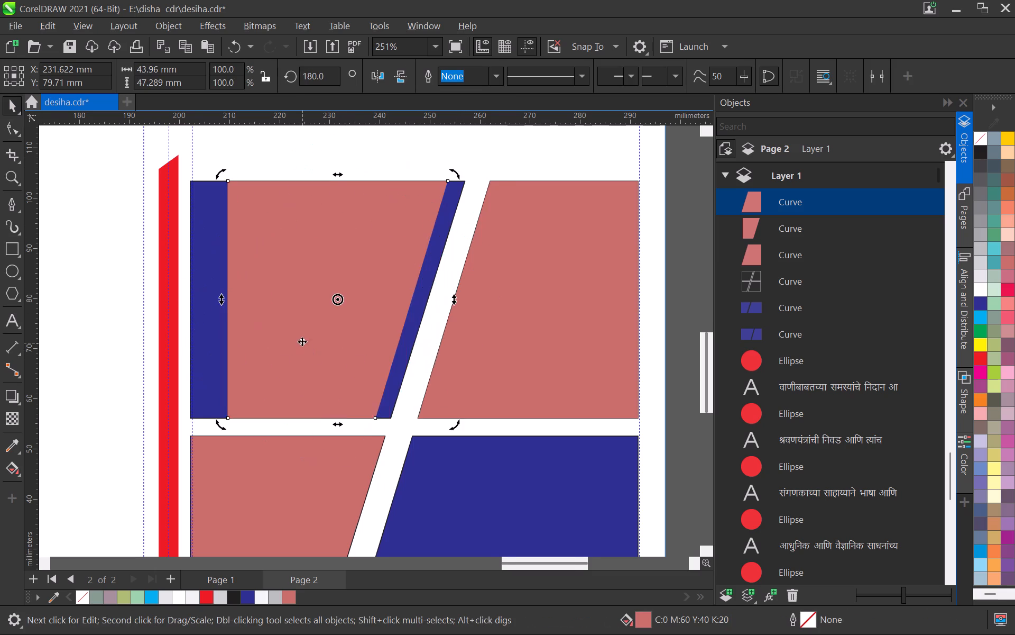
Move the rotated pink copy horizontally so its left edge aligns with the upper-left blue section's left edge.
{"action": "middle_click_drag", "start_coordinate": [303, 337], "coordinate": [365, 295]}
{"action": "scroll", "coordinate": [297, 342], "scroll_direction": "up", "scroll_amount": 3}
{"action": "left_click_drag", "start_coordinate": [290, 327], "coordinate": [233, 331]}
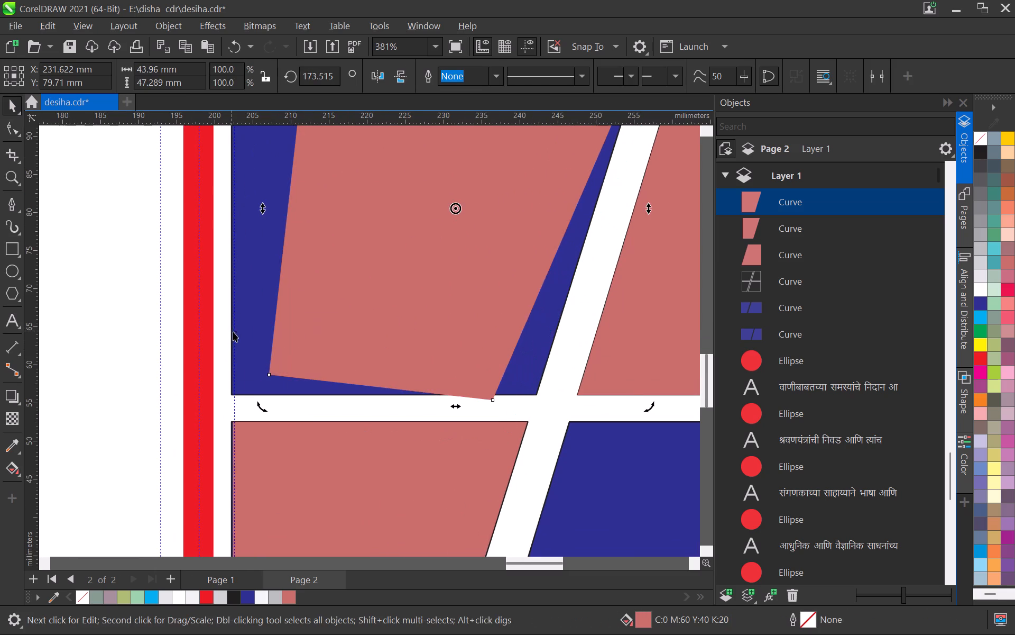
{"action": "key", "text": "ctrl+z"}
{"action": "double_click", "coordinate": [359, 298]}
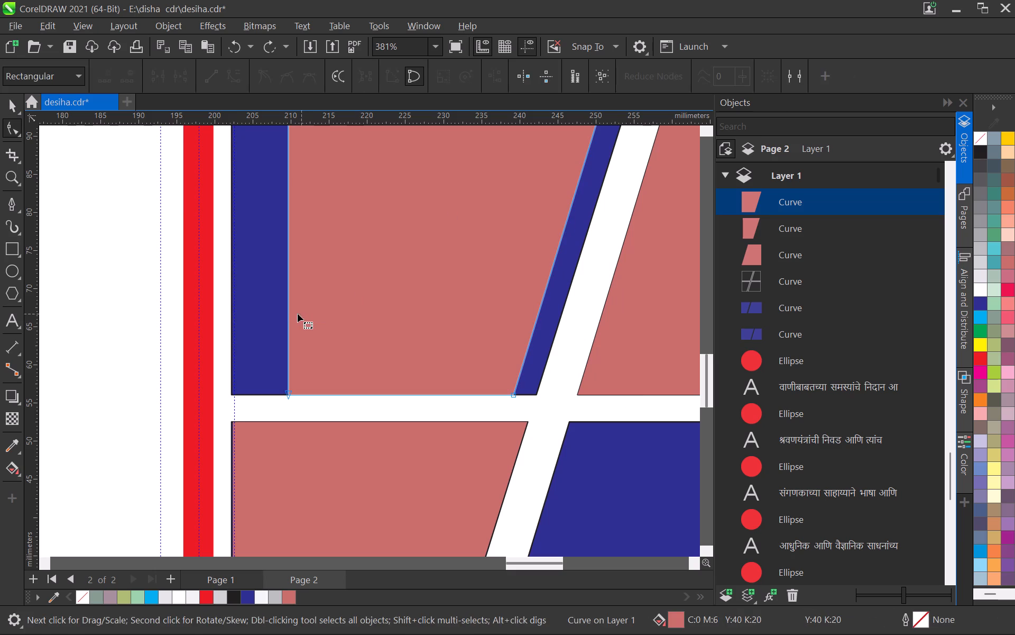
{"action": "left_click", "coordinate": [11, 111]}
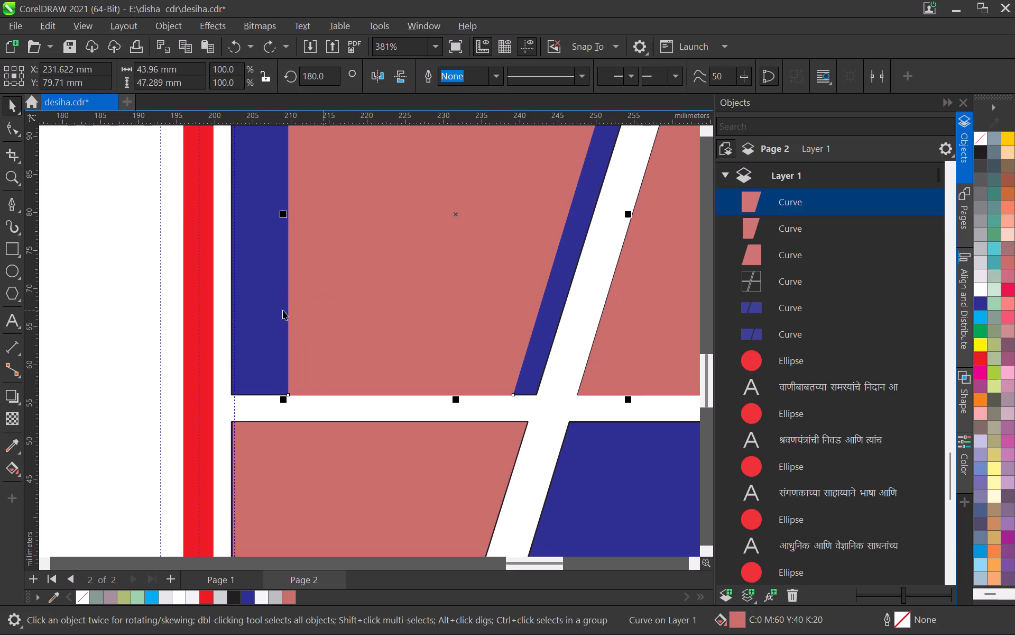
{"action": "left_click_drag", "start_coordinate": [290, 313], "coordinate": [234, 328]}
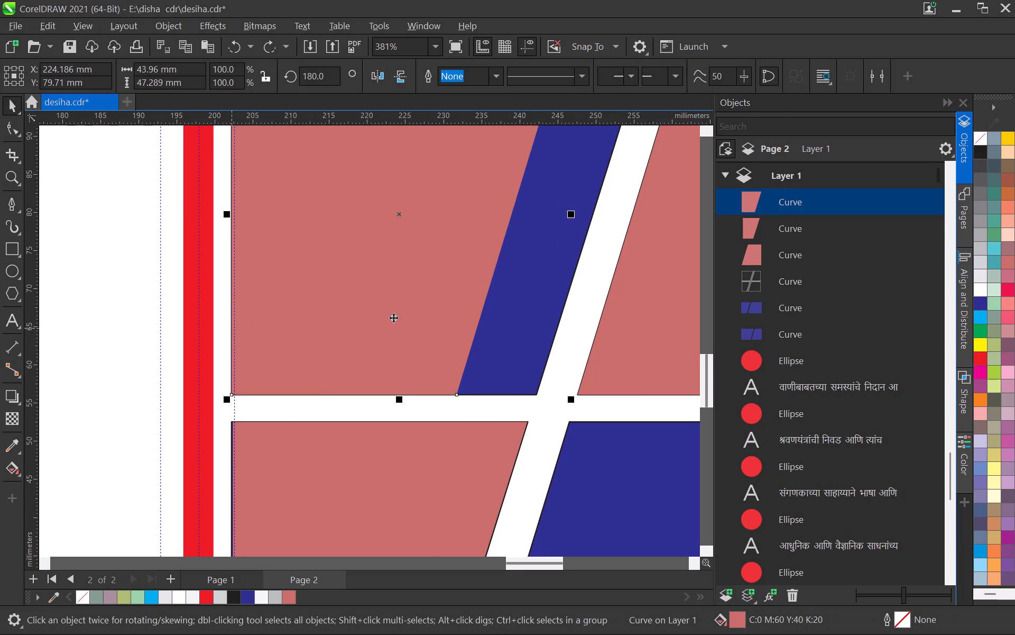
Widen the upper-left pink shape to about 54.78 mm so its top-right corner meets the blue section's corner.
{"action": "middle_click_drag", "start_coordinate": [392, 319], "coordinate": [287, 398]}
{"action": "scroll", "coordinate": [456, 350], "scroll_direction": "down", "scroll_amount": 3}
{"action": "left_click_drag", "start_coordinate": [464, 304], "coordinate": [522, 346]}
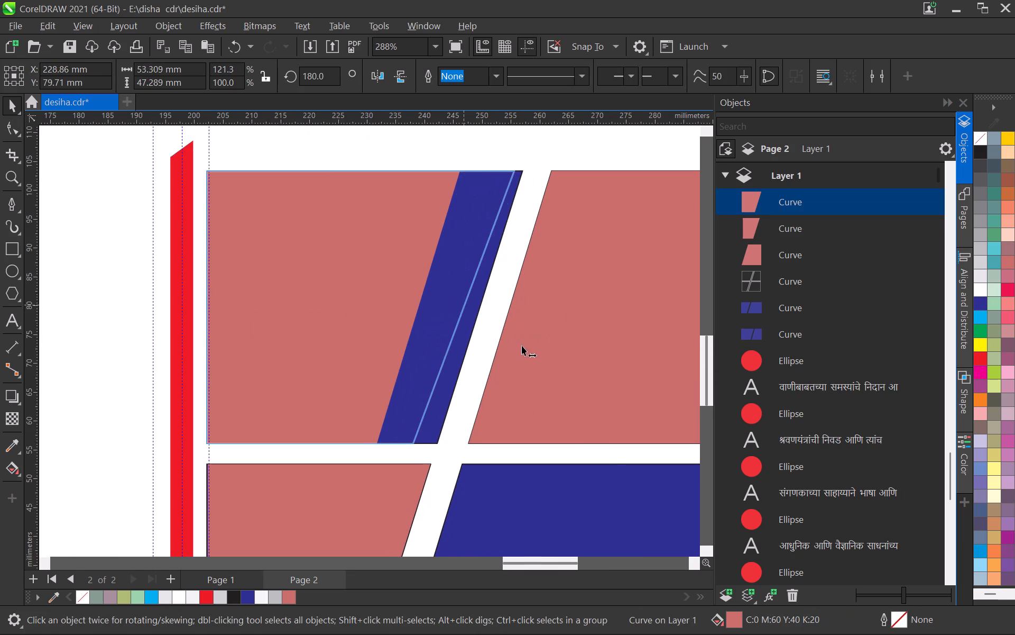
{"action": "left_click_drag", "start_coordinate": [522, 346], "coordinate": [527, 349]}
Move the upper-left pink shape's bottom-right node to the blue section's corner so its slanted edge follows the diagonal gap.
{"action": "scroll", "coordinate": [458, 436], "scroll_direction": "up", "scroll_amount": 2}
{"action": "double_click", "coordinate": [392, 430]}
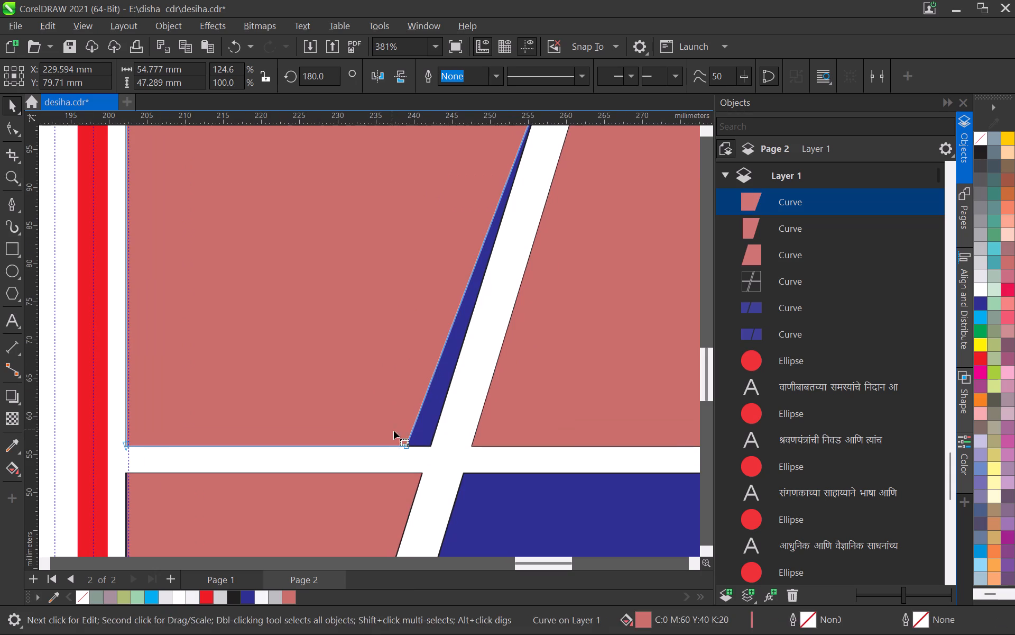
{"action": "left_click_drag", "start_coordinate": [405, 446], "coordinate": [430, 448]}
{"action": "scroll", "coordinate": [432, 434], "scroll_direction": "down", "scroll_amount": 3}
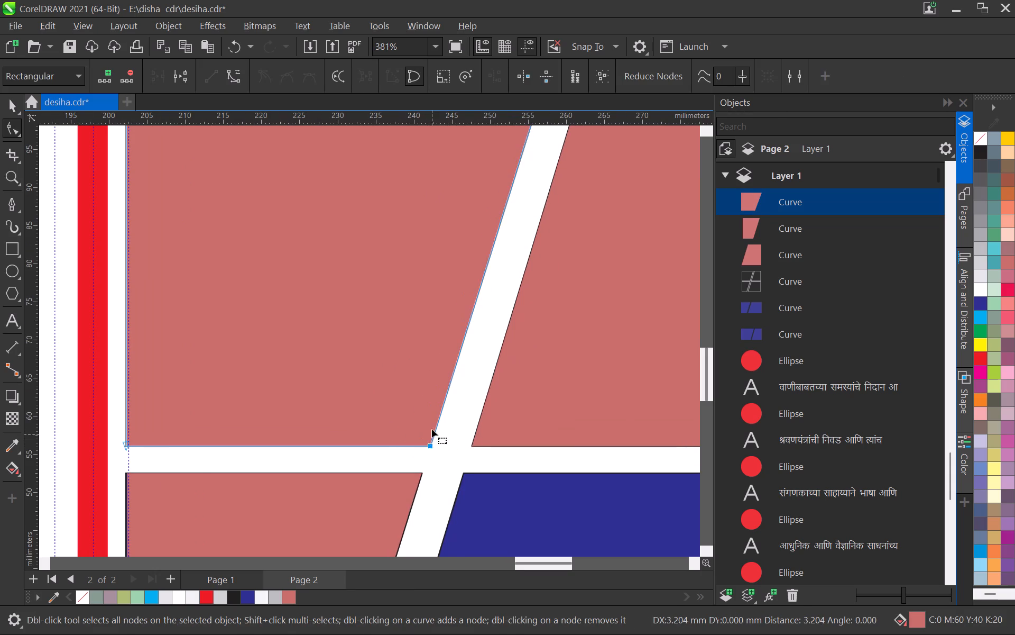
{"action": "scroll", "coordinate": [432, 429], "scroll_direction": "down", "scroll_amount": 10}
{"action": "left_click", "coordinate": [6, 99]}
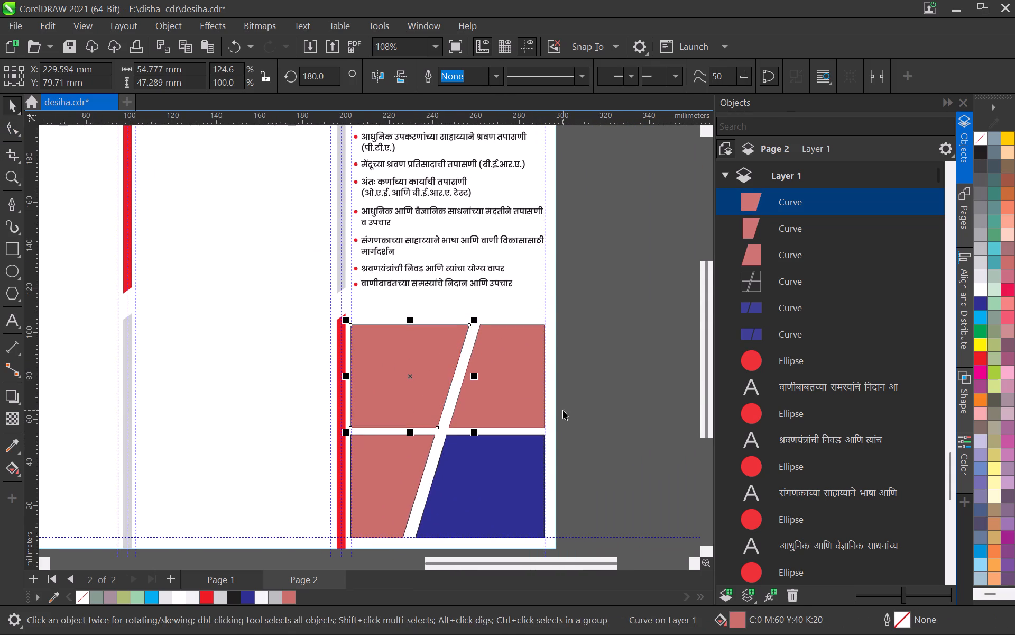
Duplicate the upper-left pink shape over the lower-right blue section and align the copy's bottom edge with that section.
{"action": "middle_click_drag", "start_coordinate": [558, 407], "coordinate": [445, 323]}
{"action": "scroll", "coordinate": [408, 331], "scroll_direction": "up", "scroll_amount": 2}
{"action": "left_click_drag", "start_coordinate": [289, 290], "coordinate": [370, 434]}
{"action": "right_click", "coordinate": [370, 434], "text": "shift"}
{"action": "scroll", "coordinate": [358, 464], "scroll_direction": "up", "scroll_amount": 1}
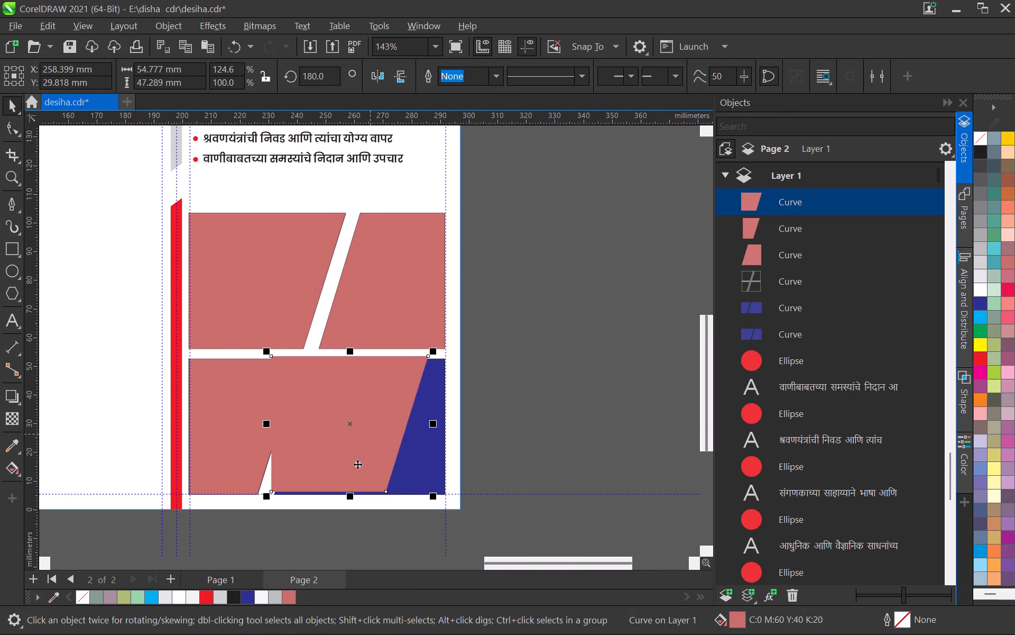
{"action": "scroll", "coordinate": [357, 464], "scroll_direction": "up", "scroll_amount": 2}
{"action": "left_click_drag", "start_coordinate": [348, 431], "coordinate": [416, 430]}
{"action": "scroll", "coordinate": [421, 502], "scroll_direction": "up", "scroll_amount": 3}
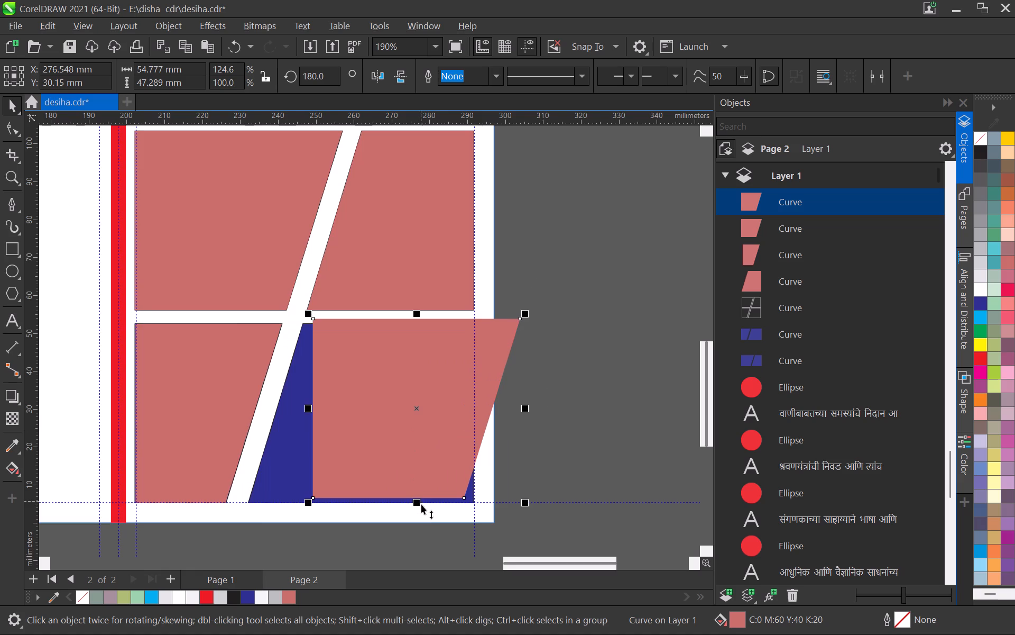
{"action": "left_click_drag", "start_coordinate": [432, 498], "coordinate": [428, 503]}
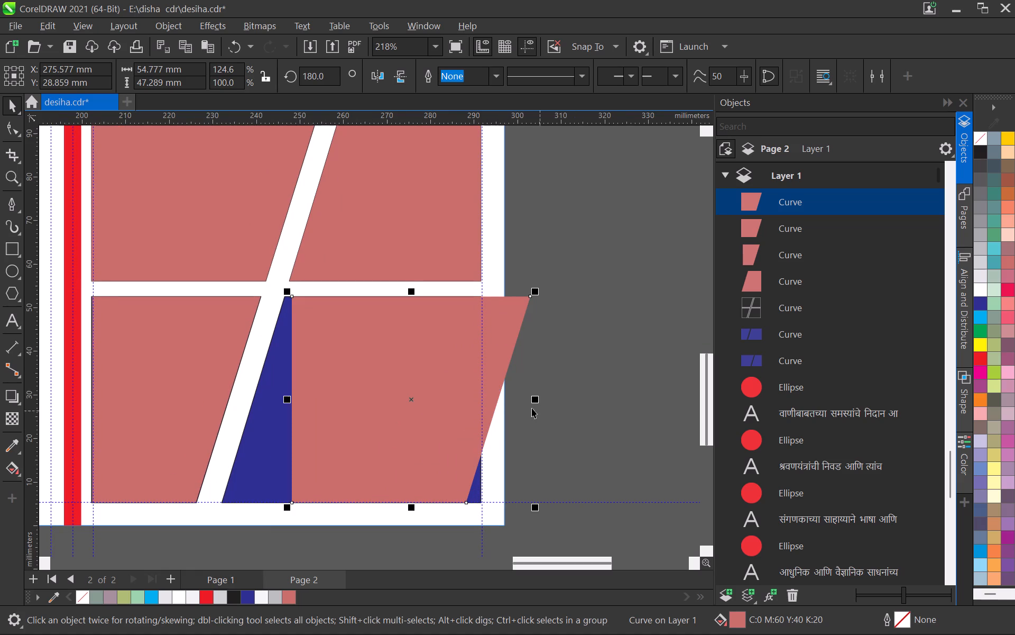
Mirror the lower-right pink copy horizontally and align its right edge with the blue section's right edge.
{"action": "left_click_drag", "start_coordinate": [540, 401], "coordinate": [203, 394], "text": "ctrl"}
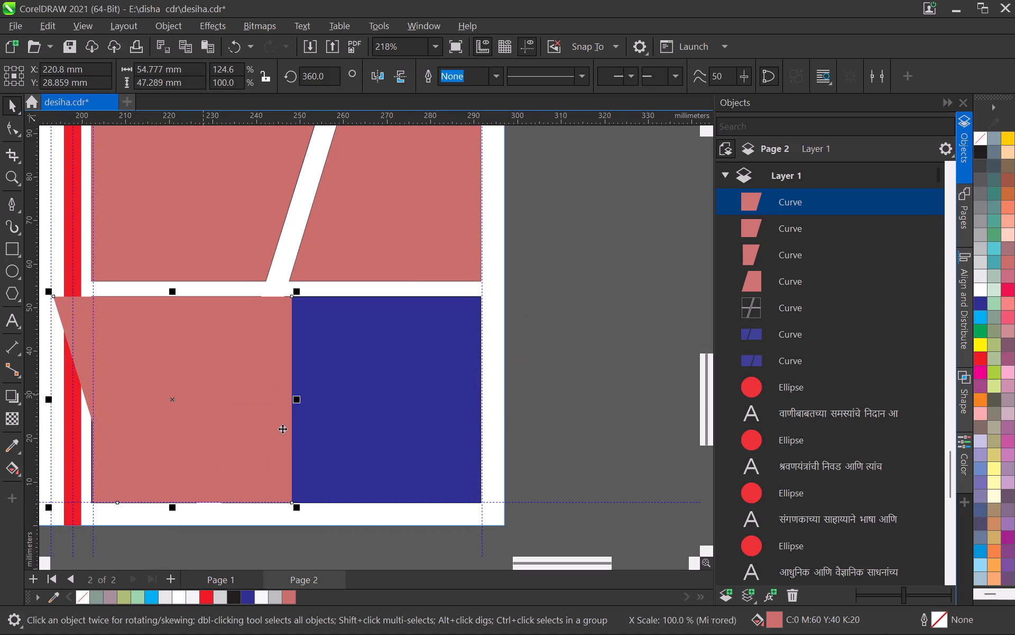
{"action": "left_click_drag", "start_coordinate": [290, 438], "coordinate": [479, 459]}
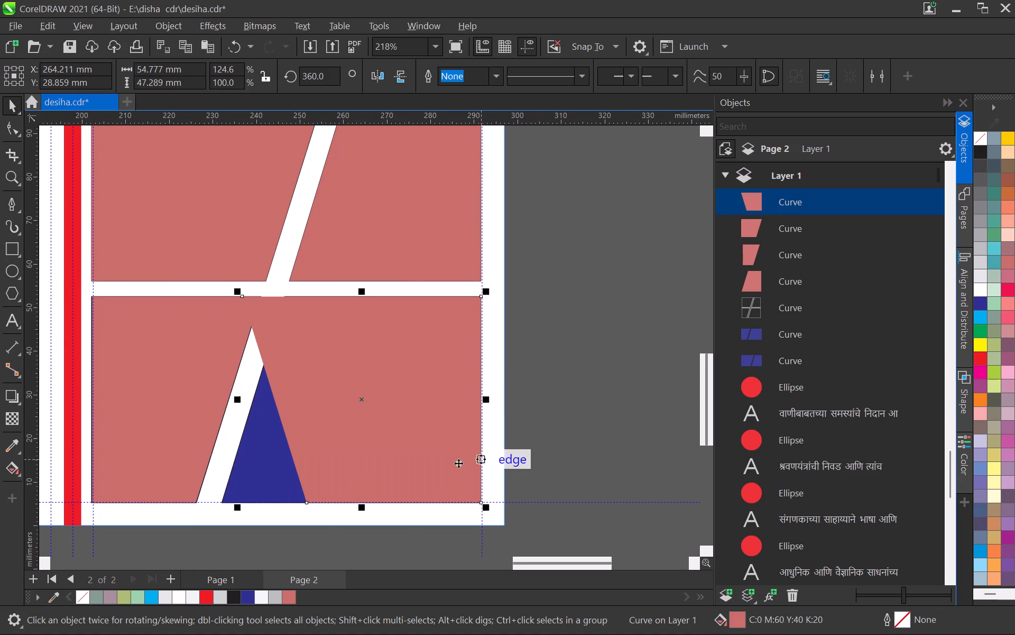
Move the lower-right pink shape's bottom-left and top-left nodes to the blue section's corners along the diagonal gap.
{"action": "middle_click_drag", "start_coordinate": [308, 463], "coordinate": [354, 423]}
{"action": "double_click", "coordinate": [347, 409]}
{"action": "scroll", "coordinate": [345, 471], "scroll_direction": "up", "scroll_amount": 2}
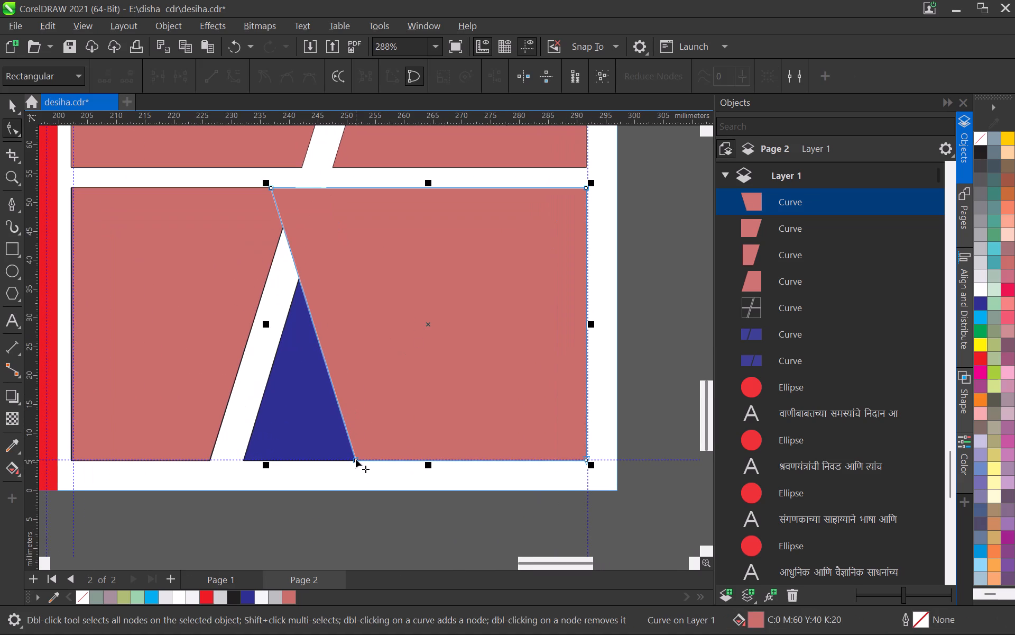
{"action": "left_click_drag", "start_coordinate": [356, 459], "coordinate": [245, 458]}
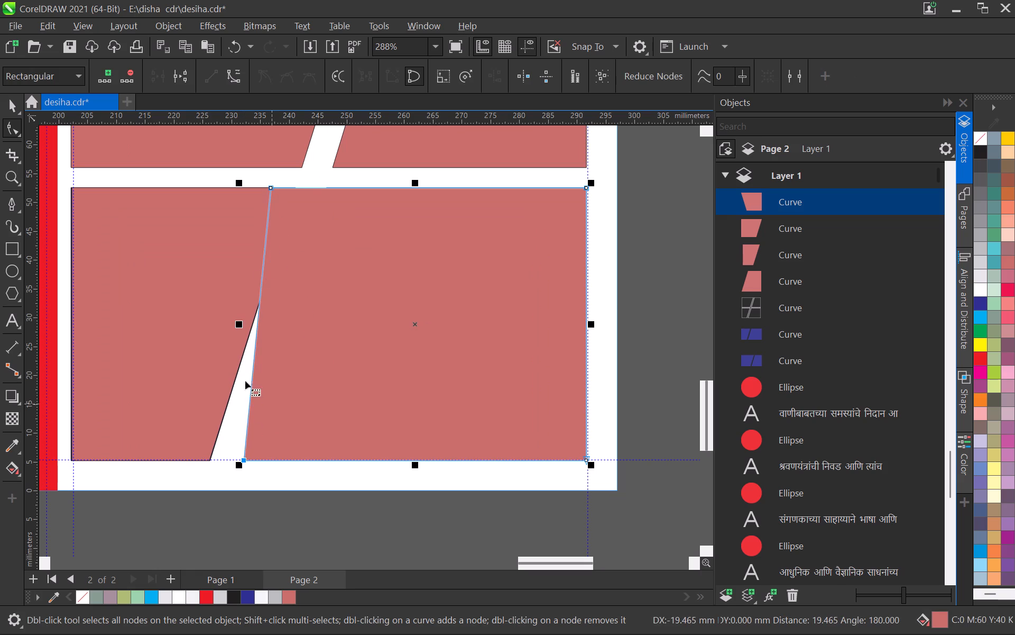
{"action": "left_click_drag", "start_coordinate": [269, 188], "coordinate": [332, 187]}
{"action": "scroll", "coordinate": [334, 185], "scroll_direction": "up", "scroll_amount": 9}
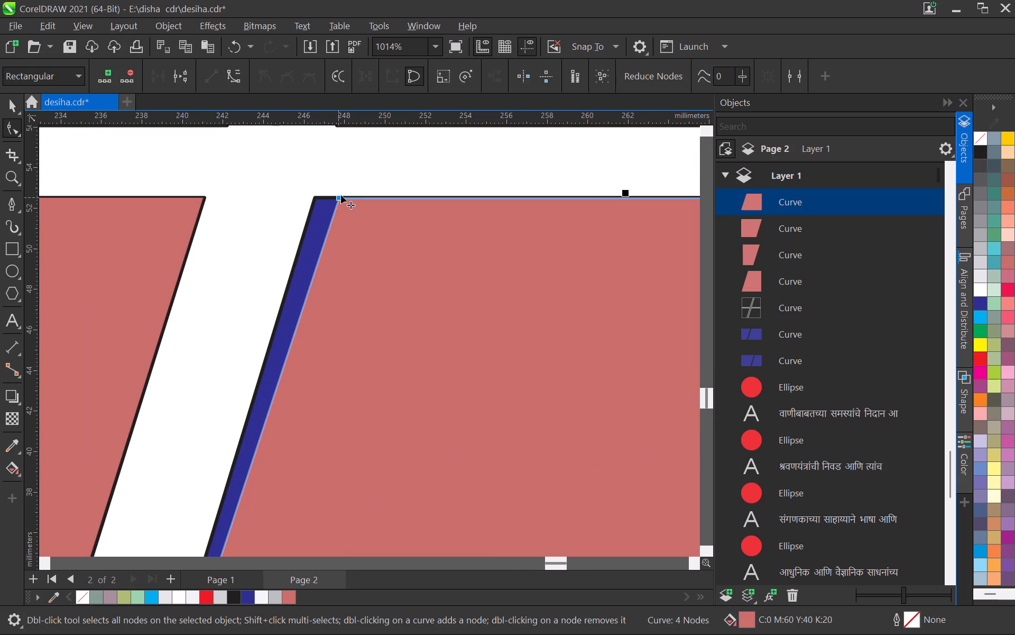
{"action": "left_click_drag", "start_coordinate": [341, 195], "coordinate": [316, 194]}
{"action": "scroll", "coordinate": [312, 285], "scroll_direction": "down", "scroll_amount": 9}
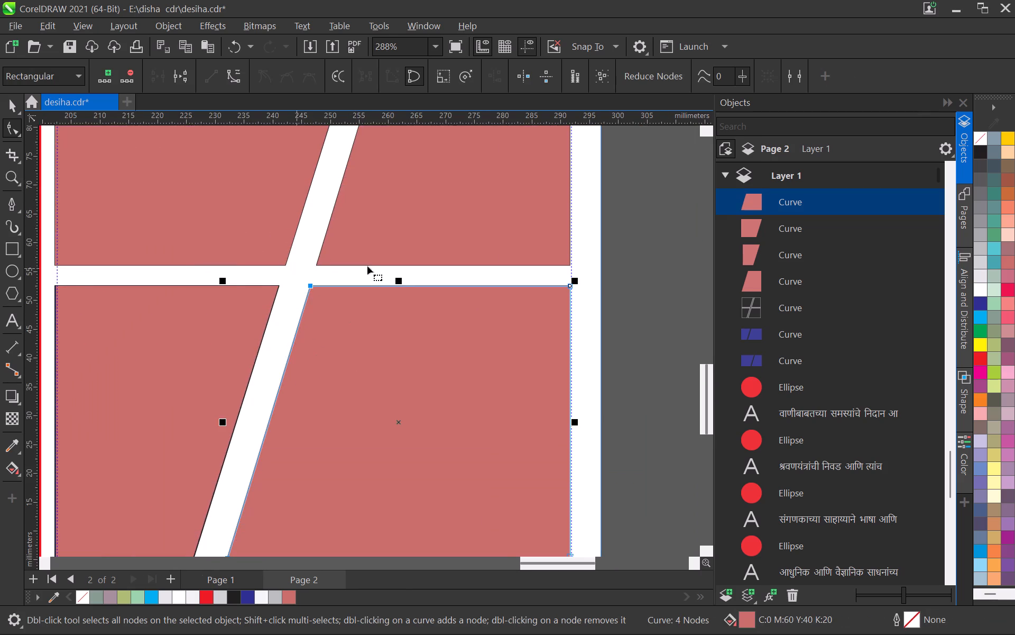
{"action": "scroll", "coordinate": [368, 281], "scroll_direction": "down", "scroll_amount": 1}
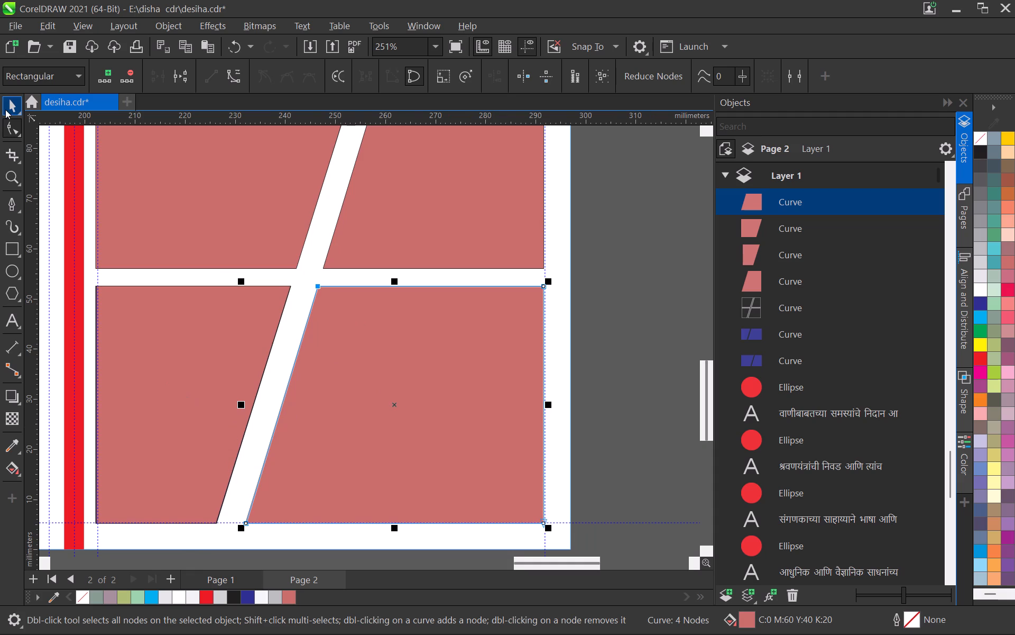
{"action": "left_click", "coordinate": [5, 110]}
Select all four pink shapes and move them together straight down off the page, to about Y -55.5 mm.
{"action": "scroll", "coordinate": [146, 310], "scroll_direction": "down", "scroll_amount": 3}
{"action": "middle_click_drag", "start_coordinate": [145, 323], "coordinate": [158, 290]}
{"action": "scroll", "coordinate": [284, 326], "scroll_direction": "down", "scroll_amount": 5}
{"action": "left_click", "coordinate": [420, 346]}
{"action": "left_click", "coordinate": [329, 341]}
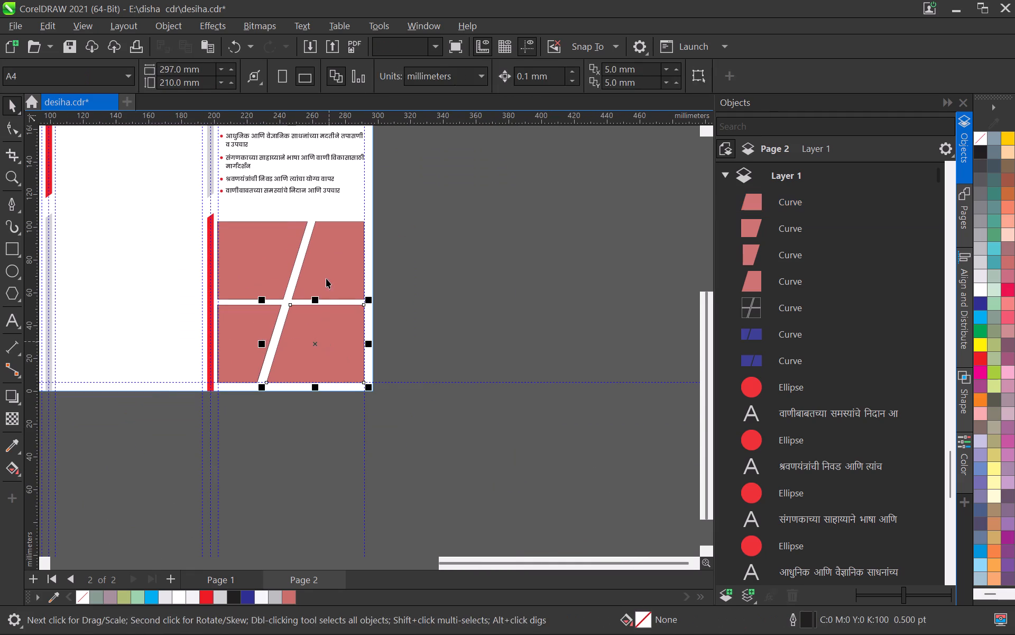
{"action": "left_click", "coordinate": [327, 275], "text": "shift"}
{"action": "left_click", "coordinate": [265, 252], "text": "shift"}
{"action": "left_click", "coordinate": [247, 337], "text": "shift"}
{"action": "left_click_drag", "start_coordinate": [254, 330], "coordinate": [271, 529]}
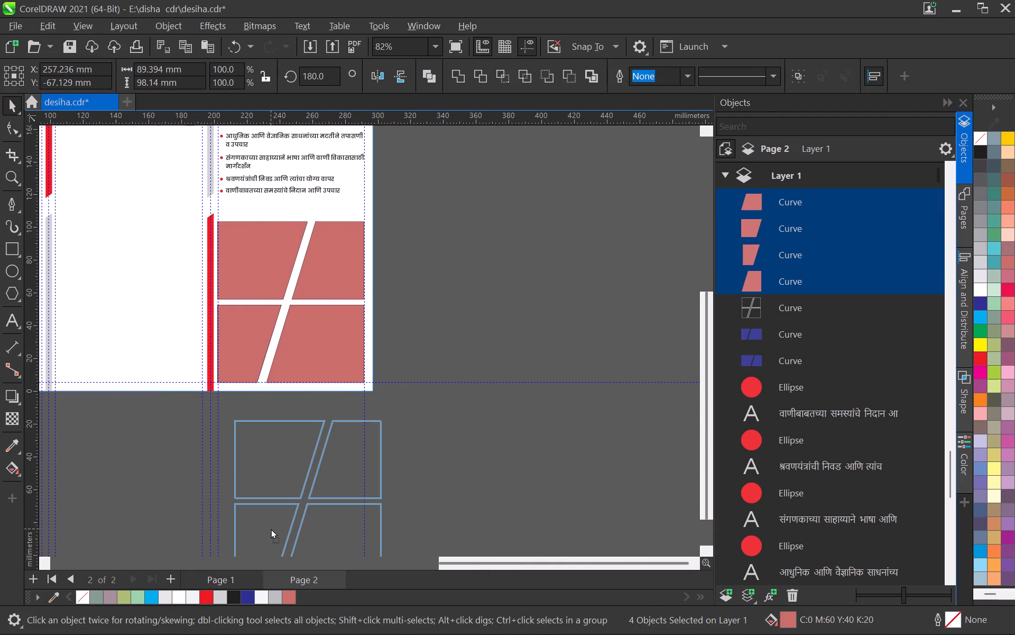
{"action": "left_click_drag", "start_coordinate": [271, 529], "coordinate": [267, 516]}
{"action": "key", "text": "ctrl+z"}
{"action": "left_click_drag", "start_coordinate": [253, 358], "coordinate": [261, 538]}
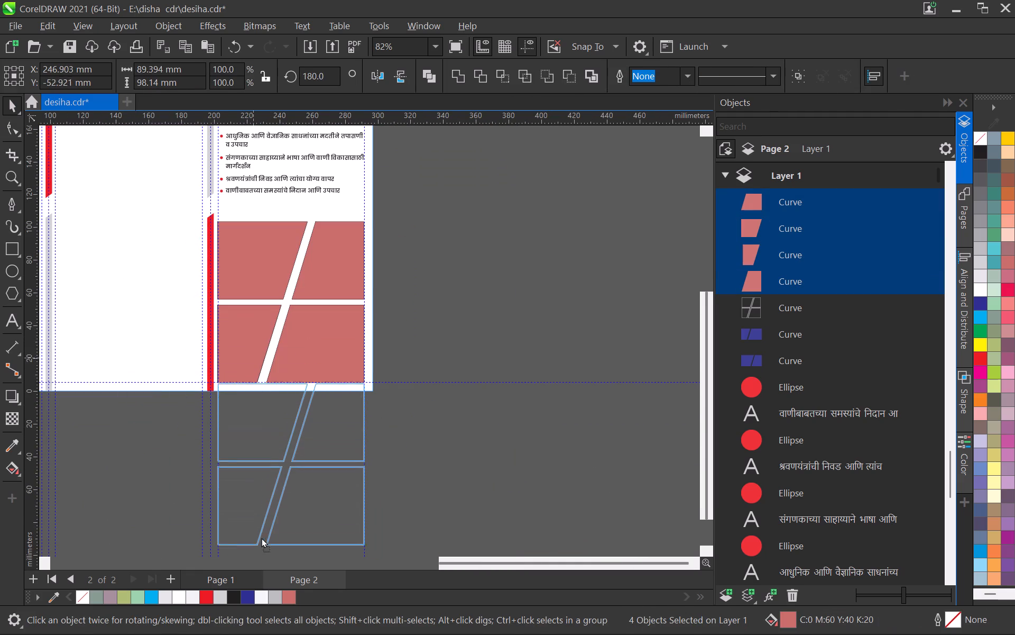
{"action": "left_click_drag", "start_coordinate": [261, 538], "coordinate": [262, 538]}
Delete the two blue sections and the black outline curve left on the page.
{"action": "left_click", "coordinate": [252, 349]}
{"action": "key", "text": "Delete"}
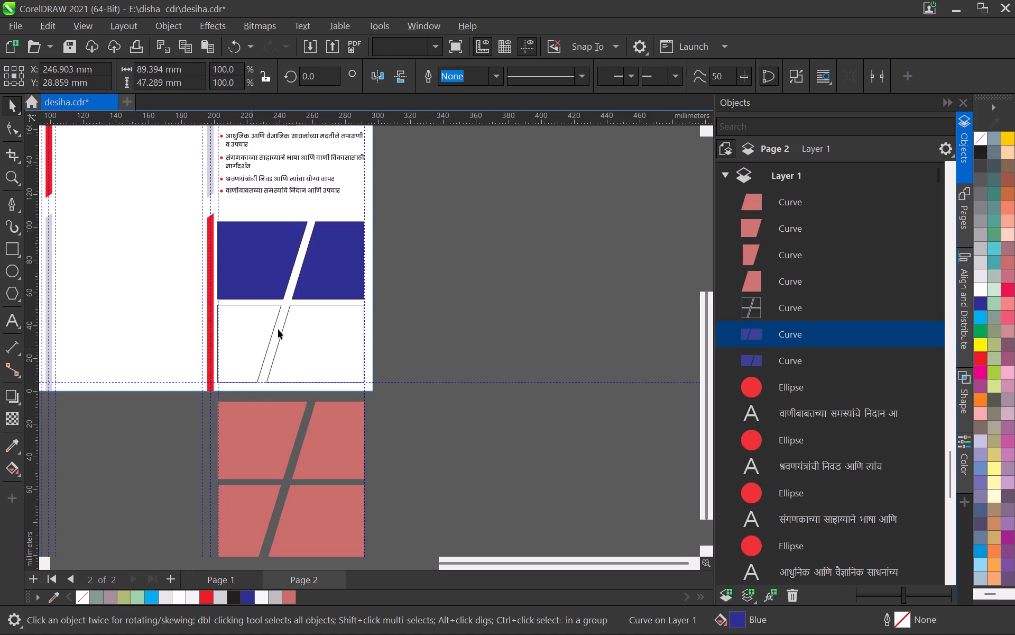
{"action": "left_click", "coordinate": [254, 269]}
{"action": "key", "text": "Delete"}
{"action": "left_click", "coordinate": [324, 300]}
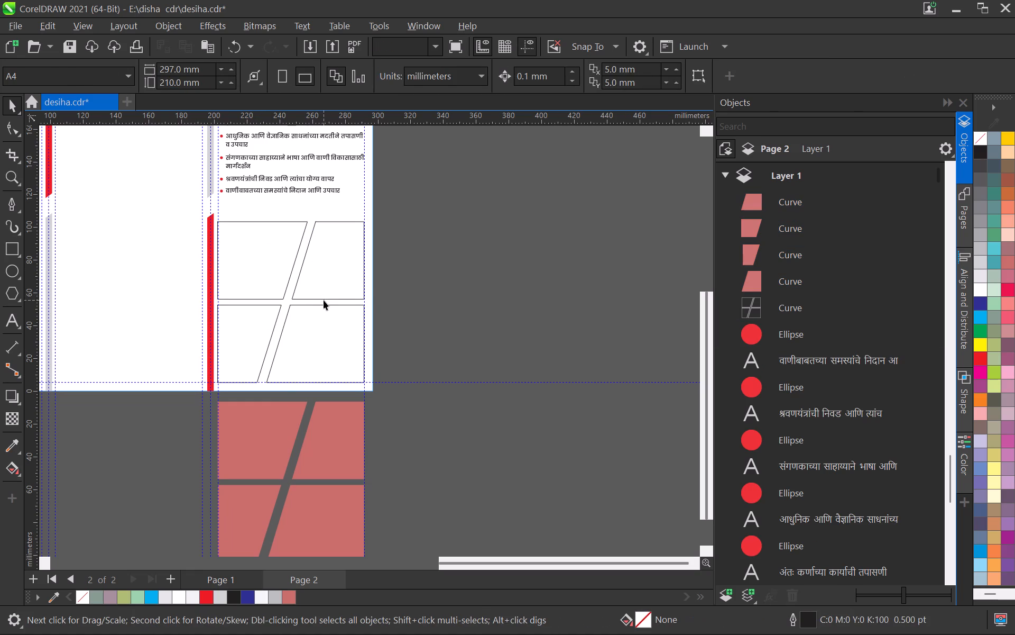
{"action": "key", "text": "Delete"}
Move the four pink shapes together straight up onto the page, resting their bottom edge on the lower margin guideline, at about Y 54.4 mm.
{"action": "left_click", "coordinate": [269, 448]}
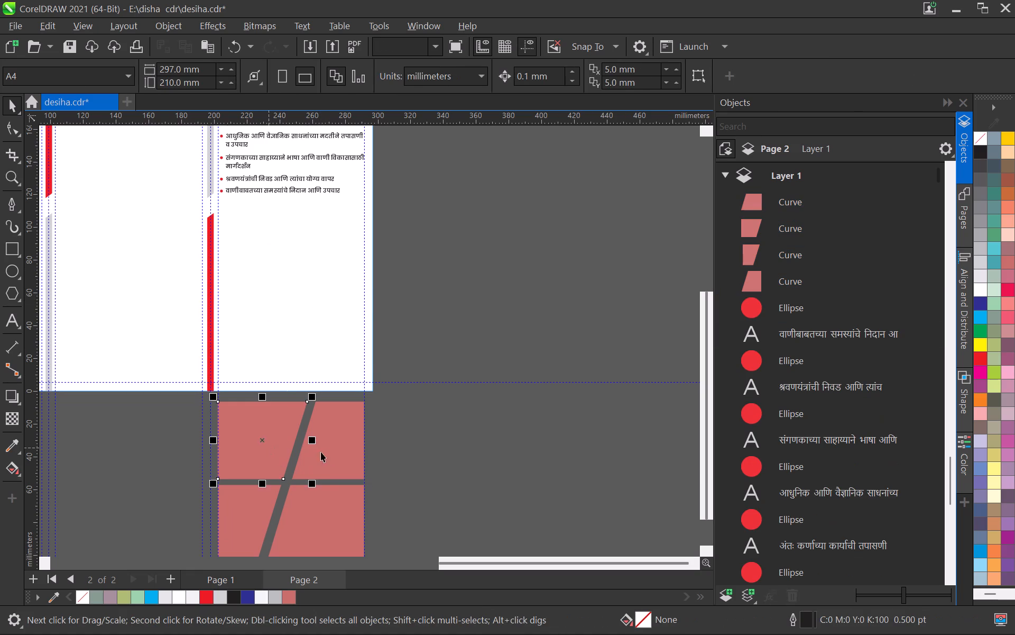
{"action": "left_click", "coordinate": [325, 450], "text": "shift"}
{"action": "left_click", "coordinate": [330, 521], "text": "shift"}
{"action": "left_click", "coordinate": [278, 524], "text": "shift"}
{"action": "left_click", "coordinate": [246, 524], "text": "shift"}
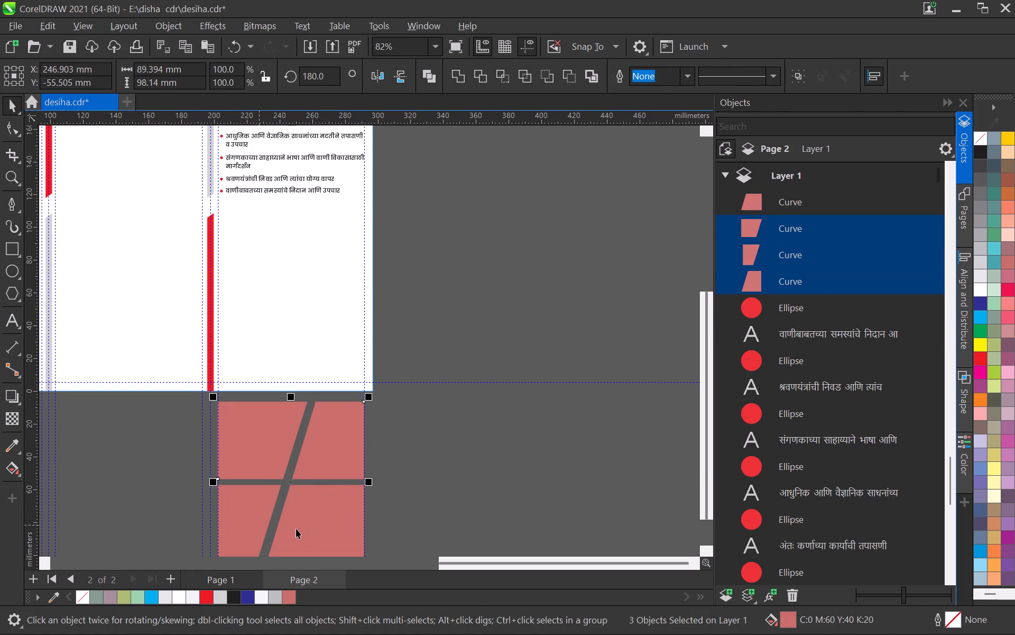
{"action": "left_click", "coordinate": [296, 529], "text": "shift"}
{"action": "left_click_drag", "start_coordinate": [261, 451], "coordinate": [266, 273]}
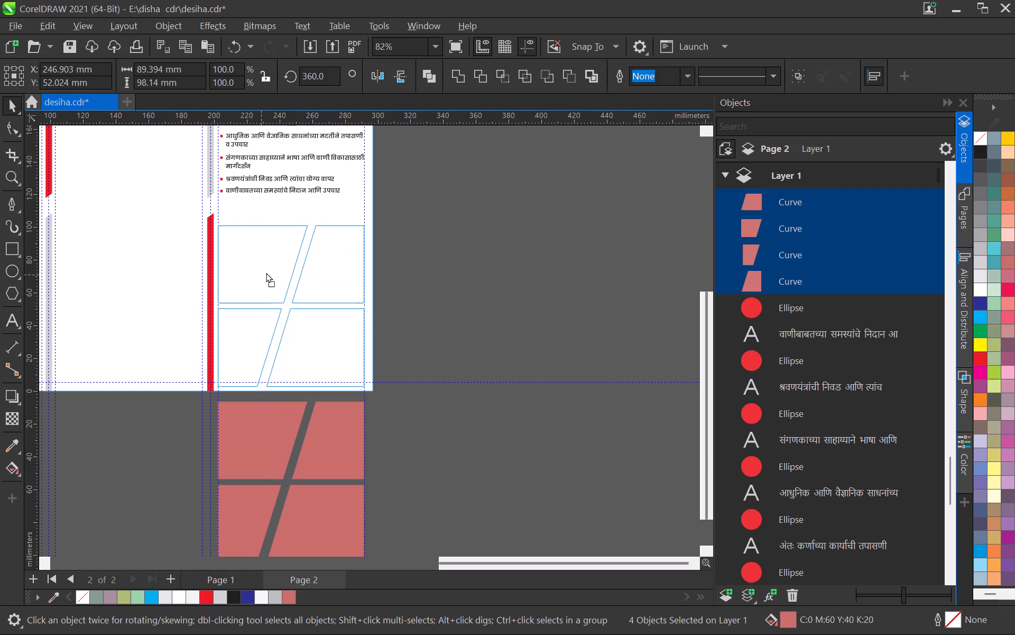
{"action": "left_click_drag", "start_coordinate": [266, 273], "coordinate": [266, 266]}
{"action": "scroll", "coordinate": [321, 383], "scroll_direction": "up", "scroll_amount": 16}
{"action": "left_click_drag", "start_coordinate": [308, 367], "coordinate": [308, 369]}
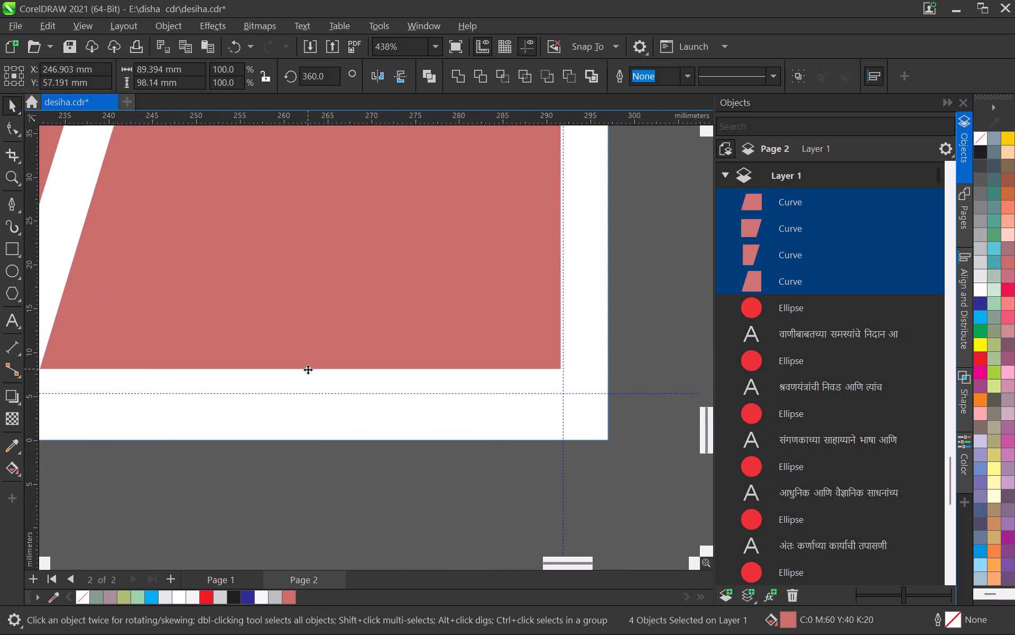
{"action": "left_click_drag", "start_coordinate": [308, 369], "coordinate": [307, 394]}
{"action": "scroll", "coordinate": [313, 393], "scroll_direction": "down", "scroll_amount": 16}
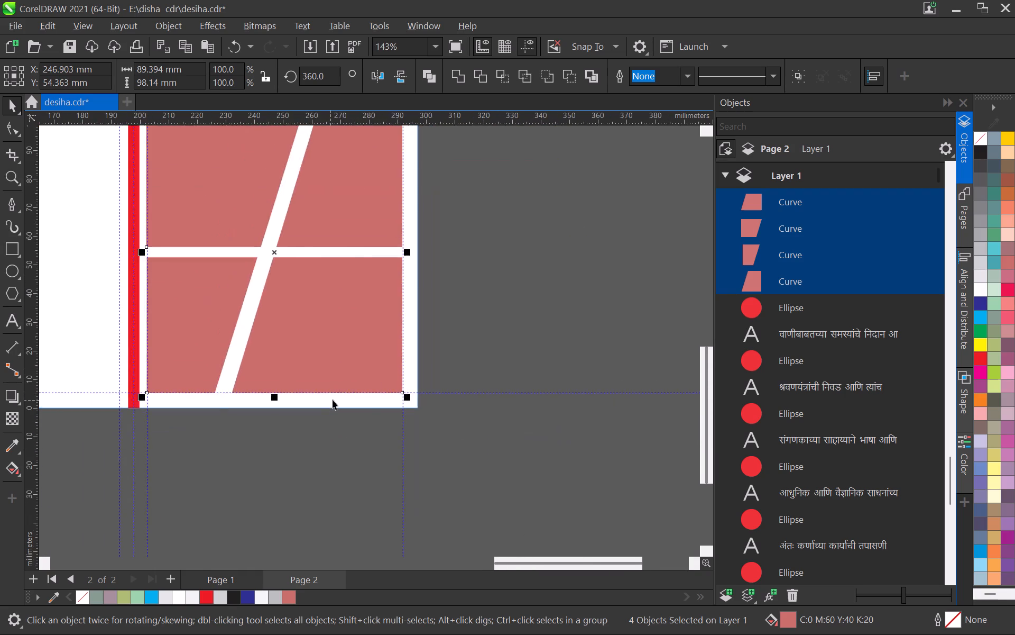
Fill the four slanted shapes with dark blue, C100 M100 Y0 K0.
{"action": "scroll", "coordinate": [330, 394], "scroll_direction": "down", "scroll_amount": 4}
{"action": "middle_click_drag", "start_coordinate": [328, 393], "coordinate": [395, 444]}
{"action": "left_click", "coordinate": [985, 300]}
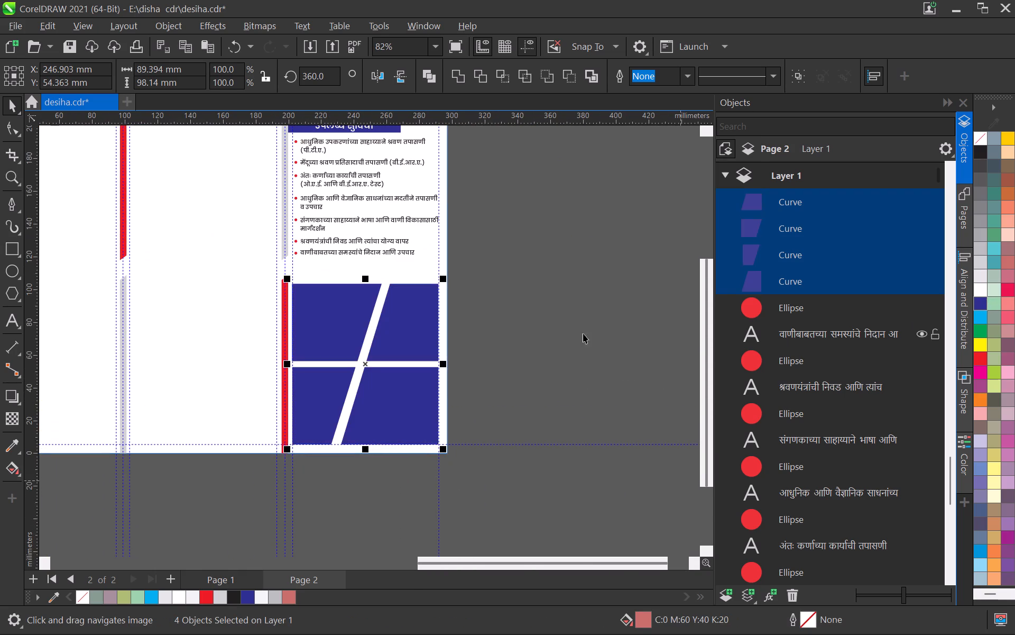
{"action": "left_click", "coordinate": [536, 323]}
Stretch the two right-hand frames together so their right edges meet the right margin guideline, about 59.7 mm overall width.
{"action": "scroll", "coordinate": [450, 383], "scroll_direction": "up", "scroll_amount": 14}
{"action": "left_click", "coordinate": [387, 413]}
{"action": "middle_click_drag", "start_coordinate": [424, 490], "coordinate": [411, 449]}
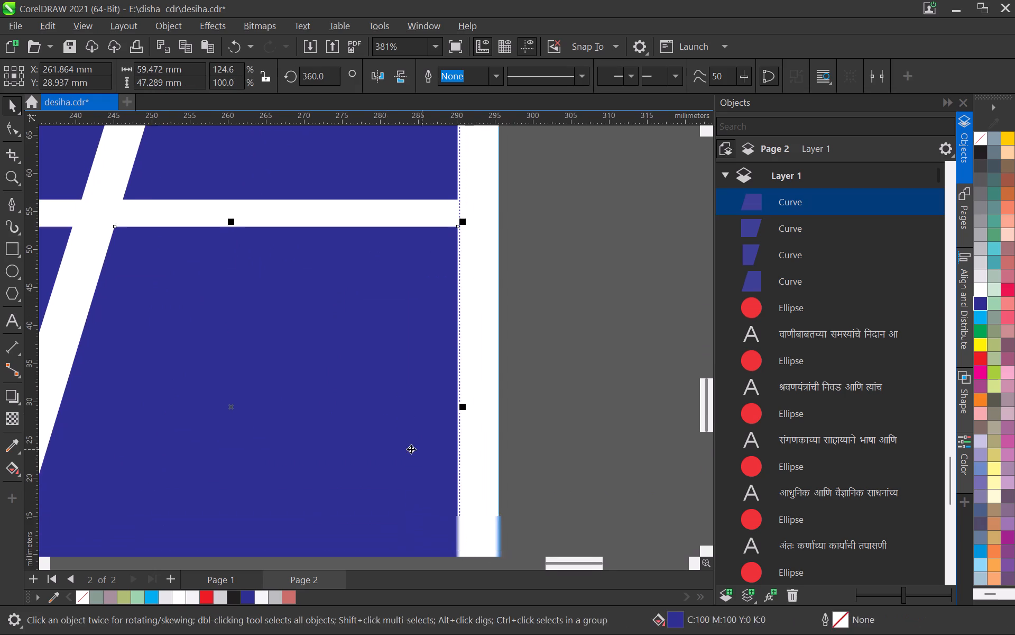
{"action": "scroll", "coordinate": [460, 427], "scroll_direction": "up", "scroll_amount": 2}
{"action": "scroll", "coordinate": [463, 400], "scroll_direction": "down", "scroll_amount": 5}
{"action": "middle_click_drag", "start_coordinate": [446, 338], "coordinate": [419, 532]}
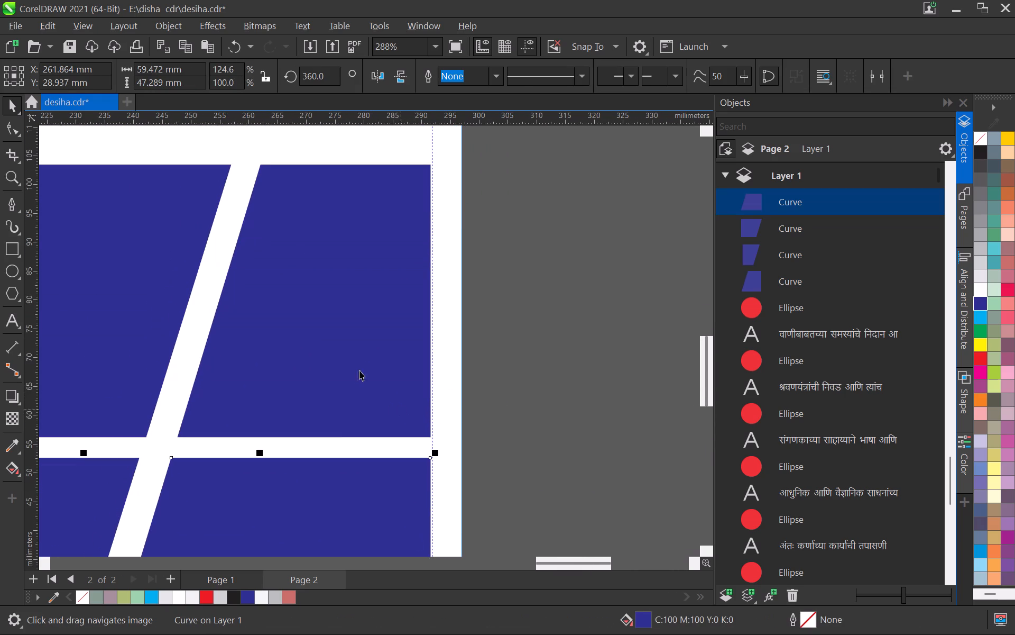
{"action": "left_click", "coordinate": [360, 359], "text": "shift"}
{"action": "scroll", "coordinate": [439, 440], "scroll_direction": "up", "scroll_amount": 3}
{"action": "middle_click_drag", "start_coordinate": [425, 438], "coordinate": [399, 362]}
{"action": "scroll", "coordinate": [401, 382], "scroll_direction": "up", "scroll_amount": 3}
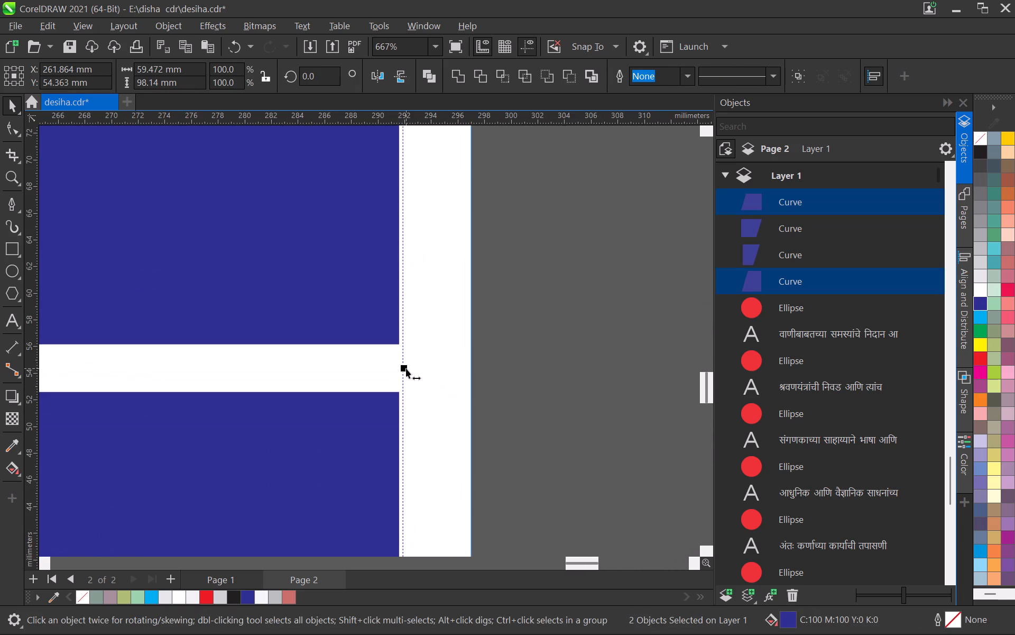
{"action": "left_click_drag", "start_coordinate": [406, 368], "coordinate": [409, 405]}
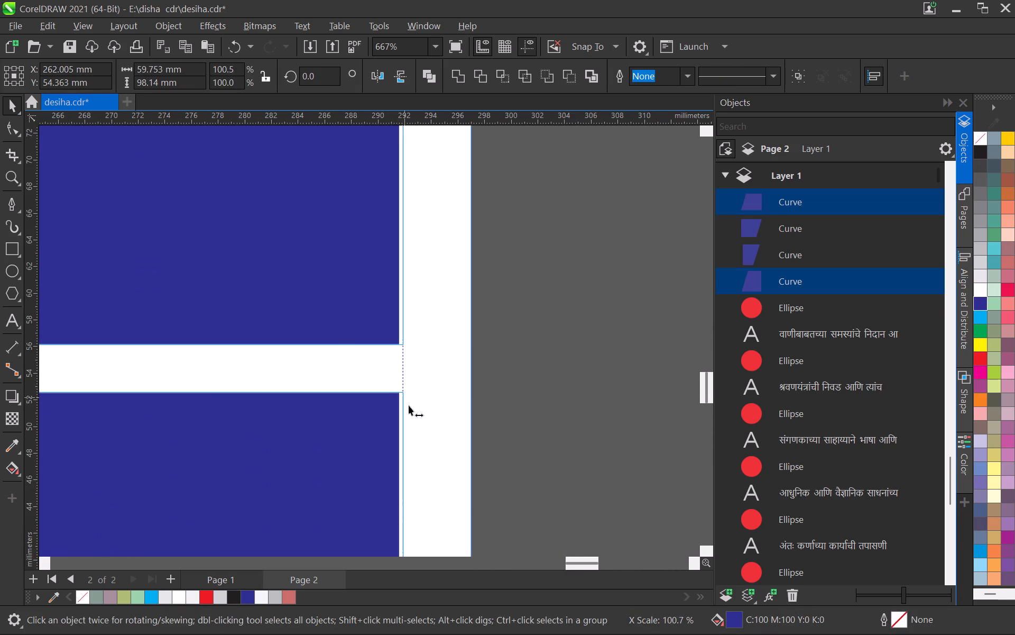
{"action": "left_click_drag", "start_coordinate": [409, 405], "coordinate": [409, 408]}
{"action": "scroll", "coordinate": [390, 393], "scroll_direction": "down", "scroll_amount": 11}
Narrow the upper-left frame so its left edge meets the column's left guideline, about 54.5 mm wide.
{"action": "middle_click_drag", "start_coordinate": [259, 395], "coordinate": [448, 394]}
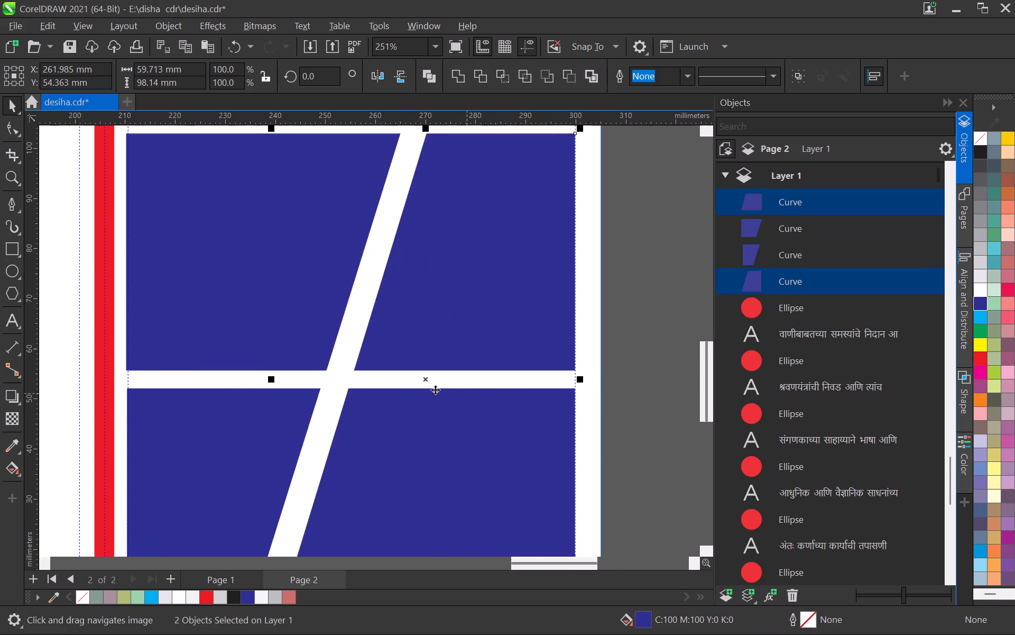
{"action": "middle_click_drag", "start_coordinate": [248, 376], "coordinate": [368, 337]}
{"action": "middle_click_drag", "start_coordinate": [280, 391], "coordinate": [290, 419]}
{"action": "scroll", "coordinate": [286, 371], "scroll_direction": "up", "scroll_amount": 3}
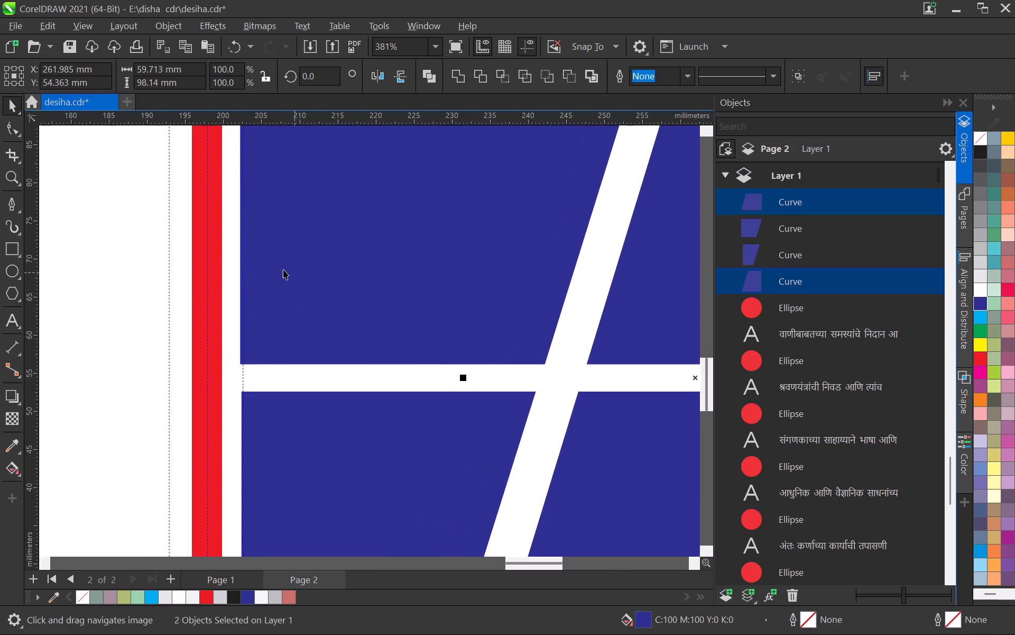
{"action": "left_click", "coordinate": [283, 269]}
{"action": "middle_click_drag", "start_coordinate": [285, 275], "coordinate": [325, 466]}
{"action": "scroll", "coordinate": [246, 360], "scroll_direction": "up", "scroll_amount": 2}
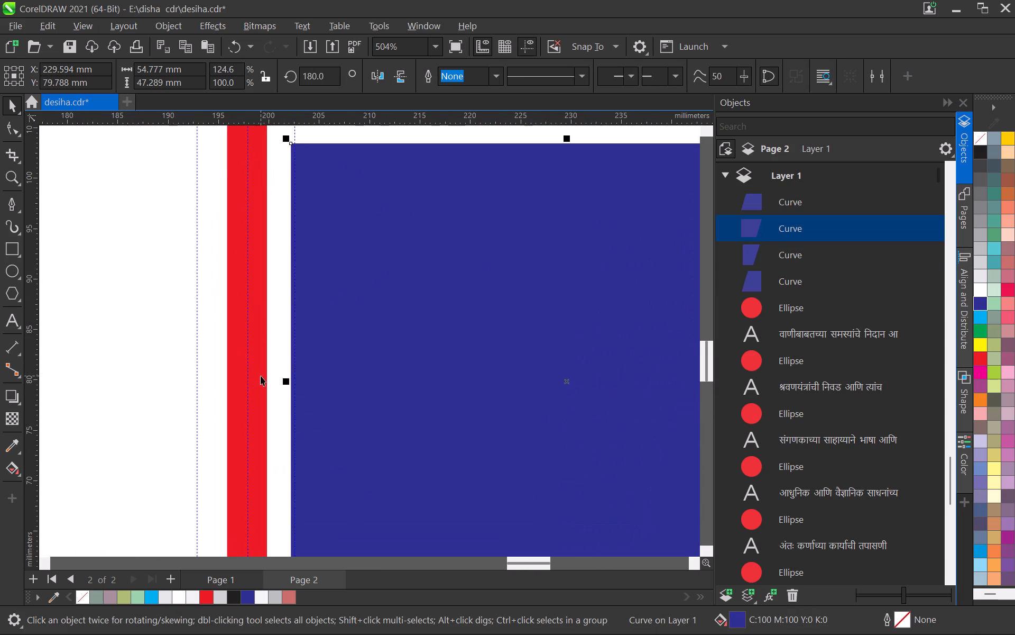
{"action": "scroll", "coordinate": [266, 374], "scroll_direction": "up", "scroll_amount": 1}
{"action": "scroll", "coordinate": [267, 371], "scroll_direction": "down", "scroll_amount": 5}
{"action": "middle_click_drag", "start_coordinate": [276, 383], "coordinate": [300, 394]}
{"action": "scroll", "coordinate": [261, 448], "scroll_direction": "up", "scroll_amount": 3}
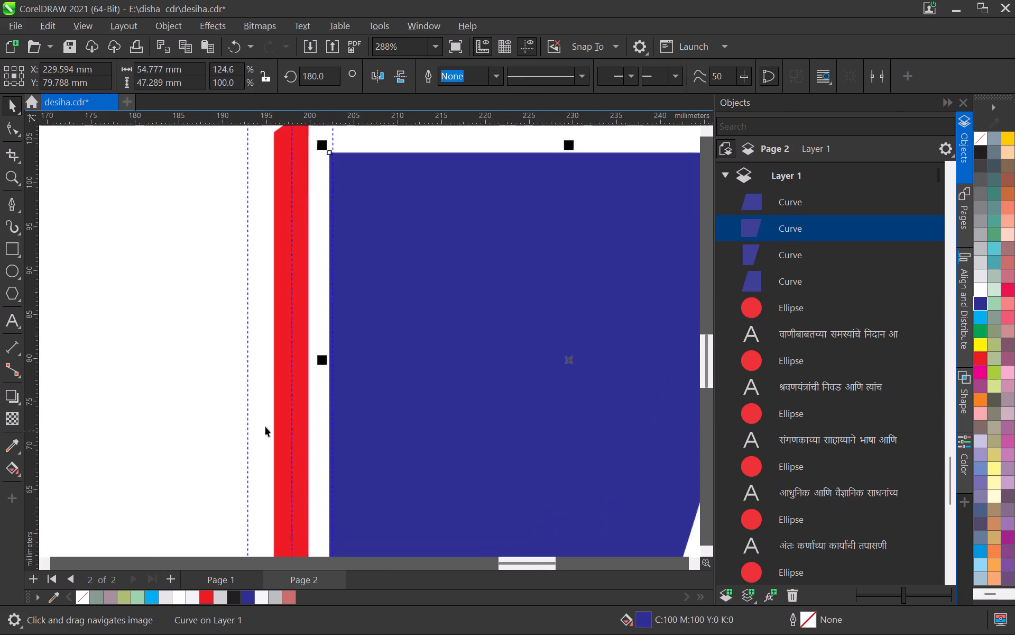
{"action": "scroll", "coordinate": [265, 427], "scroll_direction": "up", "scroll_amount": 5}
{"action": "left_click_drag", "start_coordinate": [320, 351], "coordinate": [324, 366]}
Adjust the lower-left frame's left edge to the column's left guideline, about 38.5 mm wide.
{"action": "scroll", "coordinate": [335, 366], "scroll_direction": "down", "scroll_amount": 9}
{"action": "middle_click_drag", "start_coordinate": [349, 449], "coordinate": [352, 336]}
{"action": "scroll", "coordinate": [347, 412], "scroll_direction": "up", "scroll_amount": 9}
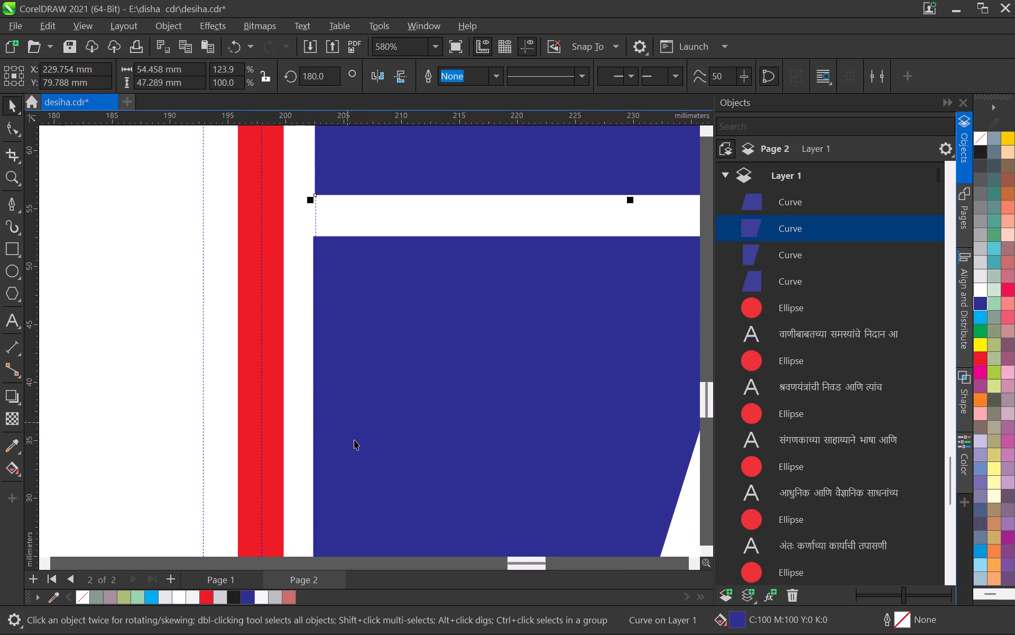
{"action": "left_click", "coordinate": [355, 441]}
{"action": "middle_click_drag", "start_coordinate": [352, 476], "coordinate": [375, 350]}
{"action": "scroll", "coordinate": [320, 418], "scroll_direction": "up", "scroll_amount": 3}
{"action": "left_click_drag", "start_coordinate": [343, 370], "coordinate": [347, 394]}
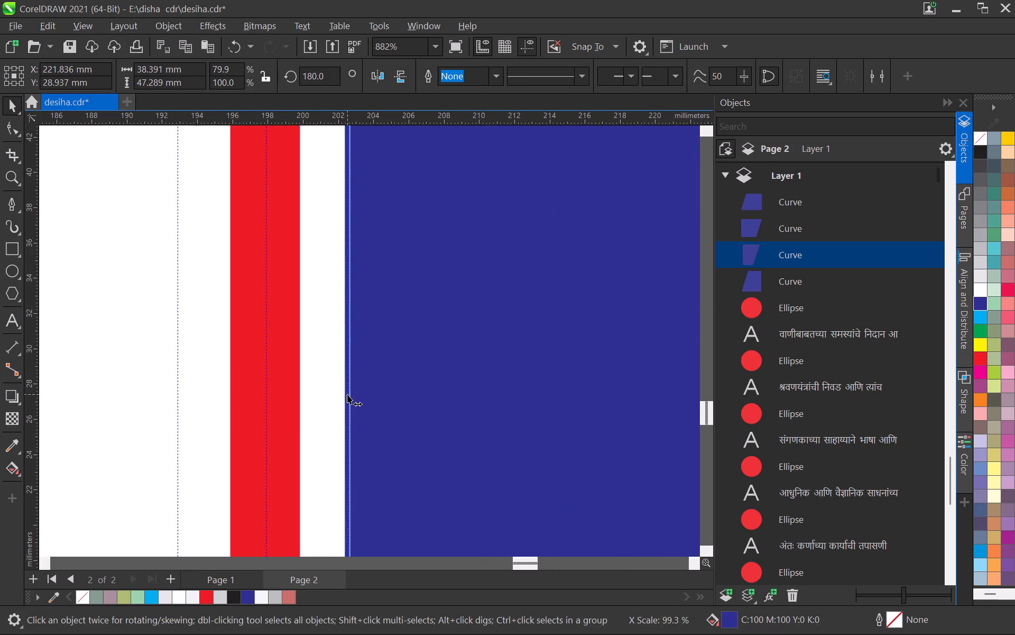
{"action": "left_click_drag", "start_coordinate": [347, 394], "coordinate": [346, 415]}
{"action": "scroll", "coordinate": [328, 376], "scroll_direction": "down", "scroll_amount": 20}
{"action": "scroll", "coordinate": [328, 376], "scroll_direction": "down", "scroll_amount": 4}
{"action": "left_click", "coordinate": [528, 275]}
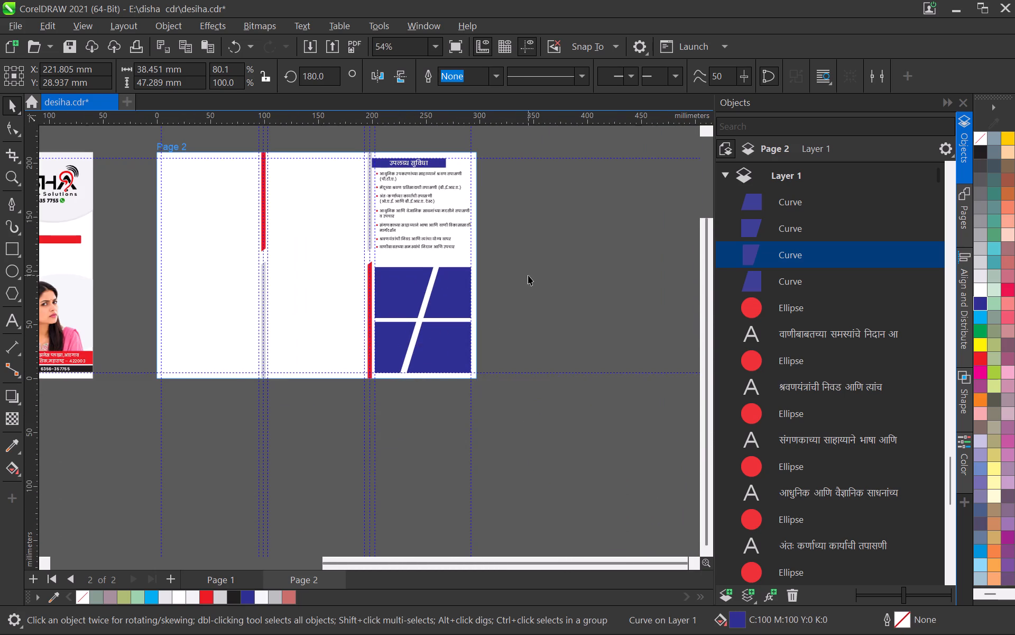
Save the brochure document.
{"action": "middle_click_drag", "start_coordinate": [492, 296], "coordinate": [470, 373]}
{"action": "key", "text": "ctrl+s"}
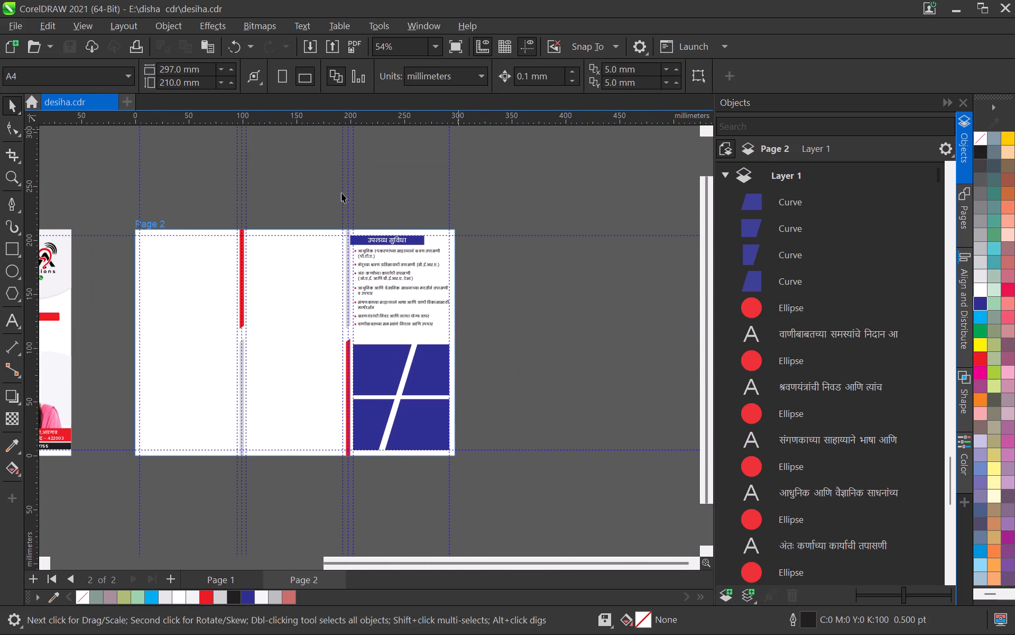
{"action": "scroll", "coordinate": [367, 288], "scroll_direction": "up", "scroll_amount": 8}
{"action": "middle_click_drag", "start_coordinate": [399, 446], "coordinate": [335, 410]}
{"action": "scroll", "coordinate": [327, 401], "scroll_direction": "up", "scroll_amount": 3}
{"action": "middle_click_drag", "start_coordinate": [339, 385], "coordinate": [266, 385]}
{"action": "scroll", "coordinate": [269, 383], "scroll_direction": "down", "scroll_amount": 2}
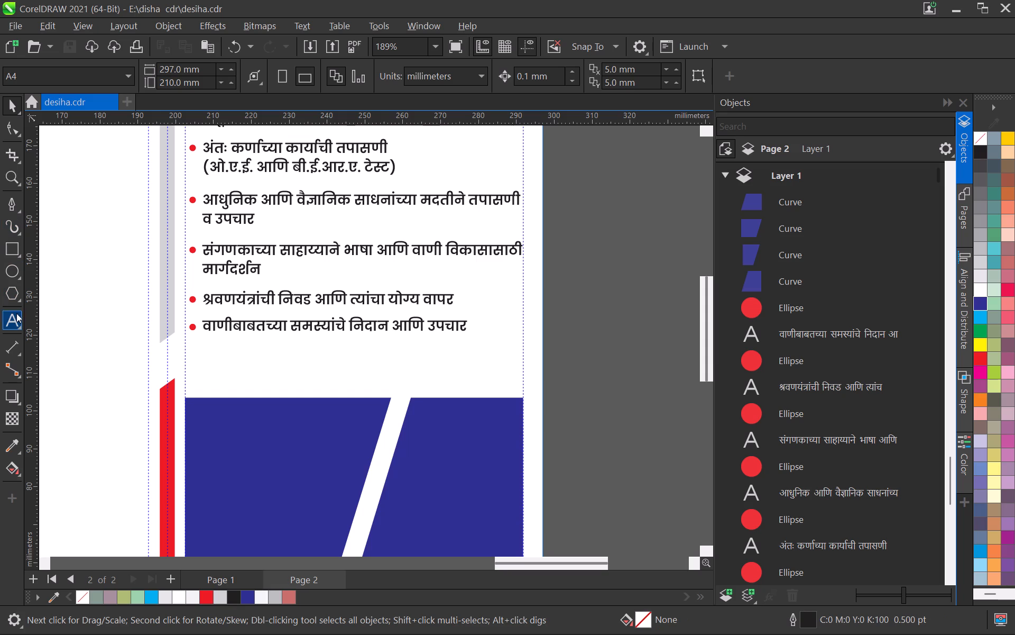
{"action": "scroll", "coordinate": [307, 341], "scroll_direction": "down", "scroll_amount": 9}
{"action": "key", "text": "alt+Tab"}
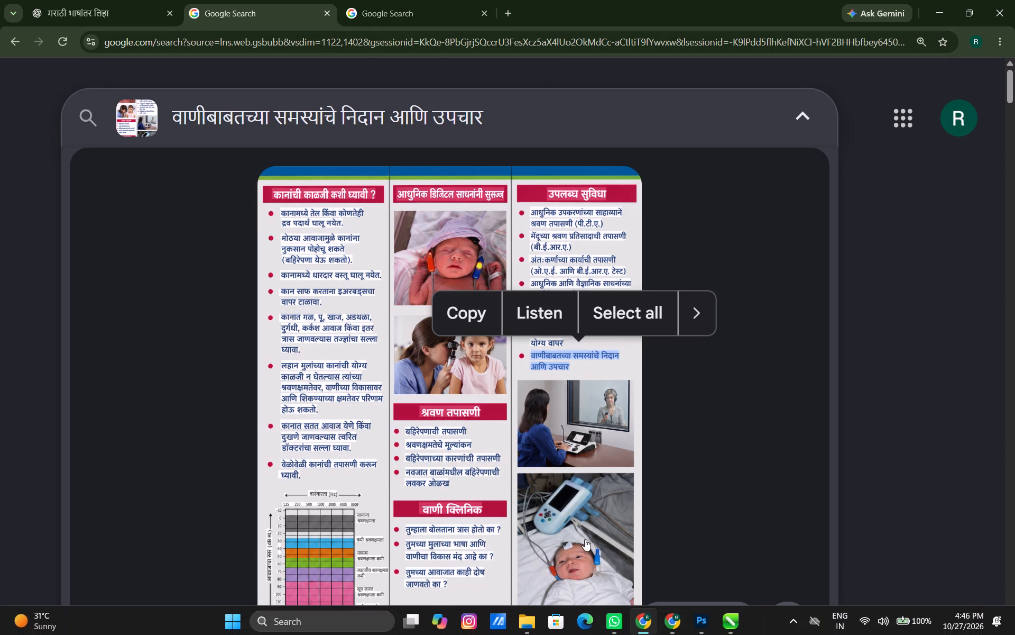
{"action": "scroll", "coordinate": [585, 539], "scroll_direction": "down", "scroll_amount": 1}
{"action": "left_click", "coordinate": [144, 113]}
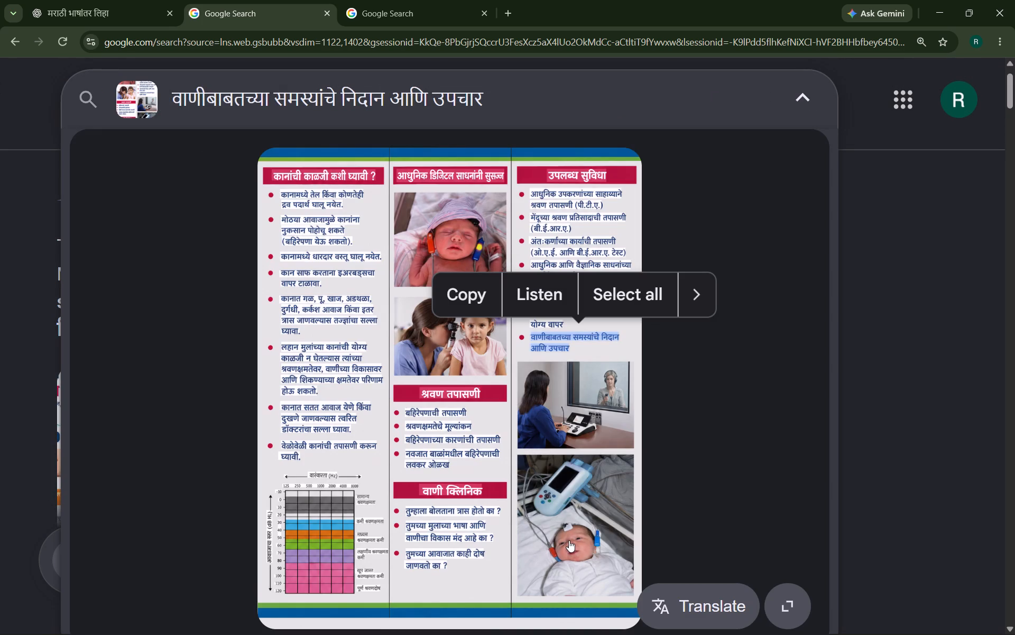
{"action": "key", "text": "shift+s"}
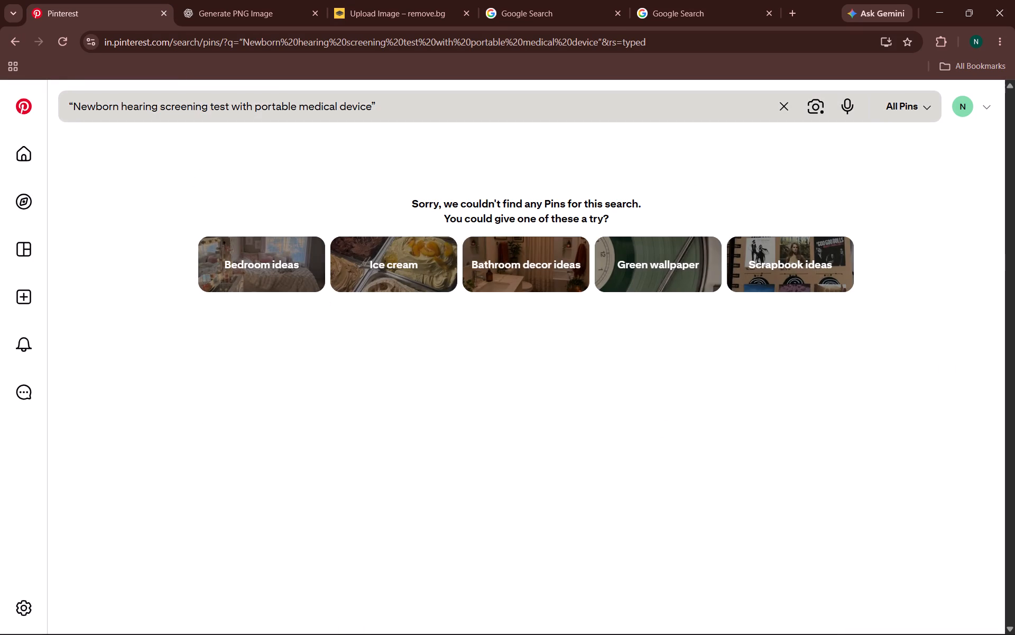
{"action": "left_click", "coordinate": [387, 106]}
{"action": "key", "text": "BackSpace"}
{"action": "key", "text": "Return"}
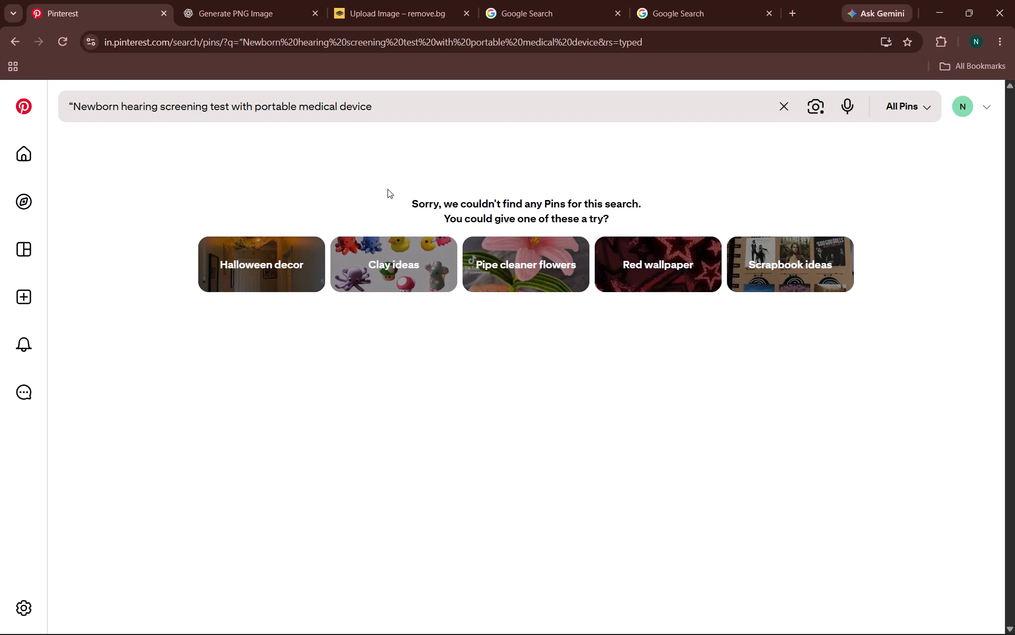
Search Google in a new tab for "Newborn hearing screening test with portable medical device" without quotes and show the image results.
{"action": "key", "text": "alt+Tab"}
{"action": "key", "text": "alt+Tab"}
{"action": "left_click", "coordinate": [679, 10]}
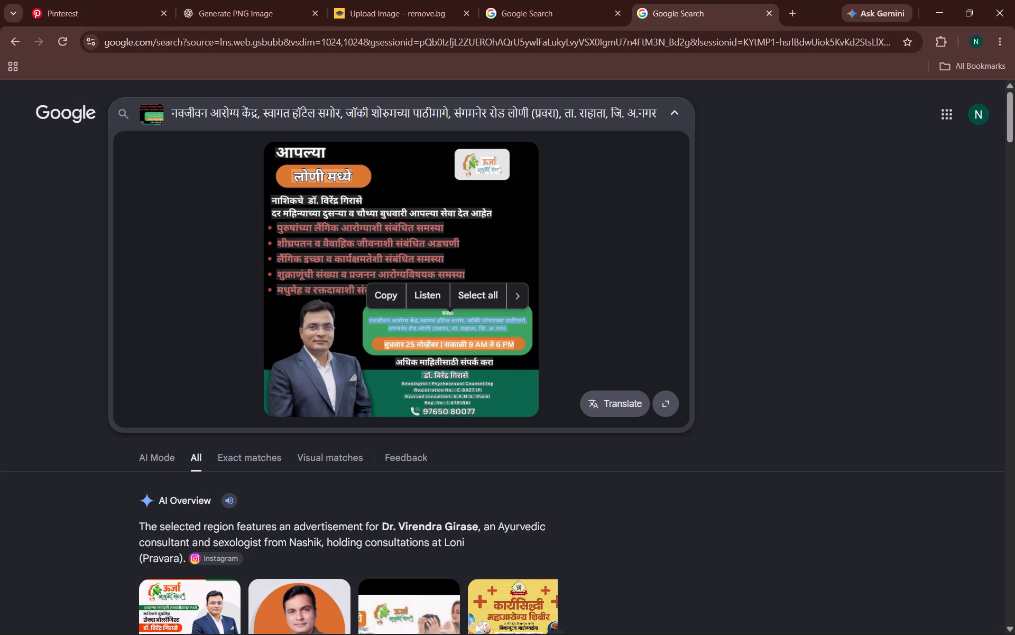
{"action": "left_click", "coordinate": [789, 13]}
{"action": "left_click", "coordinate": [396, 290]}
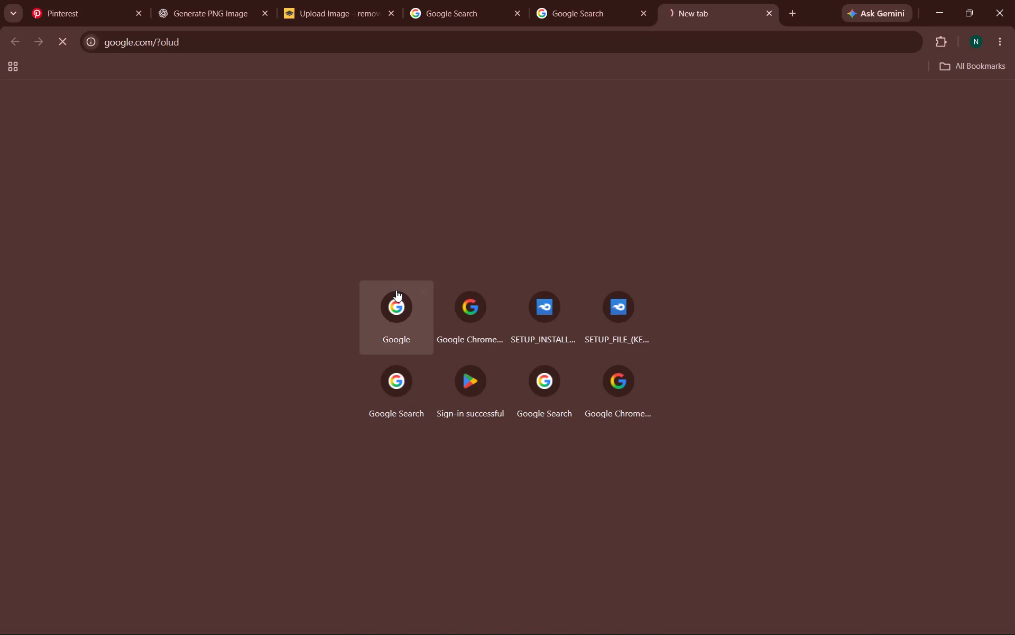
{"action": "left_click", "coordinate": [283, 275]}
{"action": "left_click", "coordinate": [354, 330]}
{"action": "key", "text": "ctrl+v"}
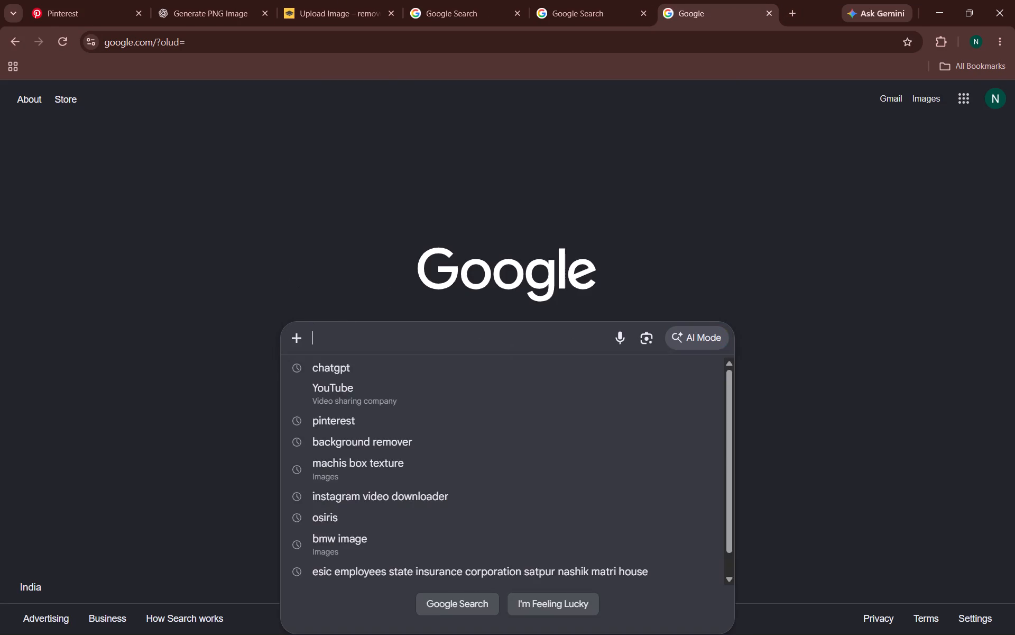
{"action": "key", "text": "Return"}
{"action": "scroll", "coordinate": [348, 341], "scroll_direction": "down", "scroll_amount": 5}
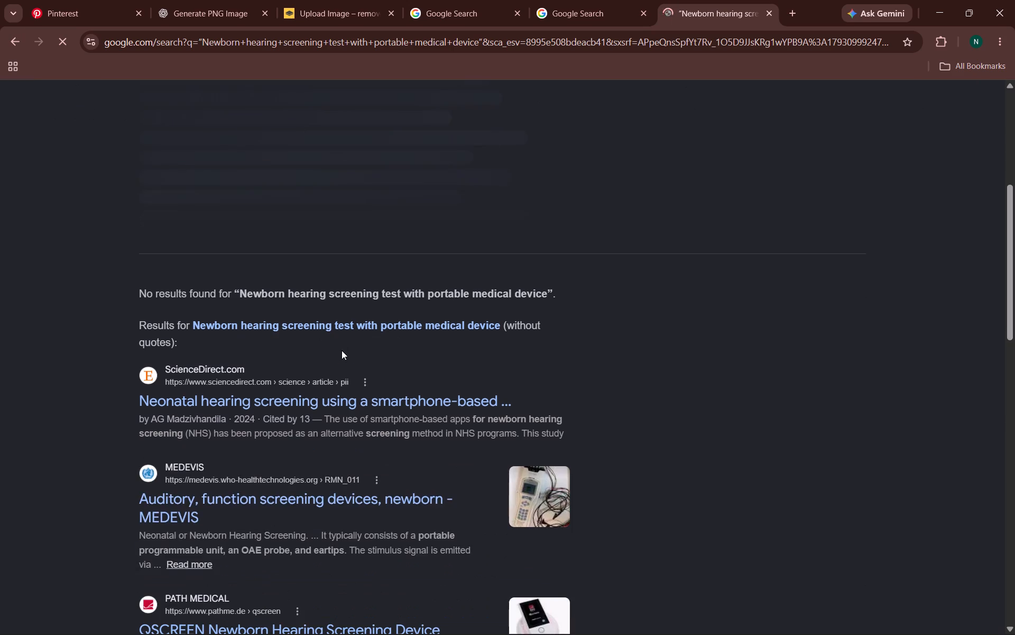
{"action": "scroll", "coordinate": [336, 344], "scroll_direction": "up", "scroll_amount": 11}
{"action": "left_click", "coordinate": [231, 159]}
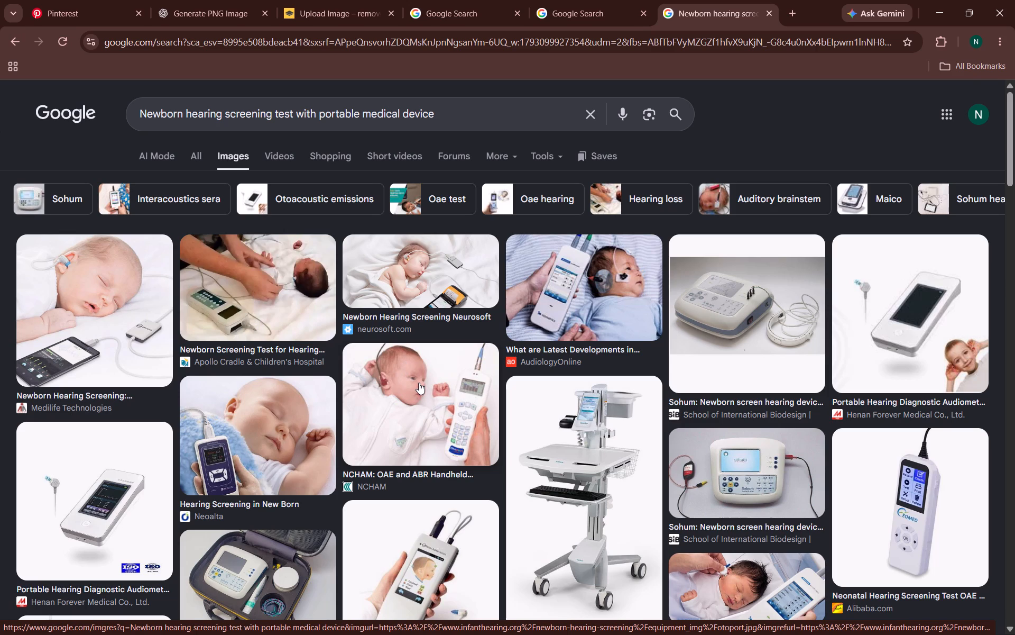
Look through the Google image results for a newborn hearing-test photo resembling the reference brochure's picture.
{"action": "scroll", "coordinate": [531, 370], "scroll_direction": "down", "scroll_amount": 4}
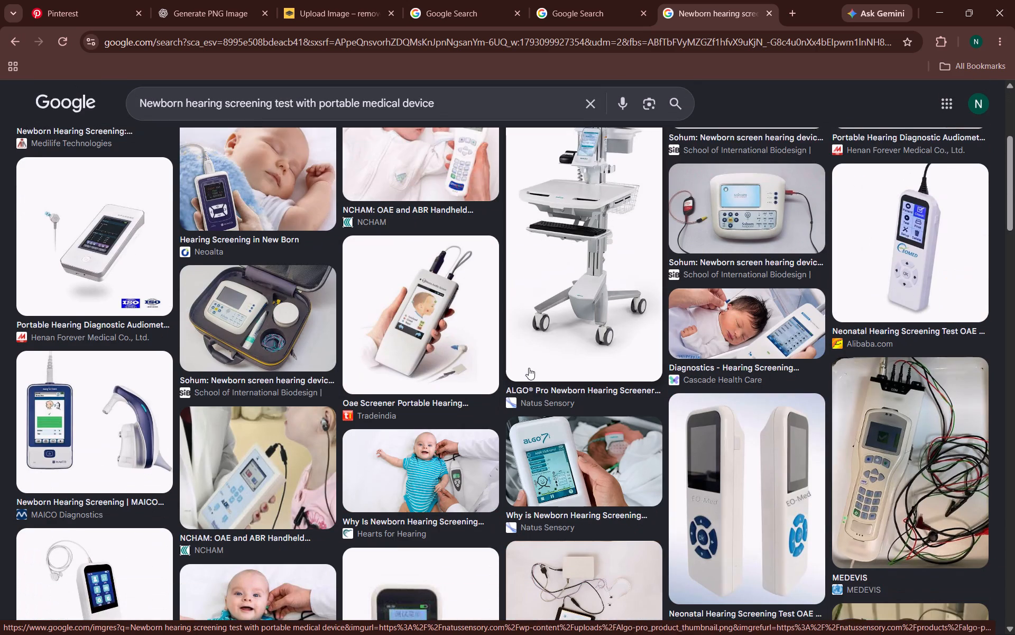
{"action": "scroll", "coordinate": [529, 368], "scroll_direction": "down", "scroll_amount": 4}
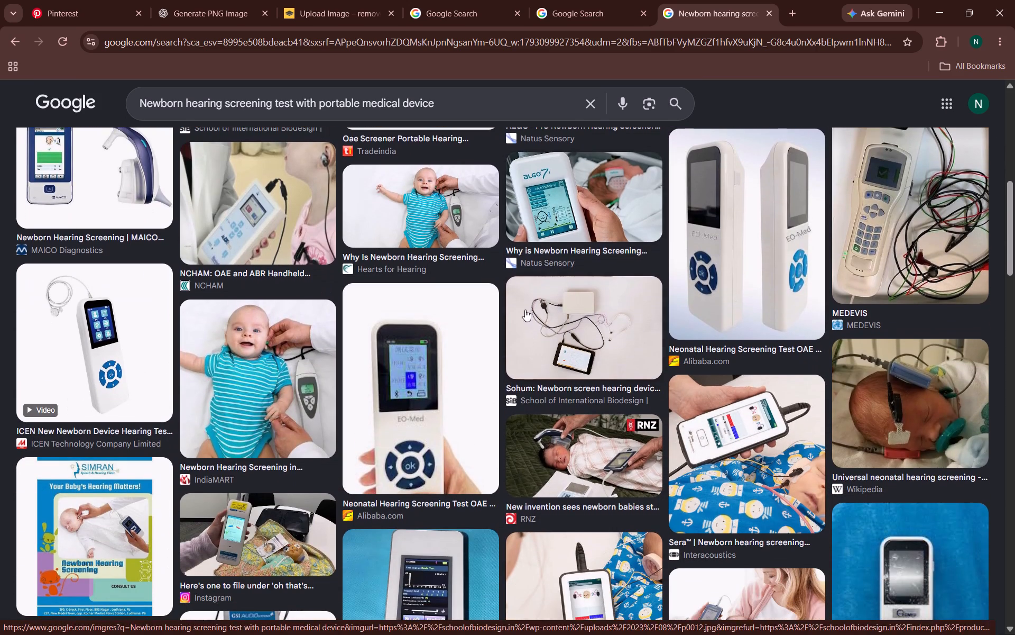
{"action": "scroll", "coordinate": [553, 229], "scroll_direction": "down", "scroll_amount": 2}
{"action": "scroll", "coordinate": [536, 287], "scroll_direction": "down", "scroll_amount": 4}
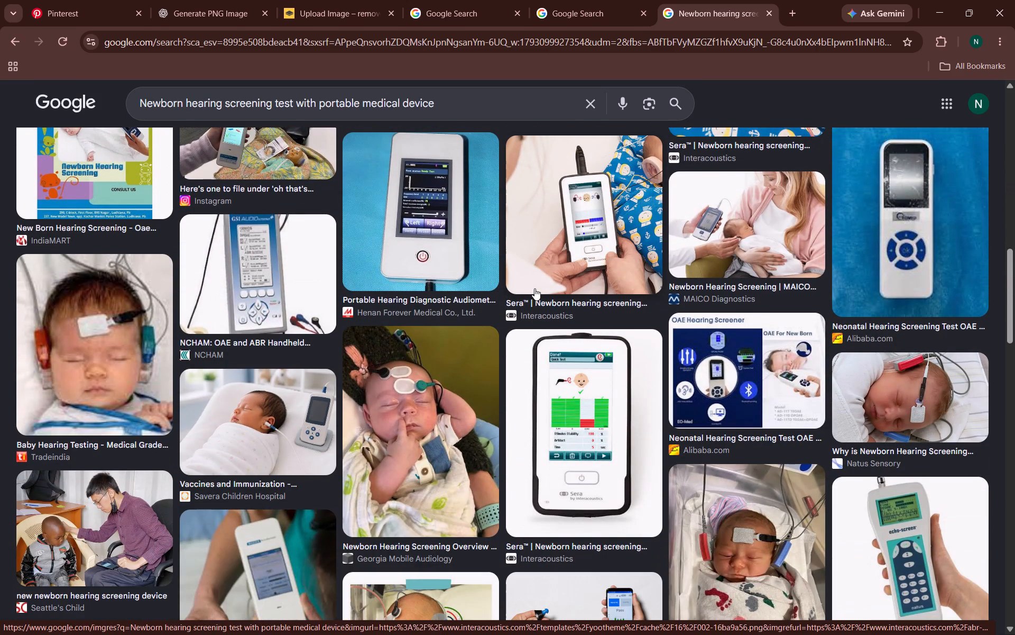
{"action": "scroll", "coordinate": [534, 288], "scroll_direction": "down", "scroll_amount": 4}
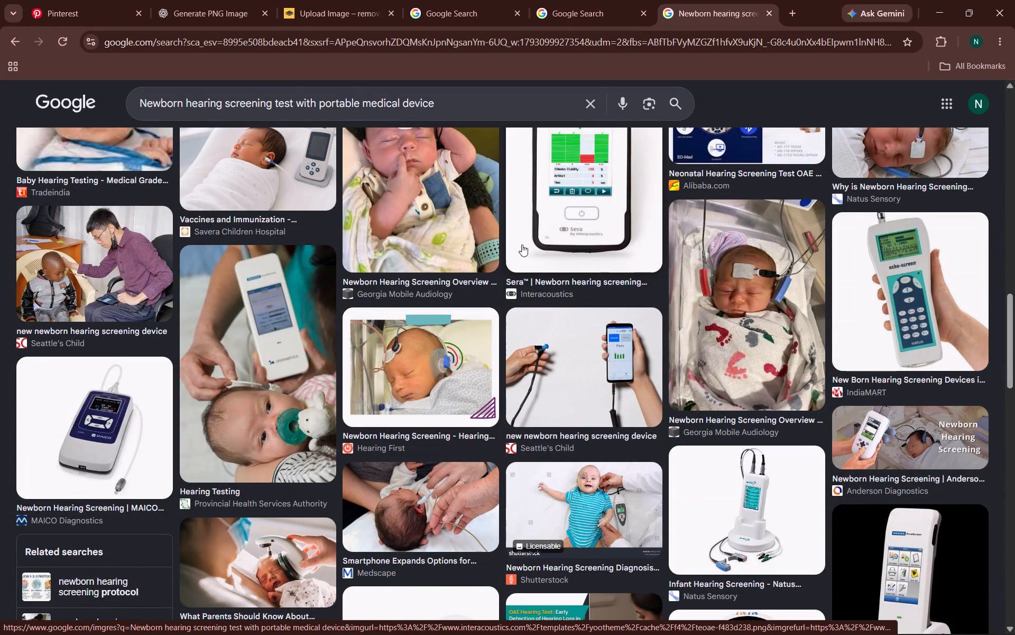
{"action": "scroll", "coordinate": [552, 247], "scroll_direction": "down", "scroll_amount": 2}
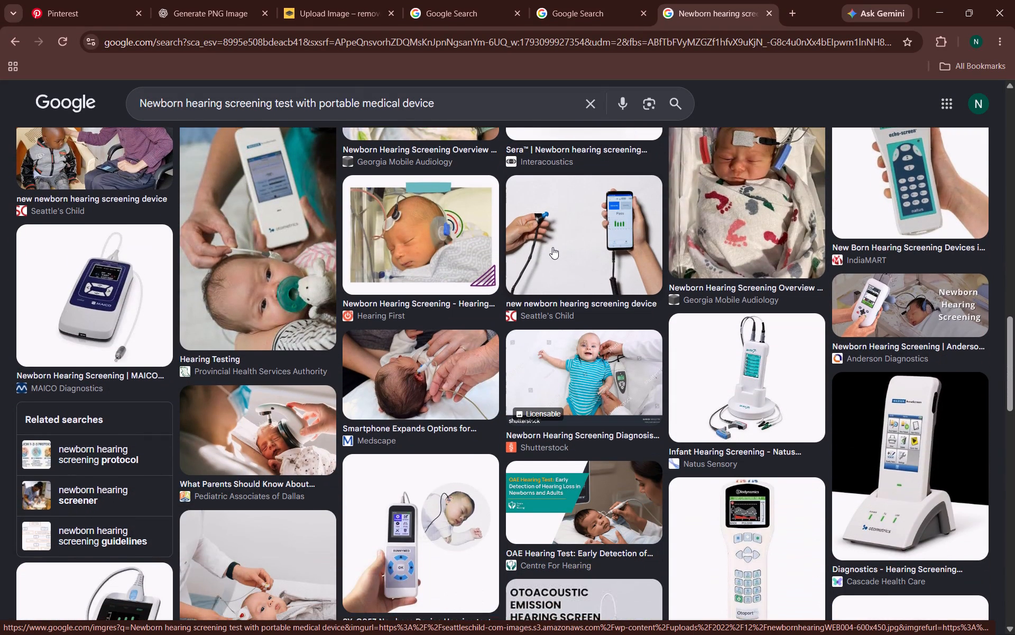
{"action": "scroll", "coordinate": [552, 247], "scroll_direction": "down", "scroll_amount": 2}
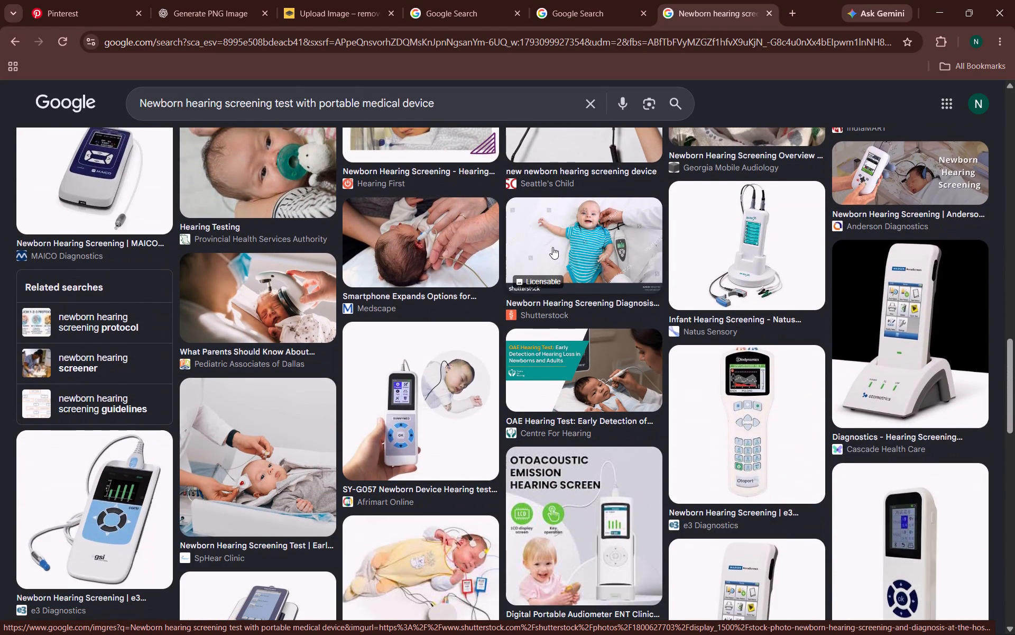
{"action": "scroll", "coordinate": [552, 247], "scroll_direction": "up", "scroll_amount": 18}
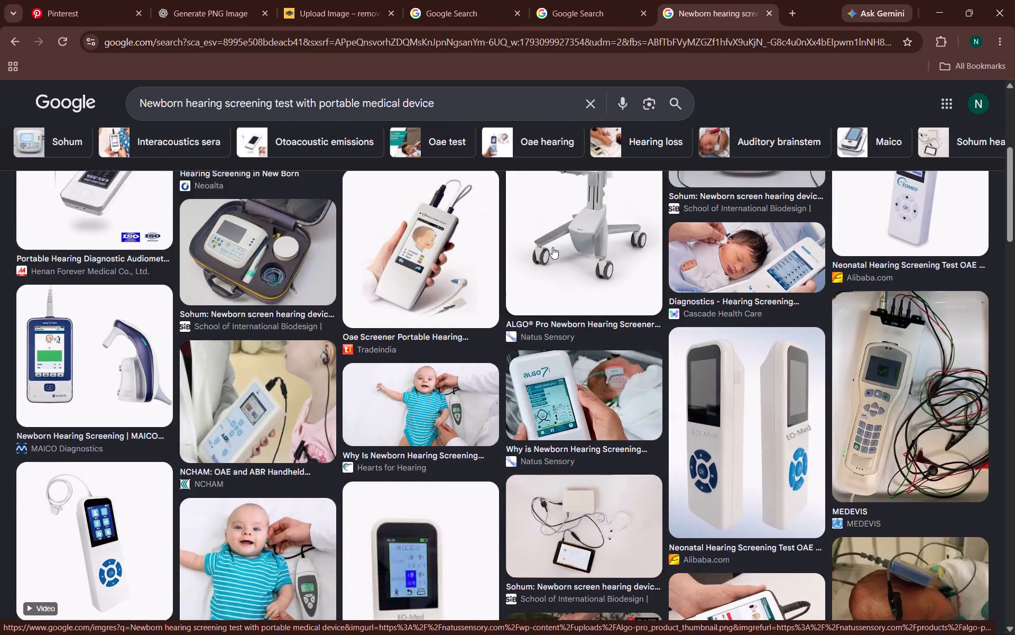
{"action": "scroll", "coordinate": [552, 247], "scroll_direction": "up", "scroll_amount": 11}
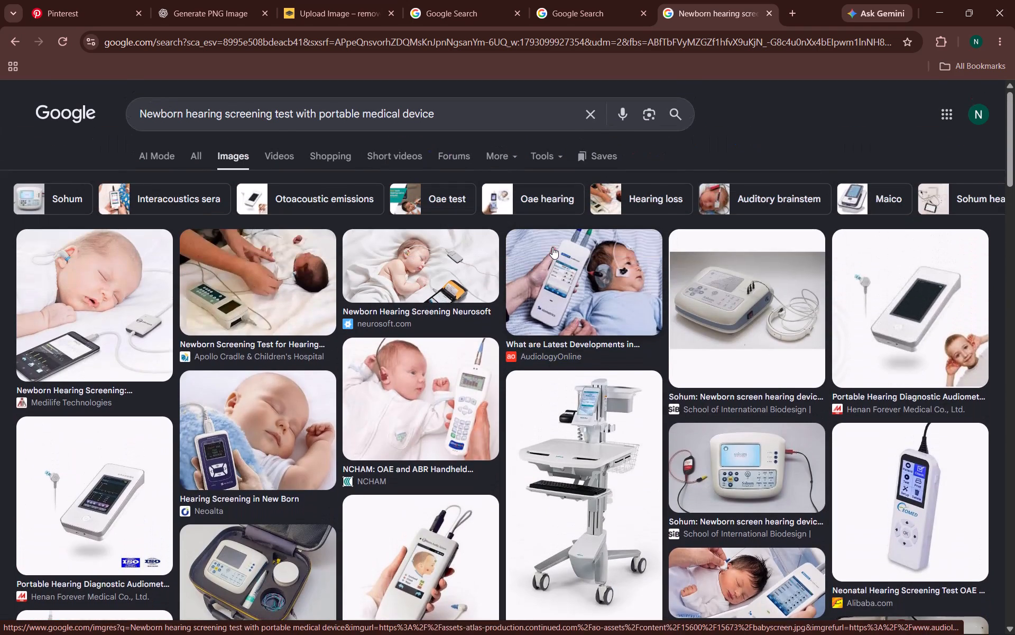
Compare previews of the newborn hearing-test photos from AudiologyOnline, Medilife Technologies and Anand Hospitals.
{"action": "left_click", "coordinate": [552, 247]}
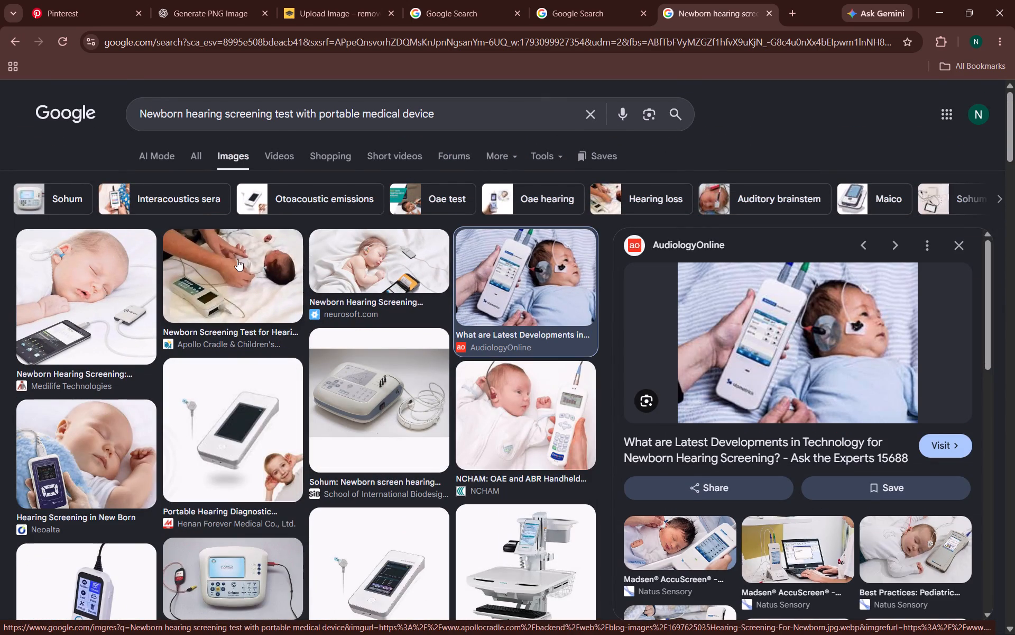
{"action": "left_click", "coordinate": [110, 265]}
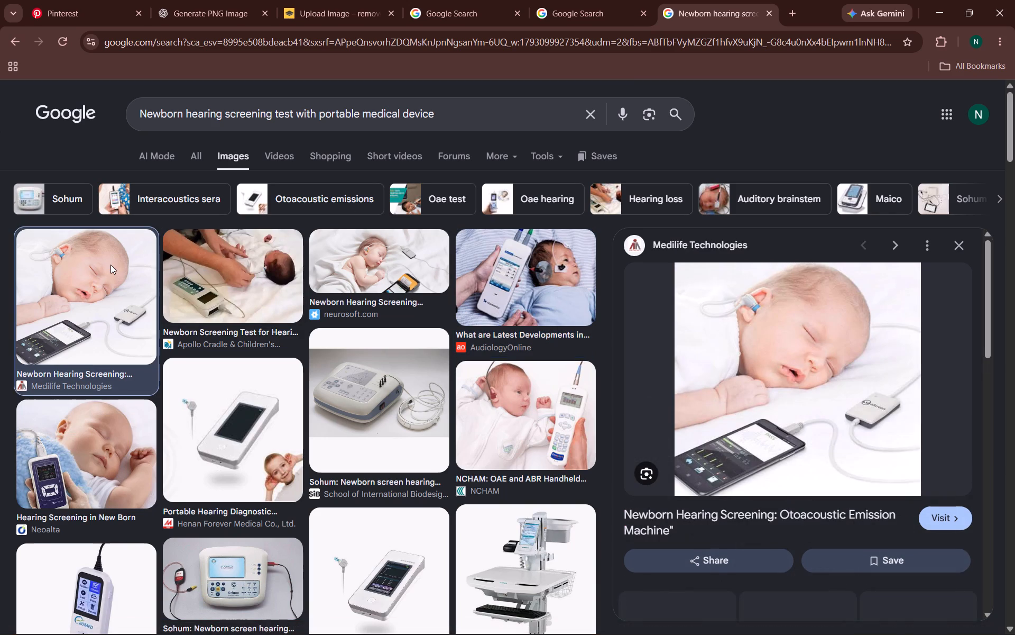
{"action": "scroll", "coordinate": [836, 441], "scroll_direction": "down", "scroll_amount": 3}
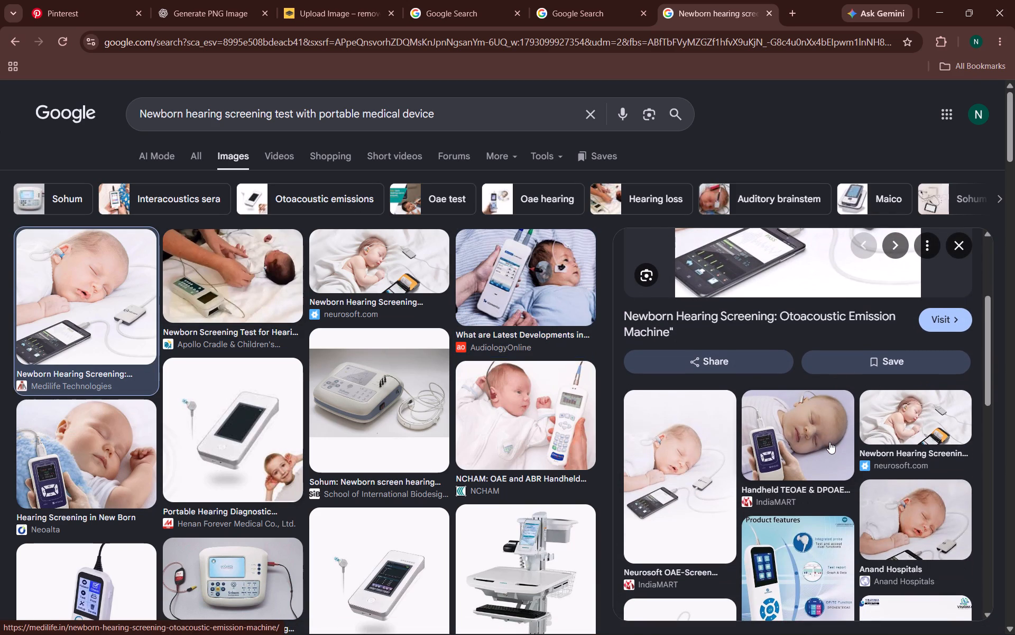
{"action": "scroll", "coordinate": [829, 442], "scroll_direction": "down", "scroll_amount": 1}
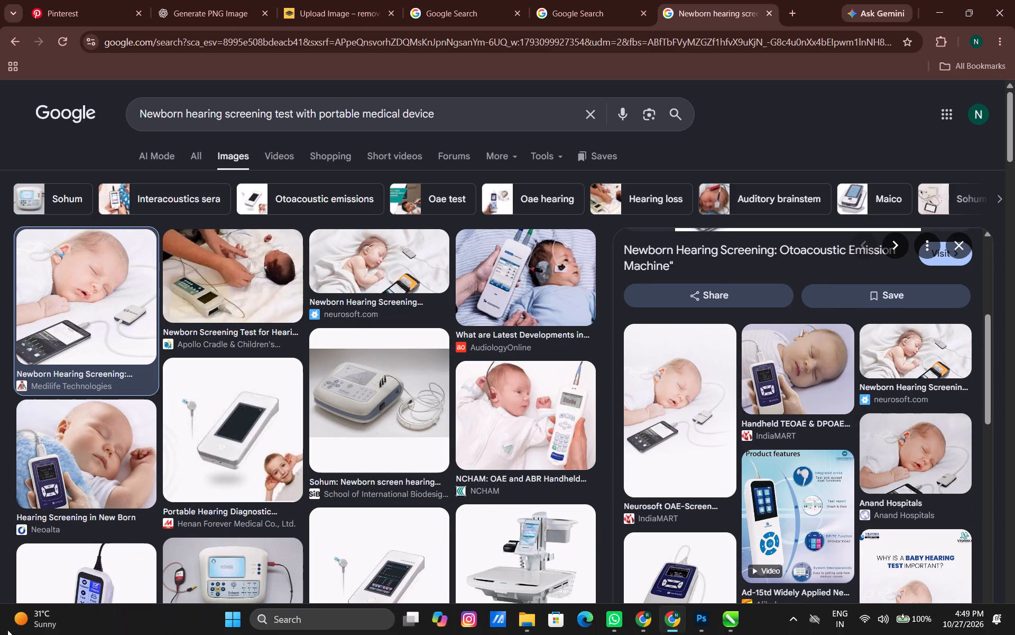
{"action": "left_click", "coordinate": [908, 471]}
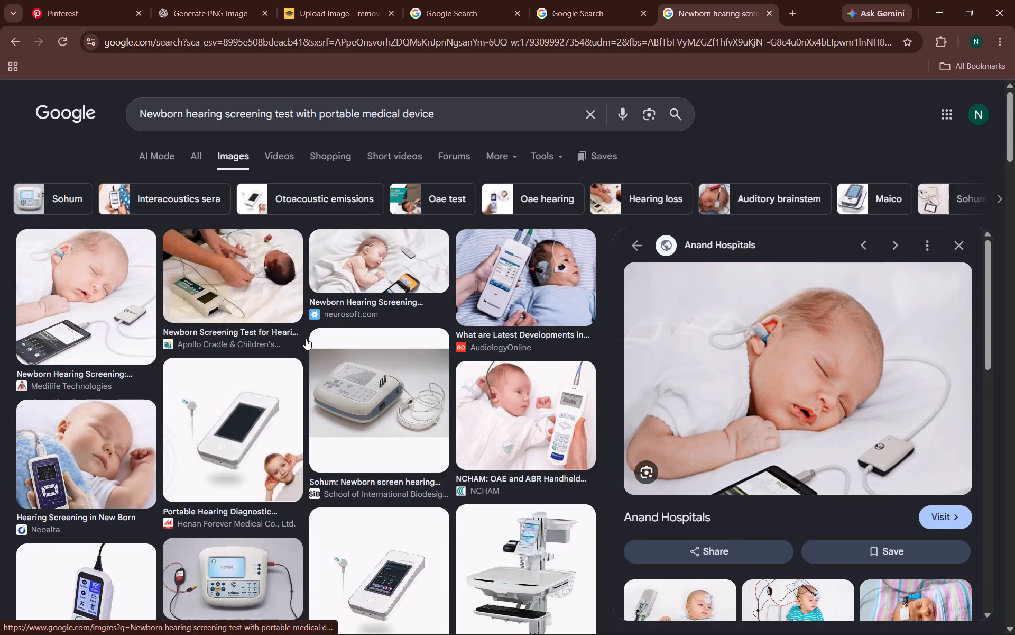
{"action": "left_click", "coordinate": [55, 264]}
{"action": "scroll", "coordinate": [852, 411], "scroll_direction": "down", "scroll_amount": 2}
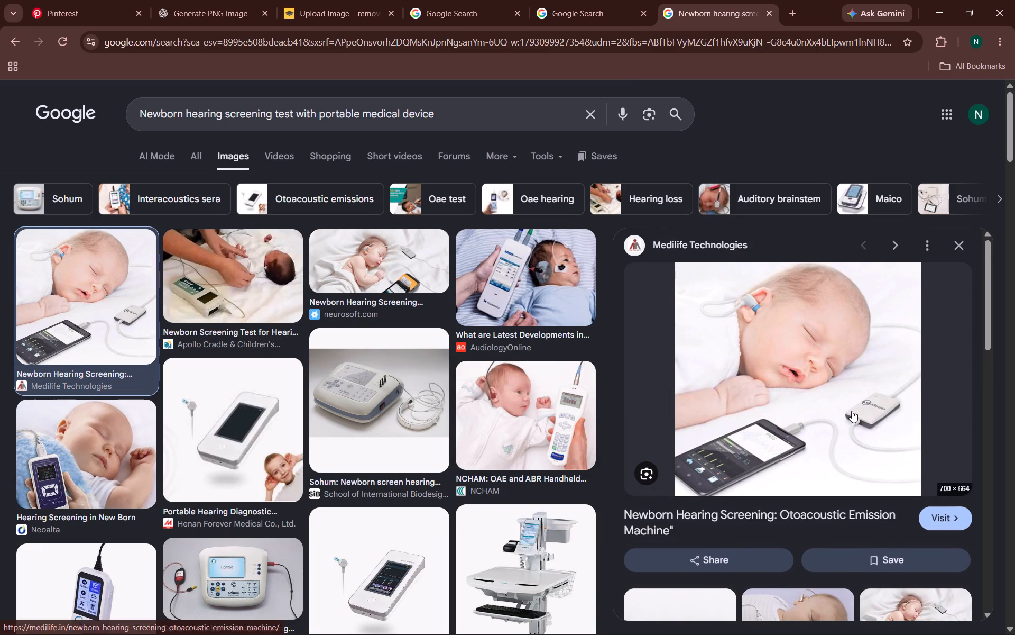
{"action": "scroll", "coordinate": [784, 489], "scroll_direction": "down", "scroll_amount": 1}
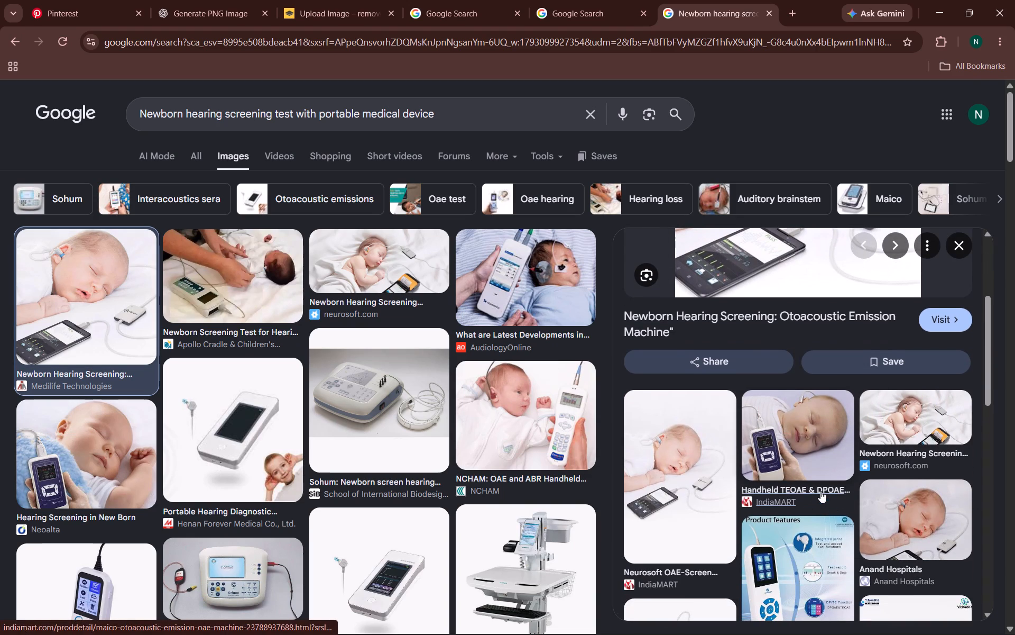
{"action": "left_click", "coordinate": [916, 504]}
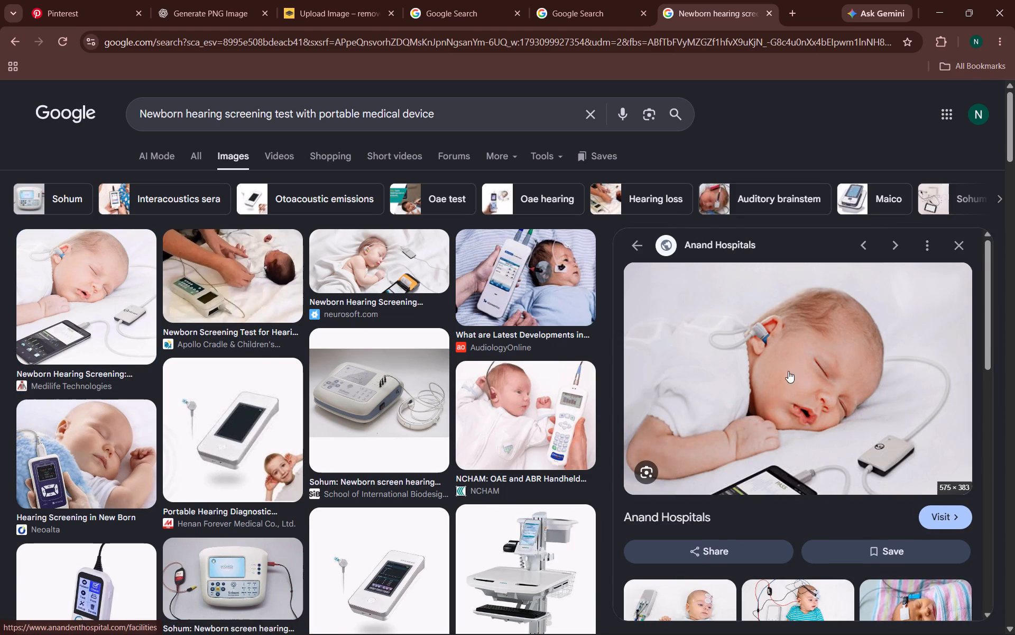
Examine the images related to the Anand Hospitals photo and the main results grid for other suitable newborn photos.
{"action": "scroll", "coordinate": [791, 393], "scroll_direction": "down", "scroll_amount": 7}
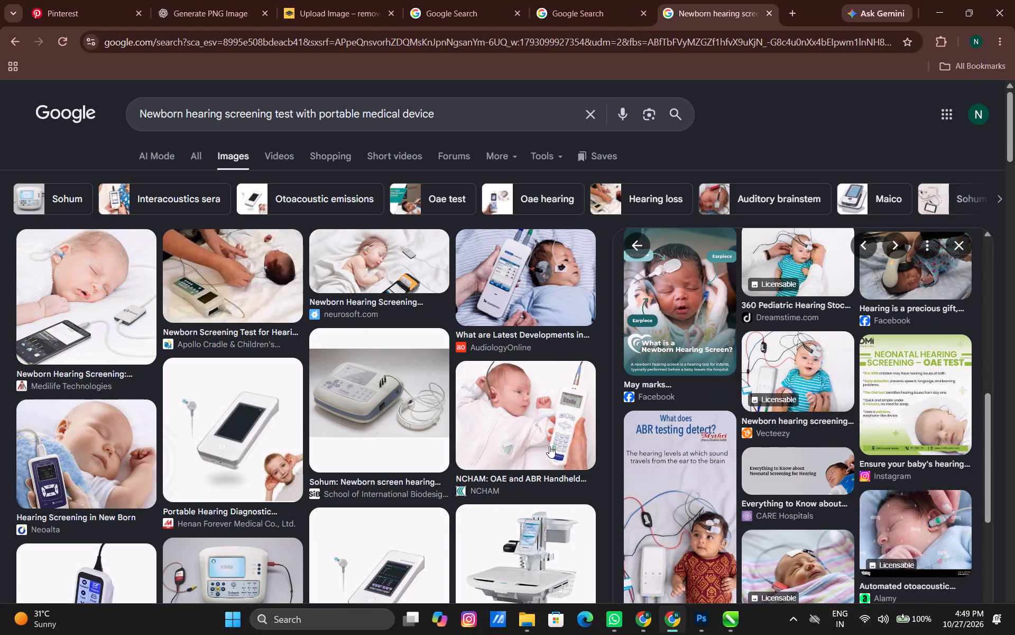
{"action": "scroll", "coordinate": [679, 394], "scroll_direction": "down", "scroll_amount": 2}
{"action": "scroll", "coordinate": [729, 423], "scroll_direction": "down", "scroll_amount": 2}
{"action": "scroll", "coordinate": [729, 424], "scroll_direction": "up", "scroll_amount": 4}
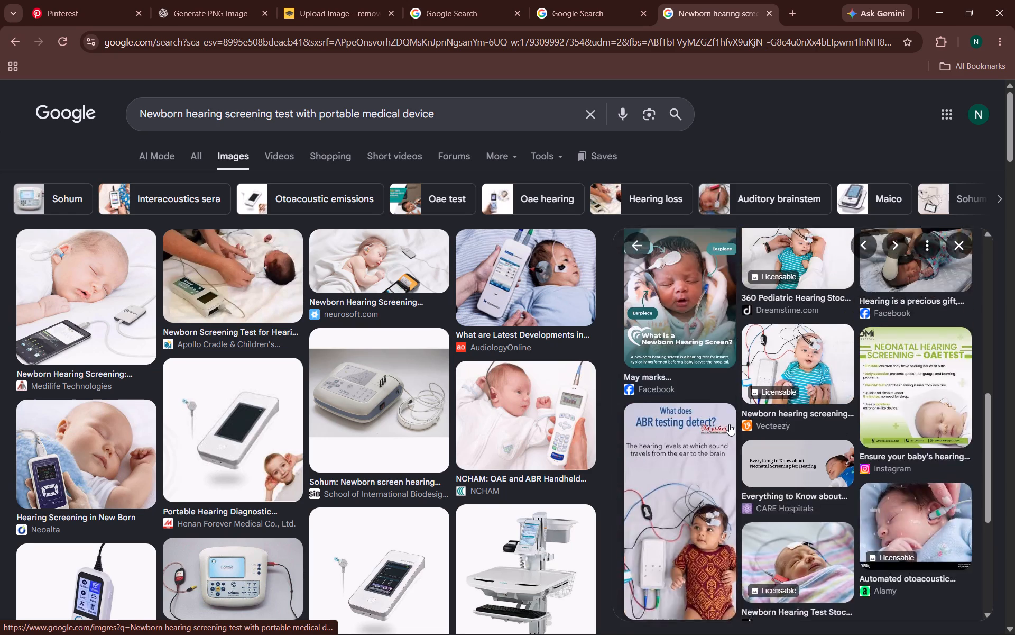
{"action": "scroll", "coordinate": [729, 424], "scroll_direction": "up", "scroll_amount": 7}
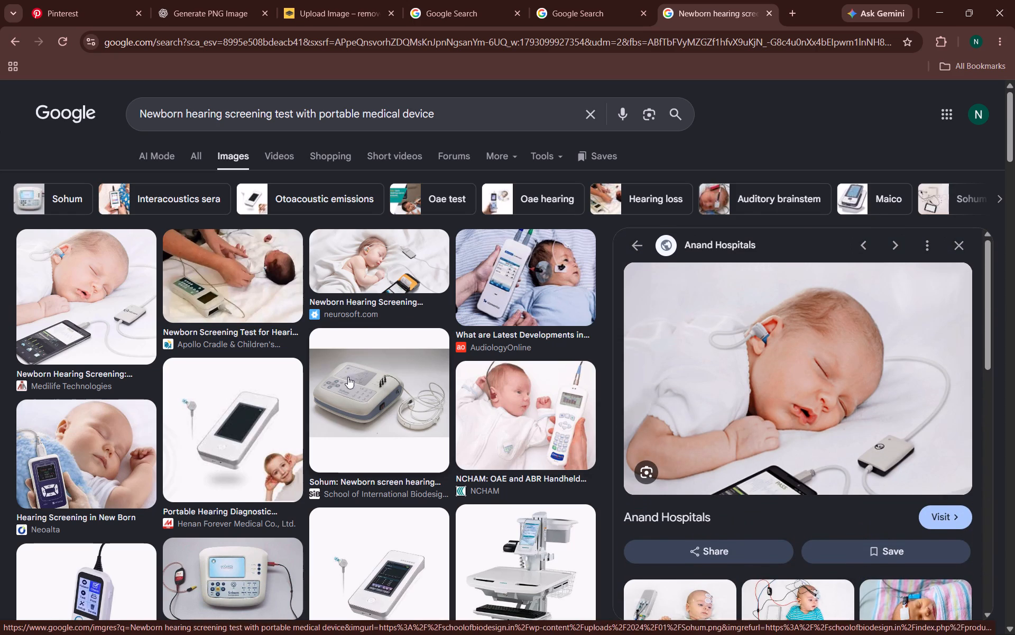
{"action": "scroll", "coordinate": [334, 468], "scroll_direction": "down", "scroll_amount": 7}
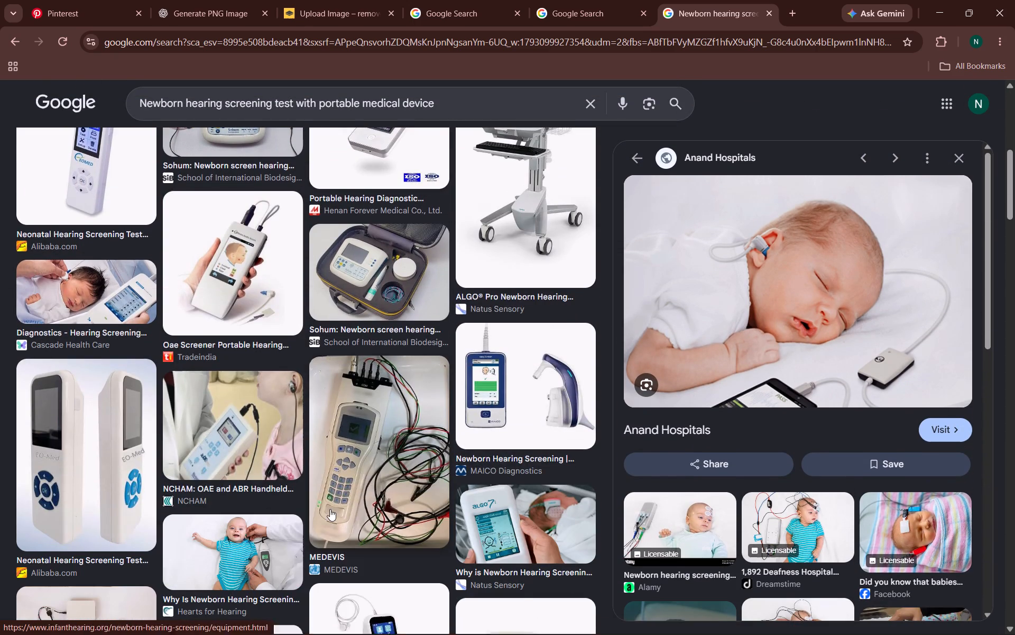
{"action": "scroll", "coordinate": [330, 509], "scroll_direction": "down", "scroll_amount": 7}
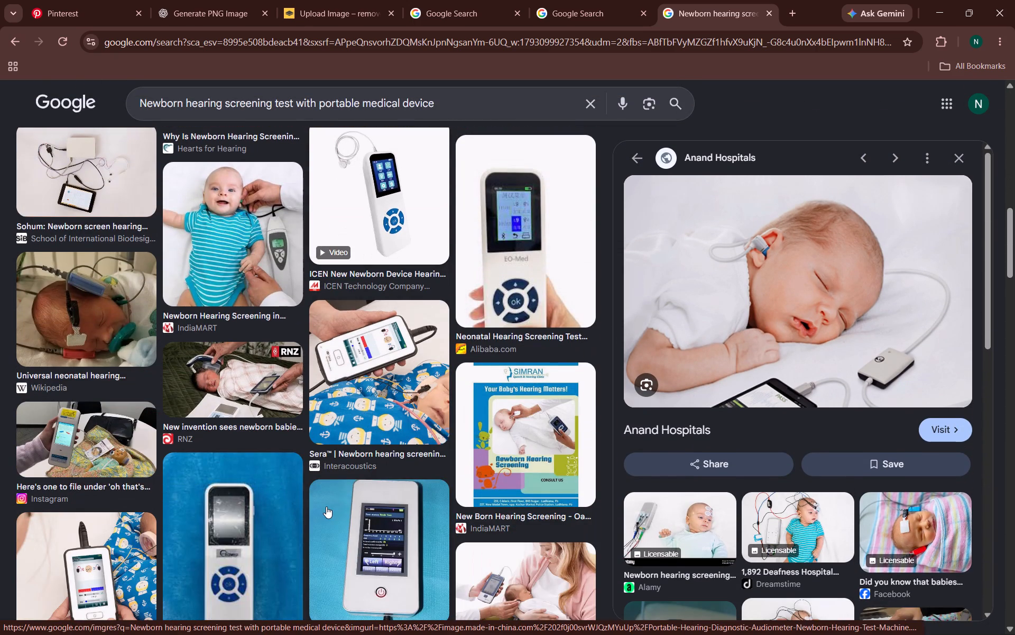
{"action": "scroll", "coordinate": [326, 506], "scroll_direction": "up", "scroll_amount": 16}
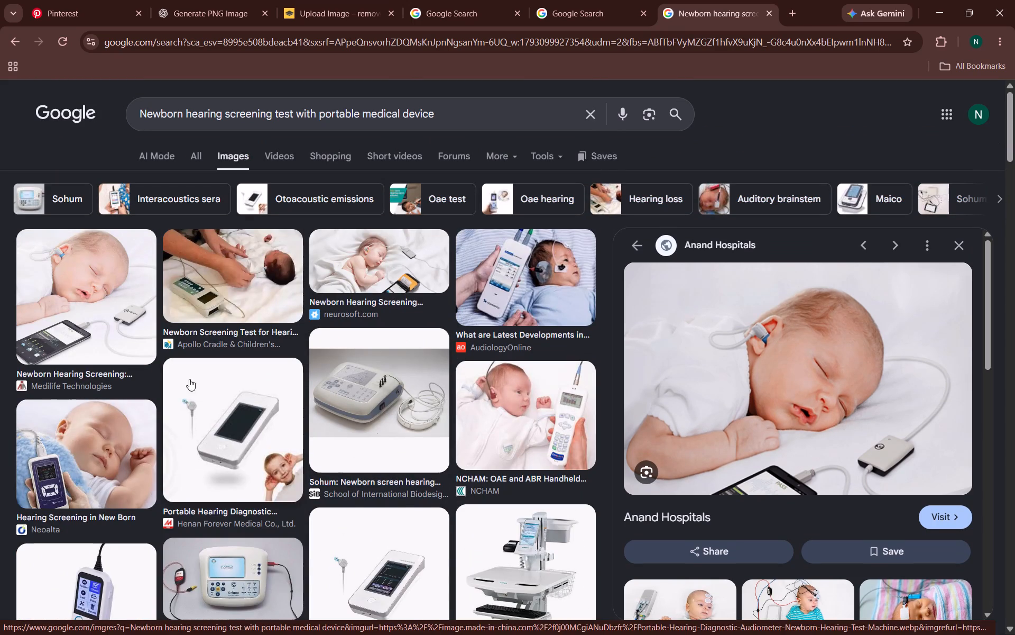
Reopen the preview of the Medilife Technologies photo of a sleeping newborn with an ear probe.
{"action": "scroll", "coordinate": [720, 472], "scroll_direction": "down", "scroll_amount": 3}
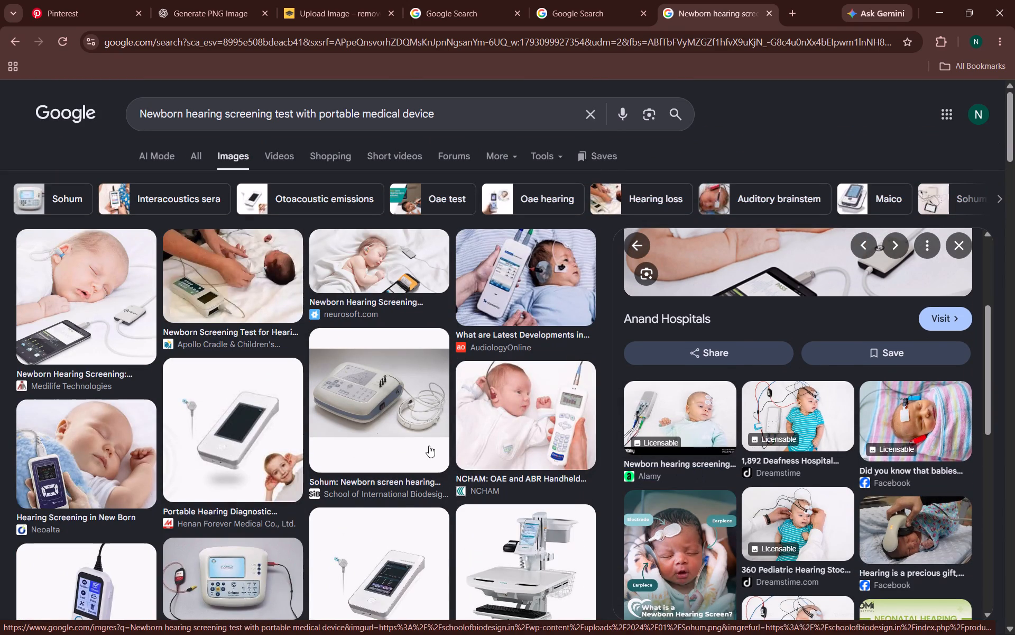
{"action": "scroll", "coordinate": [429, 446], "scroll_direction": "up", "scroll_amount": 1}
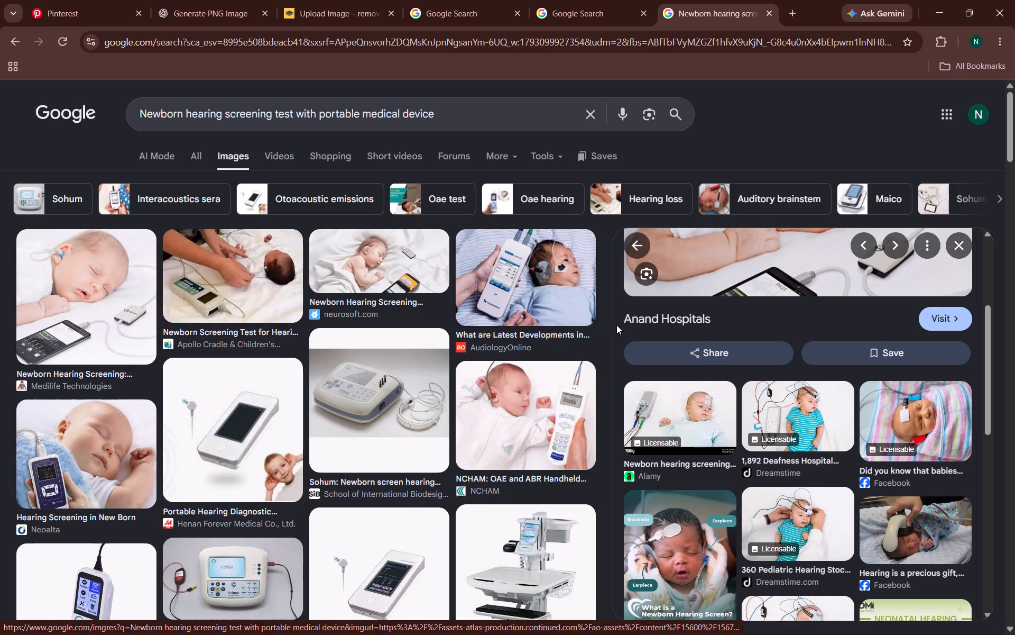
{"action": "scroll", "coordinate": [623, 328], "scroll_direction": "up", "scroll_amount": 5}
{"action": "left_click", "coordinate": [52, 268]}
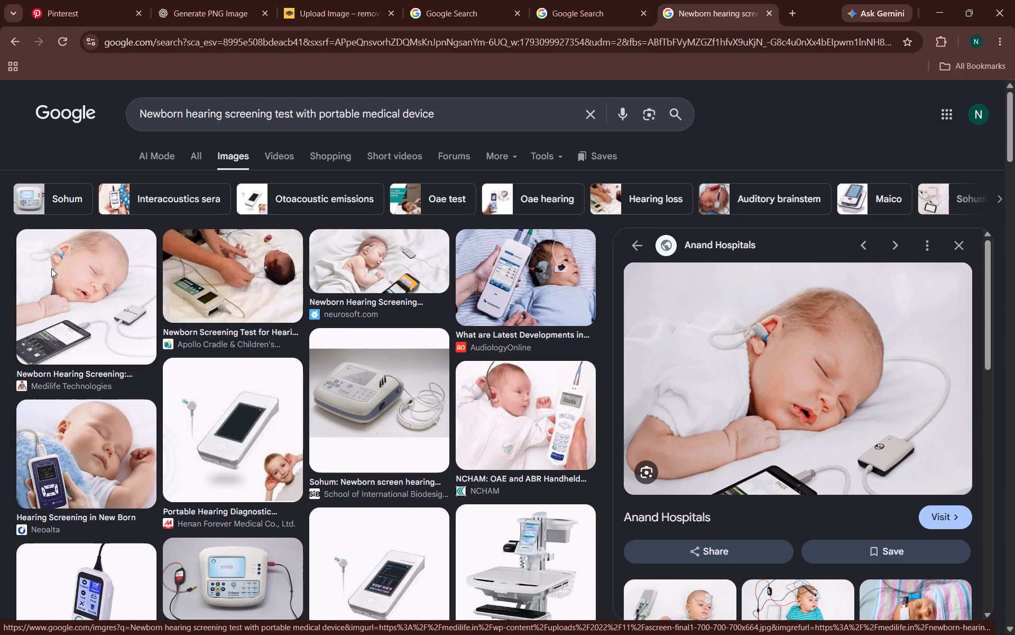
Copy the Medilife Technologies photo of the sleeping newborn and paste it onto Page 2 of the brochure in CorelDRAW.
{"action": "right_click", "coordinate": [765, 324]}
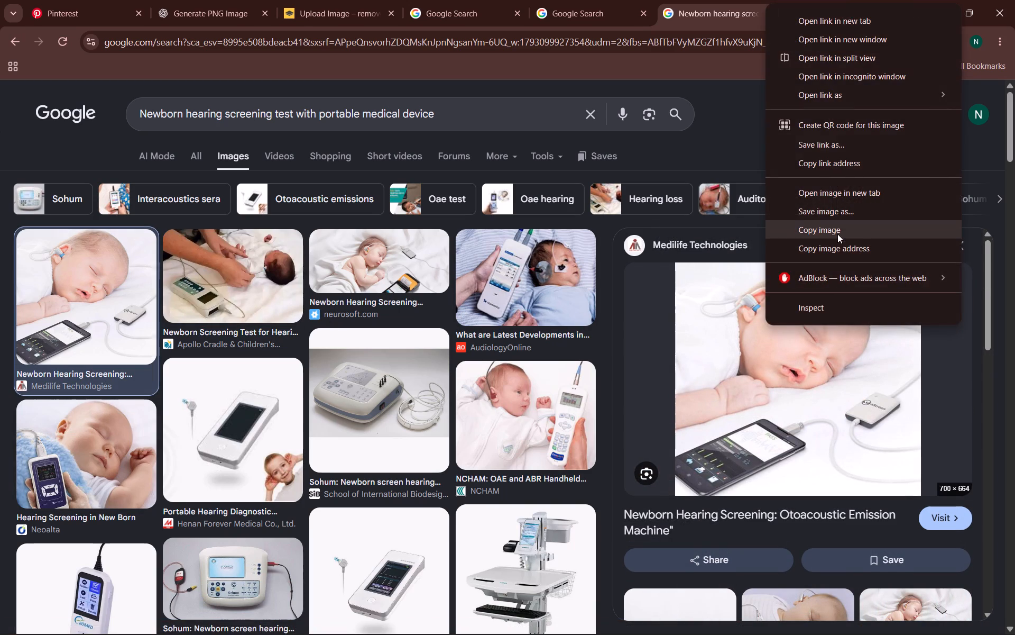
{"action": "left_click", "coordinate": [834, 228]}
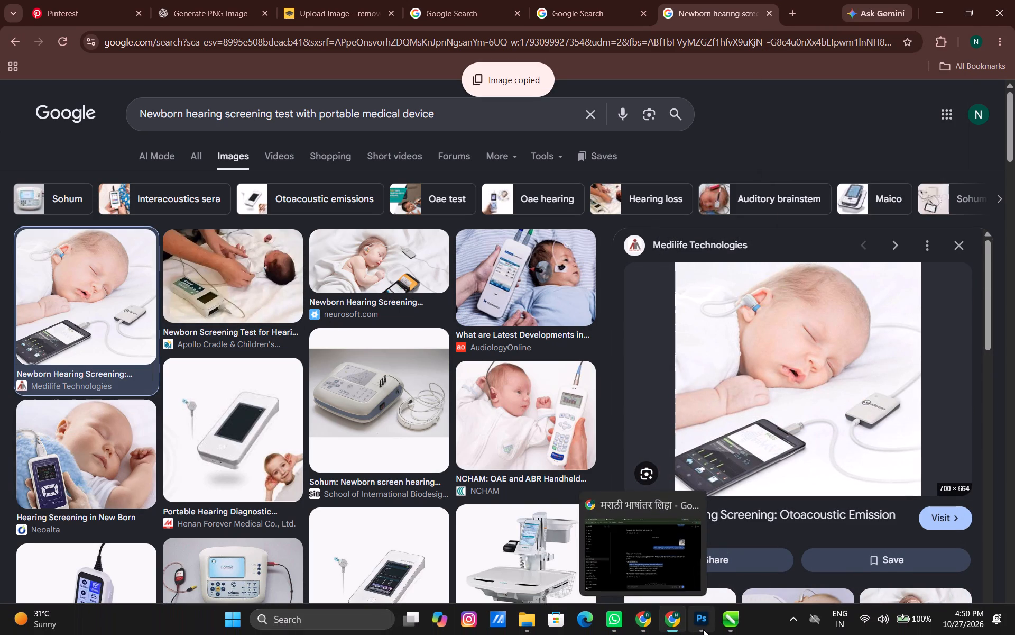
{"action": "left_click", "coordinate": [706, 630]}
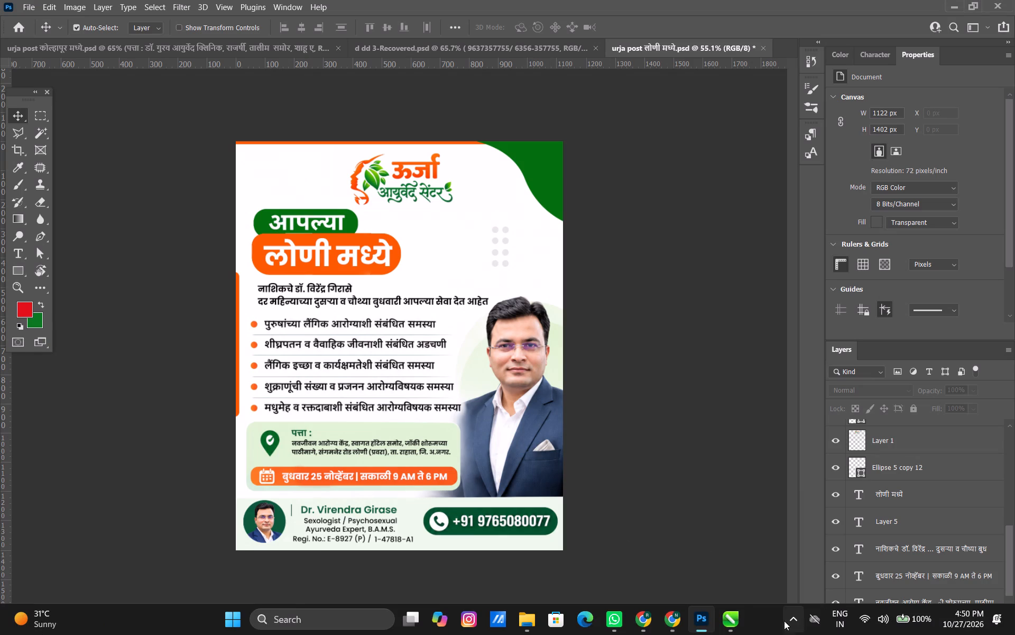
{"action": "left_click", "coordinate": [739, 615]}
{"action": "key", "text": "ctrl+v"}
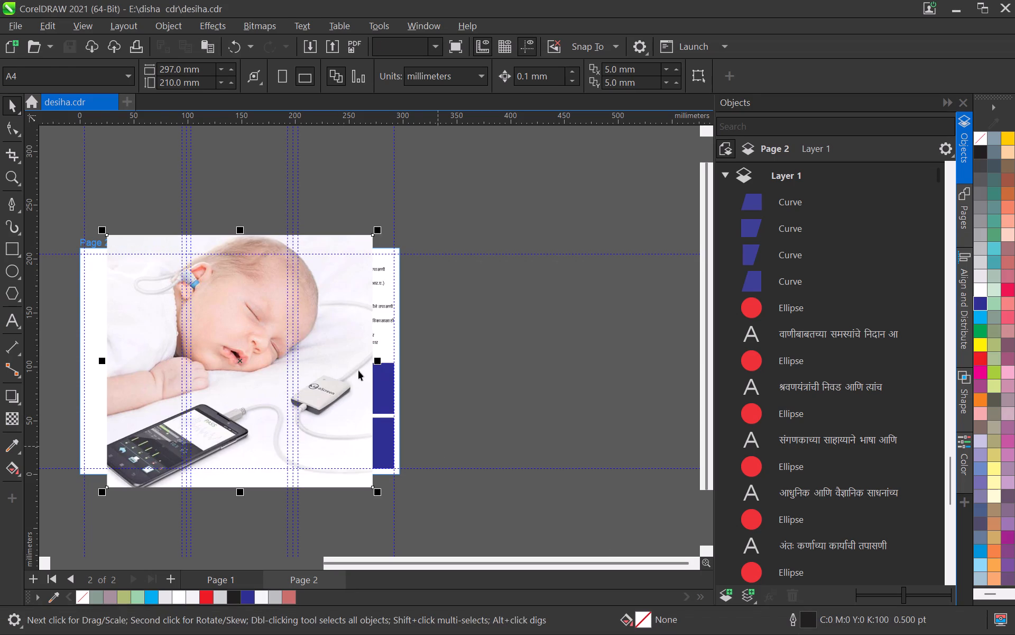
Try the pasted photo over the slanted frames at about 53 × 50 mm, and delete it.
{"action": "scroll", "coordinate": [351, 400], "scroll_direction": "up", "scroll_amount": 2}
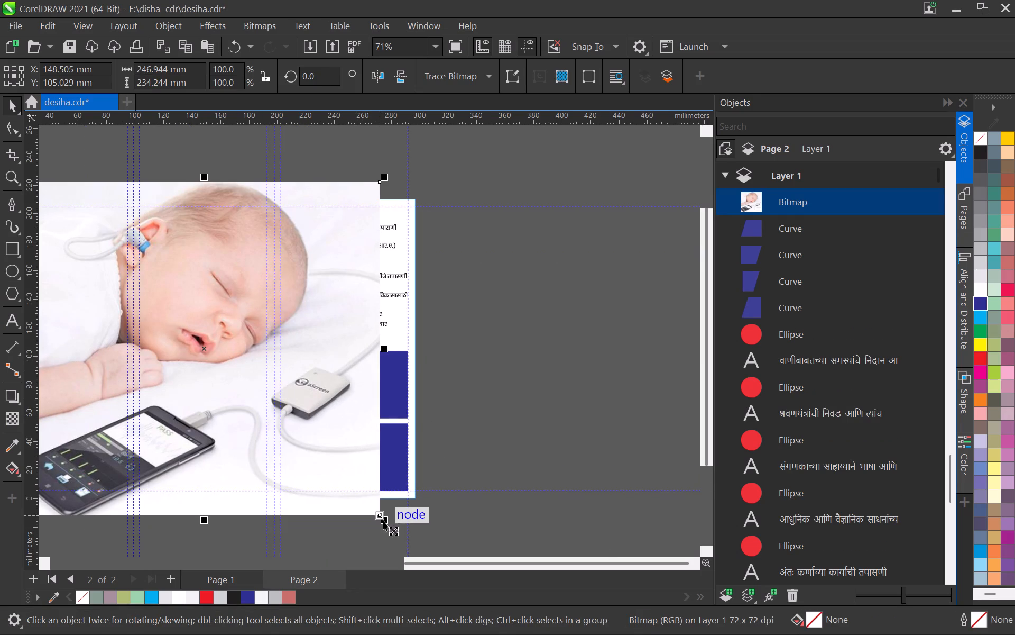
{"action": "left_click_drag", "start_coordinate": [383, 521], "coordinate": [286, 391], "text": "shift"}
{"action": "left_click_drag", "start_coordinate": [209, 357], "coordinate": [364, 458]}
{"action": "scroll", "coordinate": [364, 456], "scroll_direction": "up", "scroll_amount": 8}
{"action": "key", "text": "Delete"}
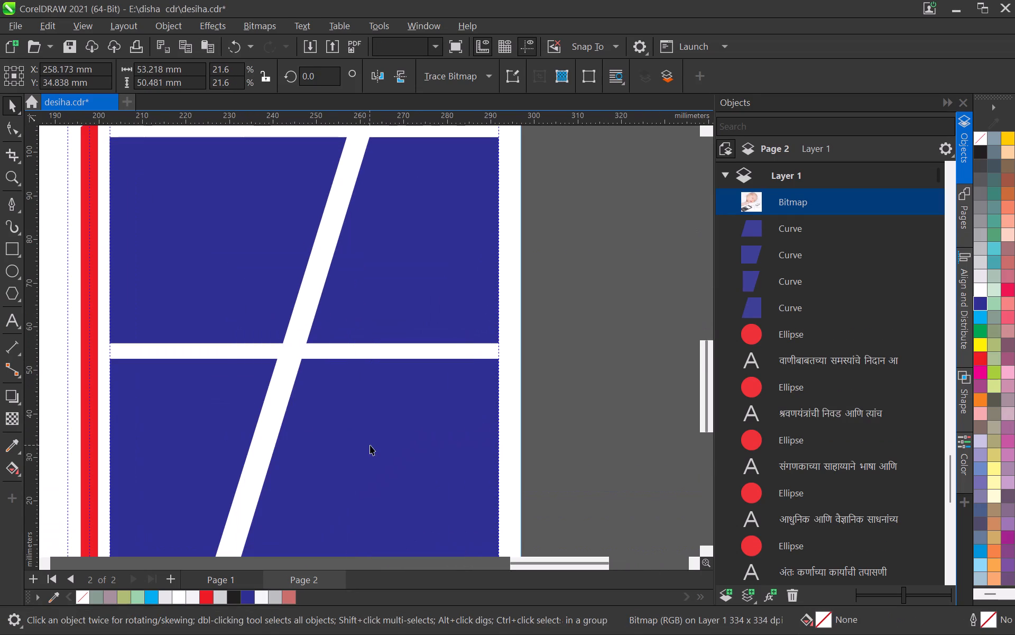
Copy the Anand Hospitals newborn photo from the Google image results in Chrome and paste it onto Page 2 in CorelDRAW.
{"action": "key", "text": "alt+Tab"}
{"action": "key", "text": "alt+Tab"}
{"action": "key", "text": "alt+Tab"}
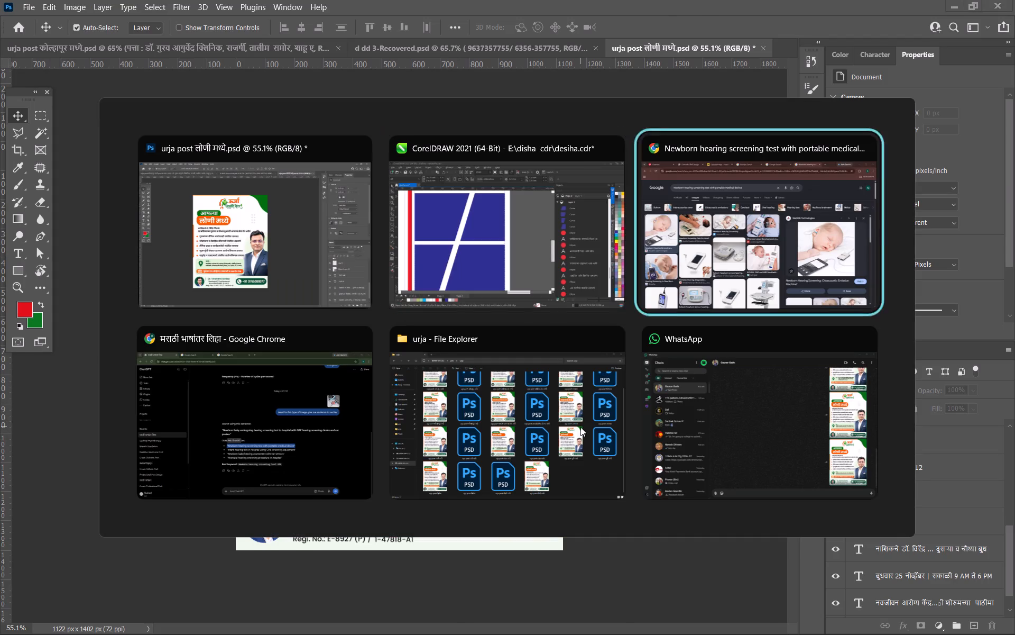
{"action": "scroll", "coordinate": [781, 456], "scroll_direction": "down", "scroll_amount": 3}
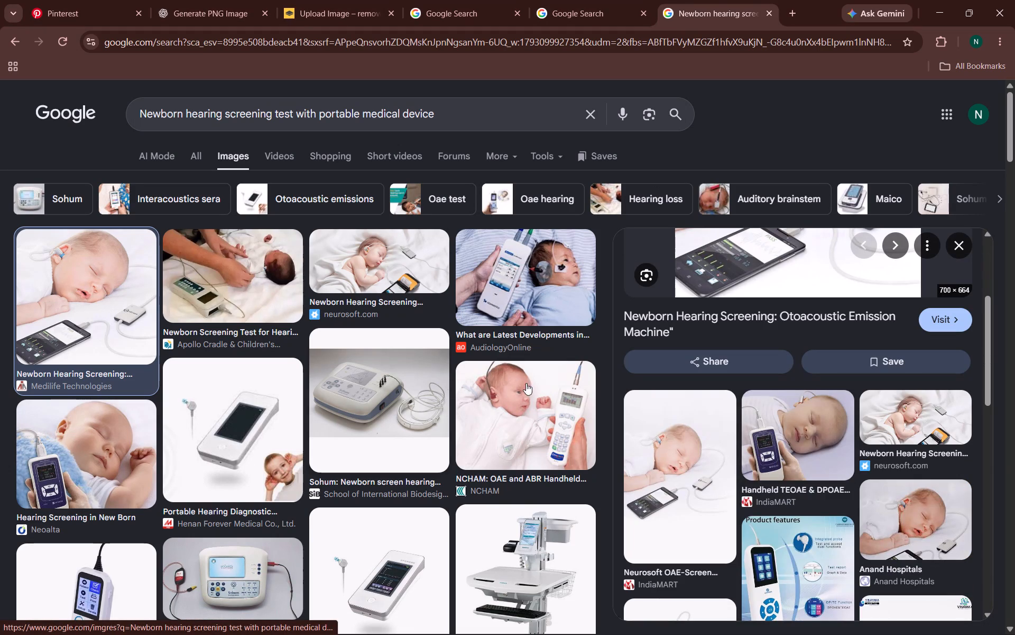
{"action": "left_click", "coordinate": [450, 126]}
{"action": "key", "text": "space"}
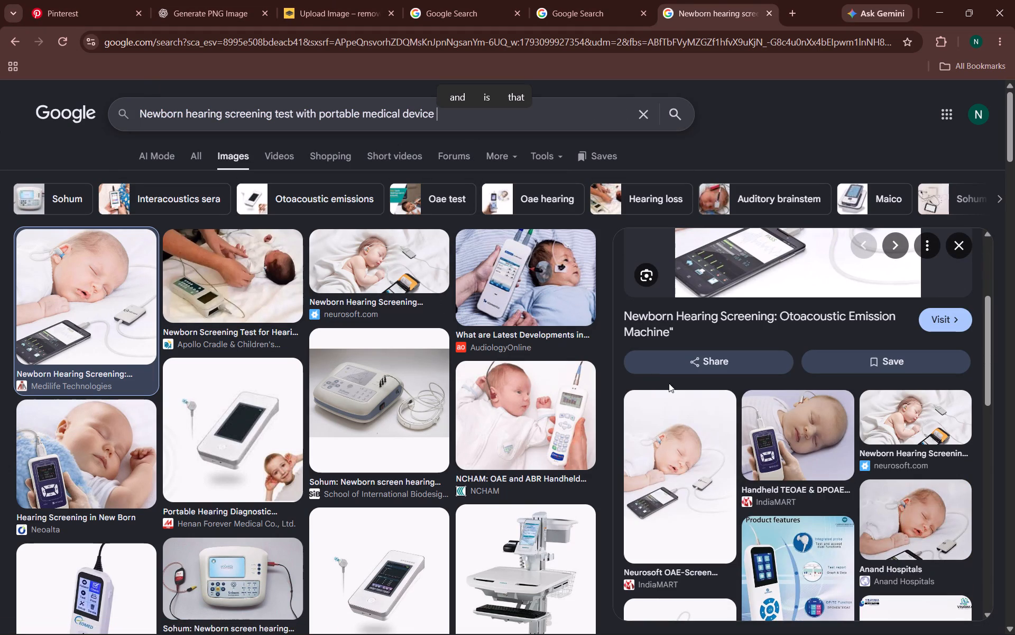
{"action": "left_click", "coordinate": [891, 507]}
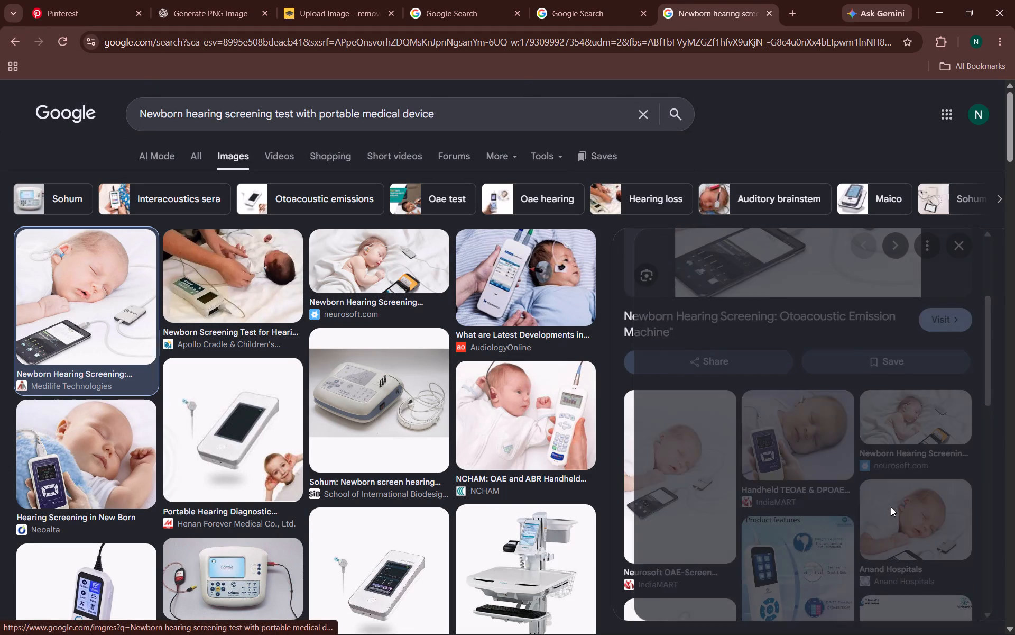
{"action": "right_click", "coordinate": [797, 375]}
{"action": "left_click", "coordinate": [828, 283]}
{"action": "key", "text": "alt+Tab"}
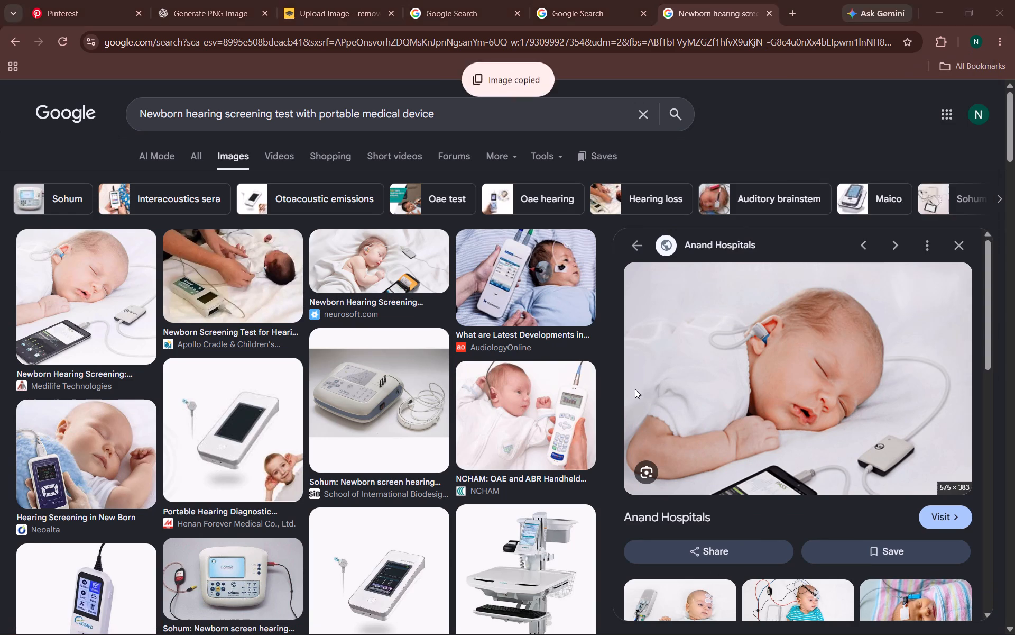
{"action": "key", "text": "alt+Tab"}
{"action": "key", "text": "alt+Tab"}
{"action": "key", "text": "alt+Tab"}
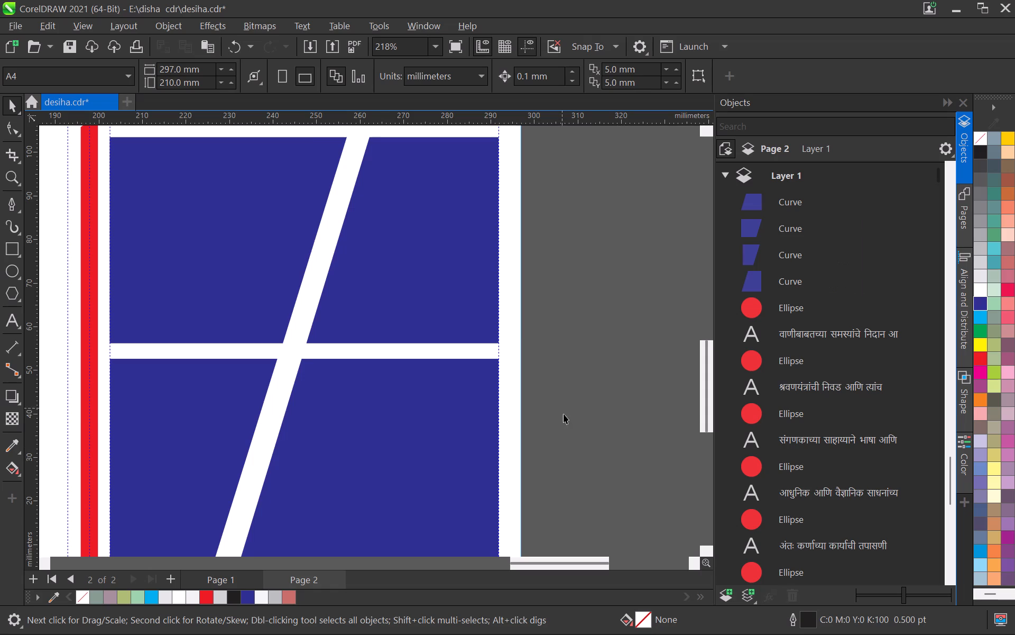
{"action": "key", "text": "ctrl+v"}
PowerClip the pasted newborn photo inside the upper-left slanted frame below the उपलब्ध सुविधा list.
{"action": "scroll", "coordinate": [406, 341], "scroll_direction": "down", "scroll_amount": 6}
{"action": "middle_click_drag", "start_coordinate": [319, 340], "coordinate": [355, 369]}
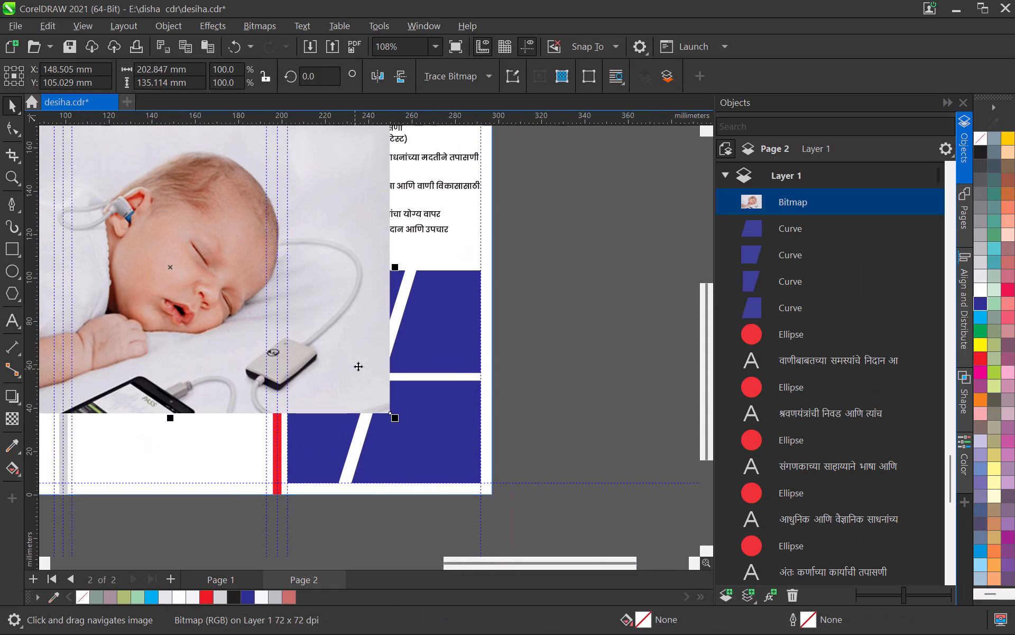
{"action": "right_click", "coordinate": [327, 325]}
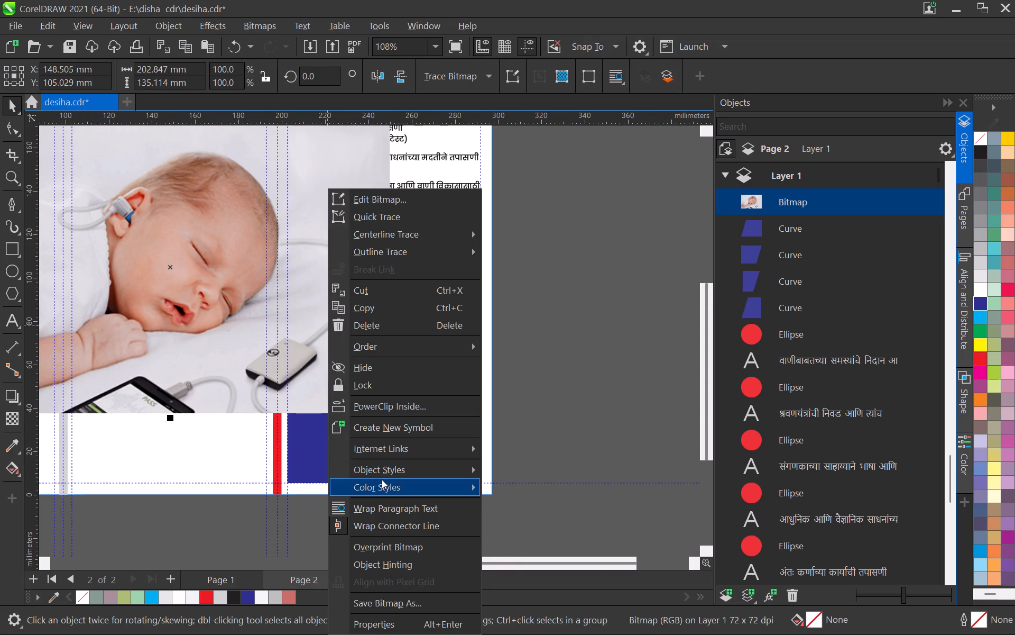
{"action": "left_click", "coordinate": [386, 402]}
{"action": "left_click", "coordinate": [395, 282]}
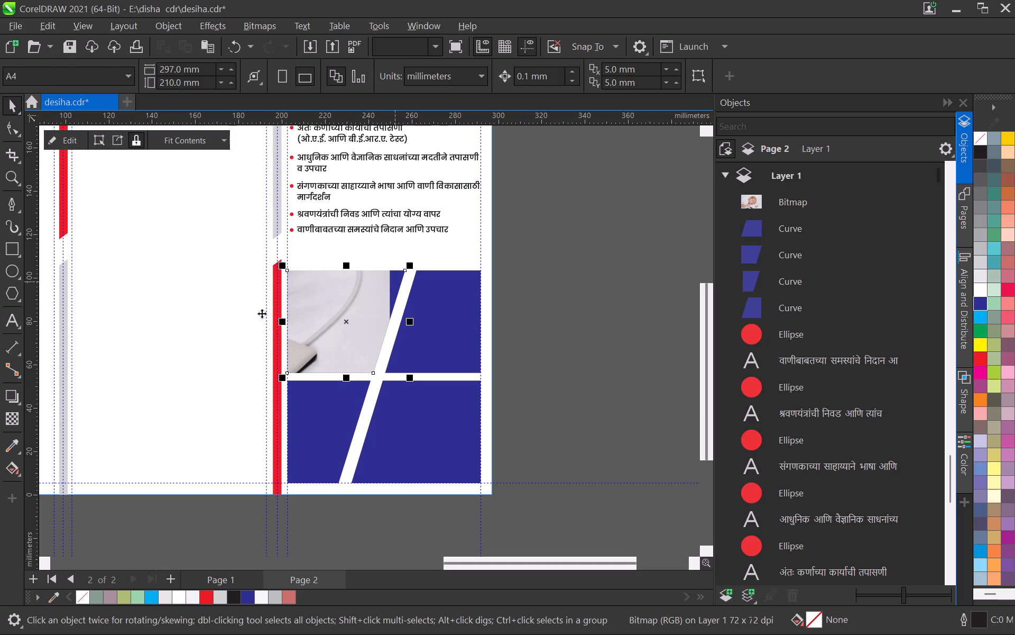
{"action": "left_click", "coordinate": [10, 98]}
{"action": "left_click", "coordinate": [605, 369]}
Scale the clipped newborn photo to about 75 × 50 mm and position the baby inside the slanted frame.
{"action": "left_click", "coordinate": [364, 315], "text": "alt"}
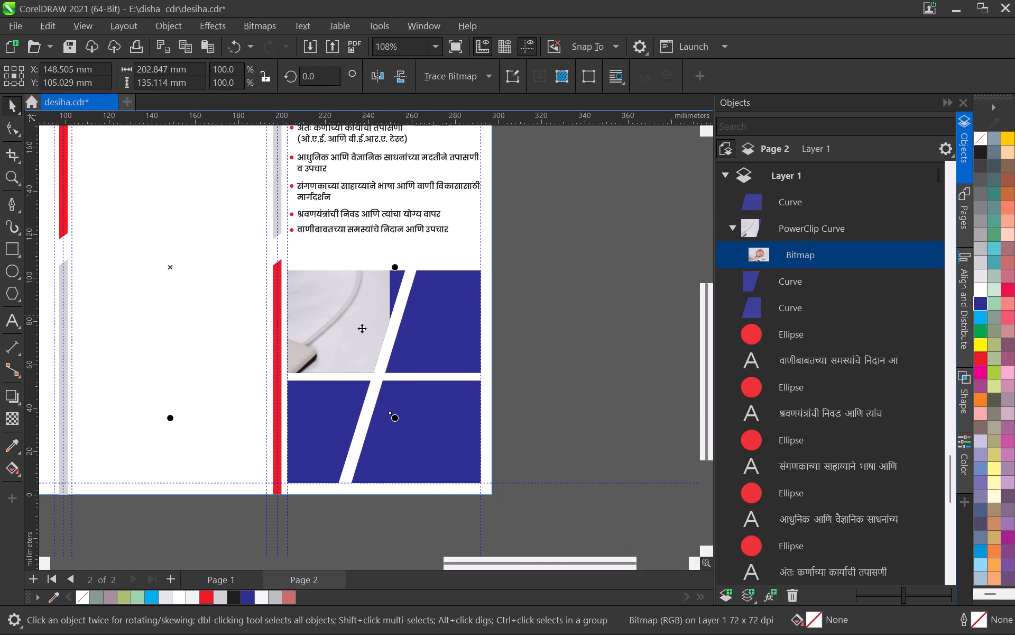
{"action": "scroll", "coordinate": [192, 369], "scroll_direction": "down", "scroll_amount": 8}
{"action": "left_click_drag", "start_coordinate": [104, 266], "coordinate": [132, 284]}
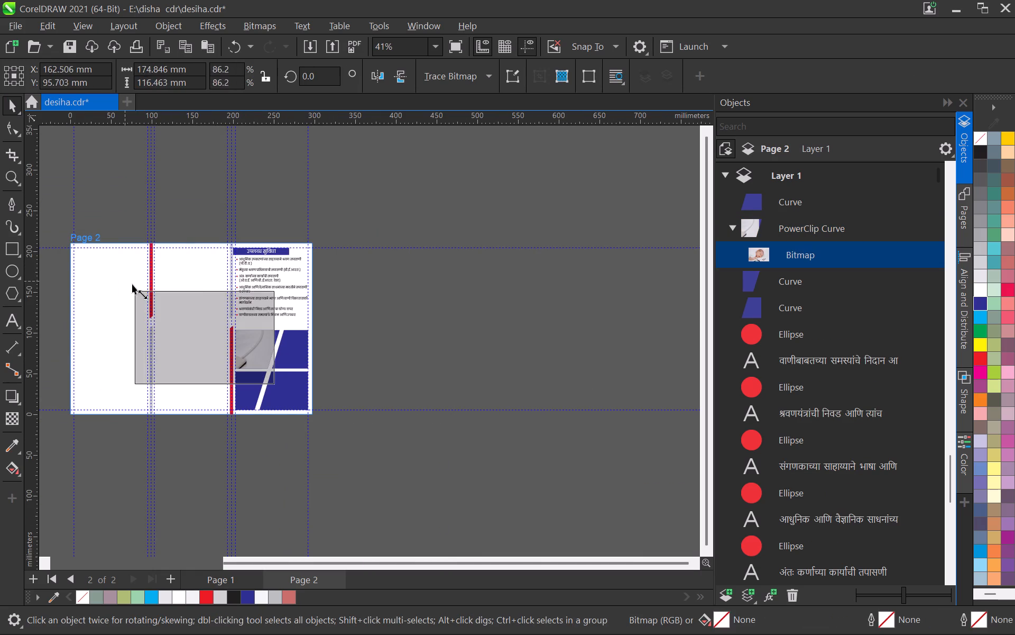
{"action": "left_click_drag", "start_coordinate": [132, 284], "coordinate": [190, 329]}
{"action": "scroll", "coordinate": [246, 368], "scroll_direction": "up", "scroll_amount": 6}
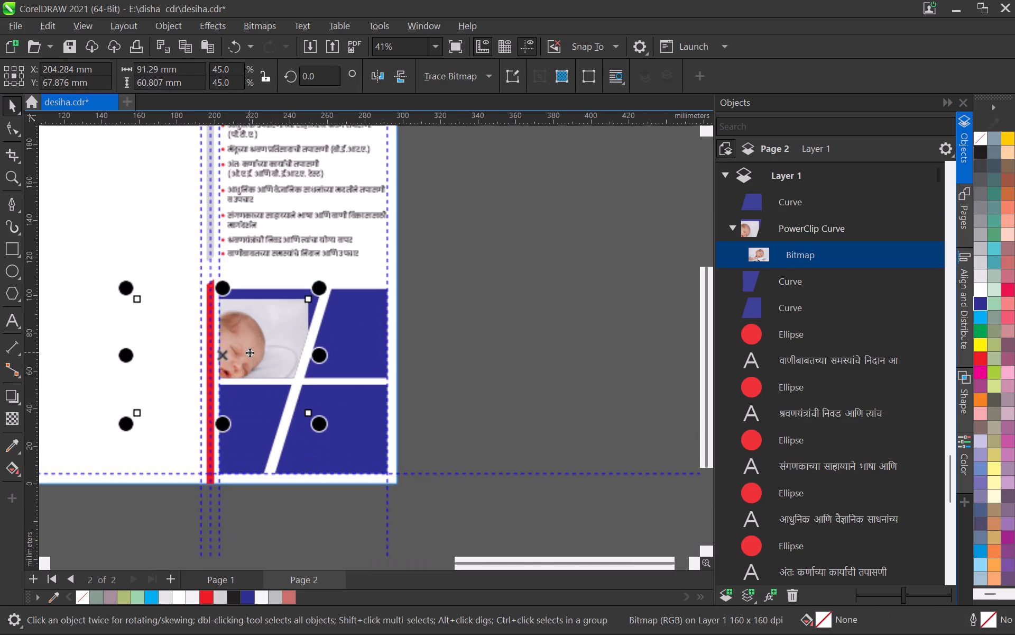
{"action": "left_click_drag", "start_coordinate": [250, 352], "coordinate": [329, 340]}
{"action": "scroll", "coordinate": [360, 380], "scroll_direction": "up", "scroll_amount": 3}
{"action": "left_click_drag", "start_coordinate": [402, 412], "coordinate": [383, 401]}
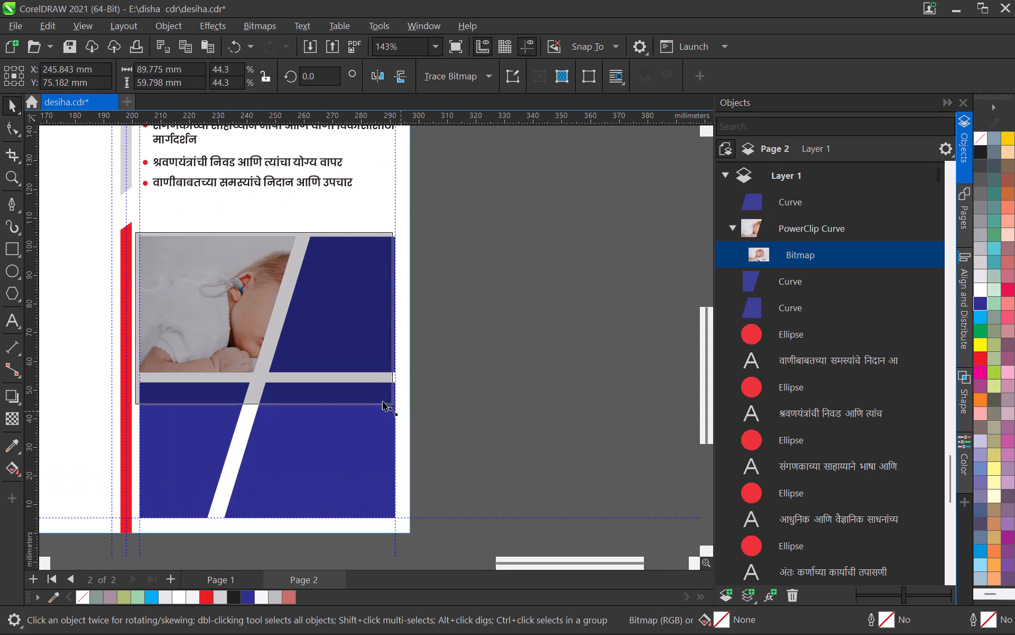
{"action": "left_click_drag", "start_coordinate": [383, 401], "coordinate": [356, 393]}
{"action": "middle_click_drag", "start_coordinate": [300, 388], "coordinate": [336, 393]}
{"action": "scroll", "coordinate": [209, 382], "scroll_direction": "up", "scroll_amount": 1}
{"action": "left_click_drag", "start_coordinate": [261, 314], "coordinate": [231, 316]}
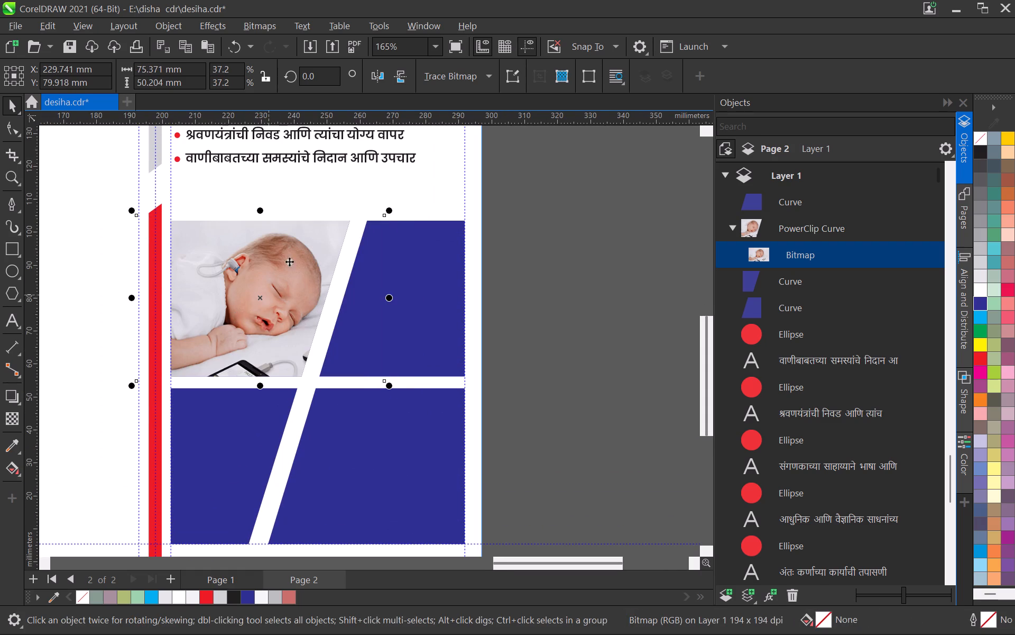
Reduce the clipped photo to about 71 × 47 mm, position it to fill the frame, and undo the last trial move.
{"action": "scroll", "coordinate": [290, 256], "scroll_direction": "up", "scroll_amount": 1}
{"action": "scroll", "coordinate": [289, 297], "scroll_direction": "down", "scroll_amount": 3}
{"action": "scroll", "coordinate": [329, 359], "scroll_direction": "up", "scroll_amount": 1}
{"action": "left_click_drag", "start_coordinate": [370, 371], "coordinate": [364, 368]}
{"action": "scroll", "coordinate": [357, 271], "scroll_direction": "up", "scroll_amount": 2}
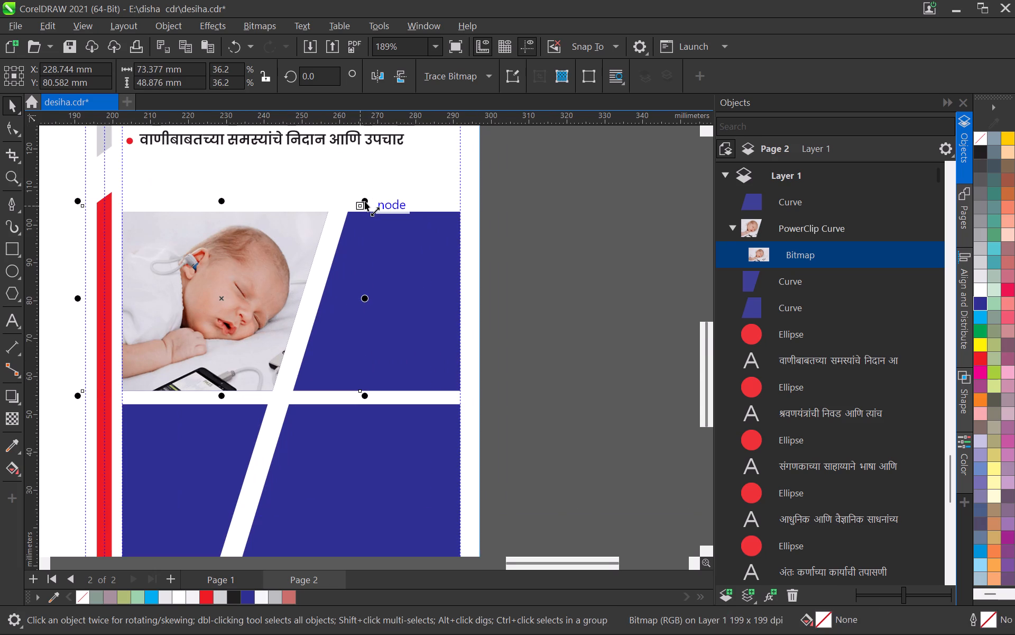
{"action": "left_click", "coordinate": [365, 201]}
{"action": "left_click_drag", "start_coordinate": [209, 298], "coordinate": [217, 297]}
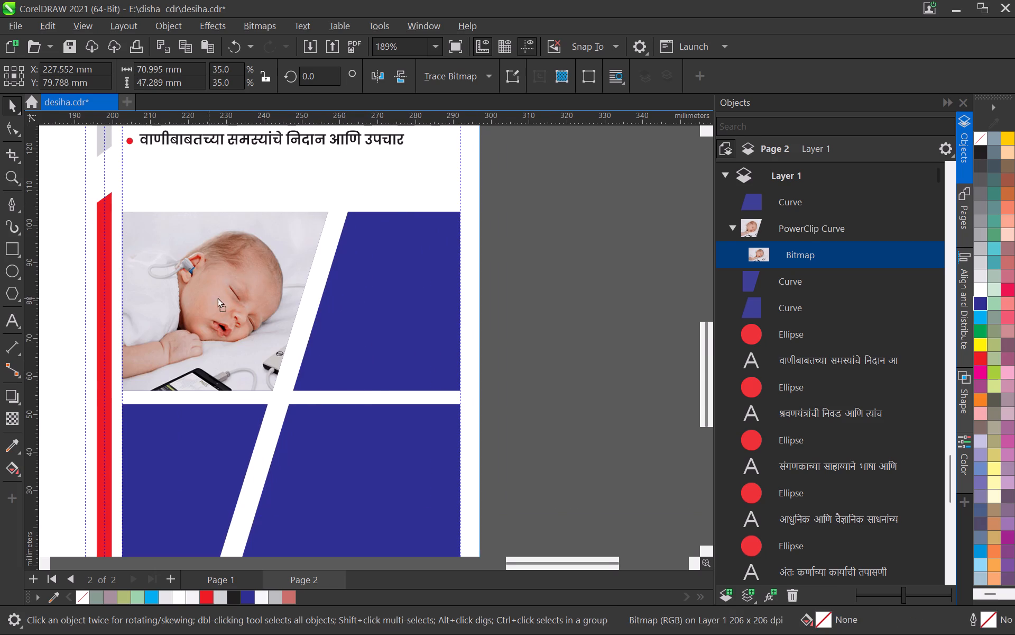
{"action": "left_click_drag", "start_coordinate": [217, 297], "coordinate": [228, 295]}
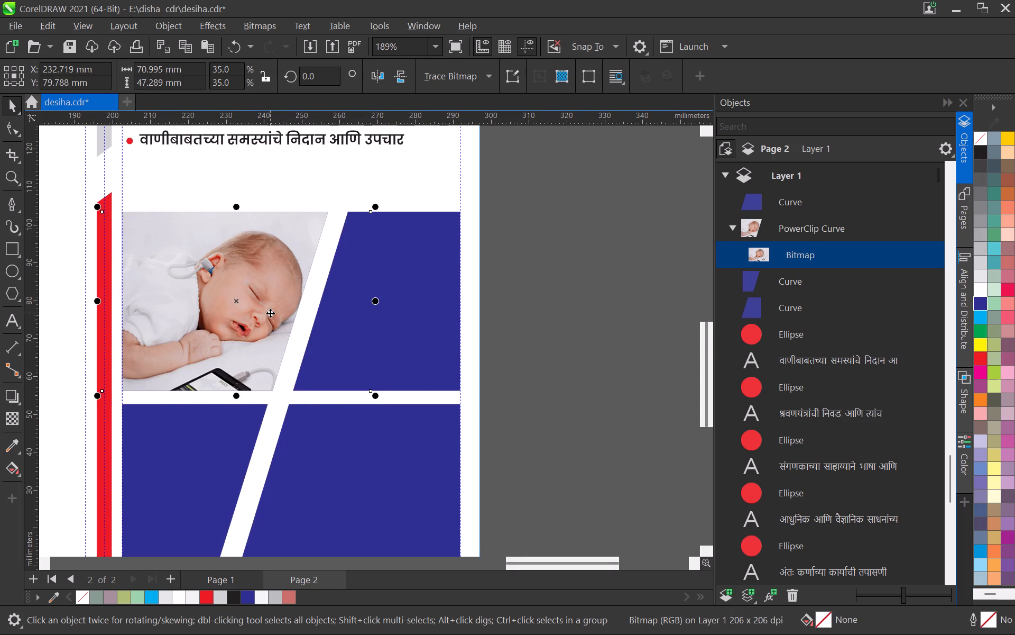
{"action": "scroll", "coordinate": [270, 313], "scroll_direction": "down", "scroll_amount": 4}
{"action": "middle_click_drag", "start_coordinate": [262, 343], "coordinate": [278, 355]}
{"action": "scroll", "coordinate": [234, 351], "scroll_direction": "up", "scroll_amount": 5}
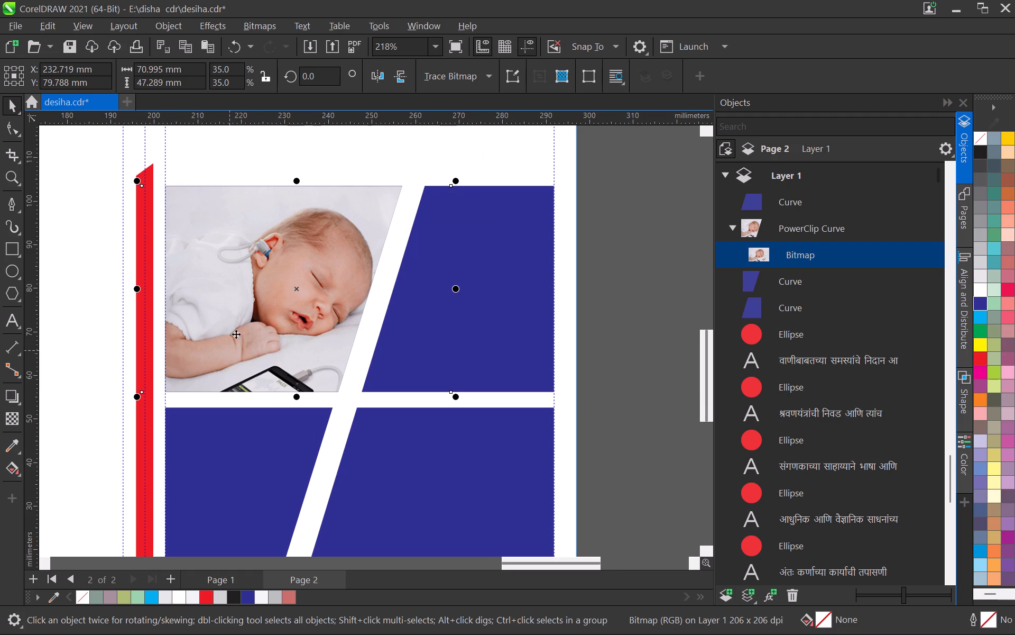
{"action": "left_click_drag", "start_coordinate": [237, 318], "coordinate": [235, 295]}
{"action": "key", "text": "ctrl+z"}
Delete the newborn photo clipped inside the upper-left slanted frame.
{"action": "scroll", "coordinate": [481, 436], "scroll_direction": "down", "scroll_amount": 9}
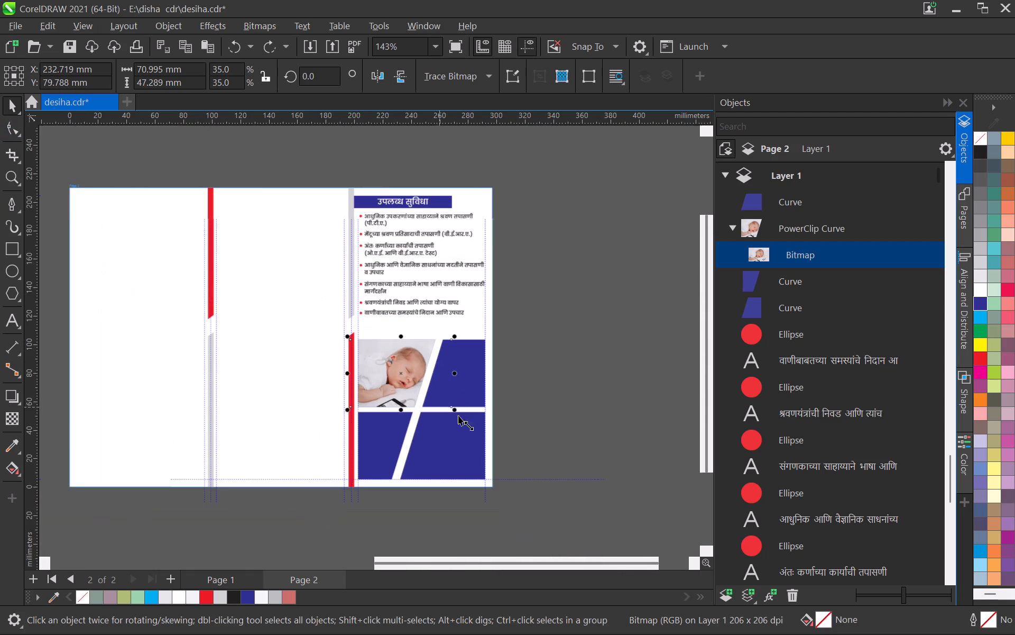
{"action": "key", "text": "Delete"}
Switch to the browser's newborn hearing-screening image results, preview the AudiologyOnline photo and examine its related images for a replacement.
{"action": "key", "text": "alt+Tab"}
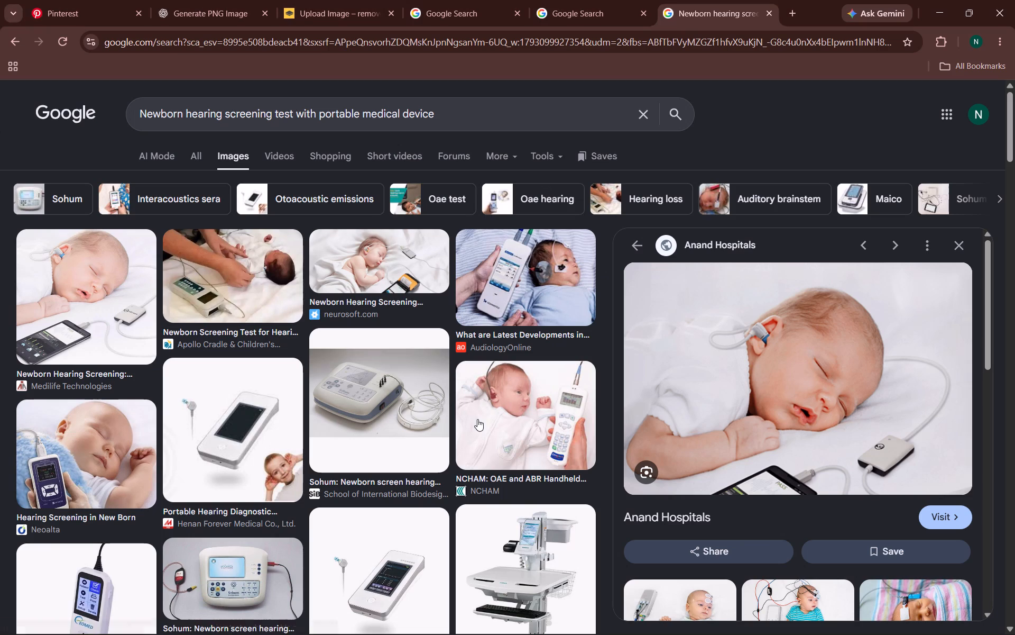
{"action": "scroll", "coordinate": [703, 421], "scroll_direction": "down", "scroll_amount": 3}
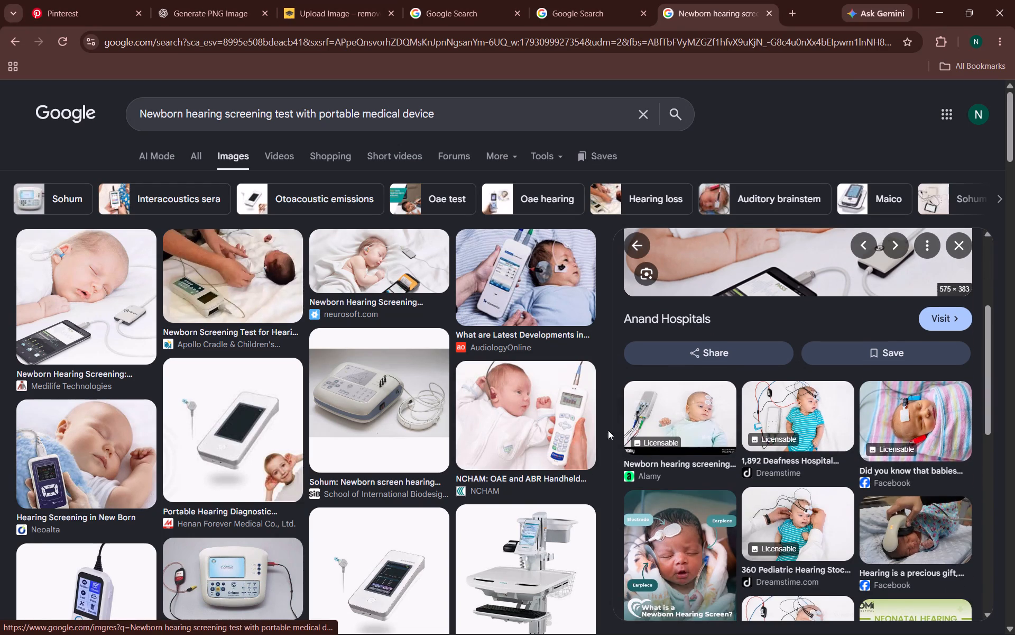
{"action": "scroll", "coordinate": [532, 342], "scroll_direction": "up", "scroll_amount": 1}
{"action": "left_click", "coordinate": [520, 294]}
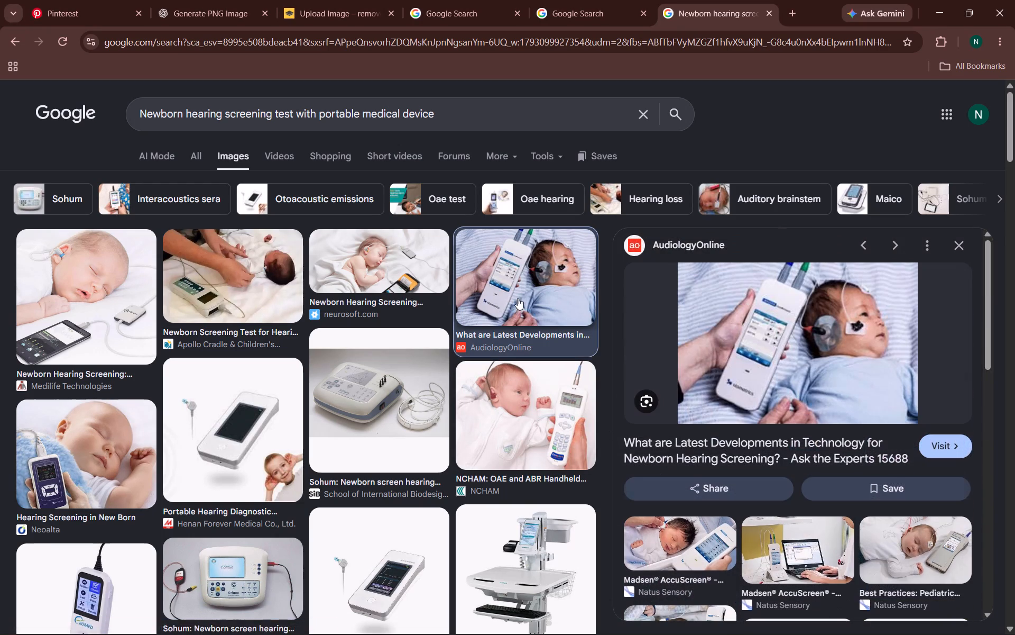
{"action": "scroll", "coordinate": [751, 405], "scroll_direction": "down", "scroll_amount": 3}
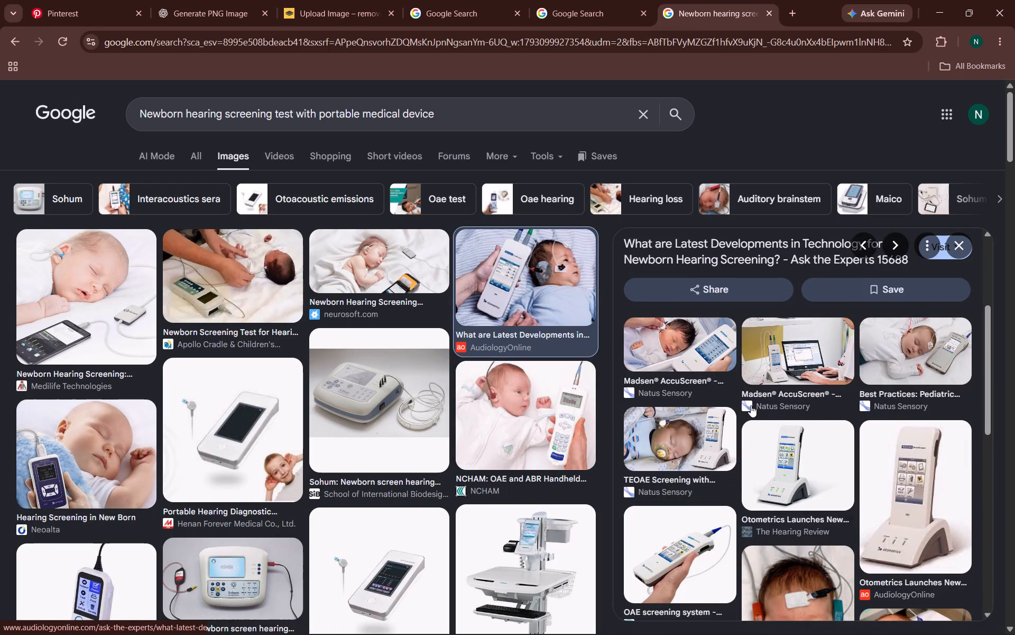
{"action": "scroll", "coordinate": [751, 405], "scroll_direction": "down", "scroll_amount": 3}
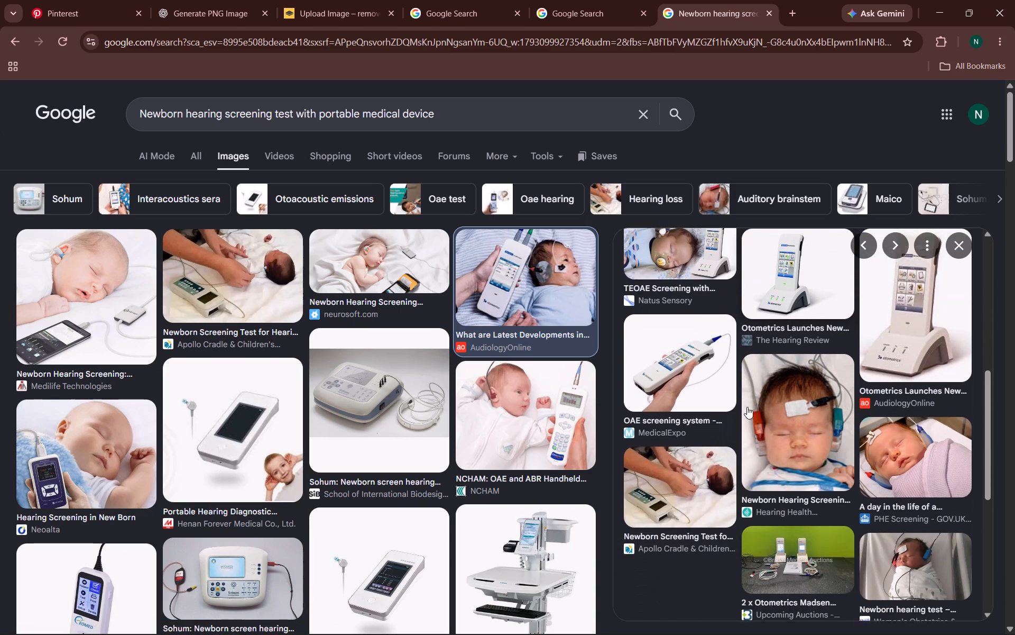
{"action": "scroll", "coordinate": [747, 407], "scroll_direction": "down", "scroll_amount": 1}
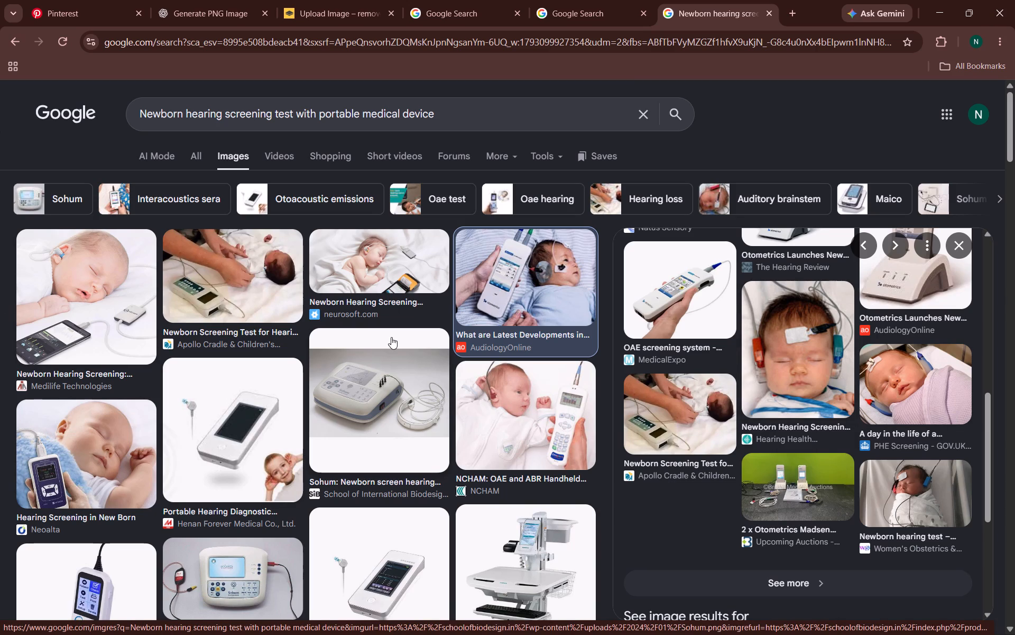
Look through the main newborn hearing-screening results for another suitable photo, recheck the AudiologyOnline preview, and leave it.
{"action": "scroll", "coordinate": [161, 444], "scroll_direction": "down", "scroll_amount": 4}
{"action": "scroll", "coordinate": [275, 431], "scroll_direction": "up", "scroll_amount": 3}
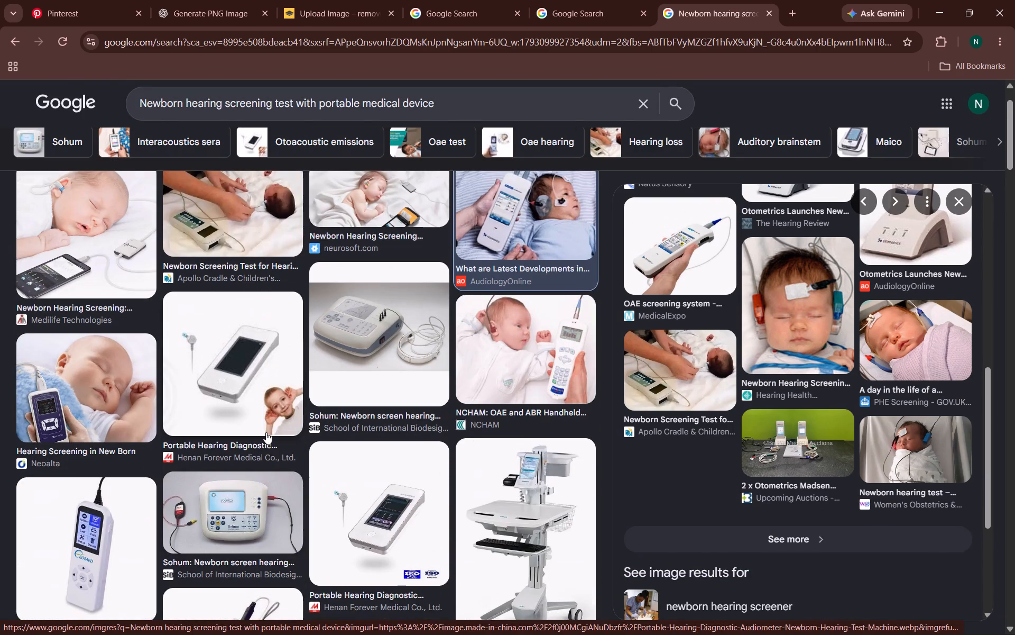
{"action": "scroll", "coordinate": [265, 432], "scroll_direction": "down", "scroll_amount": 7}
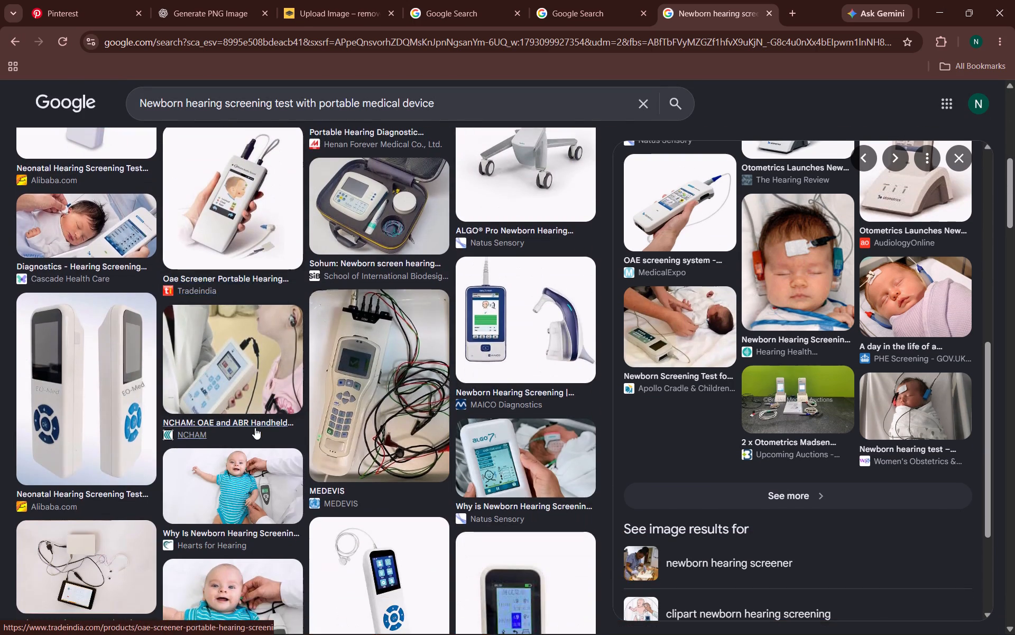
{"action": "scroll", "coordinate": [255, 428], "scroll_direction": "up", "scroll_amount": 15}
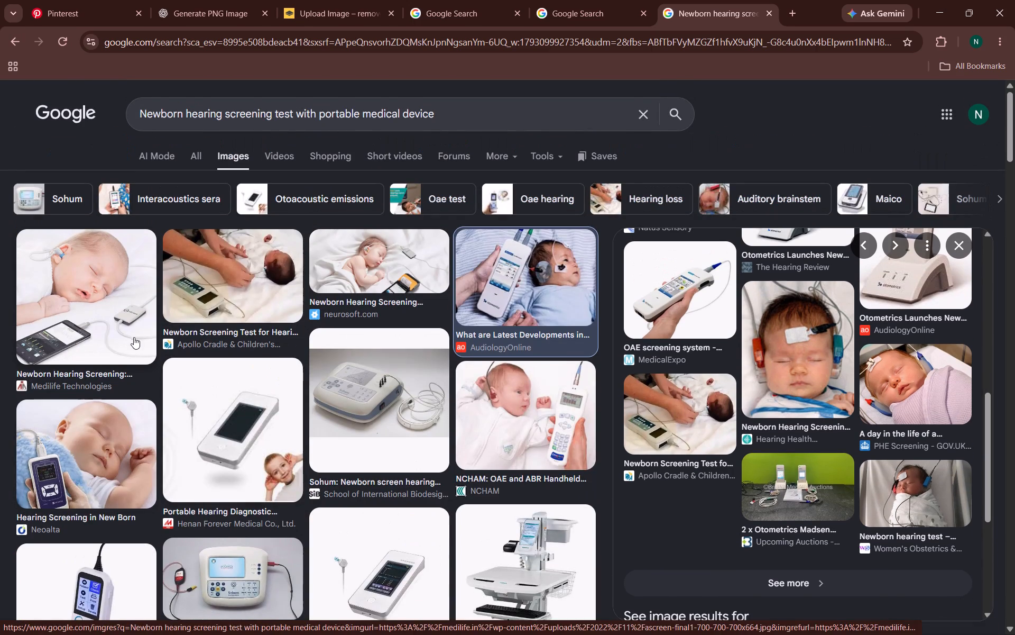
{"action": "scroll", "coordinate": [396, 306], "scroll_direction": "up", "scroll_amount": 2}
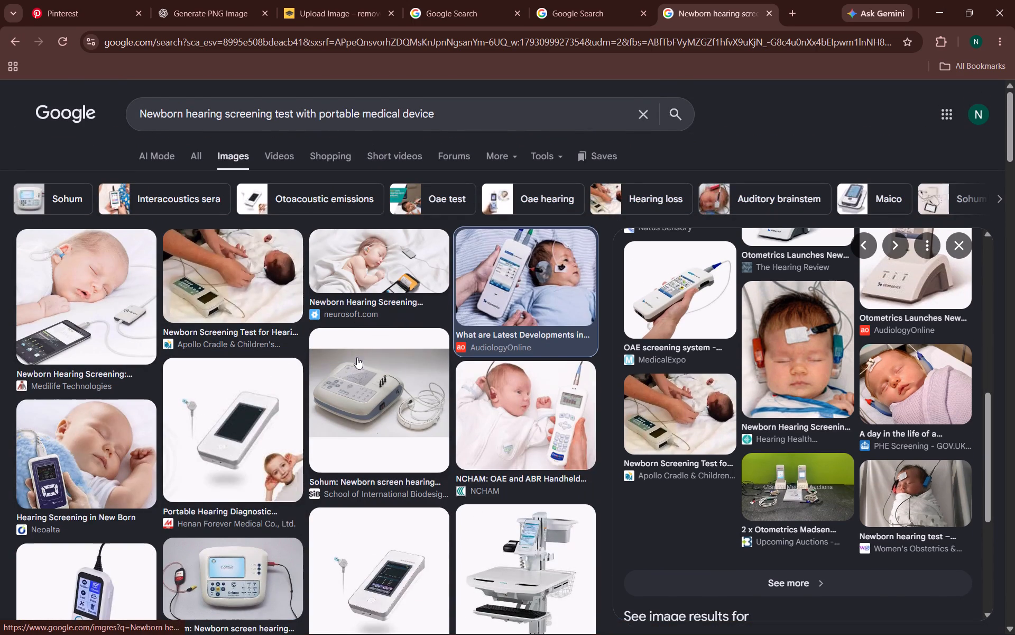
{"action": "left_click", "coordinate": [518, 269]}
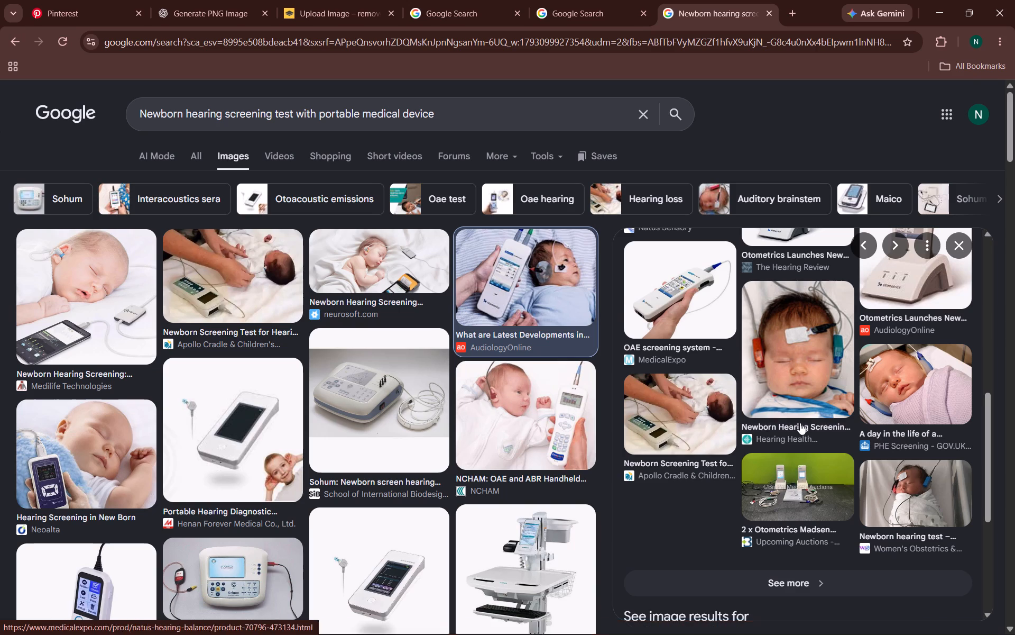
{"action": "scroll", "coordinate": [831, 414], "scroll_direction": "up", "scroll_amount": 14}
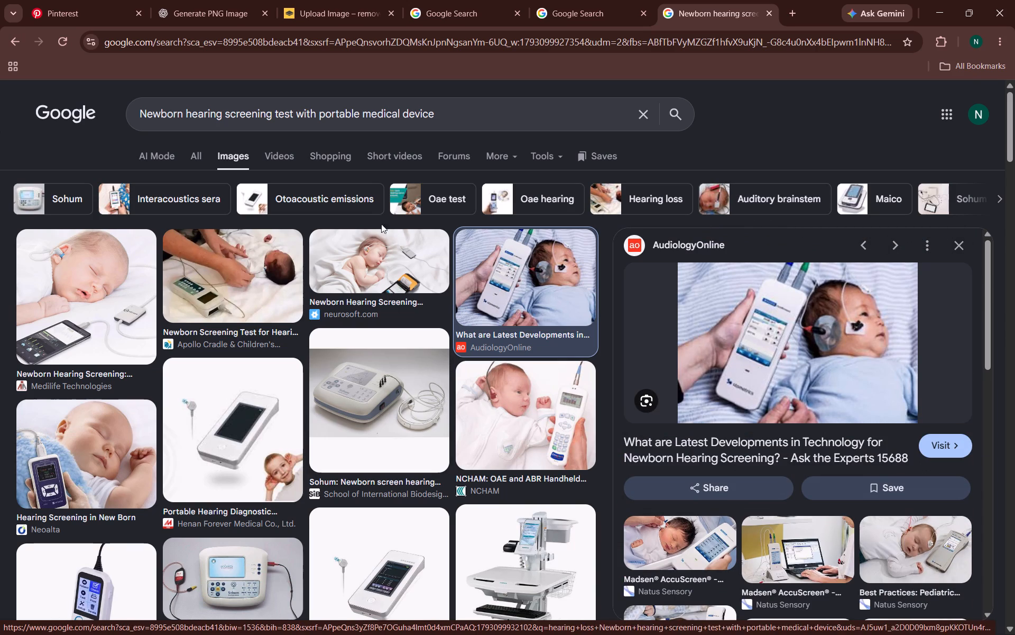
{"action": "scroll", "coordinate": [267, 266], "scroll_direction": "up", "scroll_amount": 5}
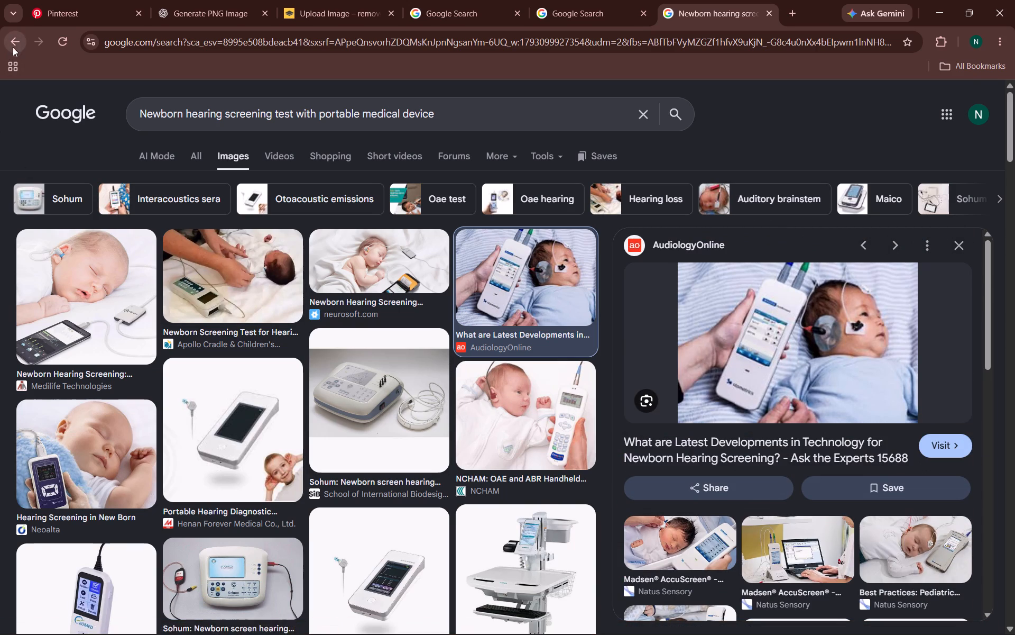
{"action": "left_click", "coordinate": [15, 43]}
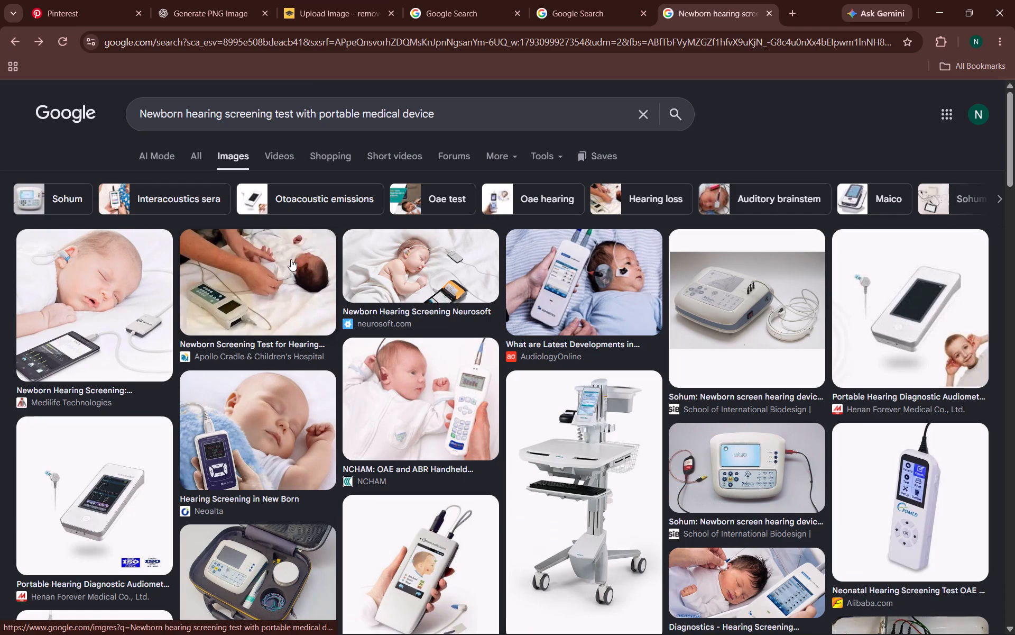
Preview the Apollo Cradle & Children's Hospital newborn screening photo and examine its related images as frame candidates.
{"action": "left_click", "coordinate": [289, 263]}
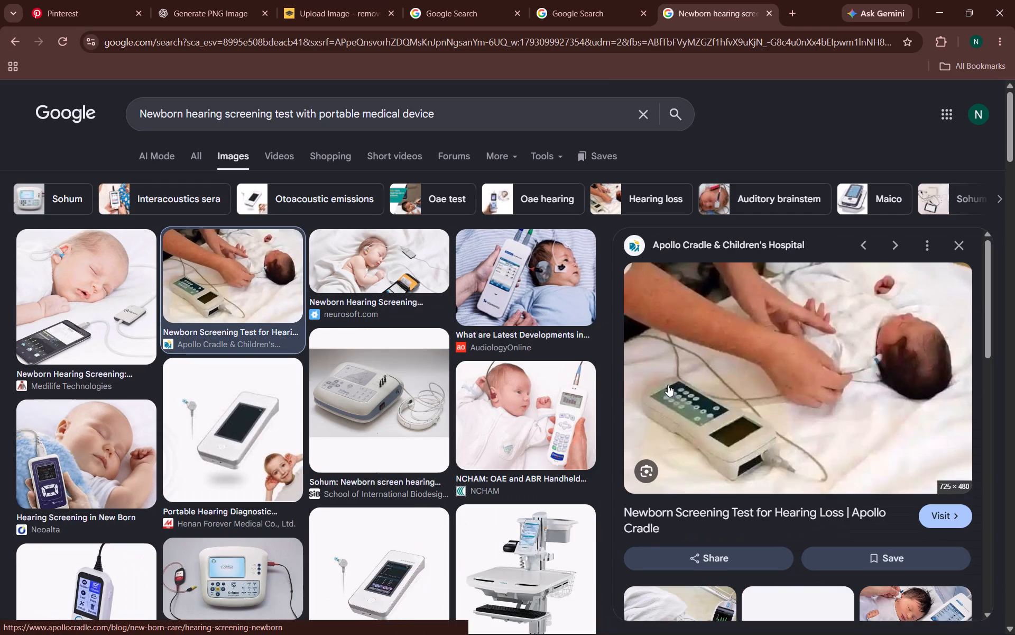
{"action": "scroll", "coordinate": [809, 403], "scroll_direction": "down", "scroll_amount": 5}
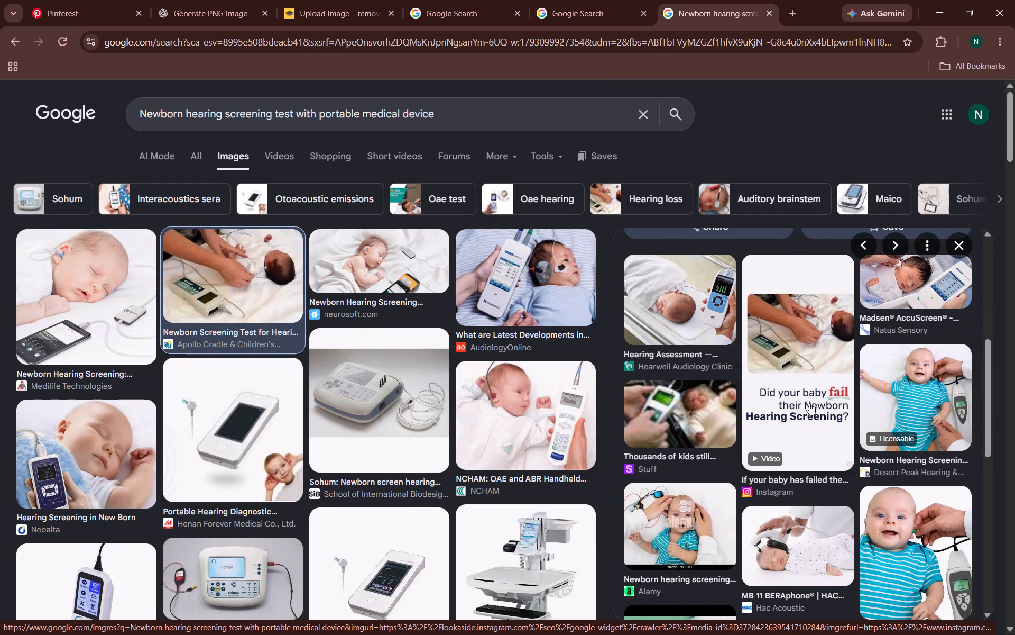
{"action": "scroll", "coordinate": [809, 403], "scroll_direction": "up", "scroll_amount": 5}
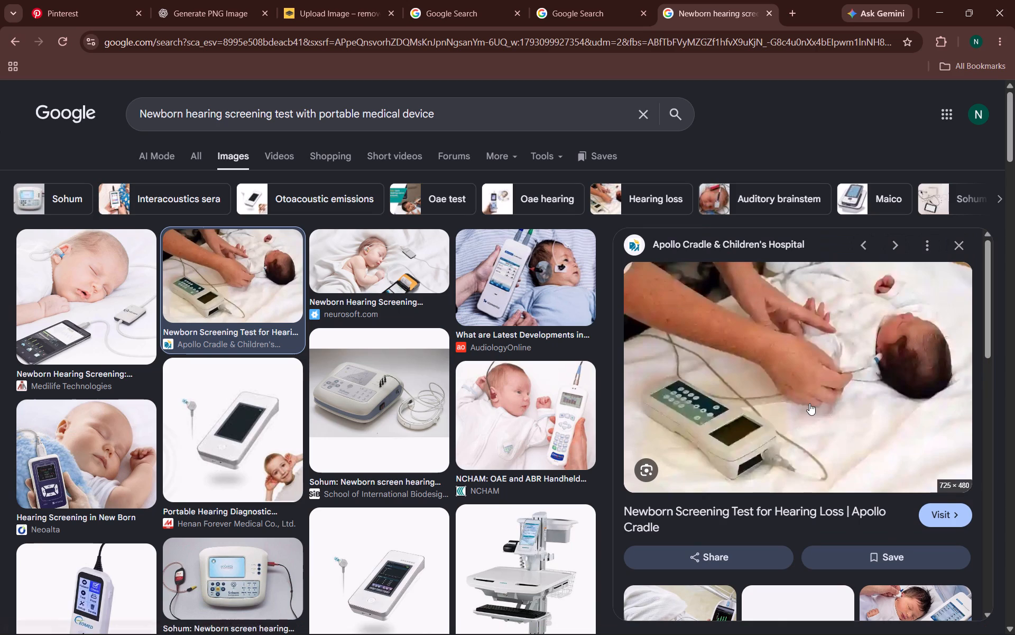
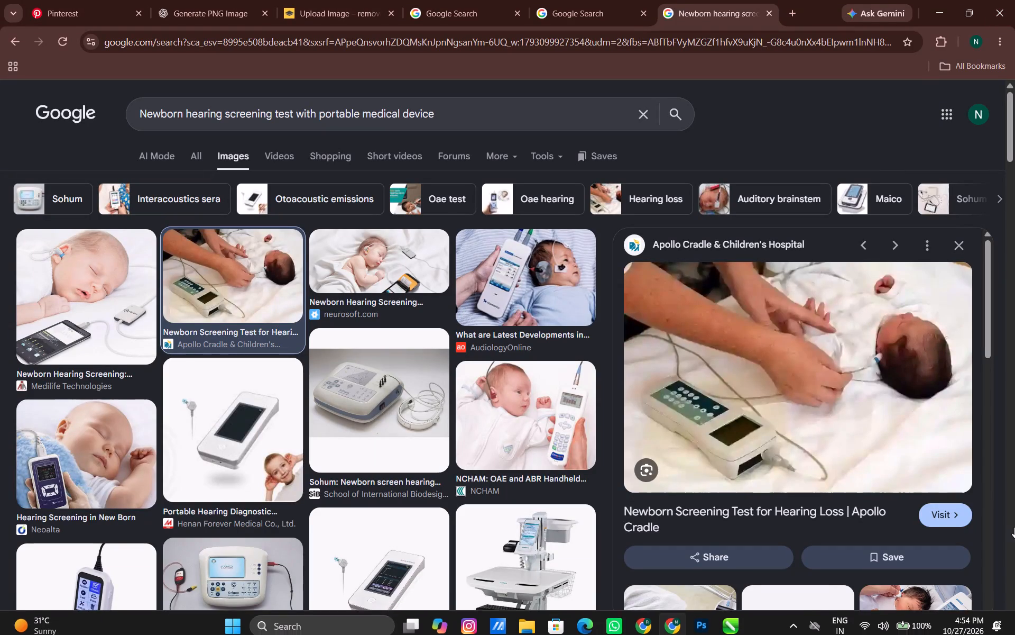
Examine the Apollo Cradle photo's related images and the main newborn hearing-screening results for a frame candidate, and leave the preview.
{"action": "scroll", "coordinate": [718, 453], "scroll_direction": "down", "scroll_amount": 1}
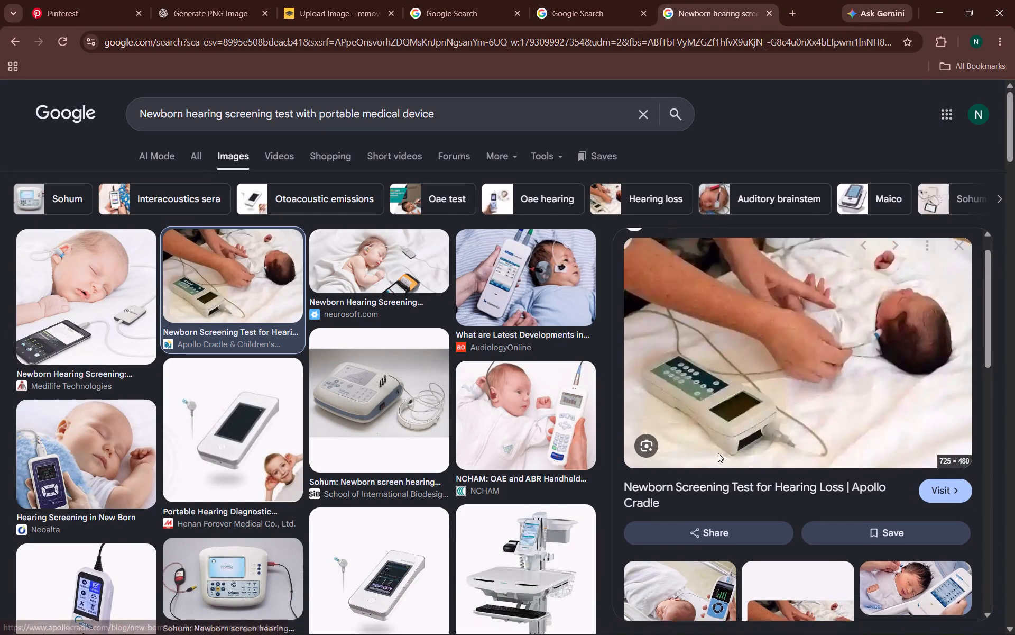
{"action": "scroll", "coordinate": [846, 339], "scroll_direction": "down", "scroll_amount": 1}
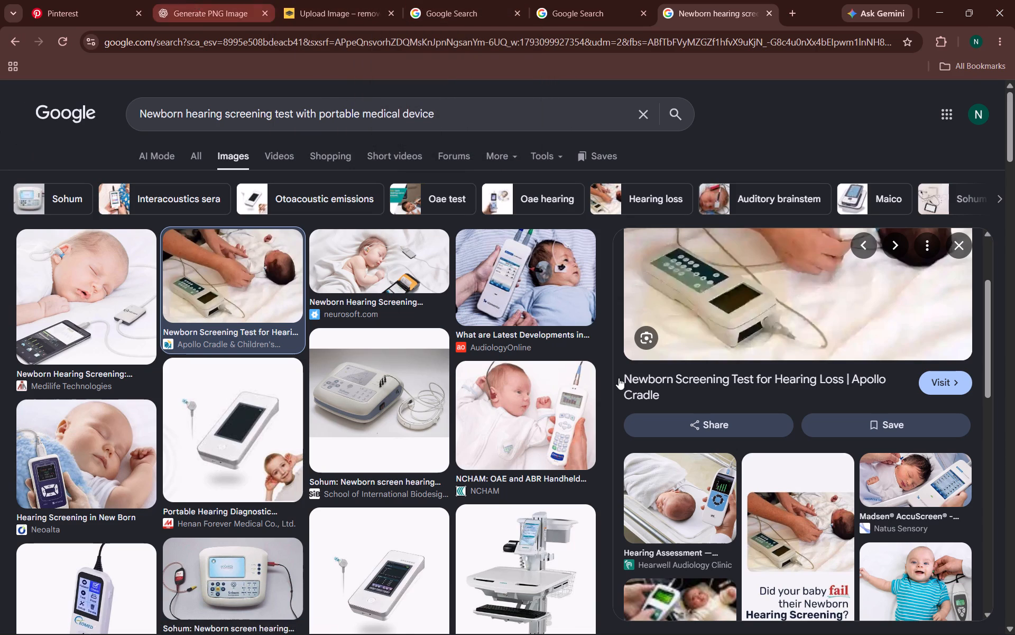
{"action": "scroll", "coordinate": [809, 429], "scroll_direction": "down", "scroll_amount": 2}
{"action": "scroll", "coordinate": [765, 468], "scroll_direction": "down", "scroll_amount": 5}
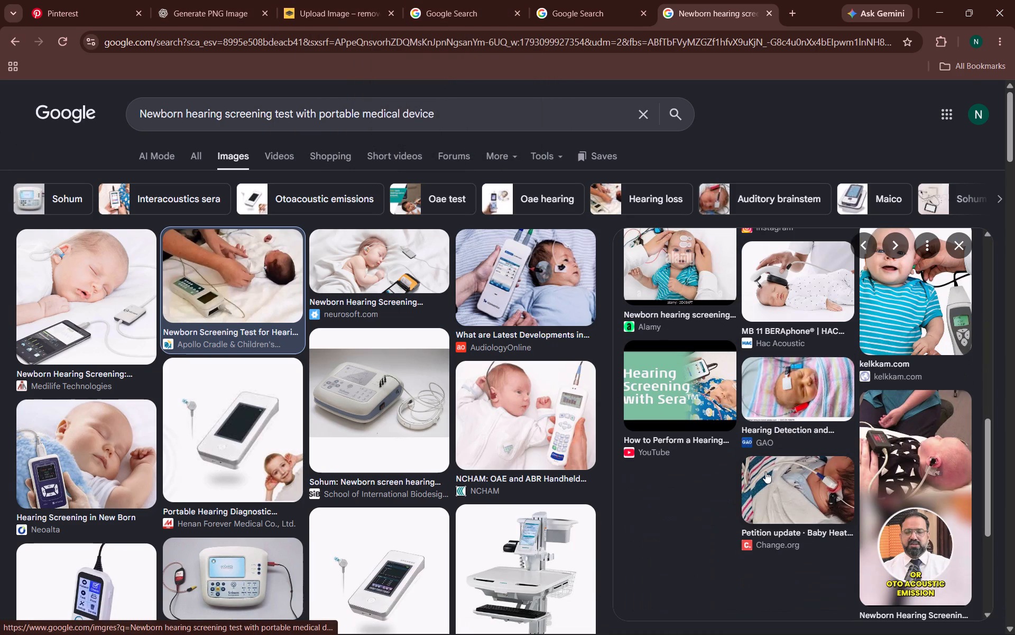
{"action": "scroll", "coordinate": [809, 473], "scroll_direction": "down", "scroll_amount": 4}
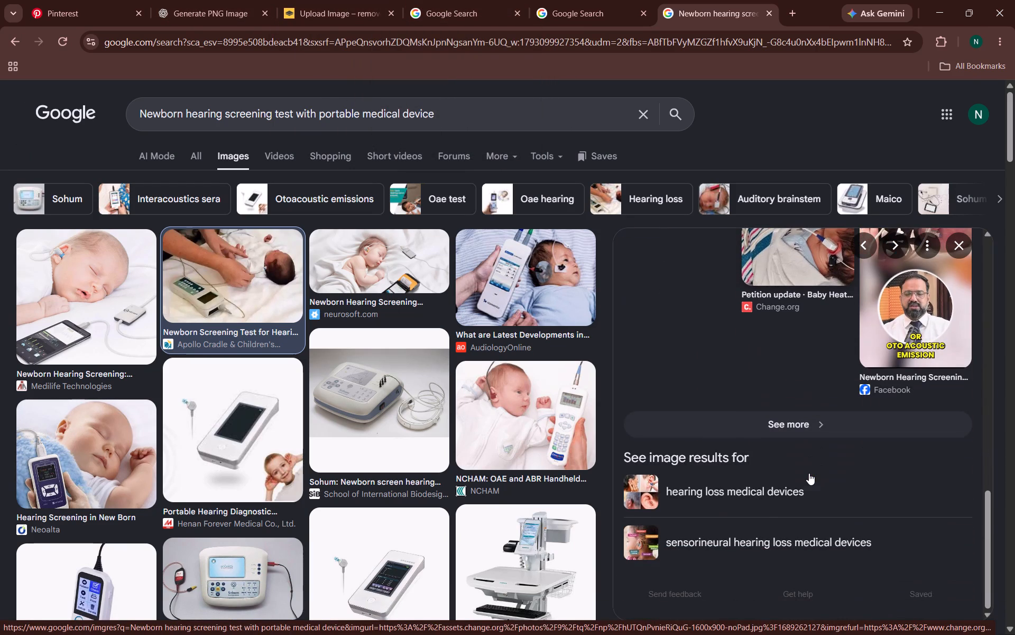
{"action": "scroll", "coordinate": [807, 473], "scroll_direction": "up", "scroll_amount": 2}
{"action": "scroll", "coordinate": [0, 343], "scroll_direction": "up", "scroll_amount": 1}
{"action": "scroll", "coordinate": [0, 343], "scroll_direction": "down", "scroll_amount": 3}
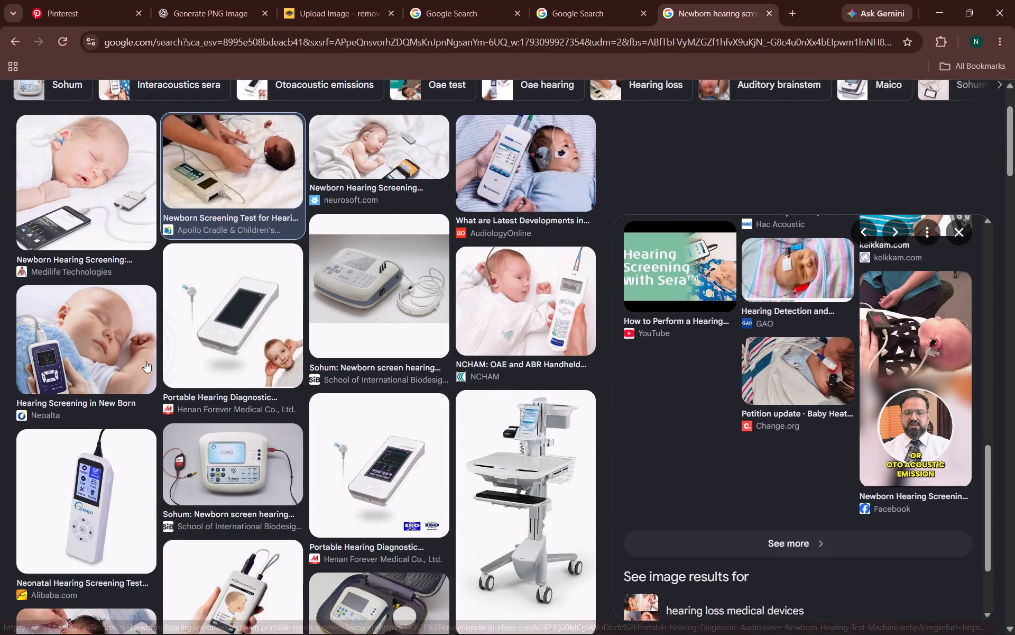
{"action": "scroll", "coordinate": [238, 397], "scroll_direction": "down", "scroll_amount": 3}
{"action": "scroll", "coordinate": [1014, 342], "scroll_direction": "down", "scroll_amount": 4}
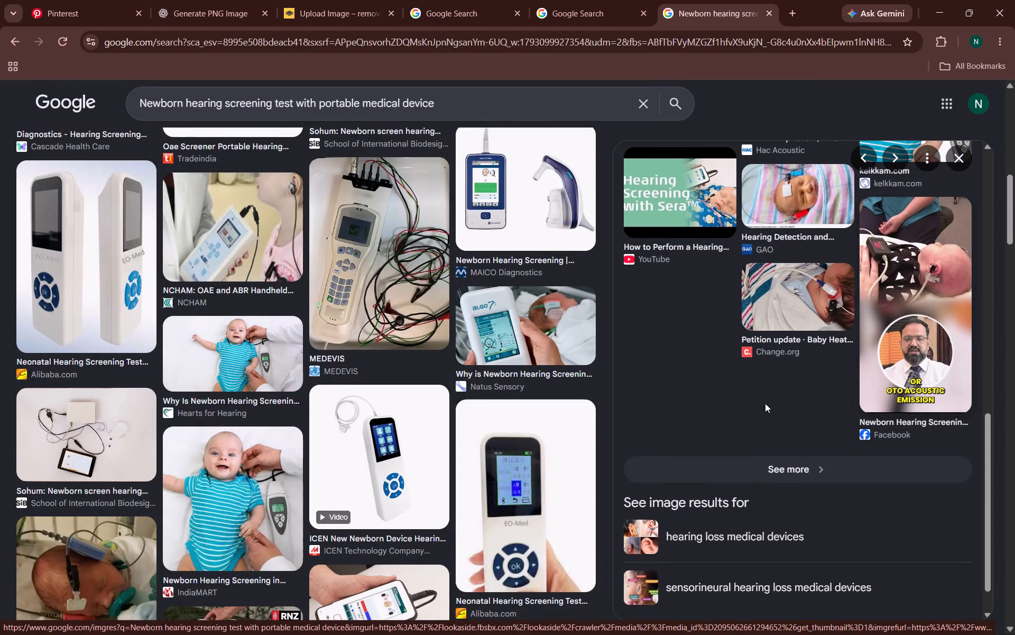
{"action": "scroll", "coordinate": [0, 440], "scroll_direction": "down", "scroll_amount": 3}
{"action": "scroll", "coordinate": [1014, 455], "scroll_direction": "up", "scroll_amount": 10}
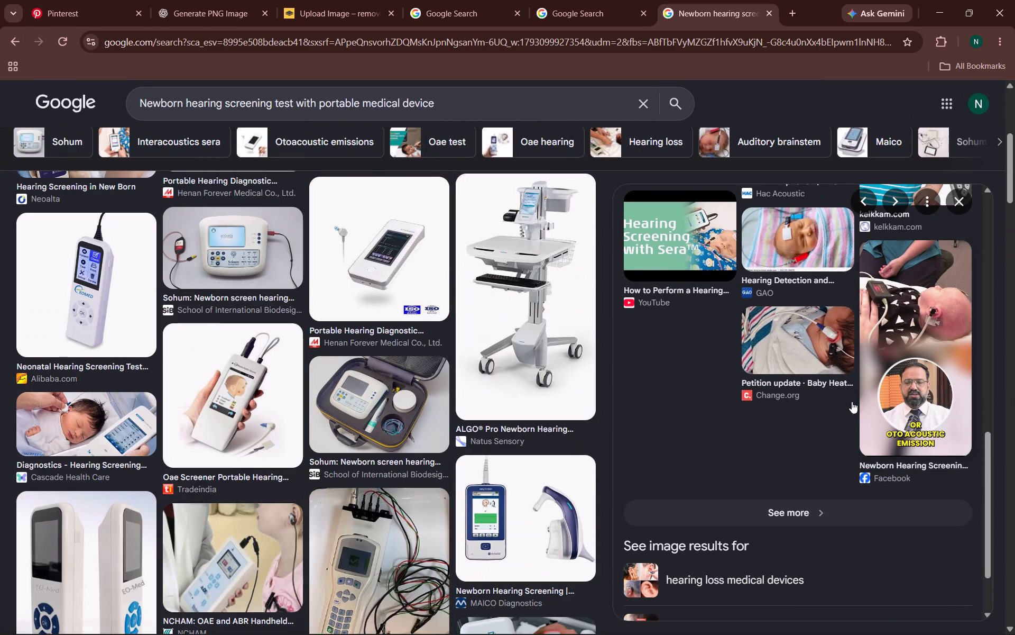
{"action": "scroll", "coordinate": [852, 402], "scroll_direction": "up", "scroll_amount": 14}
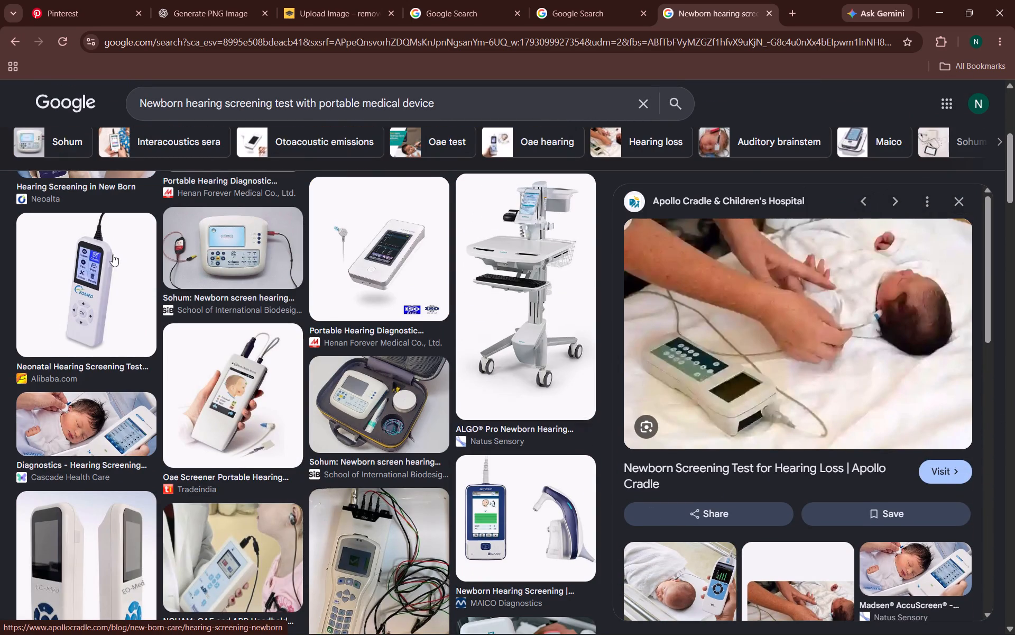
{"action": "scroll", "coordinate": [51, 235], "scroll_direction": "up", "scroll_amount": 8}
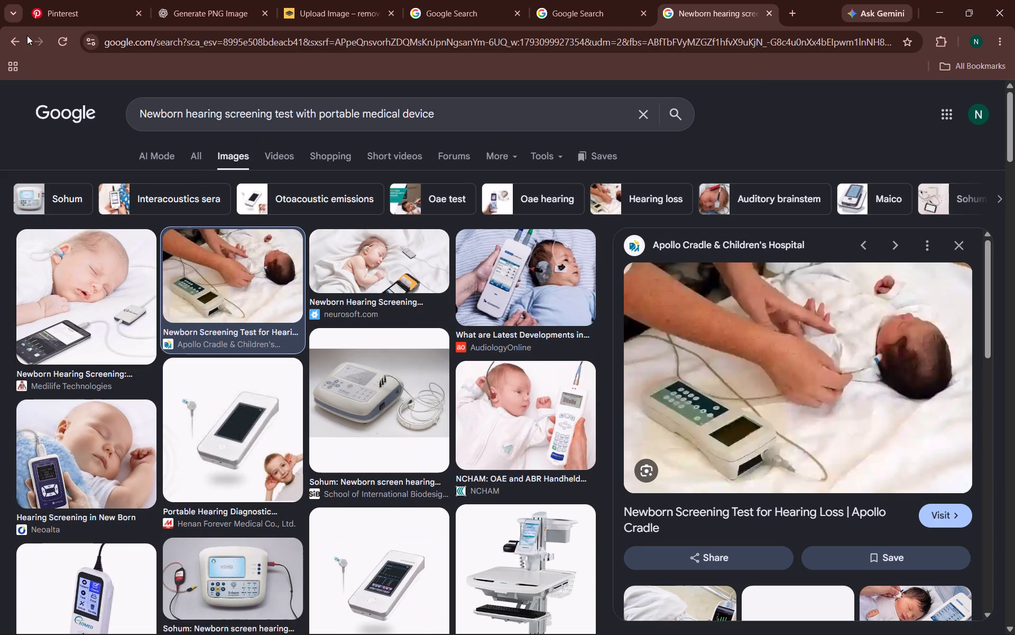
{"action": "left_click", "coordinate": [16, 39]}
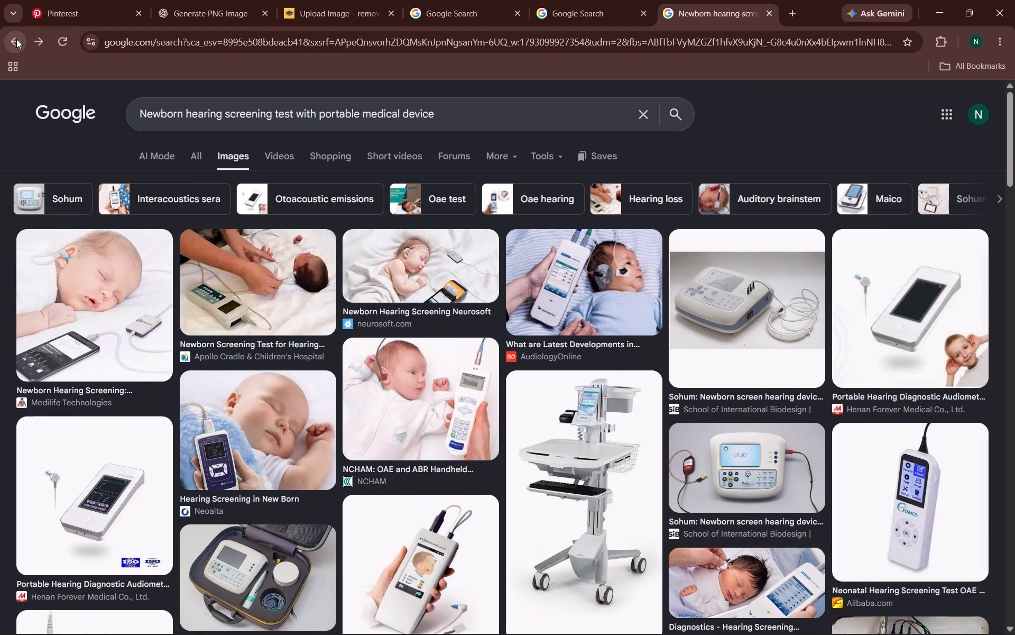
Preview the Neoalta "Hearing Screening in New Born" photo, and look through its related images and the further main results for alternatives.
{"action": "scroll", "coordinate": [185, 303], "scroll_direction": "down", "scroll_amount": 3}
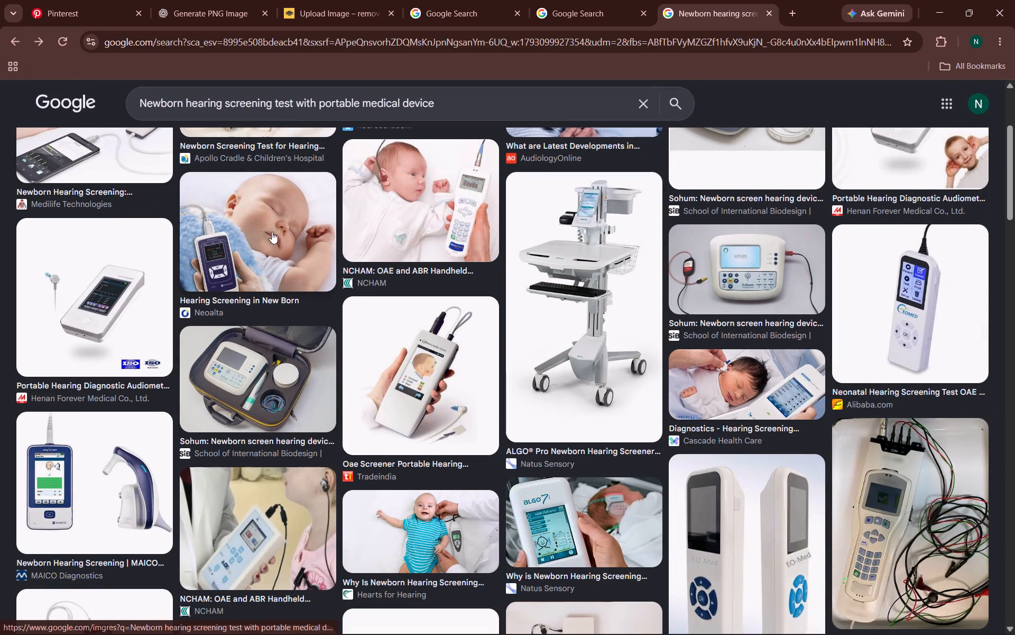
{"action": "left_click", "coordinate": [272, 232]}
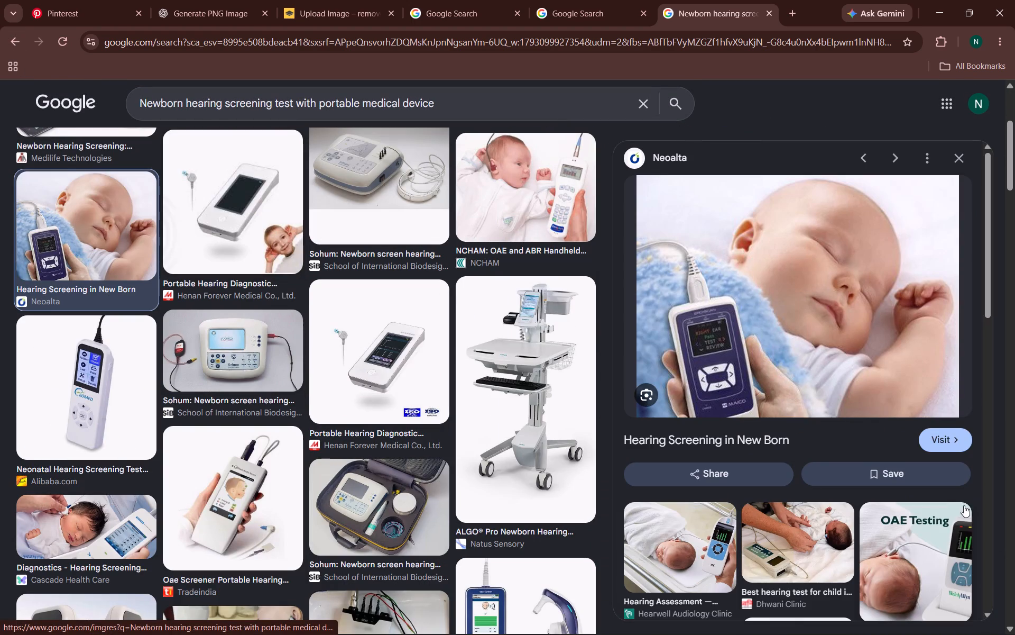
{"action": "scroll", "coordinate": [754, 477], "scroll_direction": "down", "scroll_amount": 3}
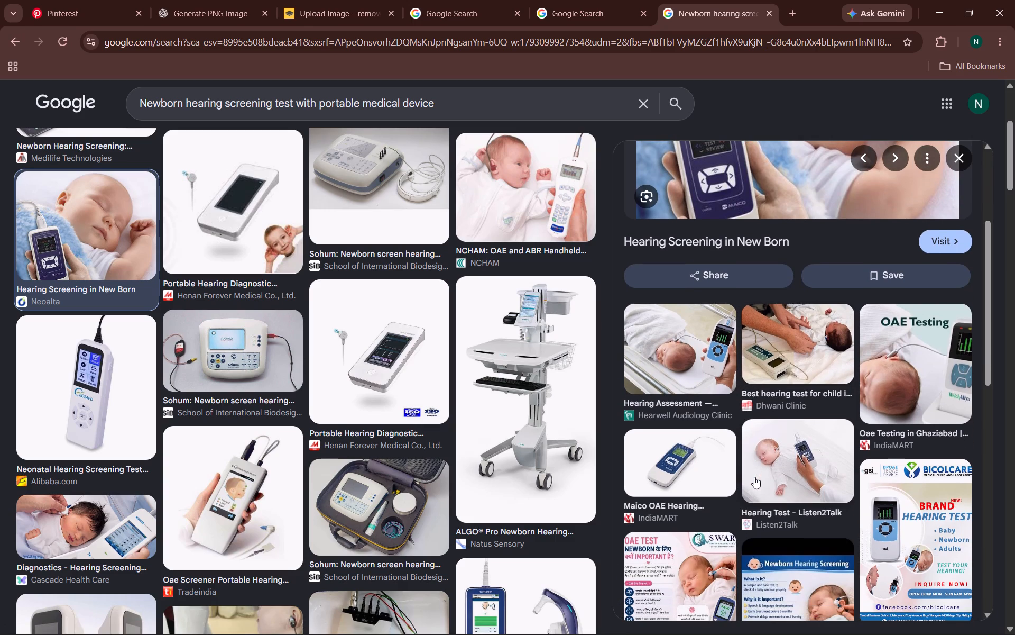
{"action": "scroll", "coordinate": [438, 509], "scroll_direction": "down", "scroll_amount": 1}
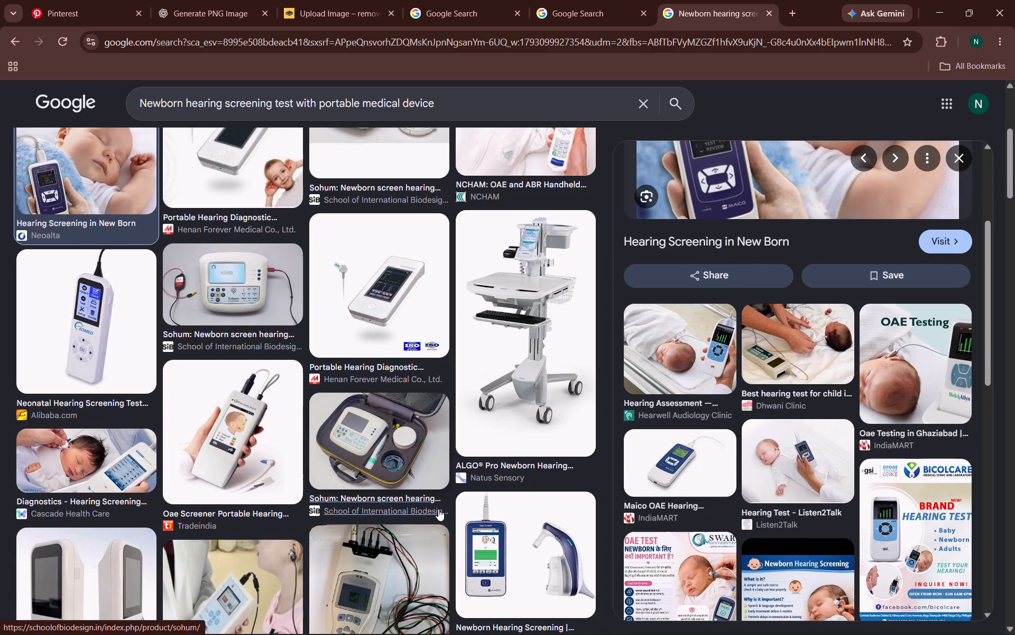
{"action": "scroll", "coordinate": [0, 502], "scroll_direction": "down", "scroll_amount": 1}
{"action": "scroll", "coordinate": [153, 461], "scroll_direction": "down", "scroll_amount": 9}
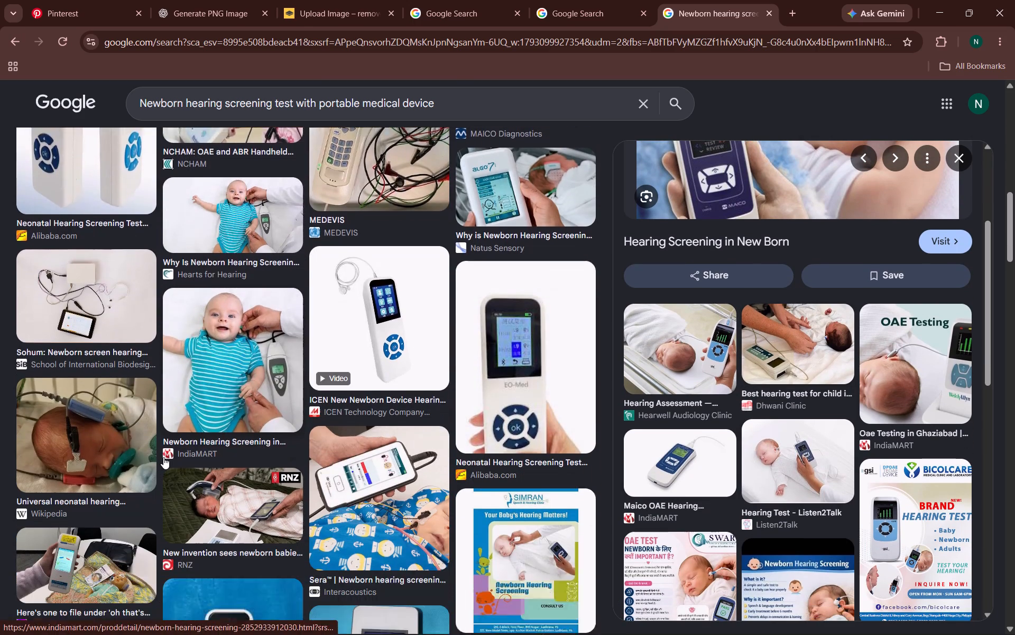
{"action": "scroll", "coordinate": [163, 457], "scroll_direction": "down", "scroll_amount": 5}
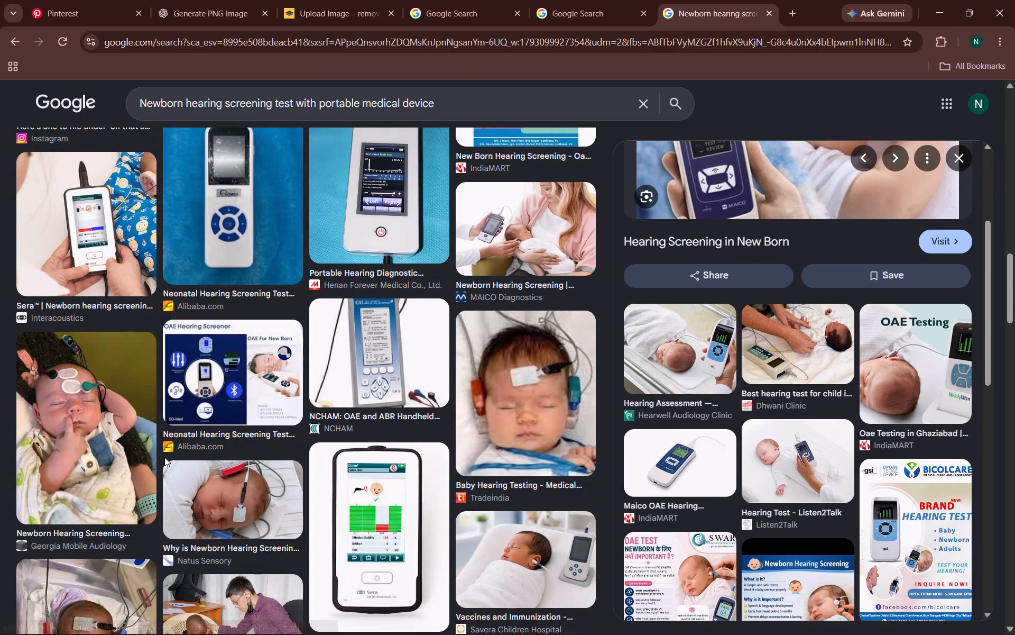
{"action": "scroll", "coordinate": [165, 457], "scroll_direction": "down", "scroll_amount": 3}
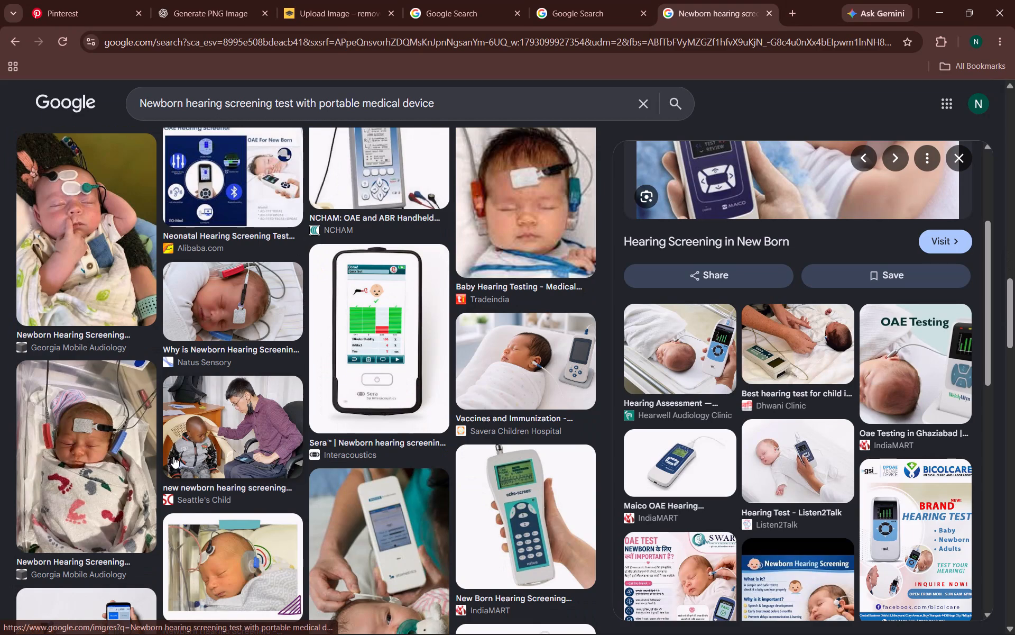
{"action": "scroll", "coordinate": [174, 457], "scroll_direction": "down", "scroll_amount": 2}
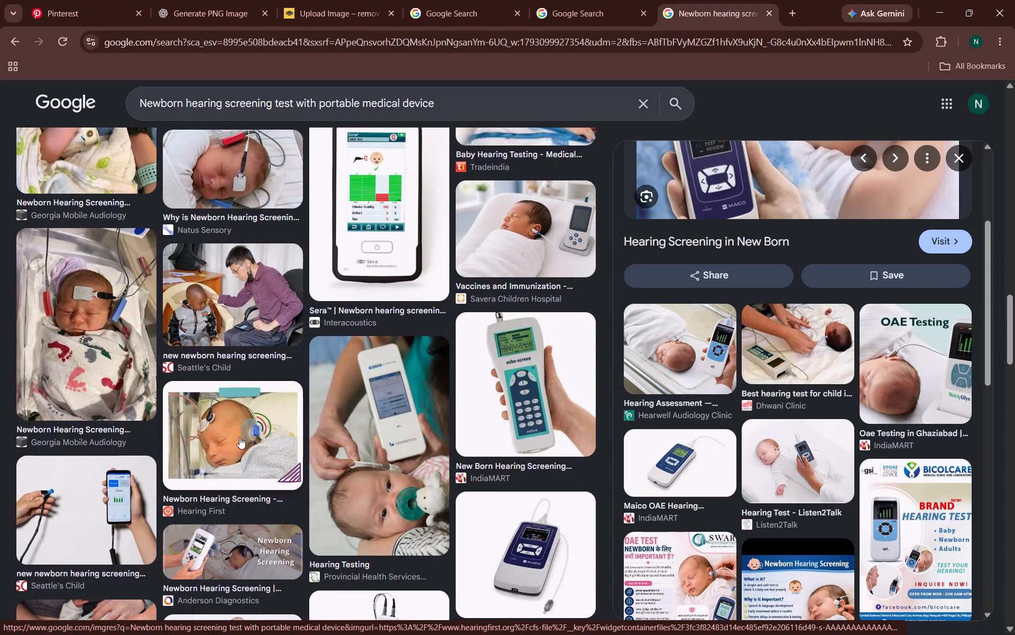
Preview the Hearing First newborn photo, open the related Pregnancy Birth and Beyond portrait-format photo and copy that image.
{"action": "left_click", "coordinate": [239, 437]}
{"action": "scroll", "coordinate": [725, 484], "scroll_direction": "down", "scroll_amount": 2}
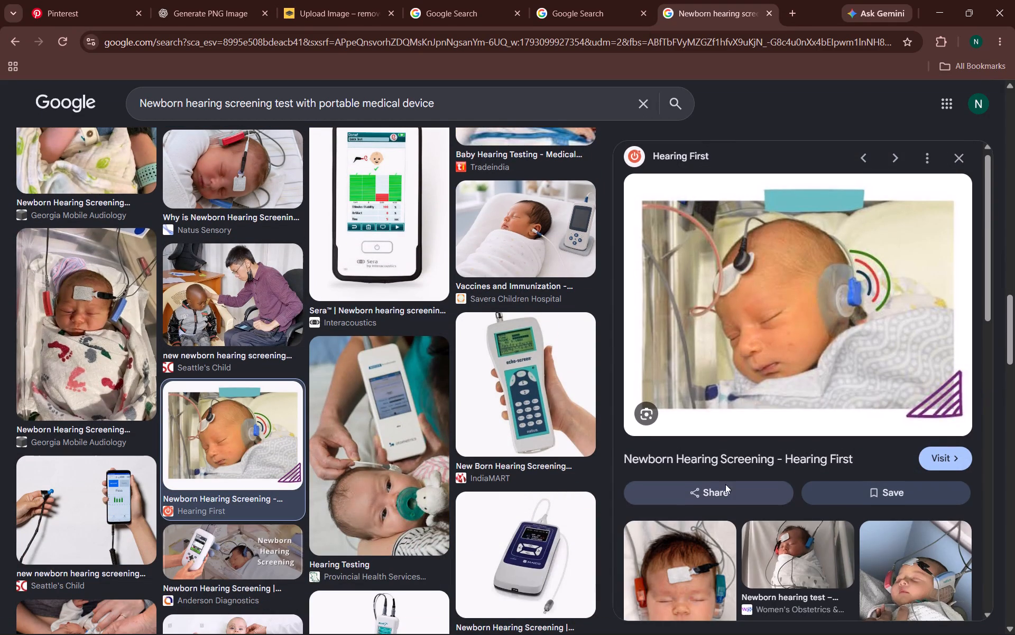
{"action": "scroll", "coordinate": [832, 283], "scroll_direction": "down", "scroll_amount": 2}
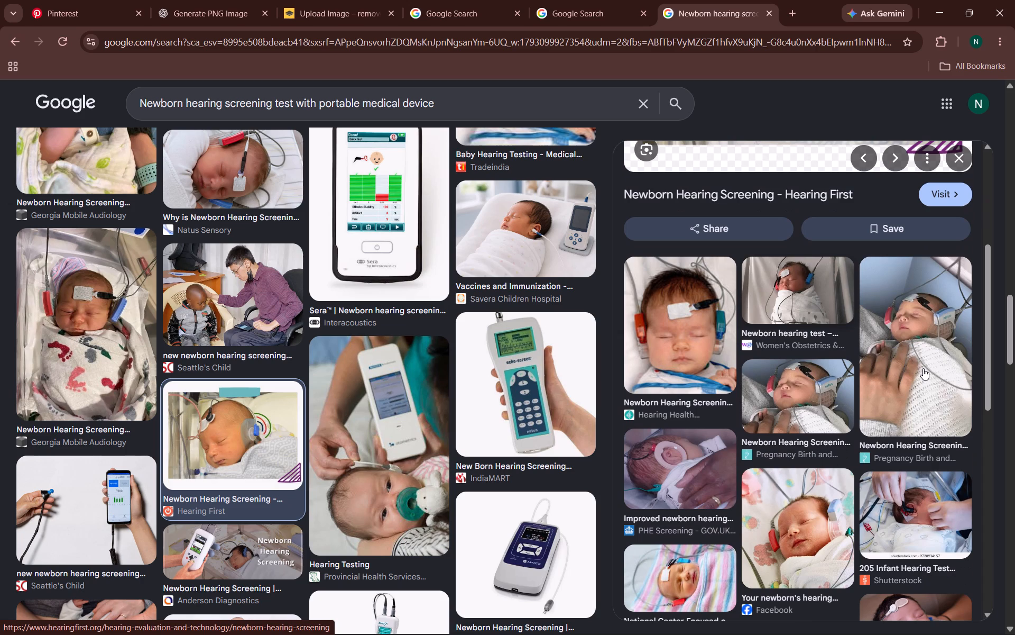
{"action": "left_click", "coordinate": [923, 368]}
{"action": "right_click", "coordinate": [686, 222]}
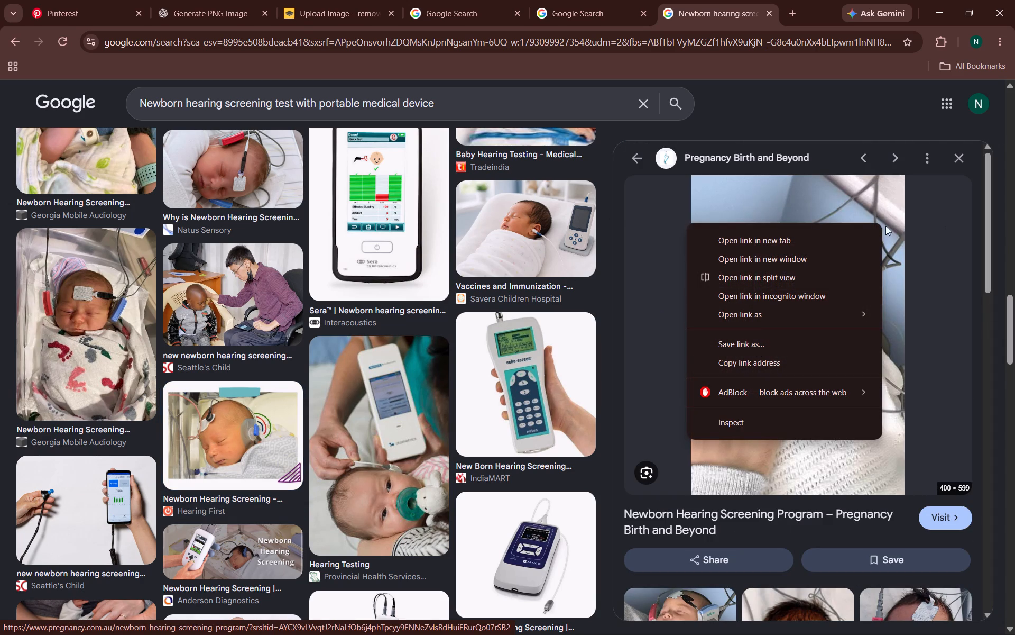
{"action": "right_click", "coordinate": [838, 188]}
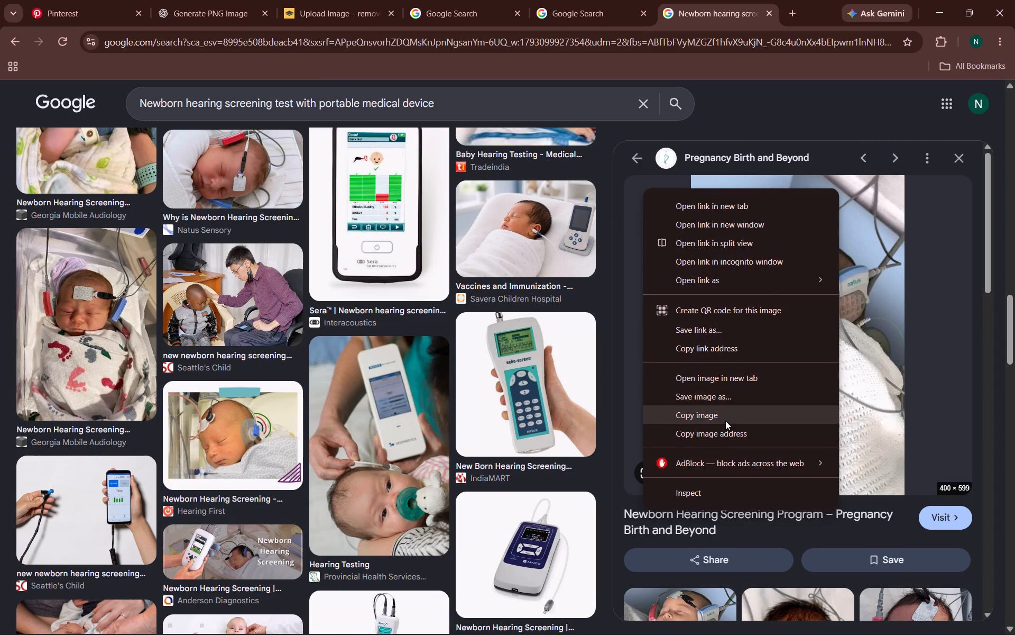
{"action": "left_click", "coordinate": [725, 421]}
Switch to CorelDRAW, paste the copied newborn photo on Page 2 and clip it inside the upper-left slanted frame.
{"action": "key", "text": "alt+Tab"}
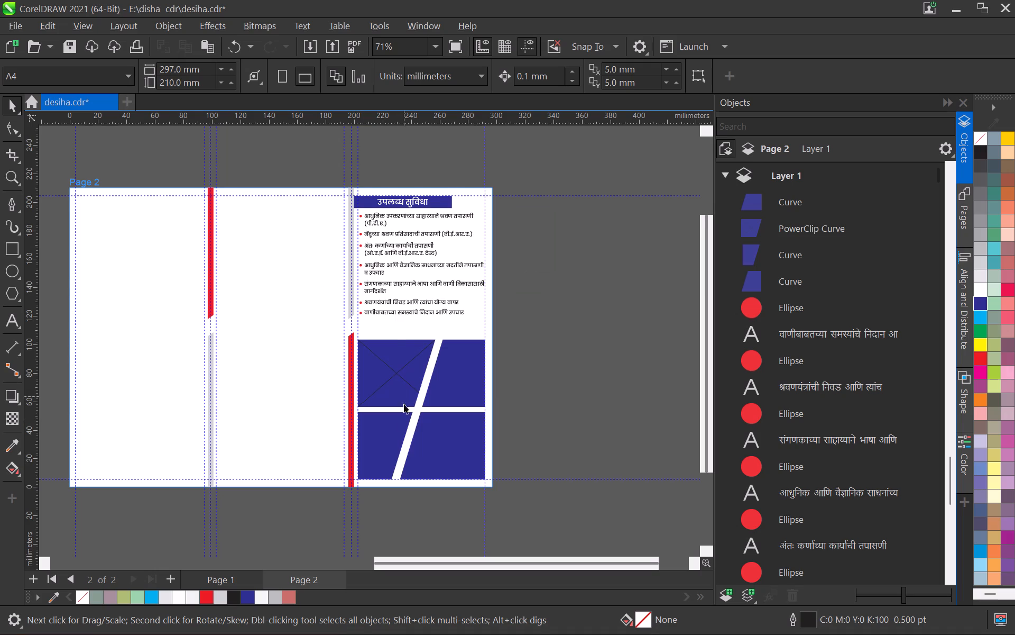
{"action": "scroll", "coordinate": [399, 436], "scroll_direction": "up", "scroll_amount": 3, "text": "alt"}
{"action": "key", "text": "ctrl+v"}
{"action": "left_click_drag", "start_coordinate": [247, 362], "coordinate": [349, 374]}
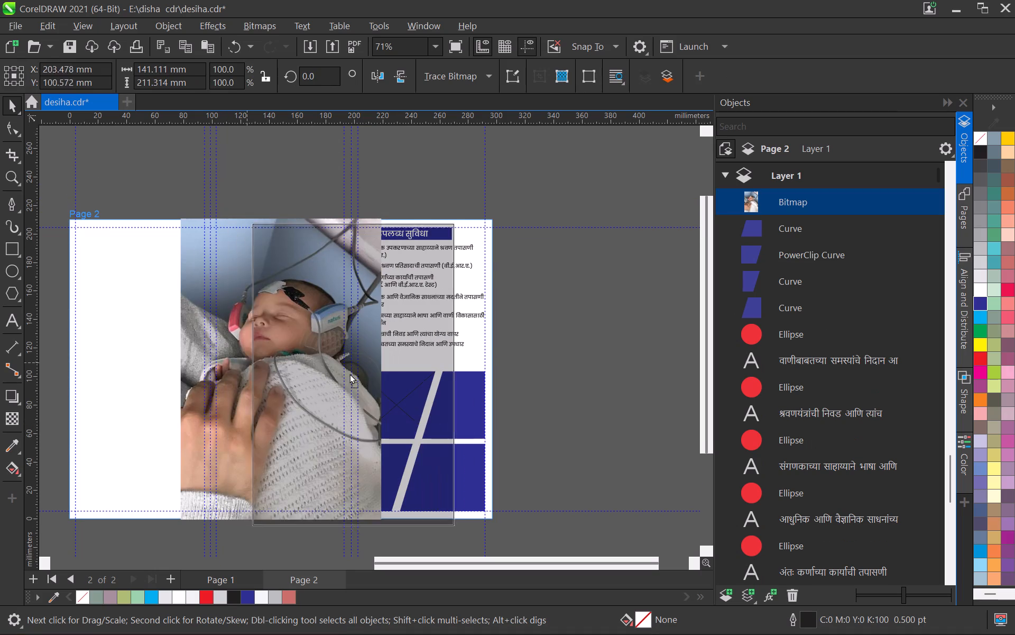
{"action": "left_click_drag", "start_coordinate": [349, 374], "coordinate": [383, 387]}
{"action": "left_click", "coordinate": [530, 402]}
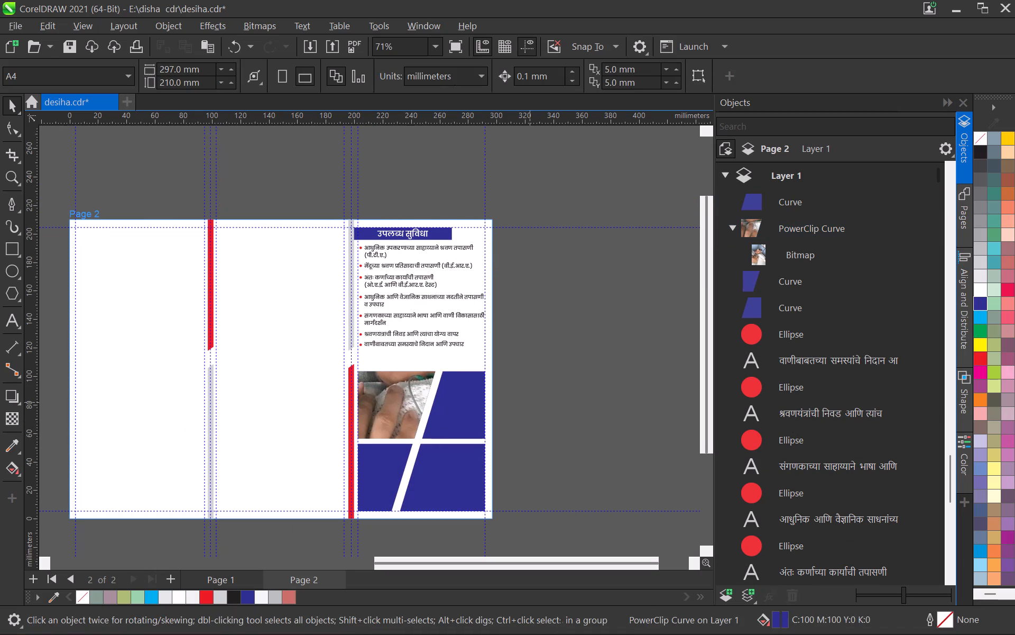
Open the Windows mouse settings and lower the mouse pointer speed to about a quarter of its range.
{"action": "left_click", "coordinate": [277, 625]}
{"action": "key", "text": "m"}
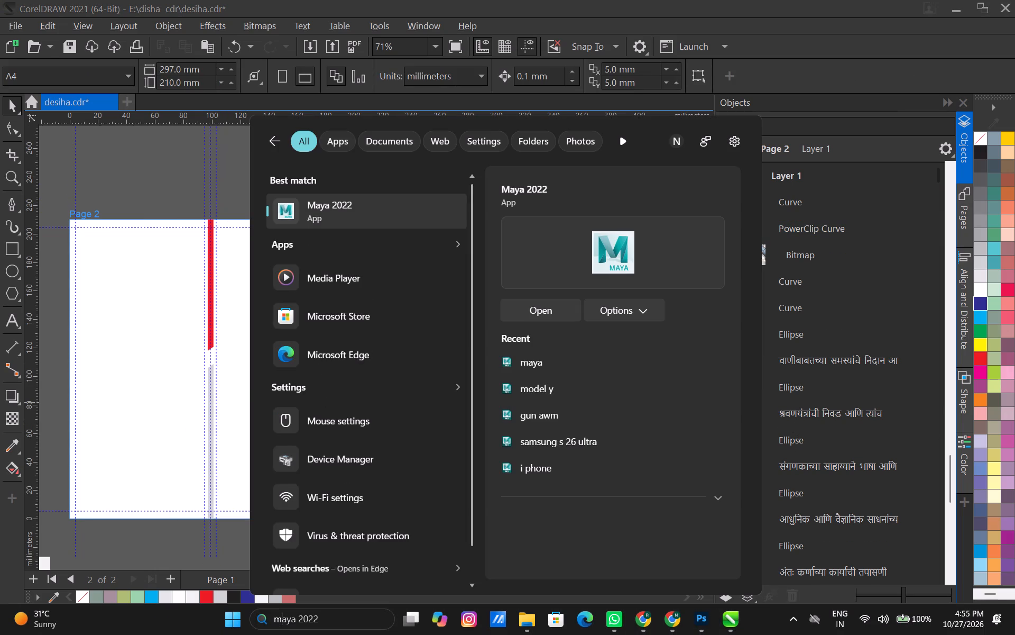
{"action": "key", "text": "o"}
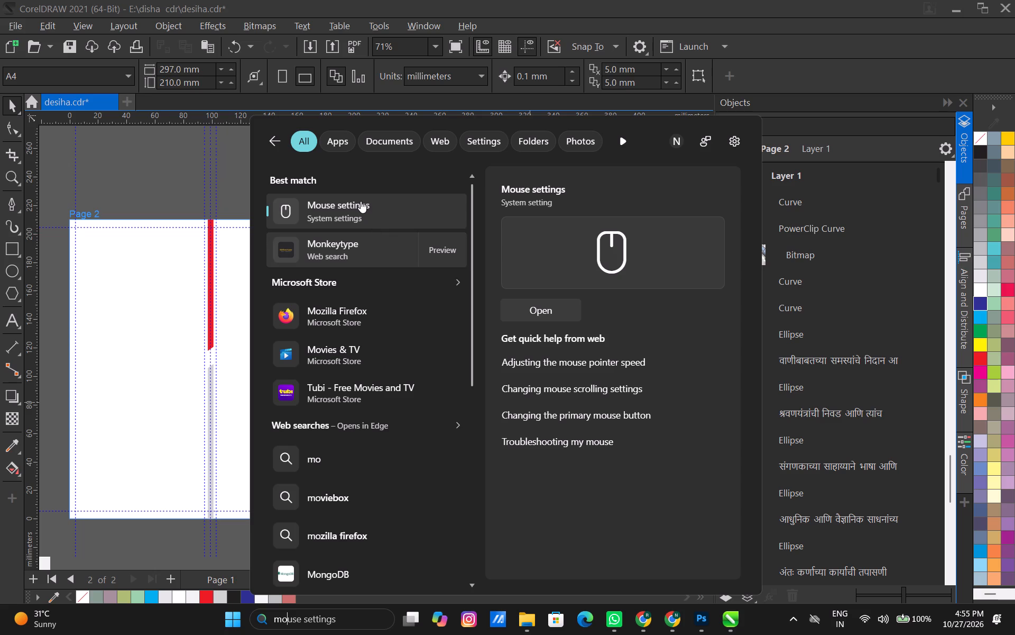
{"action": "left_click", "coordinate": [361, 201]}
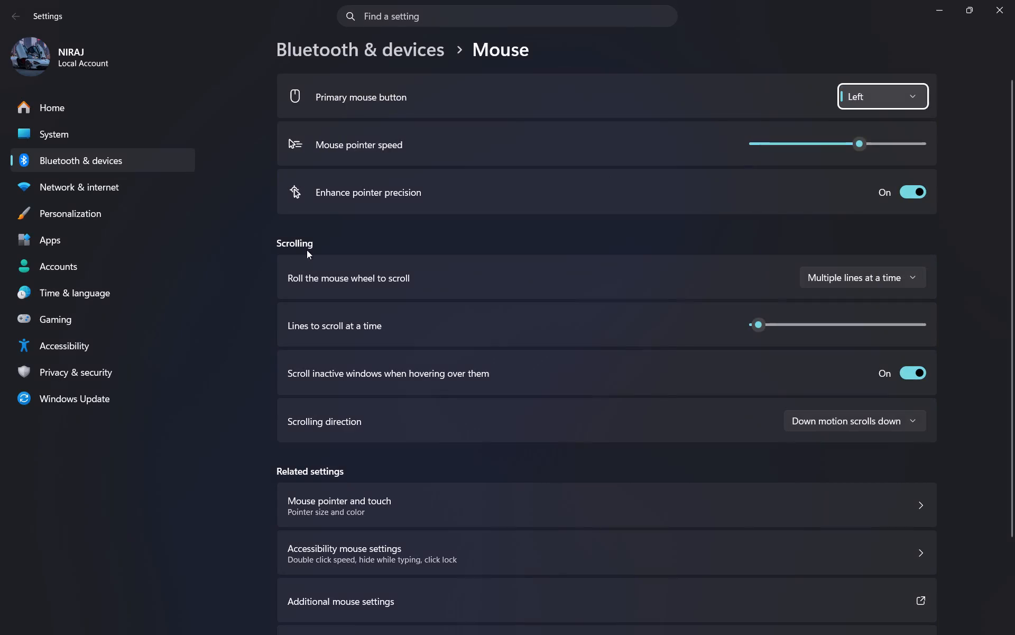
{"action": "left_click", "coordinate": [819, 142]}
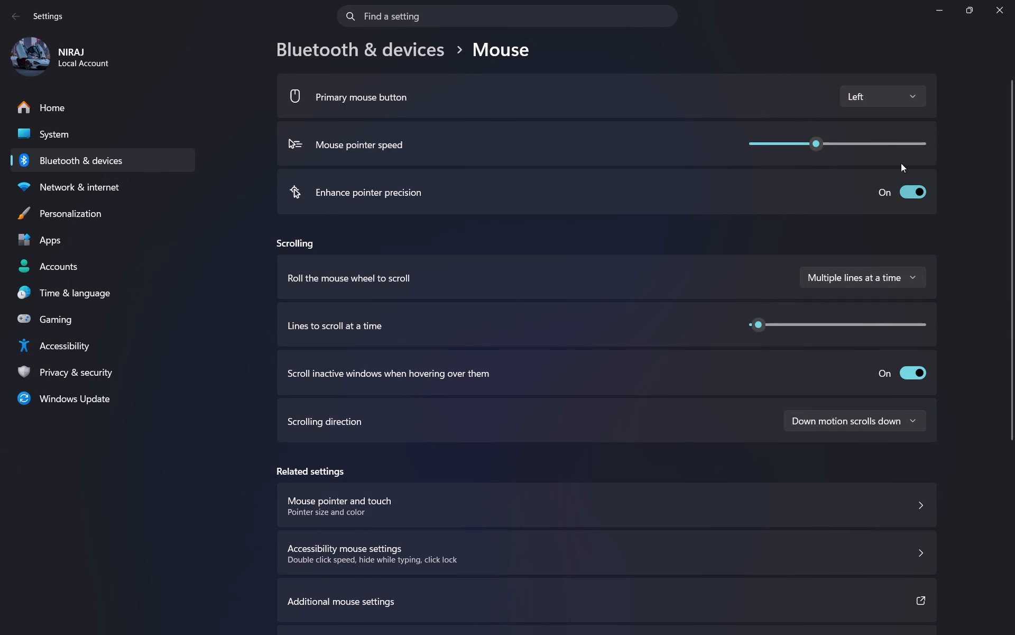
{"action": "left_click", "coordinate": [750, 146]}
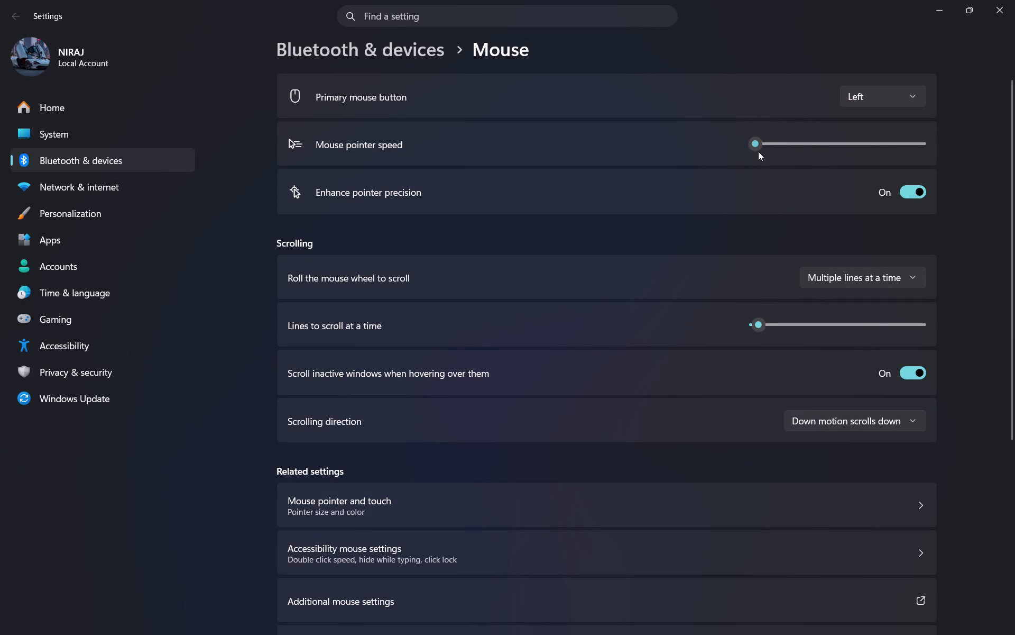
{"action": "left_click", "coordinate": [791, 144]}
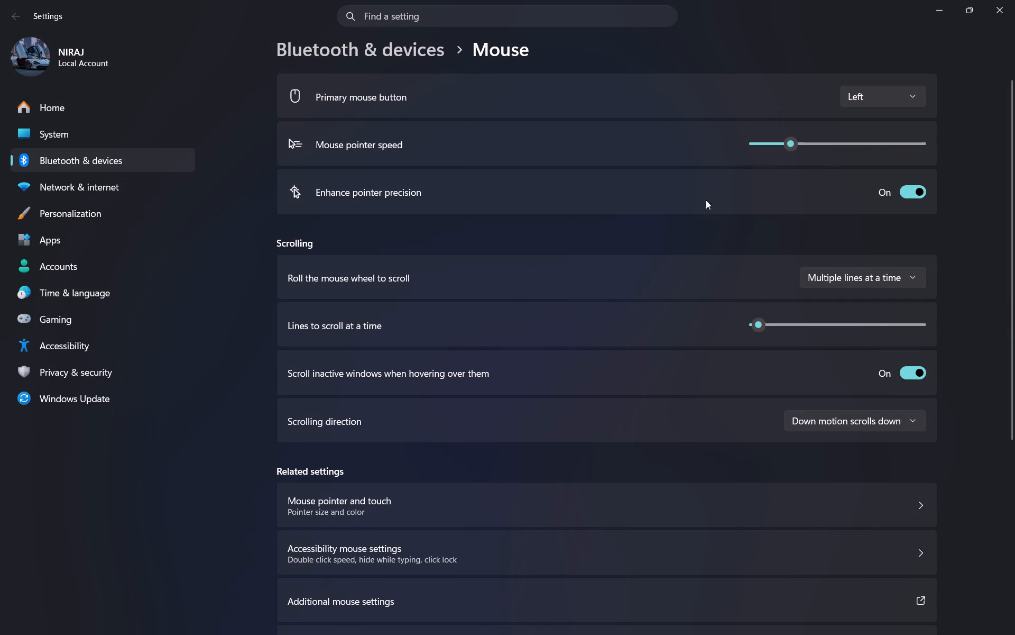
{"action": "left_click", "coordinate": [802, 140]}
{"action": "scroll", "coordinate": [287, 285], "scroll_direction": "down", "scroll_amount": 1}
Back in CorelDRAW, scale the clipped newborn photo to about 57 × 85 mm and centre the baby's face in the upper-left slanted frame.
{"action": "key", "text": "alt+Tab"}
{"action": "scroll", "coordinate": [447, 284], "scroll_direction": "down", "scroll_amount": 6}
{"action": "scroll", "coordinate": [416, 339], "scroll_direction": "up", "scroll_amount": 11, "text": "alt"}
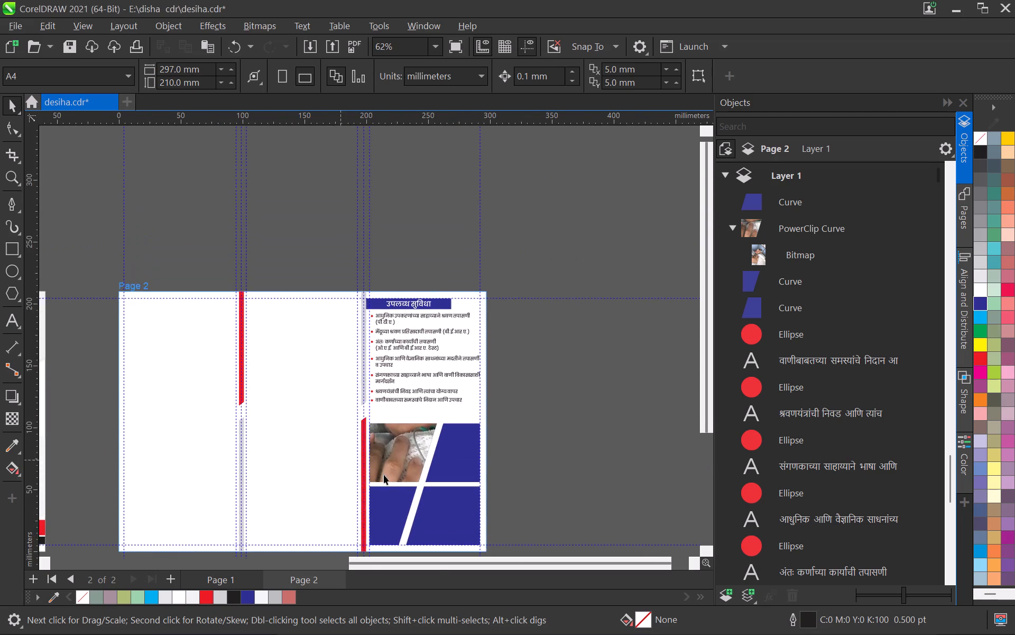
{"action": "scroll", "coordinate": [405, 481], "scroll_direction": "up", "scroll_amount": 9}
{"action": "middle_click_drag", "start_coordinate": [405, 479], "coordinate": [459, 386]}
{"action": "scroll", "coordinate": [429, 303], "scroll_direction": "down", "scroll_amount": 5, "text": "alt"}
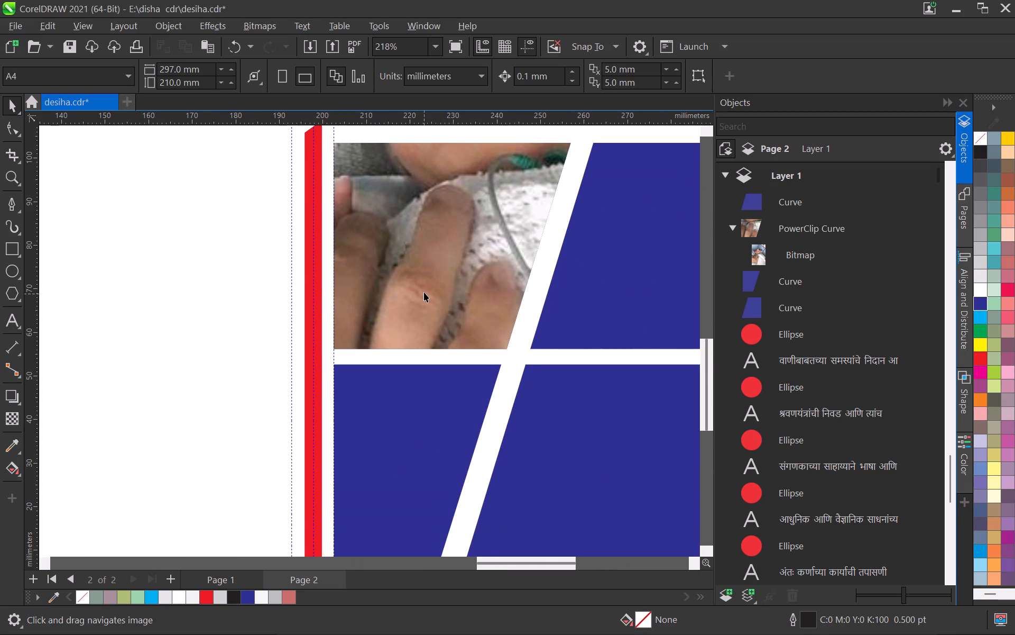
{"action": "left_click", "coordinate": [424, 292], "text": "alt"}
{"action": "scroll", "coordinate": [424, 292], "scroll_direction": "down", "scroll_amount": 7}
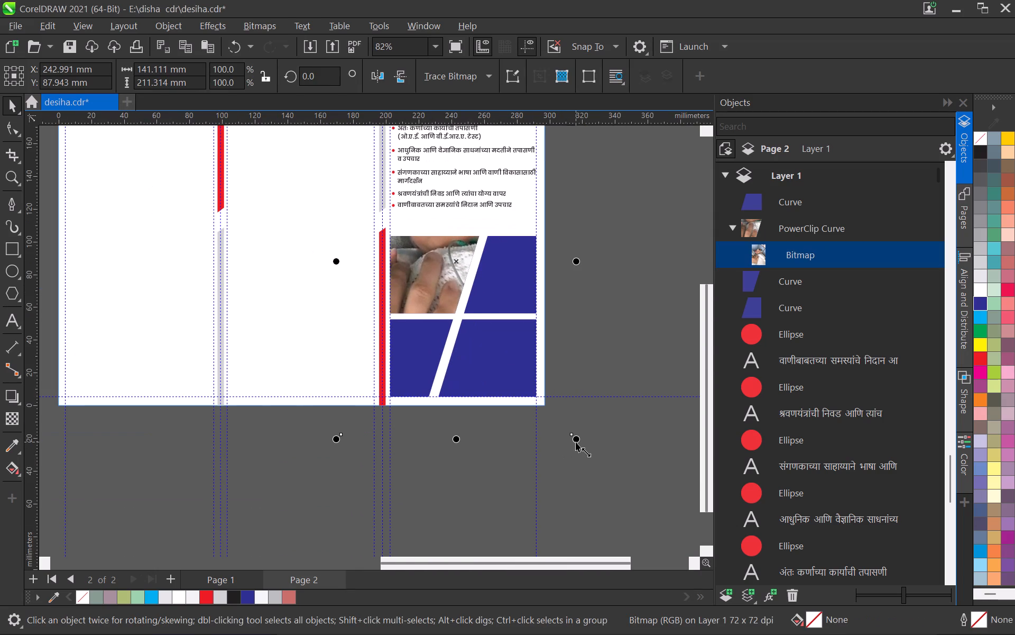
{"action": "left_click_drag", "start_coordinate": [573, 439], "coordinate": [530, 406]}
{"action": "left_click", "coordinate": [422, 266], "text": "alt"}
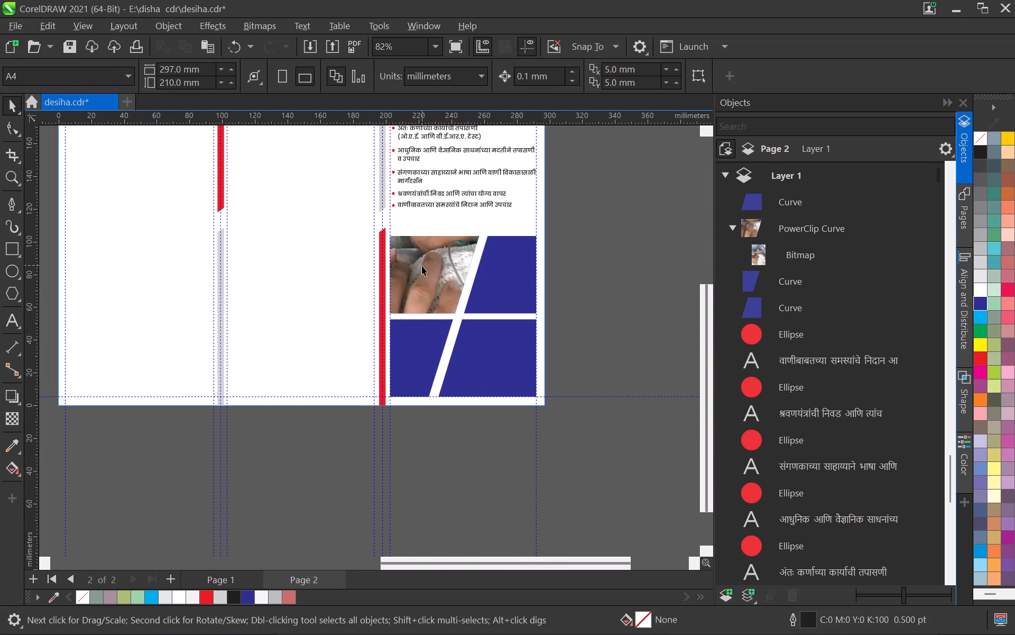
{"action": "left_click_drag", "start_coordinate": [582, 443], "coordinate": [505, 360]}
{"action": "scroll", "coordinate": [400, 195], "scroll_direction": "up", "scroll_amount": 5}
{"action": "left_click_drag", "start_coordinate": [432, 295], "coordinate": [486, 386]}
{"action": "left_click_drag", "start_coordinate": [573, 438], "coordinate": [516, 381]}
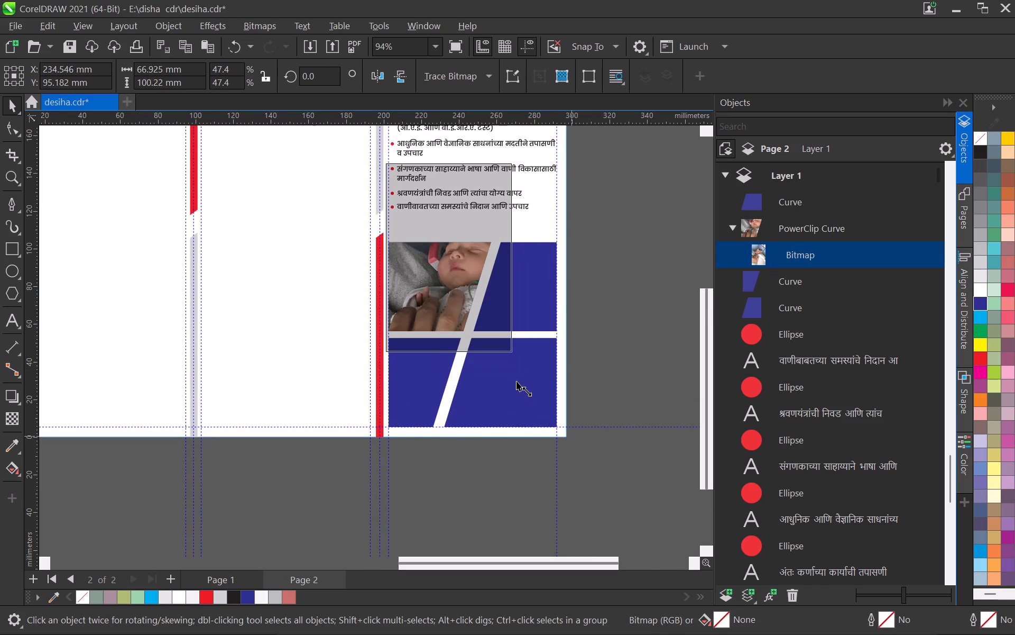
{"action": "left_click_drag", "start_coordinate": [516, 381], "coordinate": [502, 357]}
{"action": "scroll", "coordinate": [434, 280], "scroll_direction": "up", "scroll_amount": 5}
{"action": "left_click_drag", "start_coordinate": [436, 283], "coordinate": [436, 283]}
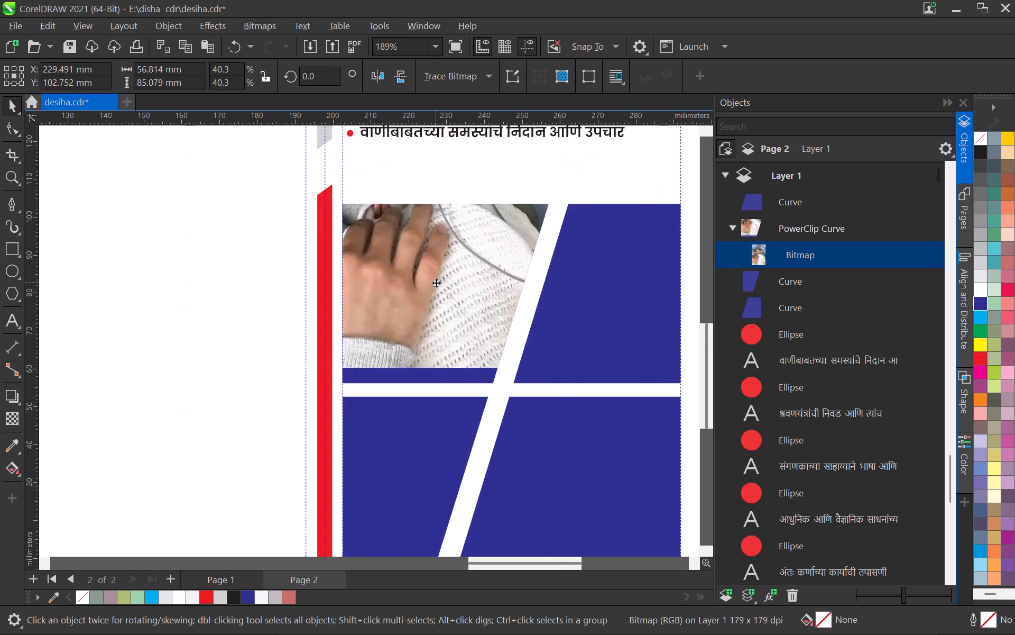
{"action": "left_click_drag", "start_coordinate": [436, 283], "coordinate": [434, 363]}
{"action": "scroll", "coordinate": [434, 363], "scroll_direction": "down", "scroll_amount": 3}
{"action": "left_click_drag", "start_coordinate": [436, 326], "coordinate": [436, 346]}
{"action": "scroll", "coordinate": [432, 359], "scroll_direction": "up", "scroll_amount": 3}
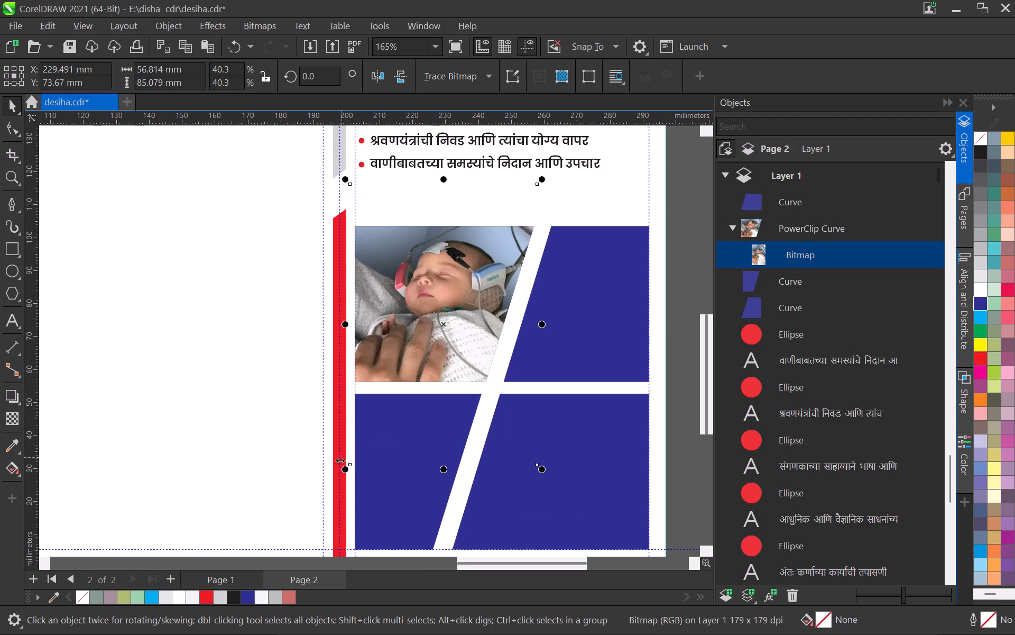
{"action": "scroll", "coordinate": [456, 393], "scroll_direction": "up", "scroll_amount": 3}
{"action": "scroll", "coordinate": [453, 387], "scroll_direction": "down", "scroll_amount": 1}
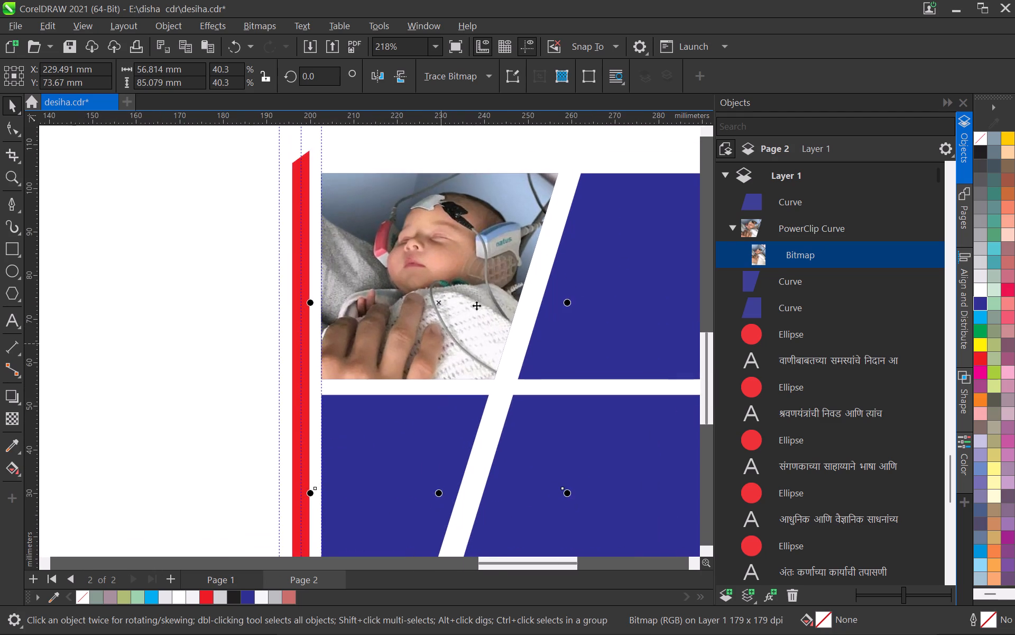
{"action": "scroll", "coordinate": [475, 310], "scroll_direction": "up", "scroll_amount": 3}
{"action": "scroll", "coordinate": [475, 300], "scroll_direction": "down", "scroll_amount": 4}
Close the Windows Settings window.
{"action": "key", "text": "alt+Tab"}
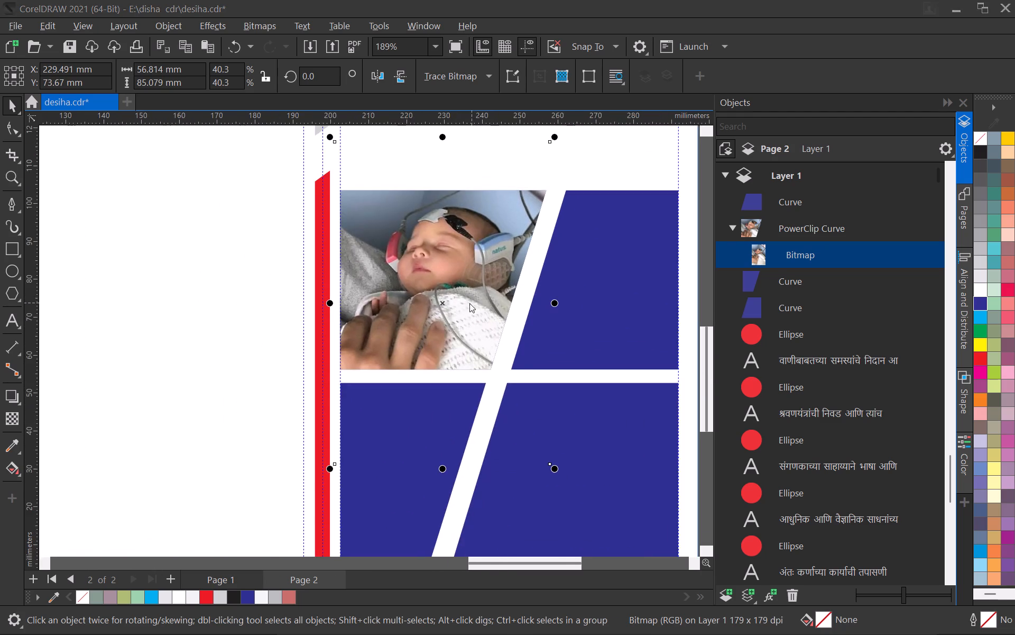
{"action": "key", "text": "alt+Tab"}
{"action": "key", "text": "alt+Tab"}
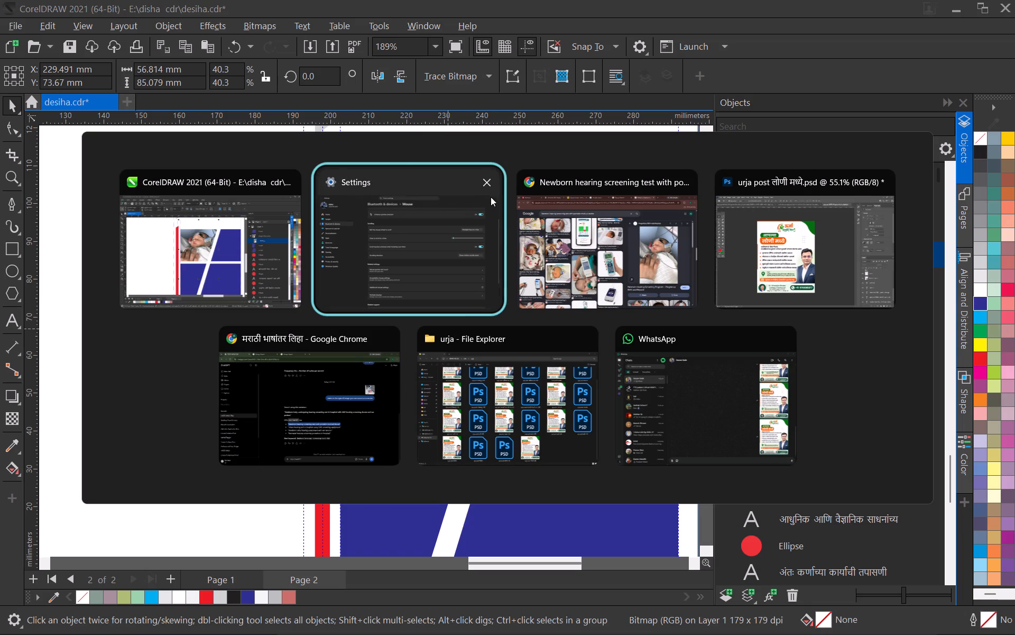
{"action": "left_click", "coordinate": [490, 192], "text": "alt"}
Switch to the Chrome image results, open the related PHE Screening – GOV.UK newborn photo and copy that image.
{"action": "left_click", "coordinate": [516, 285], "text": "alt"}
{"action": "scroll", "coordinate": [686, 393], "scroll_direction": "down", "scroll_amount": 3}
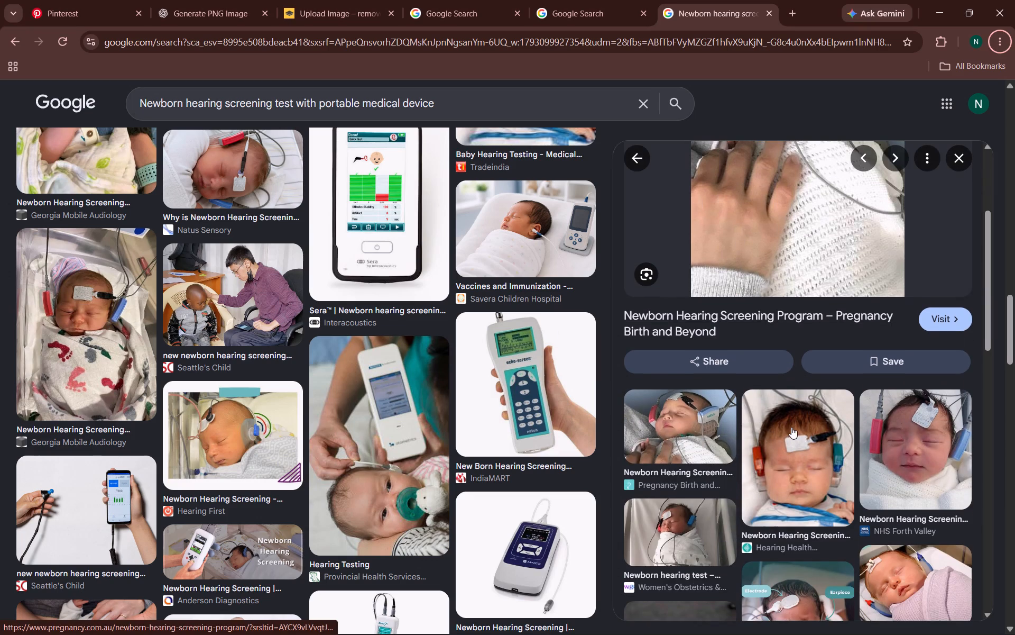
{"action": "scroll", "coordinate": [772, 427], "scroll_direction": "down", "scroll_amount": 2}
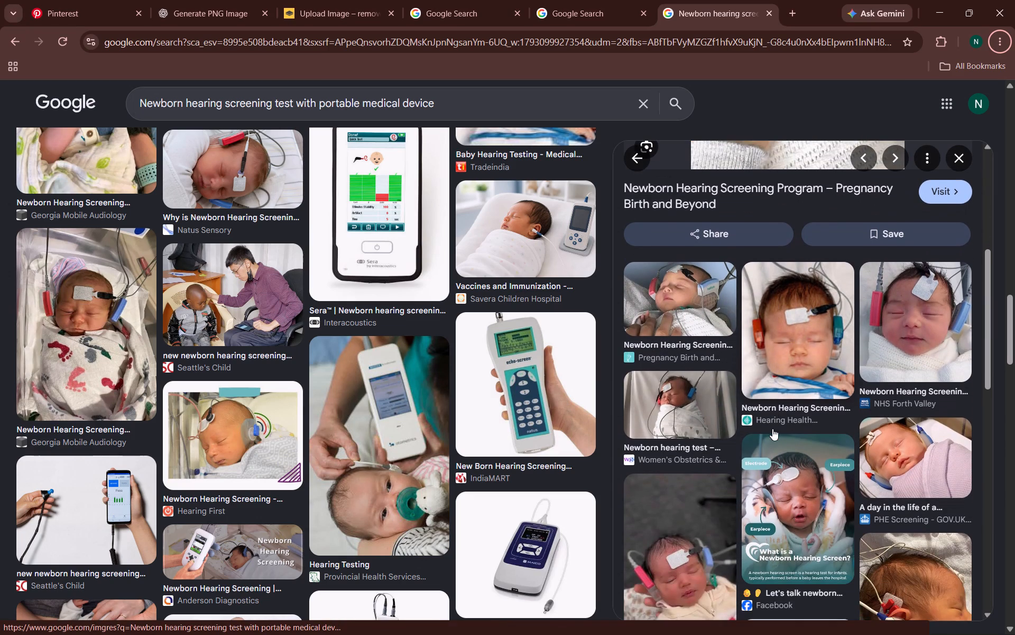
{"action": "left_click", "coordinate": [922, 451]}
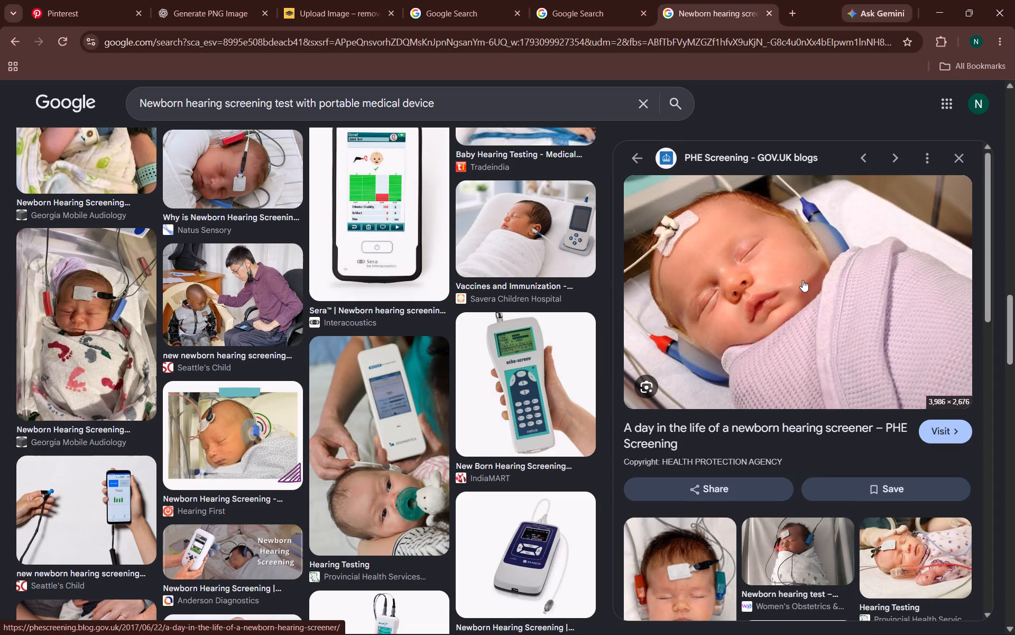
{"action": "right_click", "coordinate": [802, 279]}
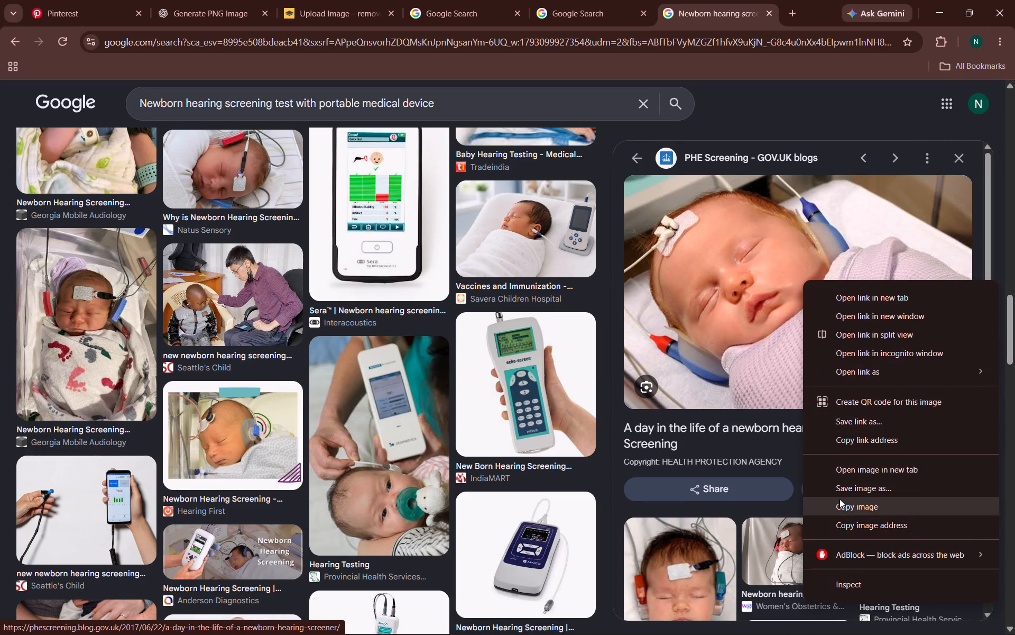
{"action": "left_click", "coordinate": [839, 499]}
Switch to CorelDRAW and delete the photo inside the upper-left slanted frame.
{"action": "key", "text": "alt+Tab"}
{"action": "left_click", "coordinate": [462, 284], "text": "ctrl"}
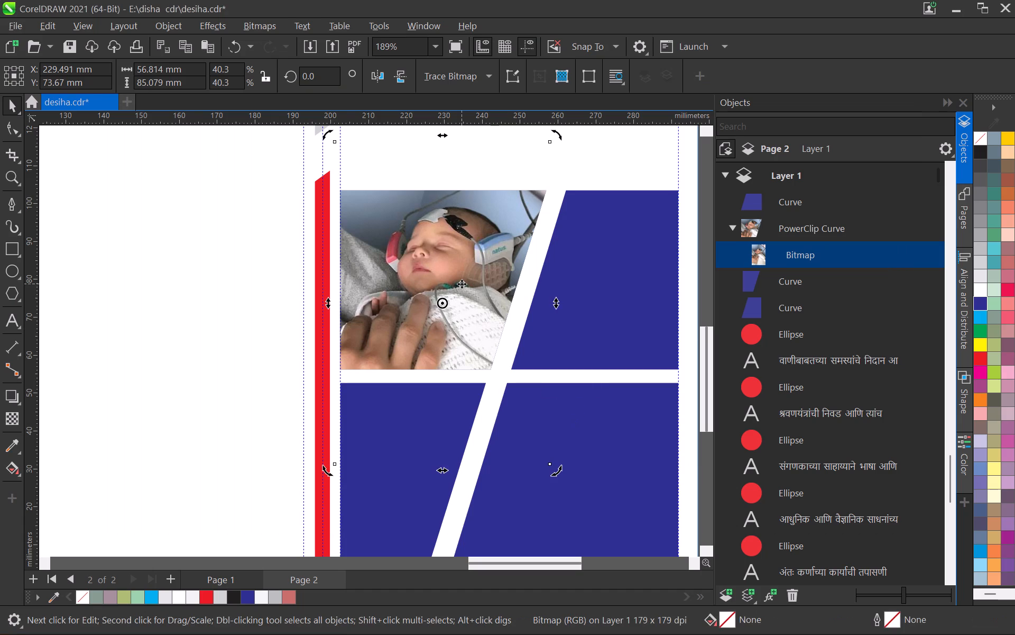
{"action": "key", "text": "Delete"}
Paste the copied newborn photo on Page 2, shrink it to about 234 × 157 mm and clip it inside the upper-left slanted frame.
{"action": "key", "text": "ctrl+v"}
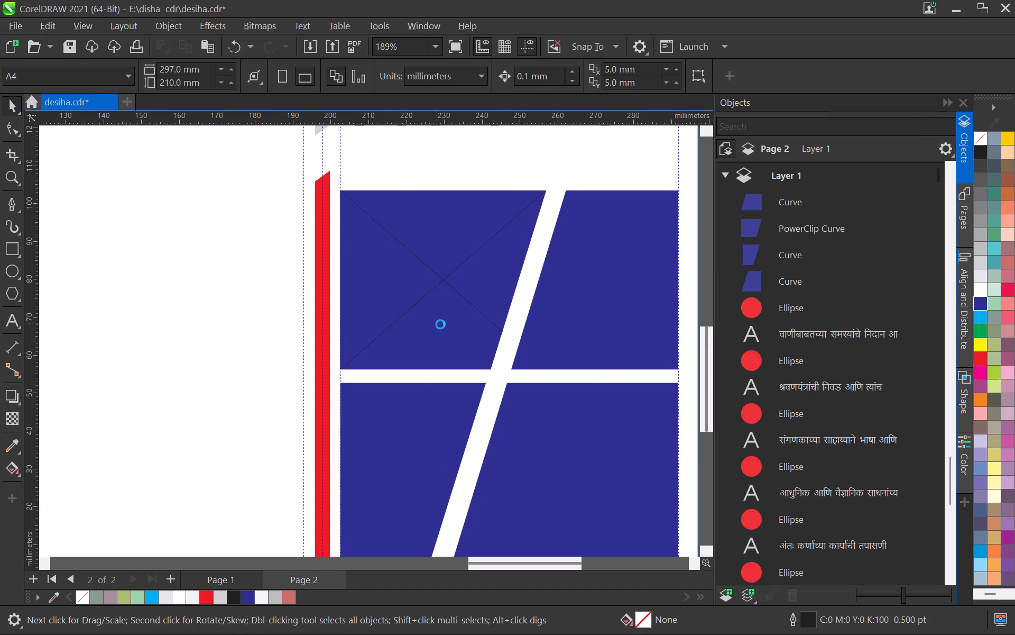
{"action": "scroll", "coordinate": [385, 329], "scroll_direction": "down", "scroll_amount": 20}
{"action": "scroll", "coordinate": [385, 329], "scroll_direction": "down", "scroll_amount": 7}
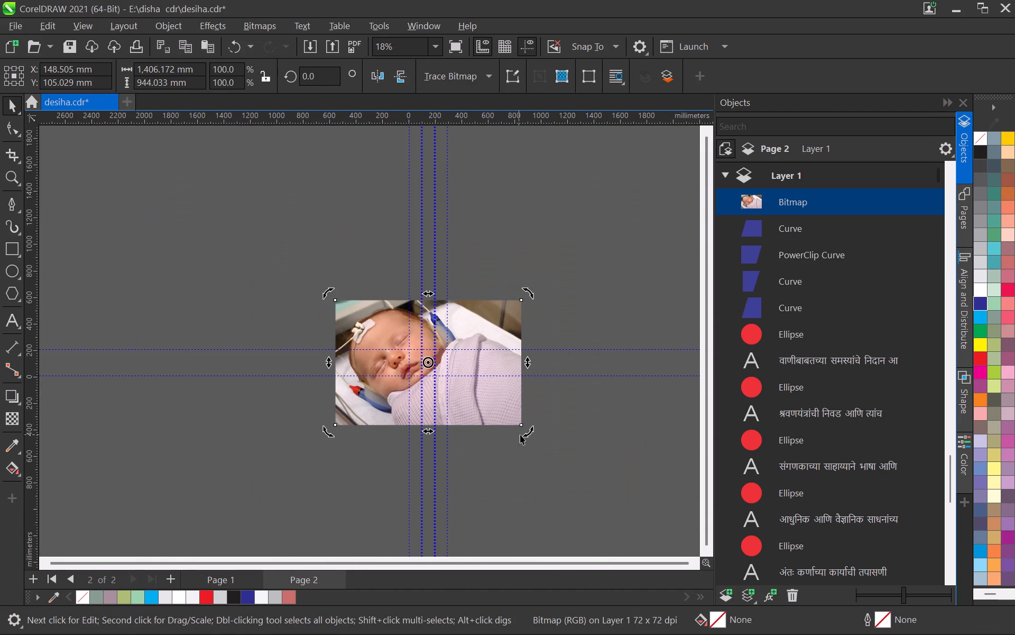
{"action": "left_click", "coordinate": [489, 391]}
{"action": "left_click", "coordinate": [510, 409]}
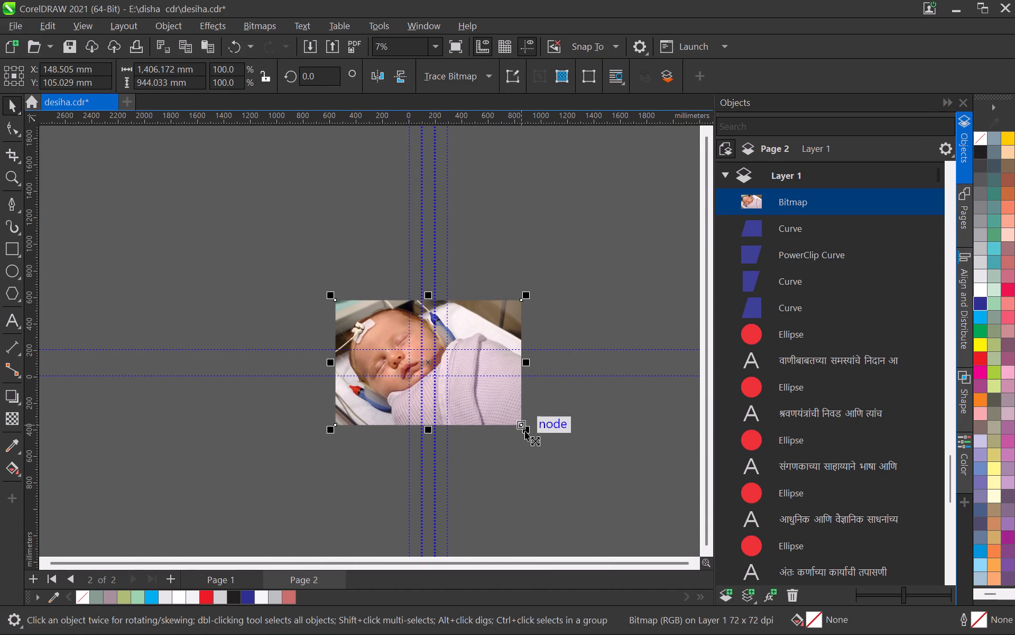
{"action": "left_click_drag", "start_coordinate": [525, 431], "coordinate": [473, 379], "text": "shift"}
{"action": "scroll", "coordinate": [446, 382], "scroll_direction": "up", "scroll_amount": 13}
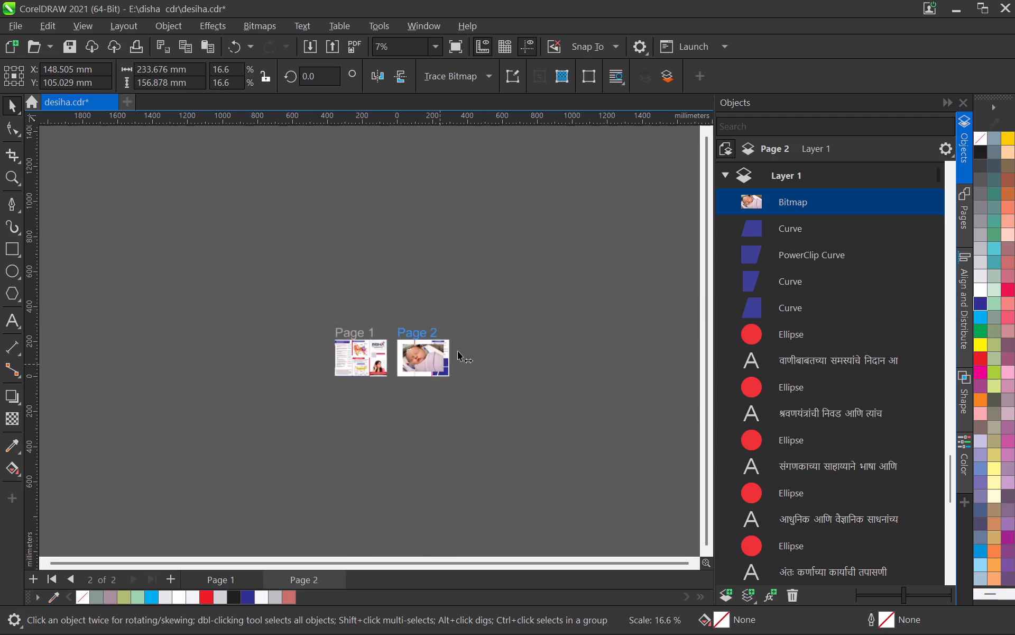
{"action": "scroll", "coordinate": [458, 351], "scroll_direction": "up", "scroll_amount": 14}
{"action": "left_click_drag", "start_coordinate": [404, 389], "coordinate": [398, 427]}
{"action": "middle_click_drag", "start_coordinate": [403, 430], "coordinate": [499, 387]}
{"action": "left_click", "coordinate": [598, 462]}
Scale the clipped newborn photo to about 72 × 48 mm and position it so the baby's face and sensors fill the upper-left slanted frame.
{"action": "scroll", "coordinate": [437, 424], "scroll_direction": "up", "scroll_amount": 4}
{"action": "left_click", "coordinate": [520, 366], "text": "alt"}
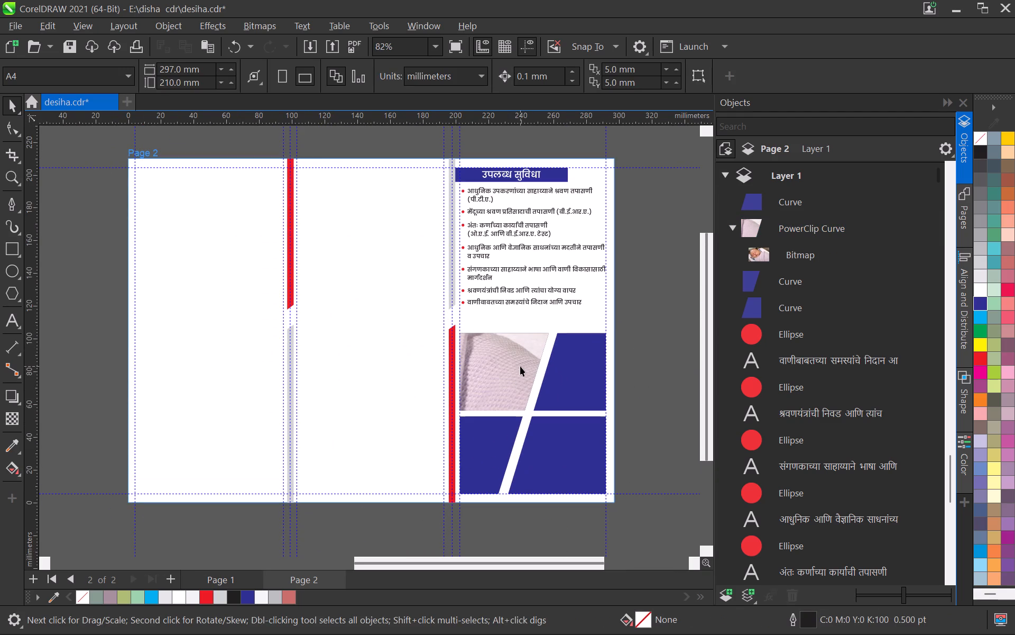
{"action": "left_click_drag", "start_coordinate": [168, 247], "coordinate": [256, 300]}
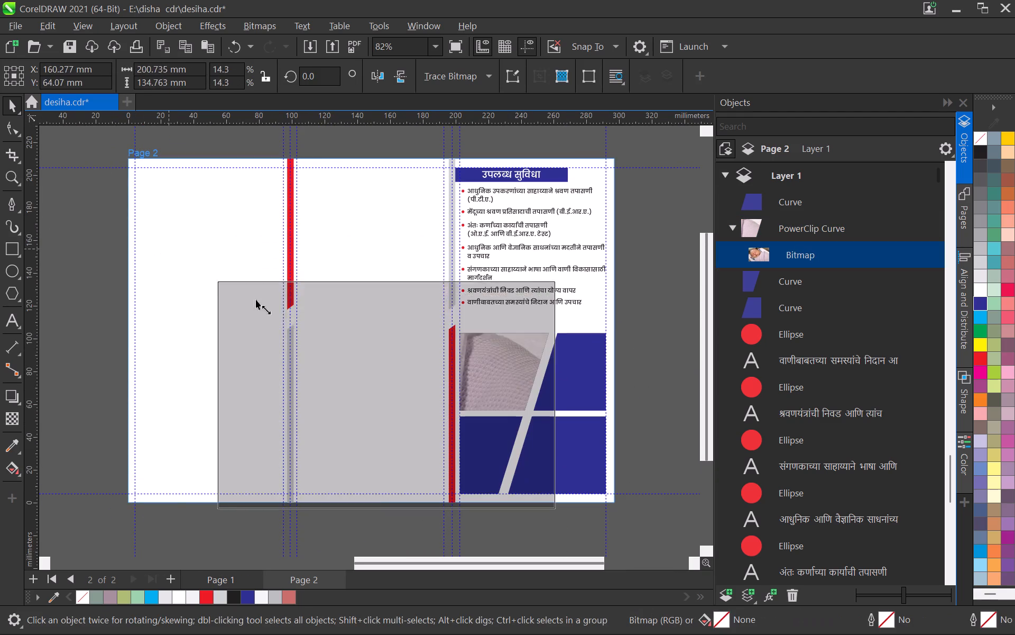
{"action": "left_click_drag", "start_coordinate": [256, 300], "coordinate": [395, 363]}
{"action": "left_click_drag", "start_coordinate": [498, 409], "coordinate": [503, 396]}
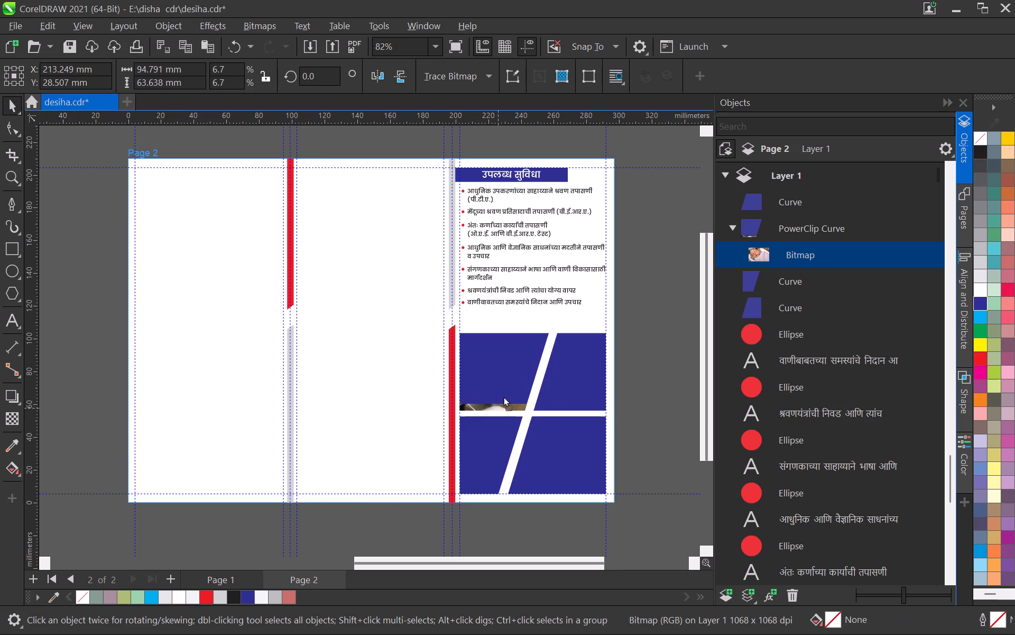
{"action": "left_click_drag", "start_coordinate": [503, 396], "coordinate": [542, 343]}
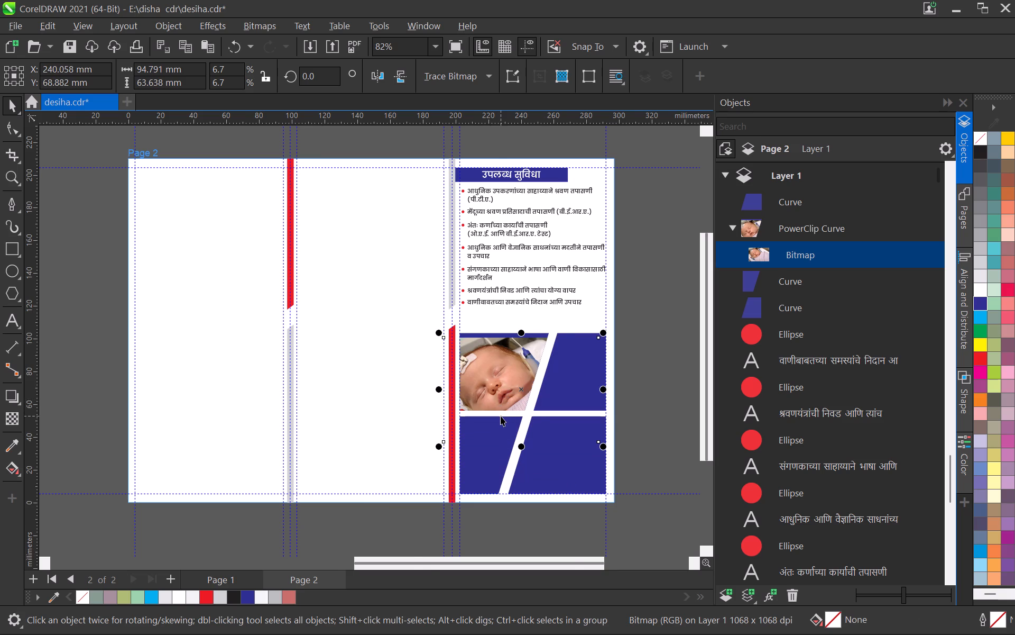
{"action": "scroll", "coordinate": [501, 416], "scroll_direction": "up", "scroll_amount": 4}
{"action": "middle_click_drag", "start_coordinate": [528, 424], "coordinate": [440, 413]}
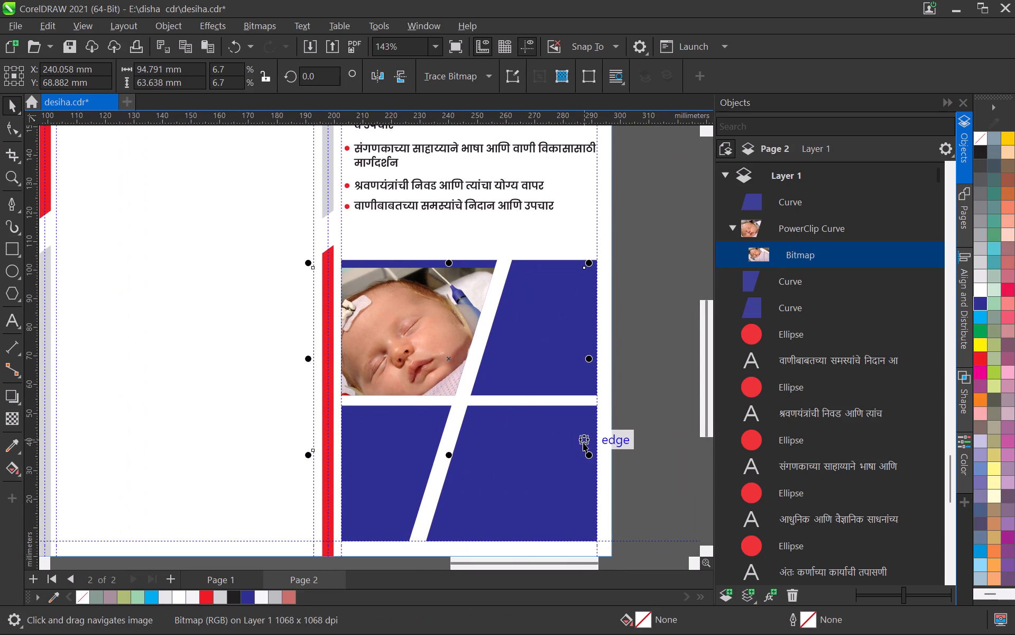
{"action": "left_click_drag", "start_coordinate": [587, 457], "coordinate": [506, 416]}
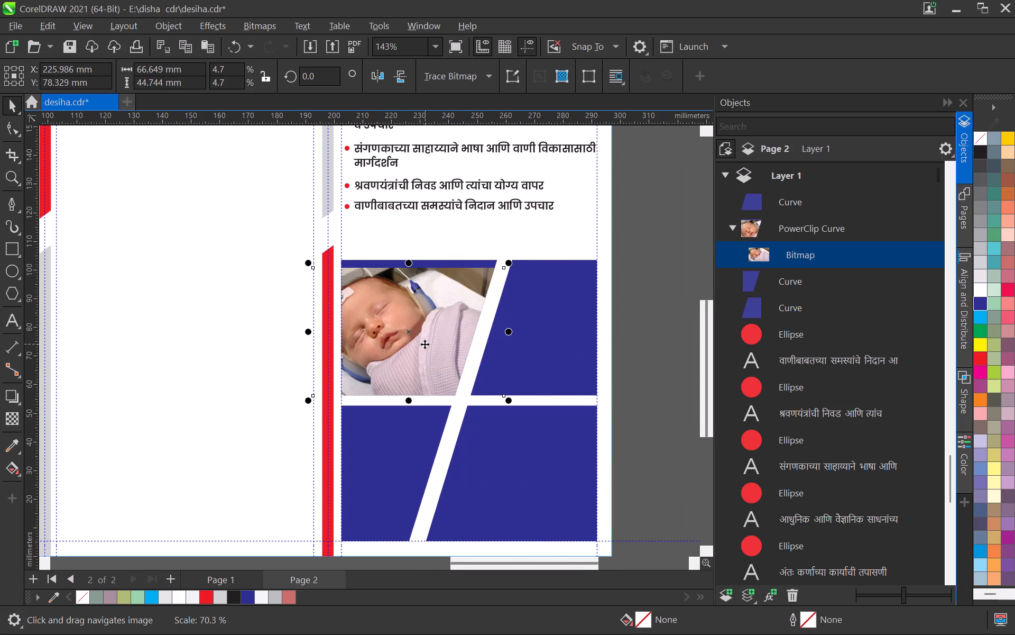
{"action": "left_click_drag", "start_coordinate": [425, 344], "coordinate": [450, 335]}
{"action": "scroll", "coordinate": [447, 334], "scroll_direction": "down", "scroll_amount": 1}
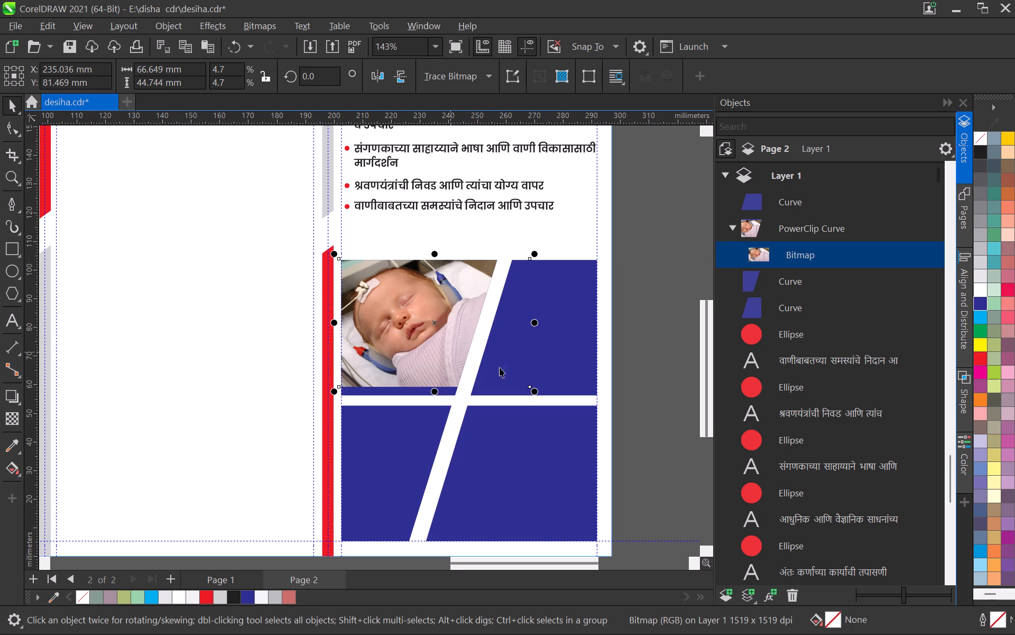
{"action": "scroll", "coordinate": [528, 393], "scroll_direction": "up", "scroll_amount": 1}
{"action": "left_click_drag", "start_coordinate": [537, 390], "coordinate": [553, 414]}
{"action": "scroll", "coordinate": [495, 367], "scroll_direction": "down", "scroll_amount": 5}
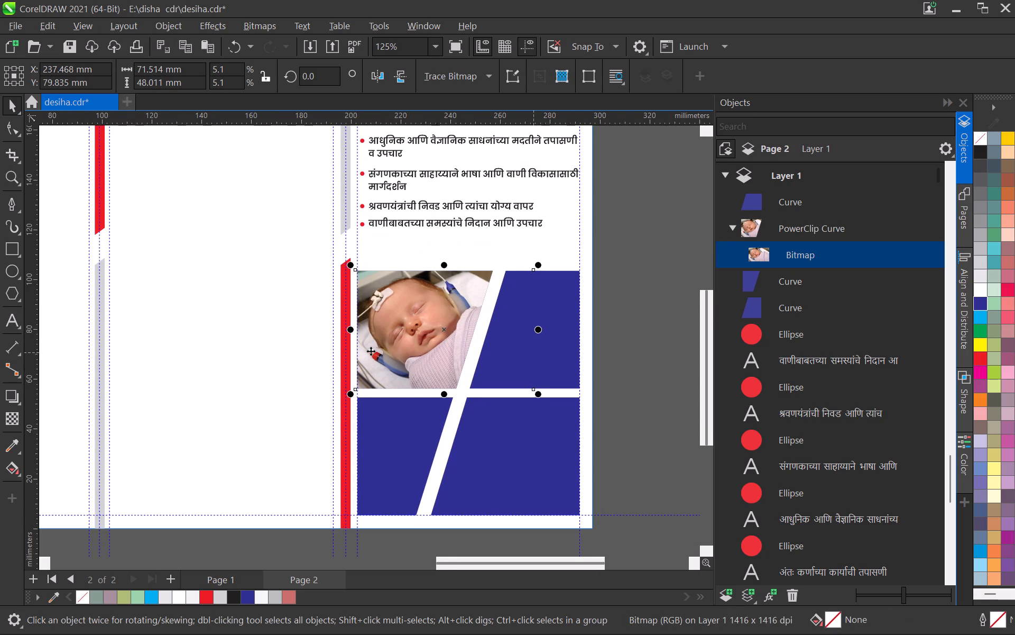
{"action": "scroll", "coordinate": [371, 351], "scroll_direction": "up", "scroll_amount": 2}
{"action": "scroll", "coordinate": [421, 354], "scroll_direction": "down", "scroll_amount": 5}
{"action": "left_click", "coordinate": [630, 342]}
Save the brochure document.
{"action": "scroll", "coordinate": [447, 398], "scroll_direction": "up", "scroll_amount": 1}
{"action": "middle_click_drag", "start_coordinate": [466, 398], "coordinate": [394, 399]}
{"action": "scroll", "coordinate": [394, 399], "scroll_direction": "down", "scroll_amount": 4}
{"action": "left_click", "coordinate": [519, 371]}
{"action": "key", "text": "ctrl+s"}
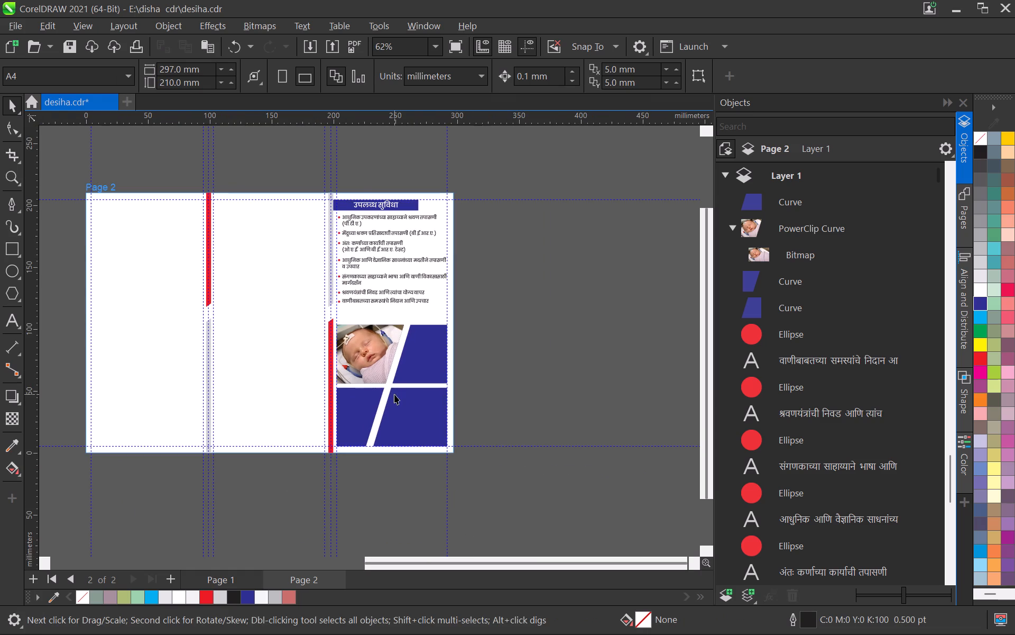
Switch to Chrome, browse from the Hearing Testing photo through related images to the Natus Sensory "Pediatric ABR Testing" photo, and copy it.
{"action": "key", "text": "alt+Tab"}
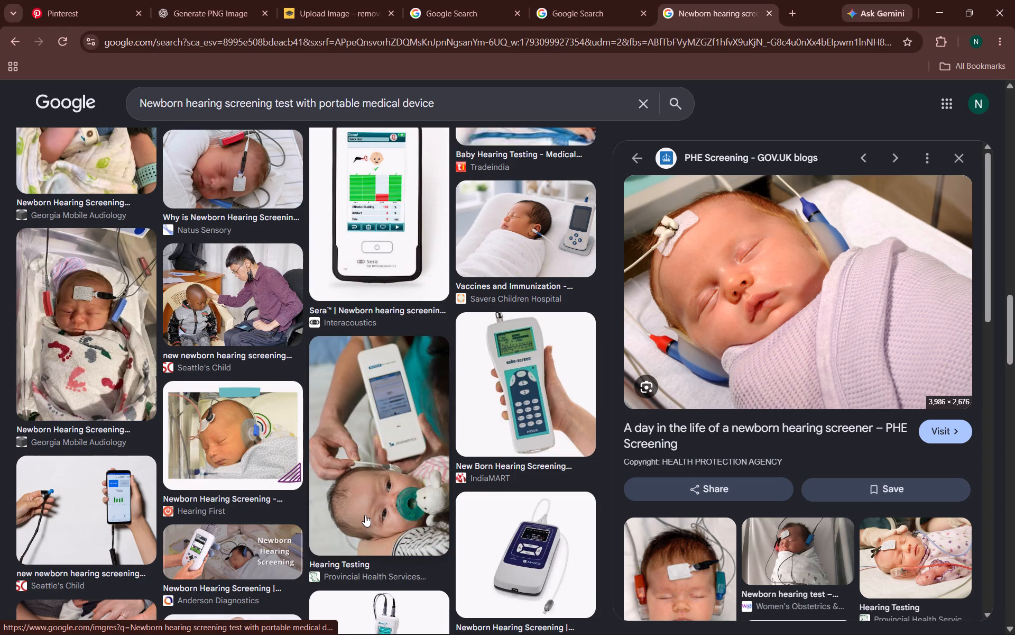
{"action": "left_click", "coordinate": [379, 455]}
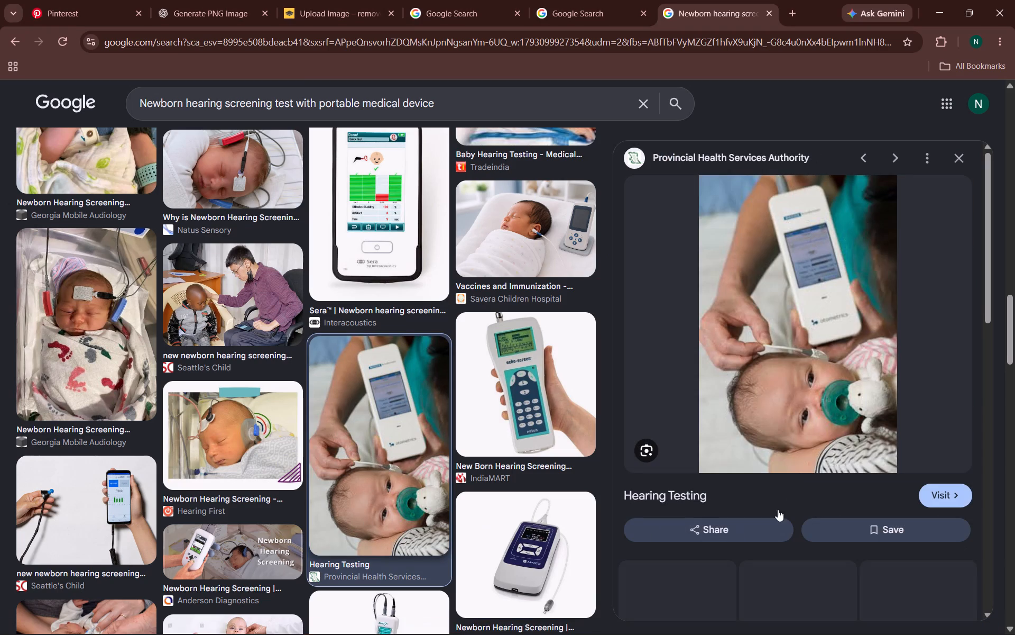
{"action": "scroll", "coordinate": [676, 504], "scroll_direction": "down", "scroll_amount": 3}
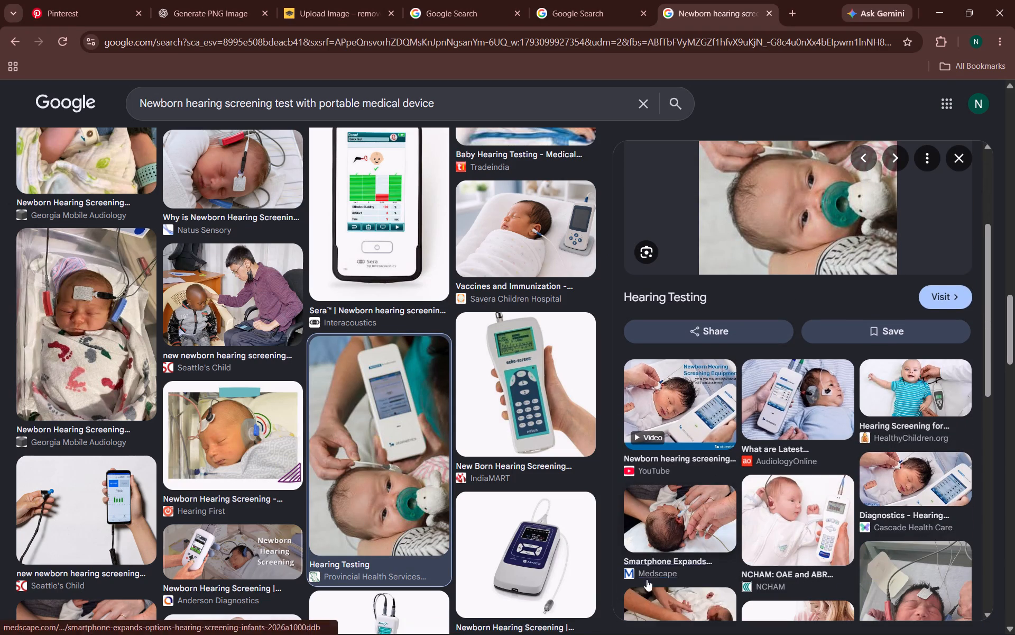
{"action": "left_click", "coordinate": [802, 410]}
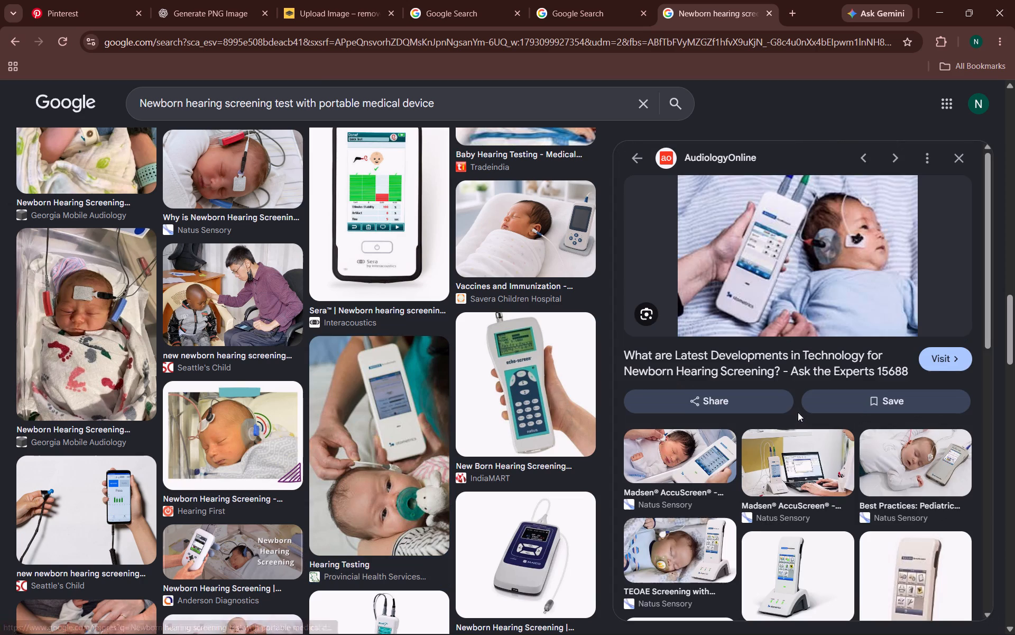
{"action": "left_click", "coordinate": [892, 469]}
{"action": "right_click", "coordinate": [760, 251]}
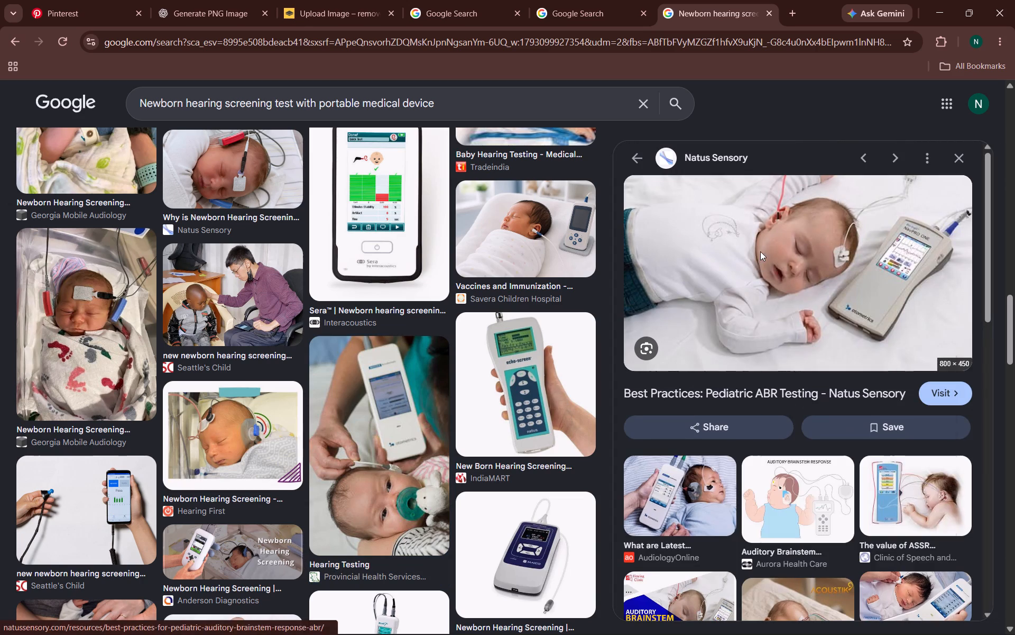
{"action": "left_click", "coordinate": [791, 469]}
Switch to CorelDRAW, paste the copied Pediatric ABR Testing photo on Page 2 and clip it inside the lower-right slanted frame.
{"action": "key", "text": "alt+Tab"}
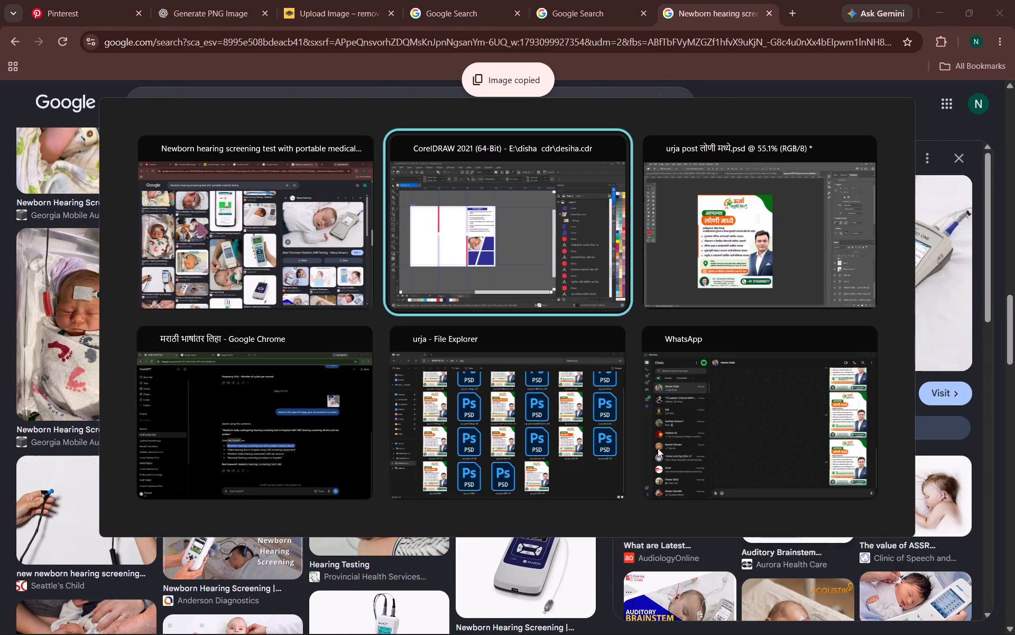
{"action": "scroll", "coordinate": [421, 439], "scroll_direction": "up", "scroll_amount": 2}
{"action": "scroll", "coordinate": [421, 439], "scroll_direction": "up", "scroll_amount": 4, "text": "ctrl"}
{"action": "key", "text": "ctrl+v"}
{"action": "scroll", "coordinate": [404, 384], "scroll_direction": "down", "scroll_amount": 5}
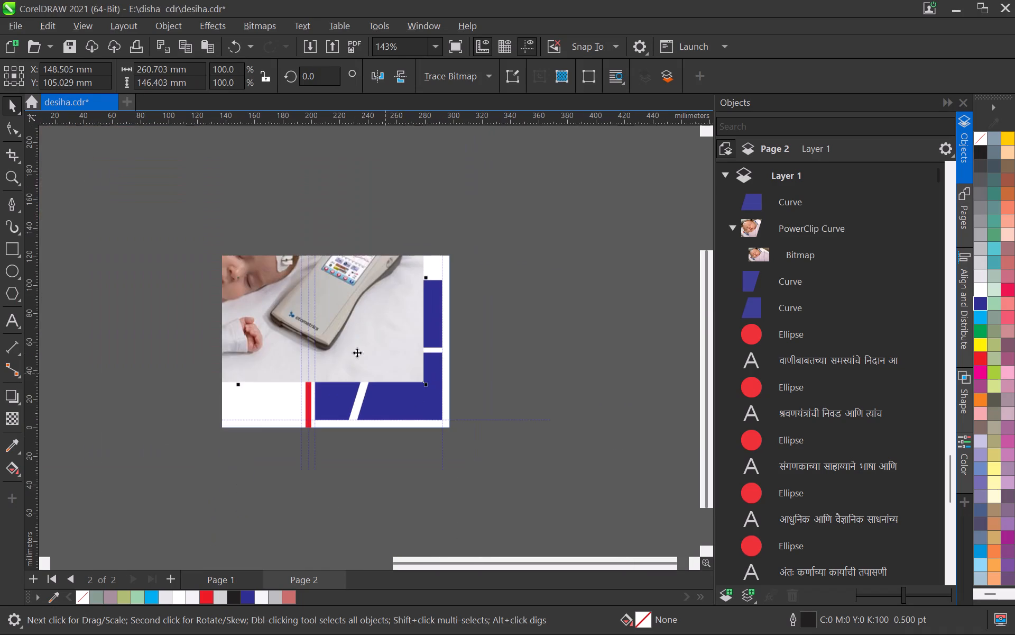
{"action": "left_click_drag", "start_coordinate": [358, 341], "coordinate": [393, 377]}
{"action": "left_click_drag", "start_coordinate": [386, 361], "coordinate": [310, 339]}
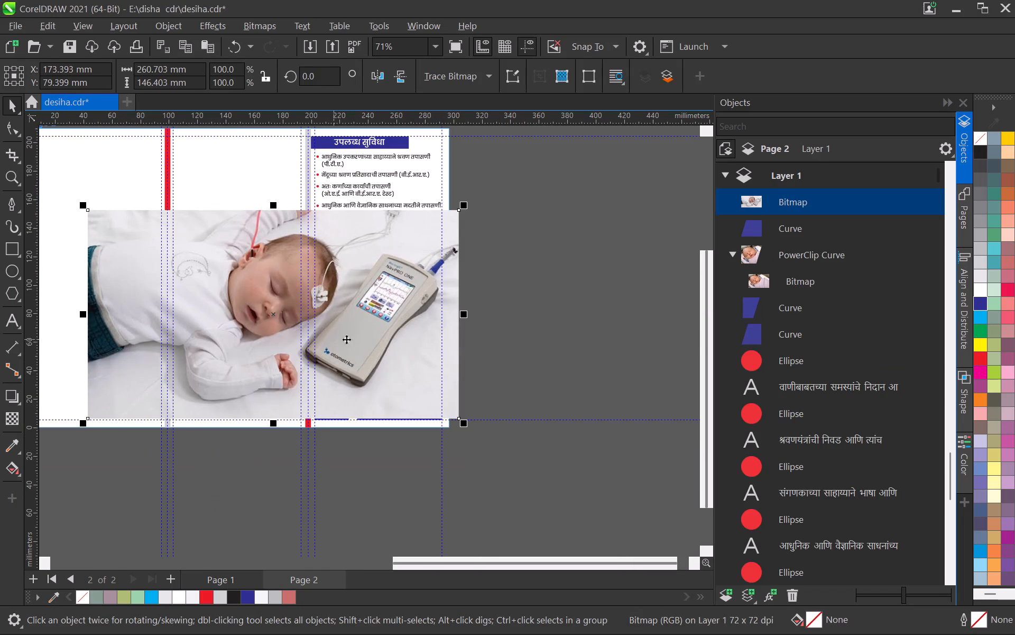
{"action": "left_click_drag", "start_coordinate": [357, 343], "coordinate": [291, 286]}
{"action": "right_click", "coordinate": [255, 279]}
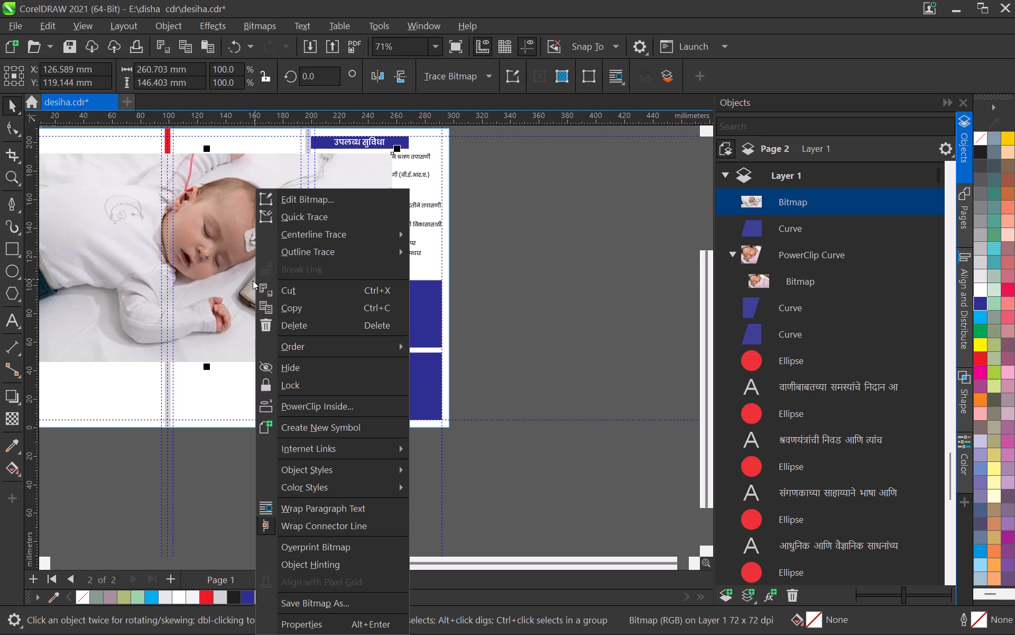
{"action": "left_click", "coordinate": [356, 410]}
{"action": "left_click", "coordinate": [410, 399]}
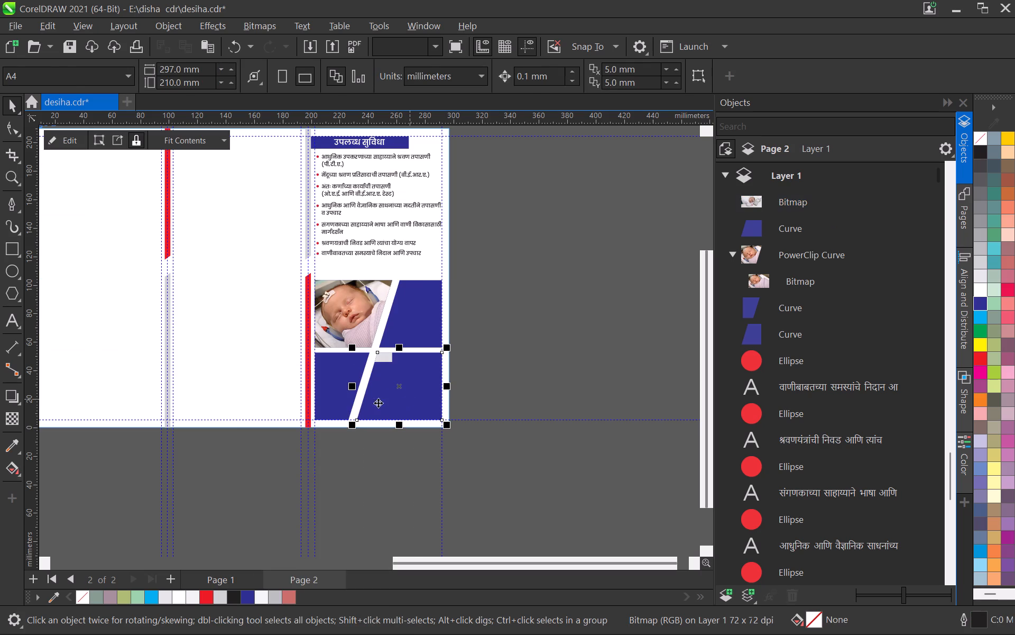
{"action": "left_click", "coordinate": [8, 99]}
{"action": "left_click", "coordinate": [530, 369]}
Scale the clipped photo to about 116 × 65 mm and position it so the baby's face shows in the lower-right slanted frame.
{"action": "scroll", "coordinate": [344, 396], "scroll_direction": "up", "scroll_amount": 3}
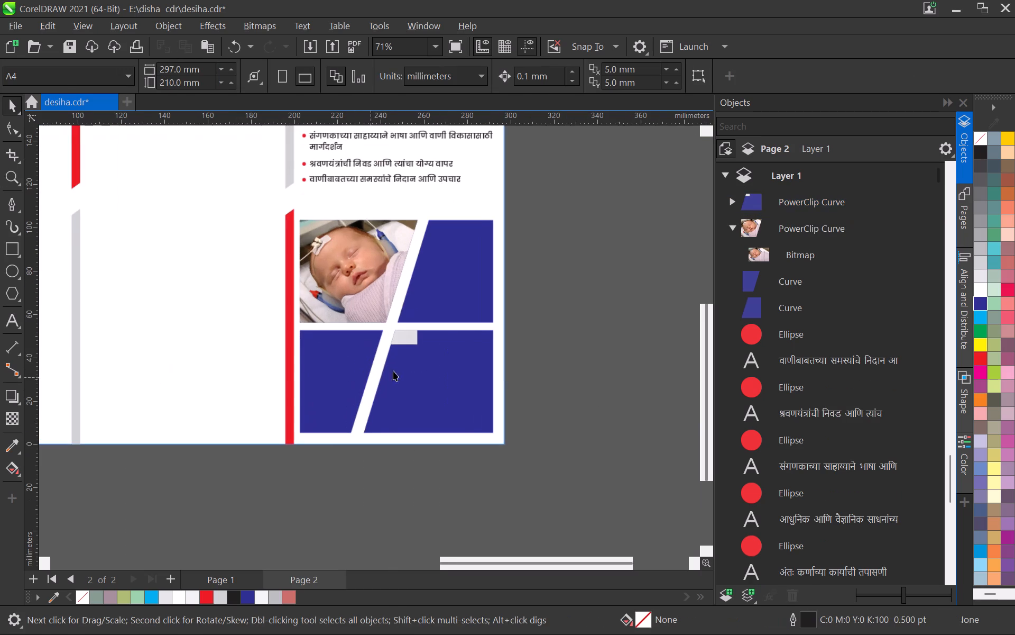
{"action": "left_click", "coordinate": [412, 344], "text": "alt"}
{"action": "left_click_drag", "start_coordinate": [408, 343], "coordinate": [405, 350]}
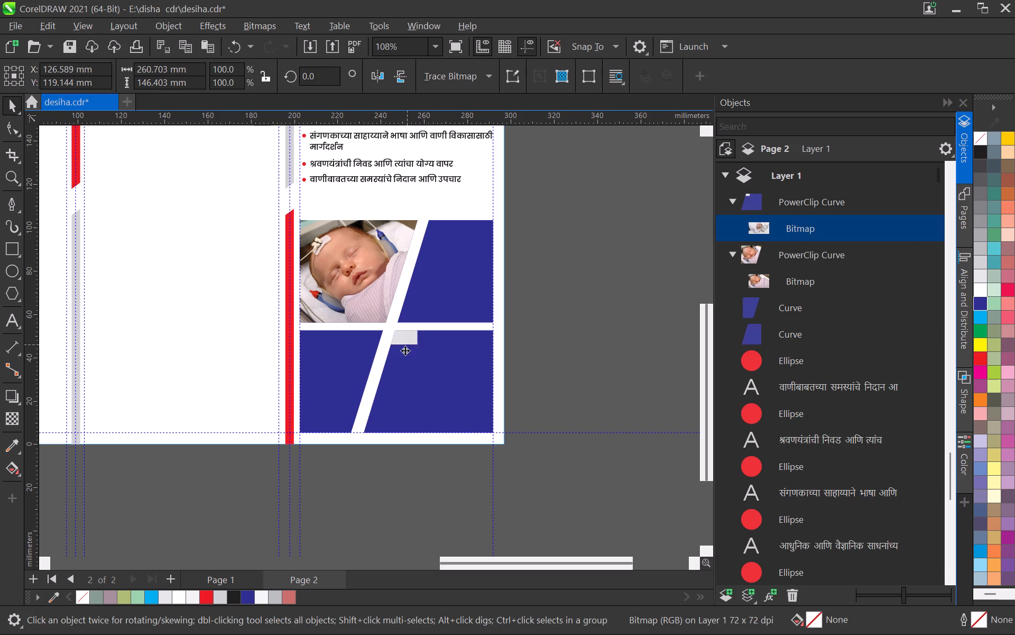
{"action": "left_click_drag", "start_coordinate": [405, 350], "coordinate": [636, 495]}
{"action": "left_click_drag", "start_coordinate": [654, 499], "coordinate": [497, 423], "text": "shift"}
{"action": "left_click_drag", "start_coordinate": [425, 367], "coordinate": [552, 429]}
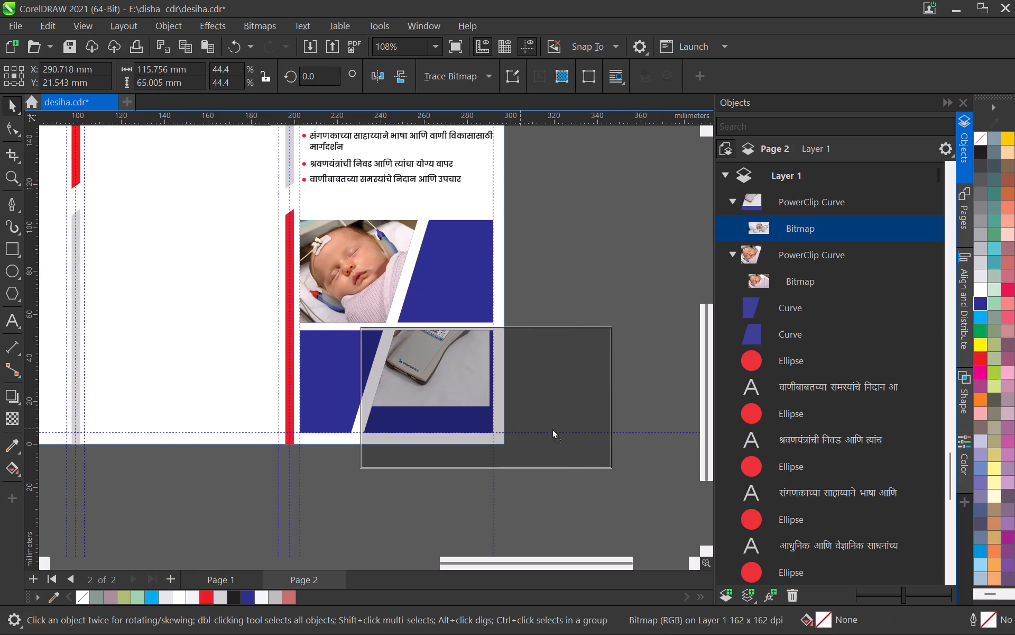
{"action": "left_click_drag", "start_coordinate": [552, 429], "coordinate": [561, 428]}
{"action": "left_click_drag", "start_coordinate": [453, 396], "coordinate": [394, 395]}
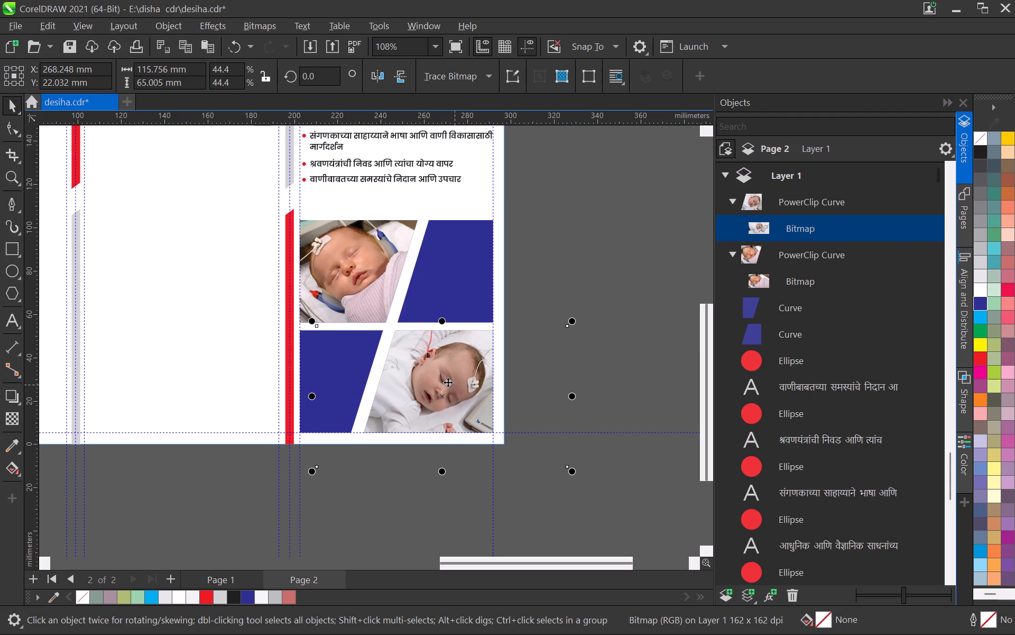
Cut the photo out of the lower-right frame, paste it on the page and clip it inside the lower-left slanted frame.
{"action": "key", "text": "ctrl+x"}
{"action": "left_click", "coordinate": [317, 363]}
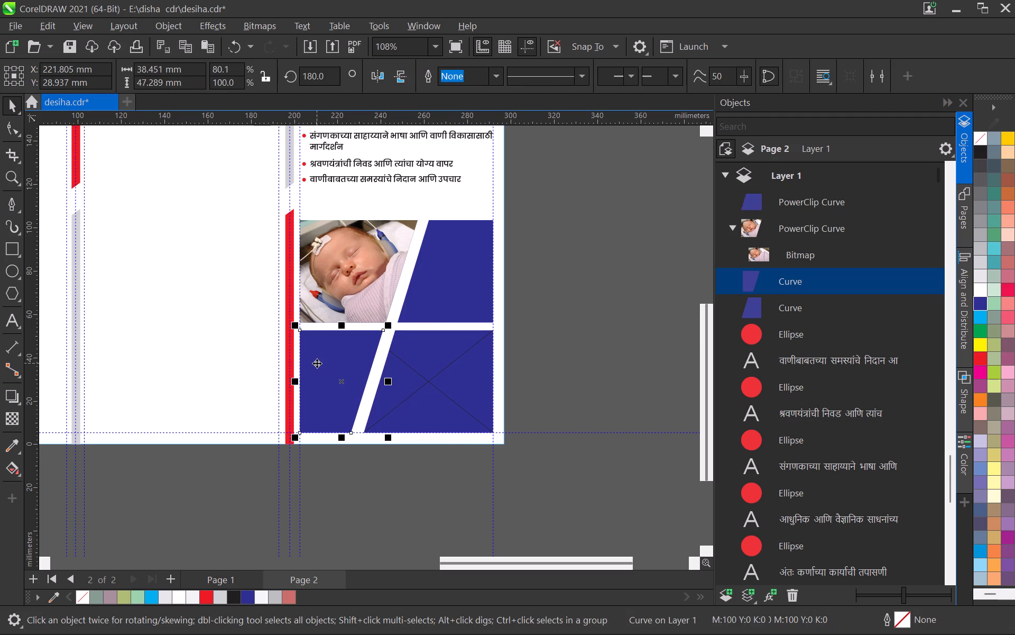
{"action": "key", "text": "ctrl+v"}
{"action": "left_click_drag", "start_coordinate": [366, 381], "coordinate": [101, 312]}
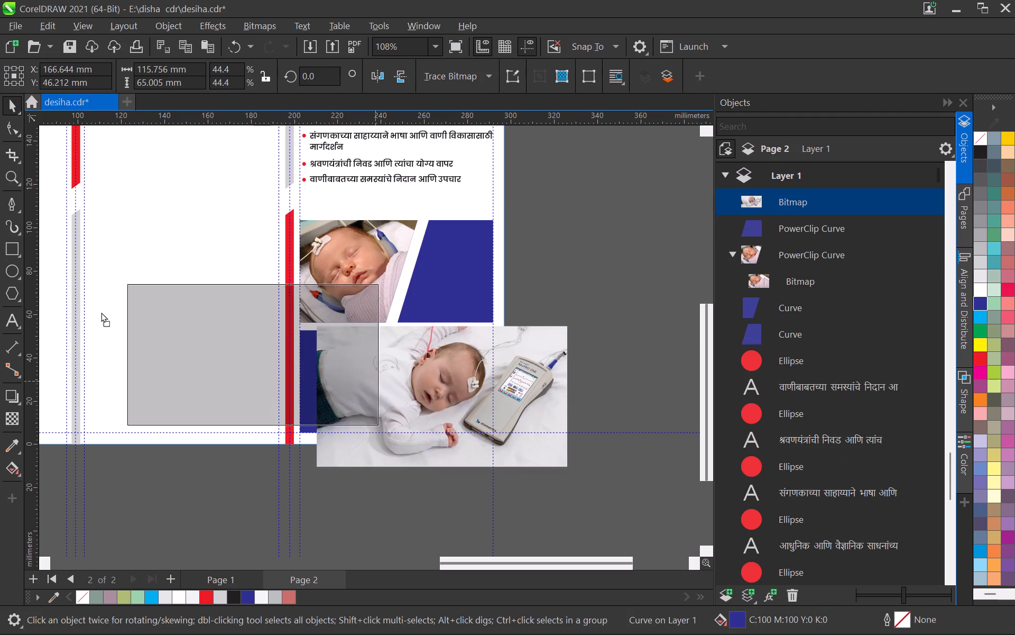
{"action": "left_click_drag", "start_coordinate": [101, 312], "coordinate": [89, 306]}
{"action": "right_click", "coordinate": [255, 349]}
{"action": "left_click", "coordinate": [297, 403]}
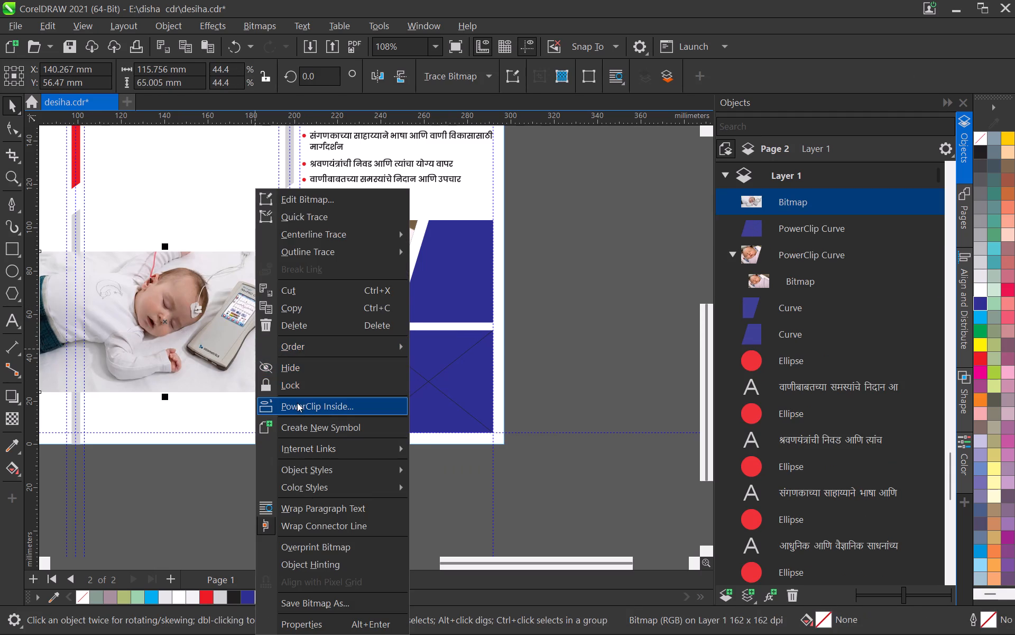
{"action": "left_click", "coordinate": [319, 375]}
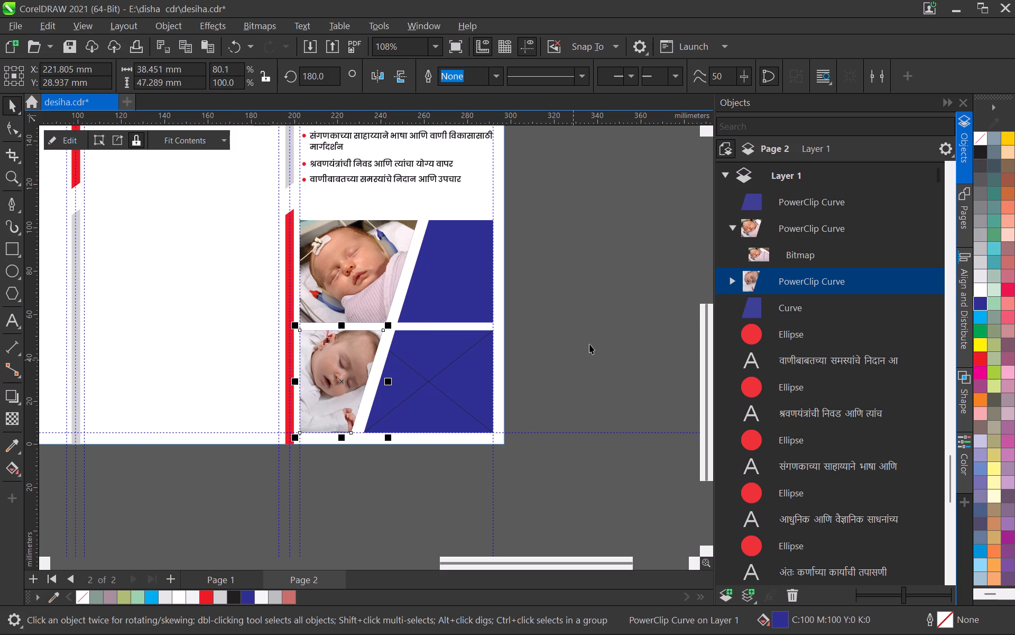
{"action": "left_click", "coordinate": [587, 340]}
Scale the photo in the lower-left frame to about 86 × 48 mm, framing the baby's face and sensor.
{"action": "scroll", "coordinate": [339, 385], "scroll_direction": "up", "scroll_amount": 4}
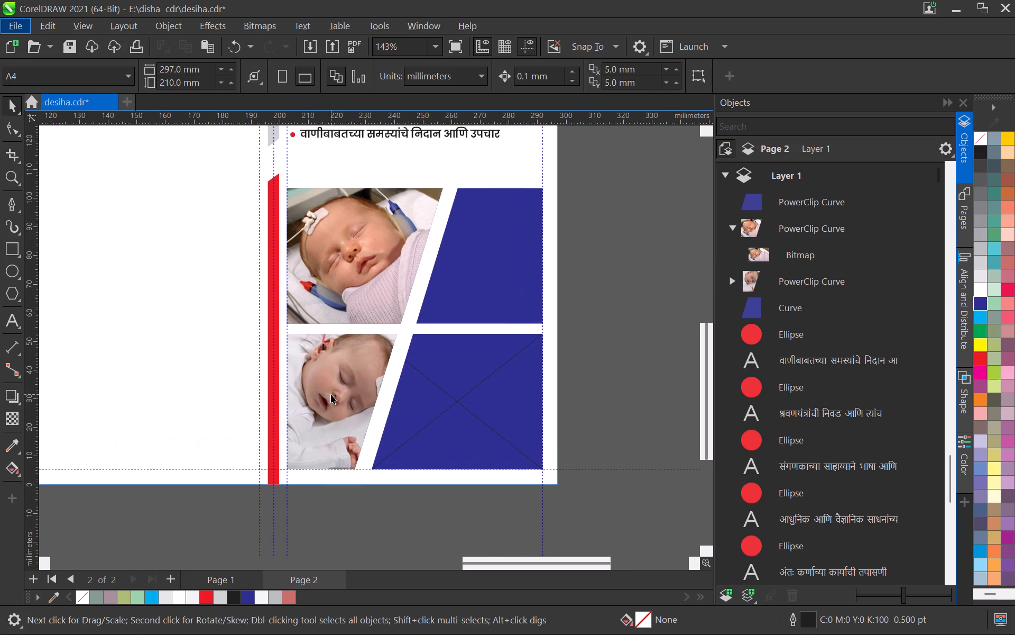
{"action": "left_click", "coordinate": [331, 394], "text": "alt"}
{"action": "left_click_drag", "start_coordinate": [167, 501], "coordinate": [176, 499]}
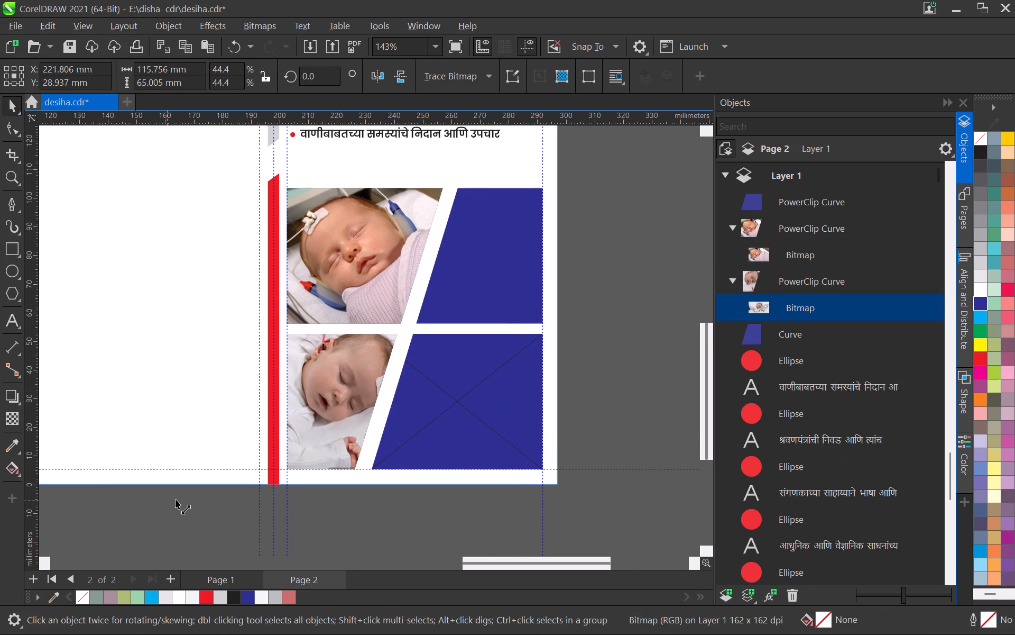
{"action": "left_click_drag", "start_coordinate": [176, 499], "coordinate": [209, 493]}
{"action": "left_click_drag", "start_coordinate": [514, 301], "coordinate": [476, 311]}
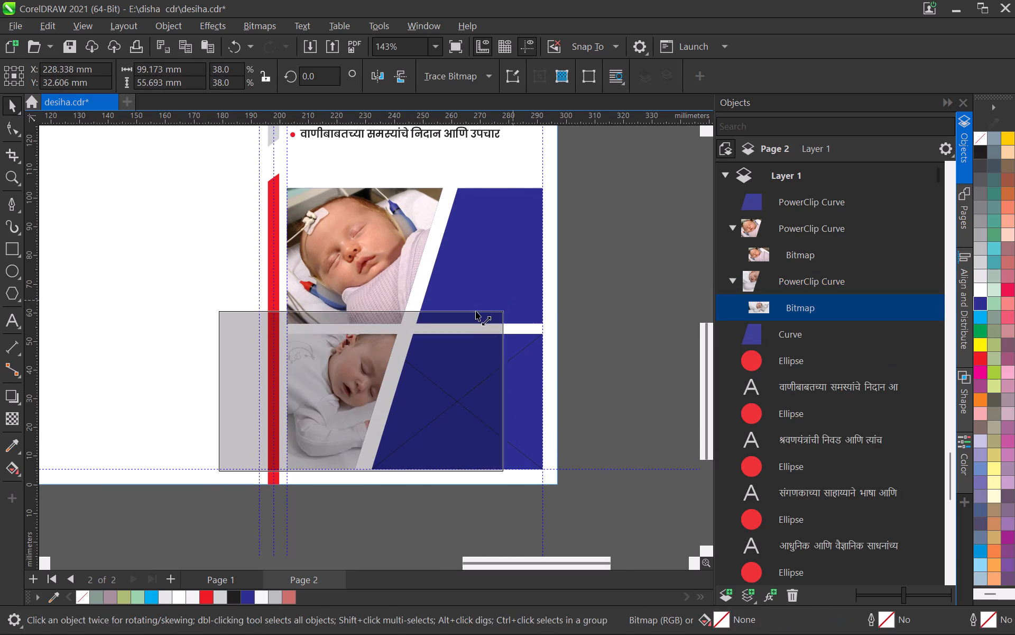
{"action": "left_click_drag", "start_coordinate": [476, 311], "coordinate": [479, 313]}
{"action": "left_click_drag", "start_coordinate": [329, 383], "coordinate": [310, 384]}
{"action": "scroll", "coordinate": [356, 435], "scroll_direction": "up", "scroll_amount": 4}
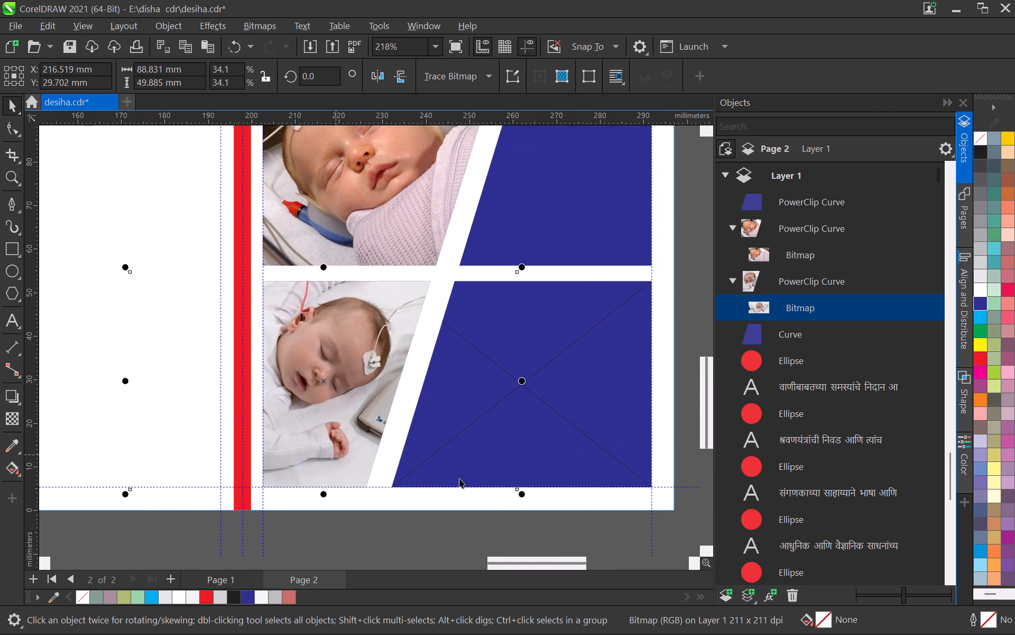
{"action": "scroll", "coordinate": [319, 293], "scroll_direction": "up", "scroll_amount": 2}
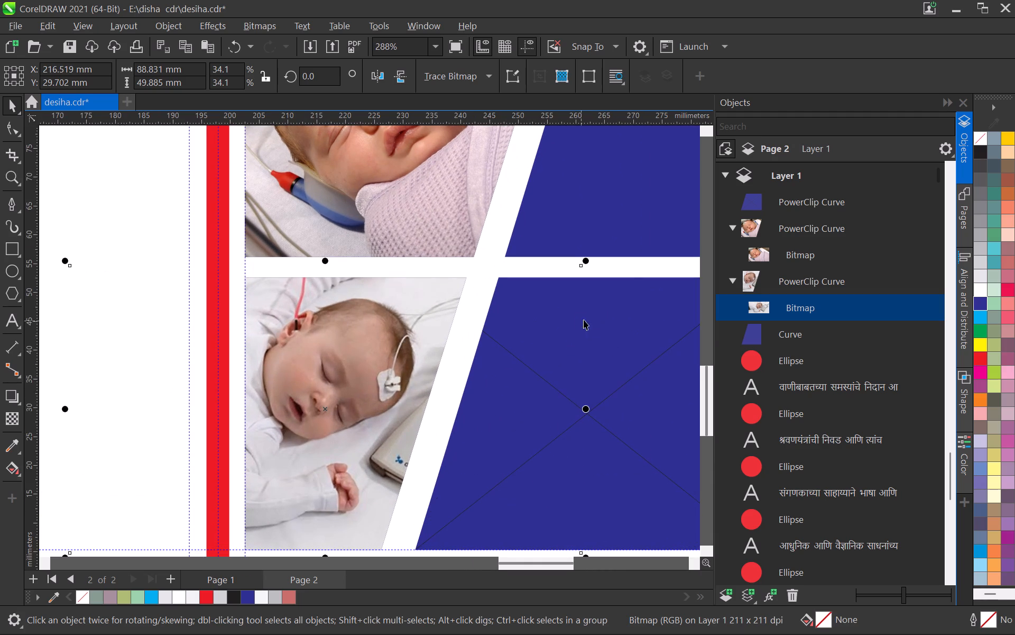
{"action": "left_click_drag", "start_coordinate": [587, 258], "coordinate": [567, 265]}
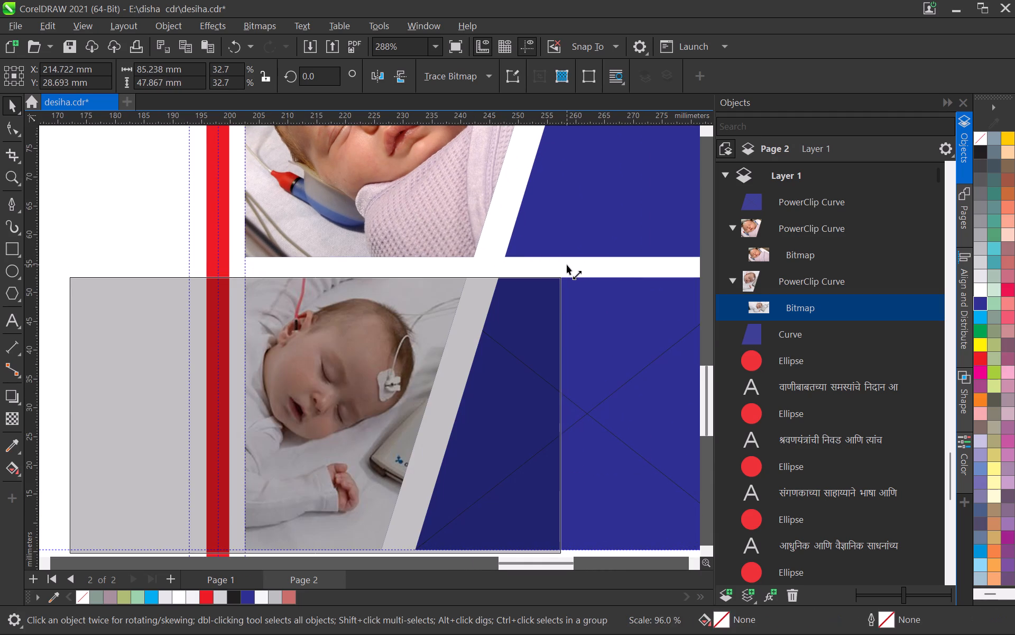
{"action": "left_click_drag", "start_coordinate": [567, 265], "coordinate": [571, 266]}
{"action": "middle_click_drag", "start_coordinate": [453, 363], "coordinate": [501, 316]}
{"action": "scroll", "coordinate": [473, 364], "scroll_direction": "down", "scroll_amount": 3}
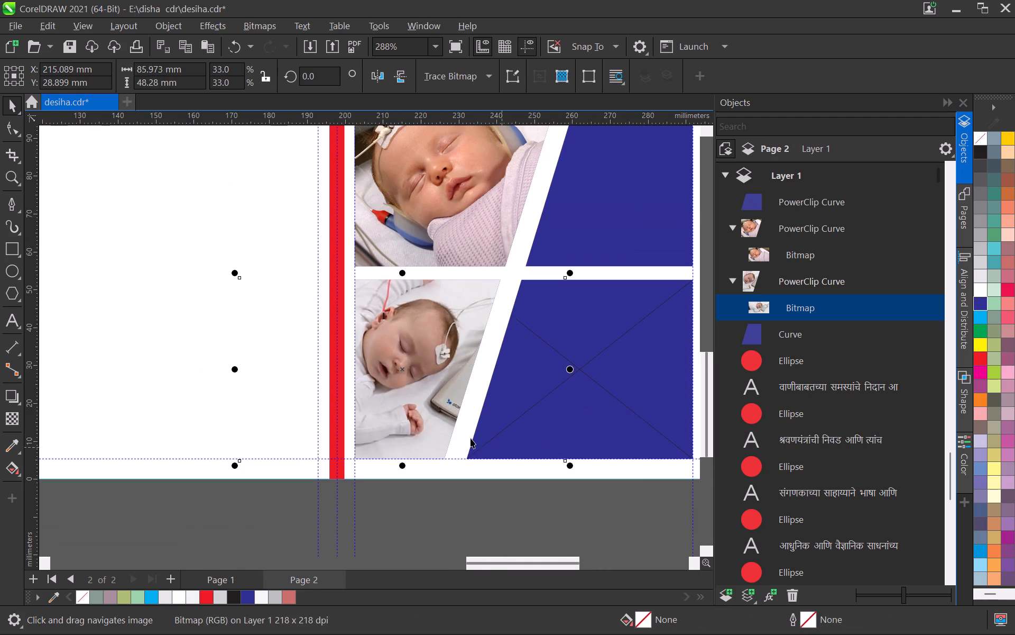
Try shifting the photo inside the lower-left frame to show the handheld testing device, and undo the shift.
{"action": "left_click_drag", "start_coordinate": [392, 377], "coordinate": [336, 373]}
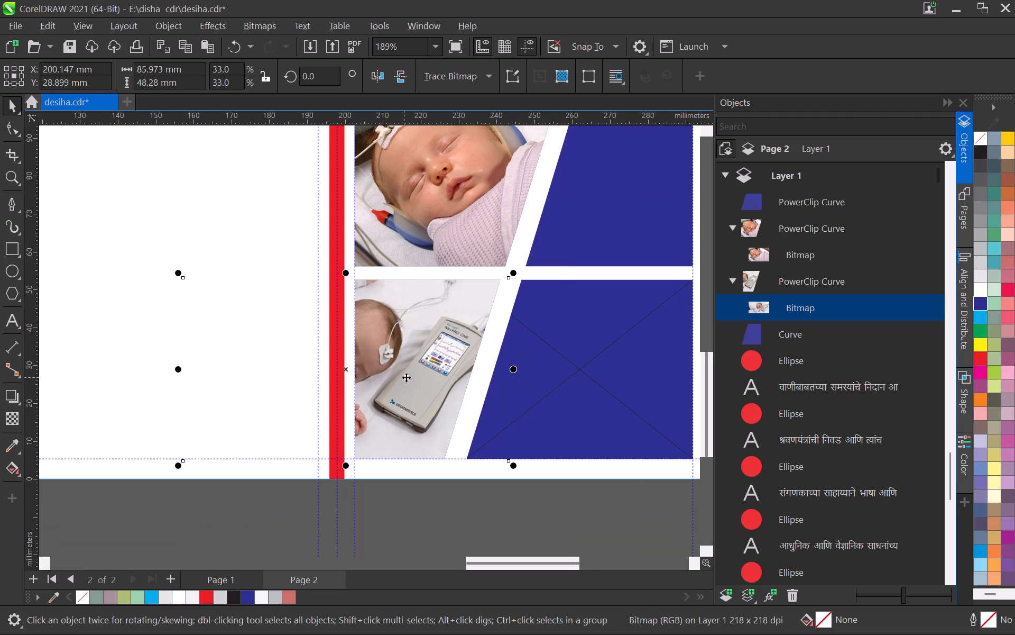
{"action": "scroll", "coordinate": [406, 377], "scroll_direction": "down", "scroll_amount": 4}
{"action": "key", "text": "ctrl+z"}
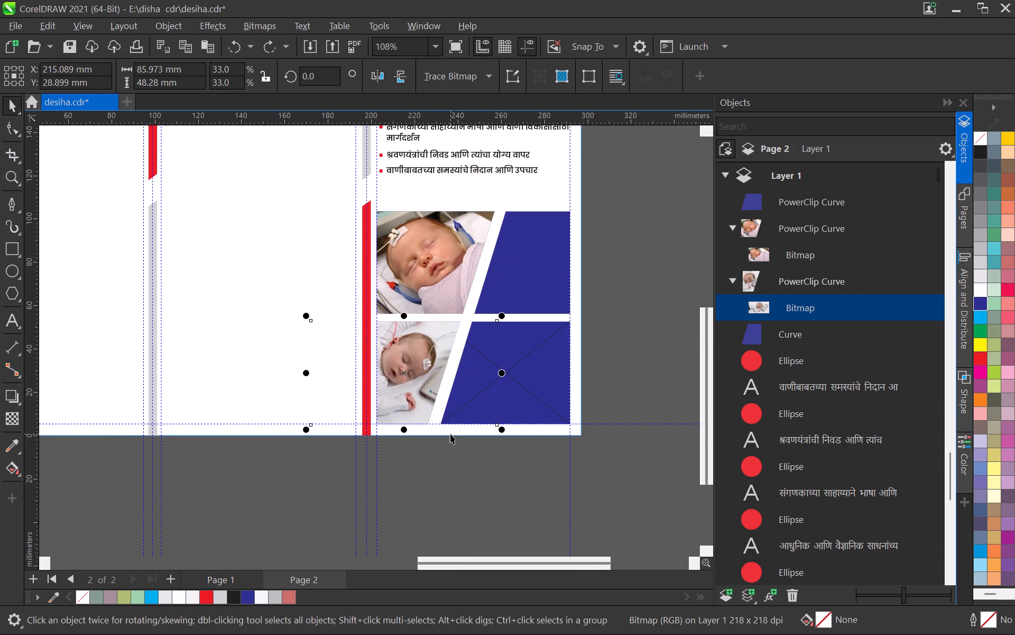
Cut the photo from the lower-left frame and paste it into the empty lower-right slanted frame.
{"action": "scroll", "coordinate": [450, 434], "scroll_direction": "up", "scroll_amount": 3}
{"action": "scroll", "coordinate": [484, 407], "scroll_direction": "down", "scroll_amount": 3}
{"action": "middle_click_drag", "start_coordinate": [483, 407], "coordinate": [444, 407]}
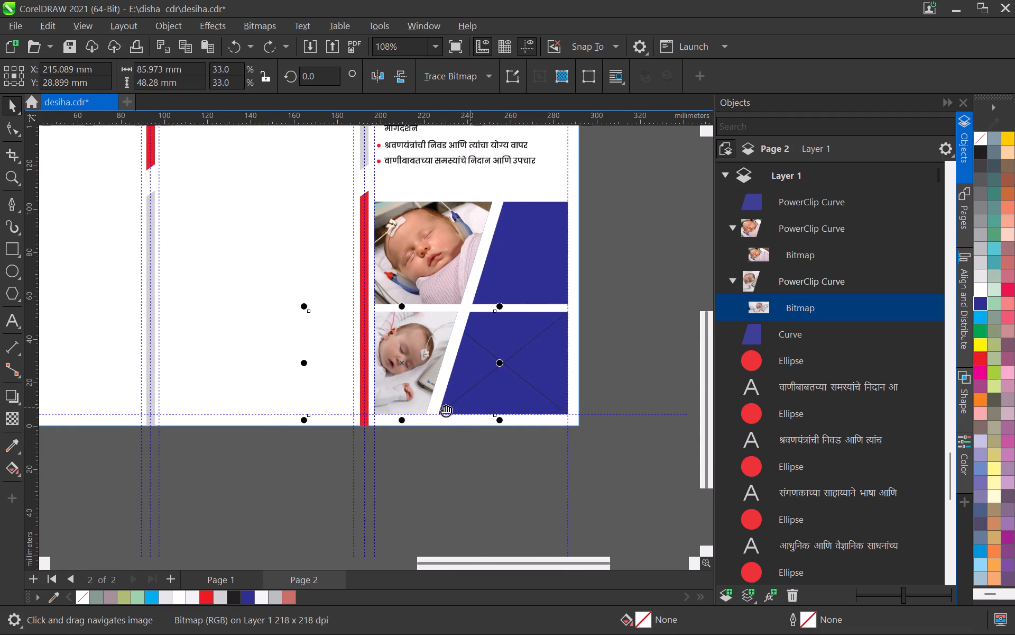
{"action": "middle_click_drag", "start_coordinate": [444, 407], "coordinate": [367, 407]}
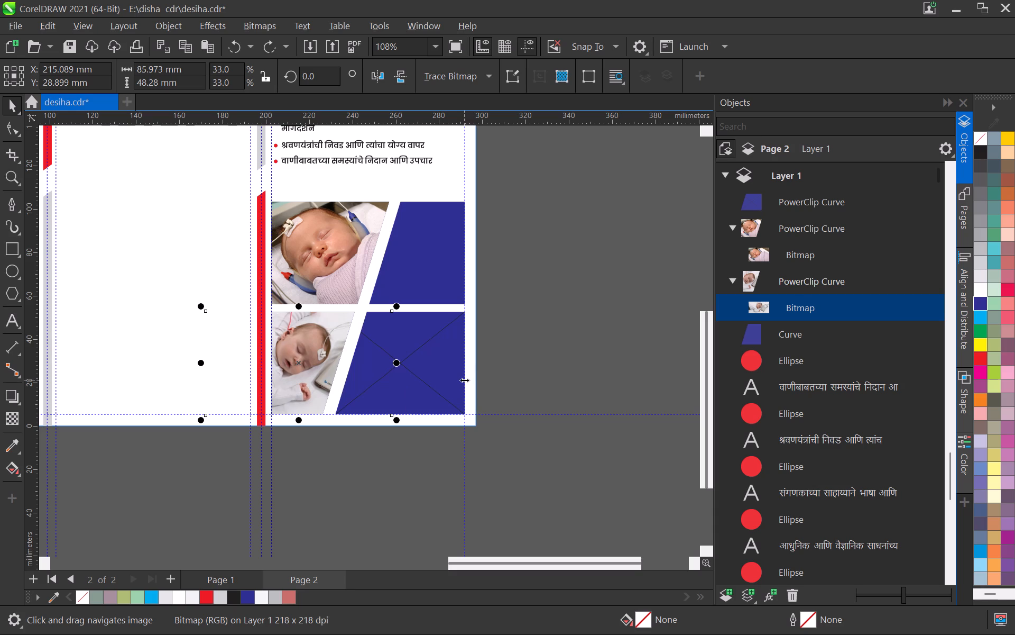
{"action": "key", "text": "ctrl+x"}
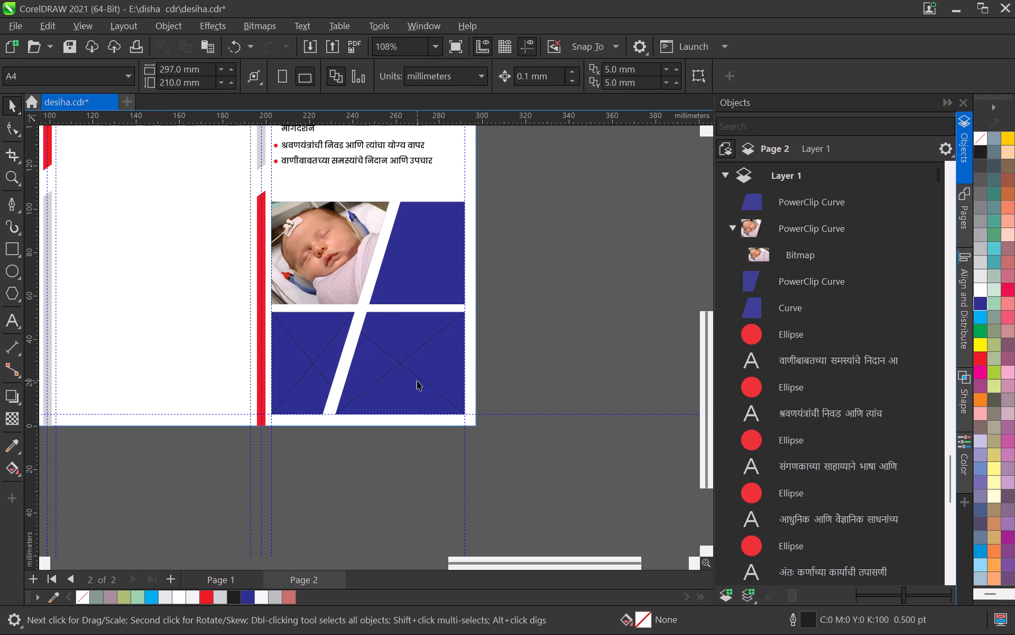
{"action": "left_click", "coordinate": [417, 380]}
{"action": "key", "text": "ctrl+v"}
{"action": "left_click_drag", "start_coordinate": [317, 367], "coordinate": [436, 368]}
{"action": "left_click", "coordinate": [528, 387]}
{"action": "left_click", "coordinate": [410, 378]}
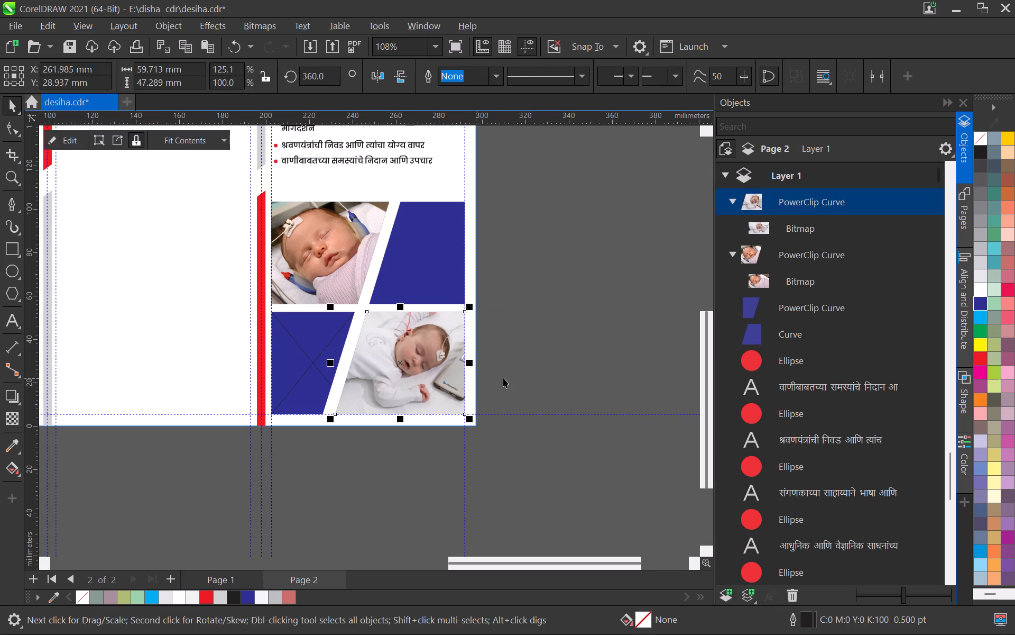
Position the photo in the lower-right frame to show both the baby's face and the testing device, scaling it to about 84 × 47 mm.
{"action": "left_click", "coordinate": [518, 374]}
{"action": "left_click", "coordinate": [418, 371], "text": "alt"}
{"action": "scroll", "coordinate": [430, 370], "scroll_direction": "up", "scroll_amount": 4}
{"action": "left_click_drag", "start_coordinate": [430, 370], "coordinate": [375, 365]}
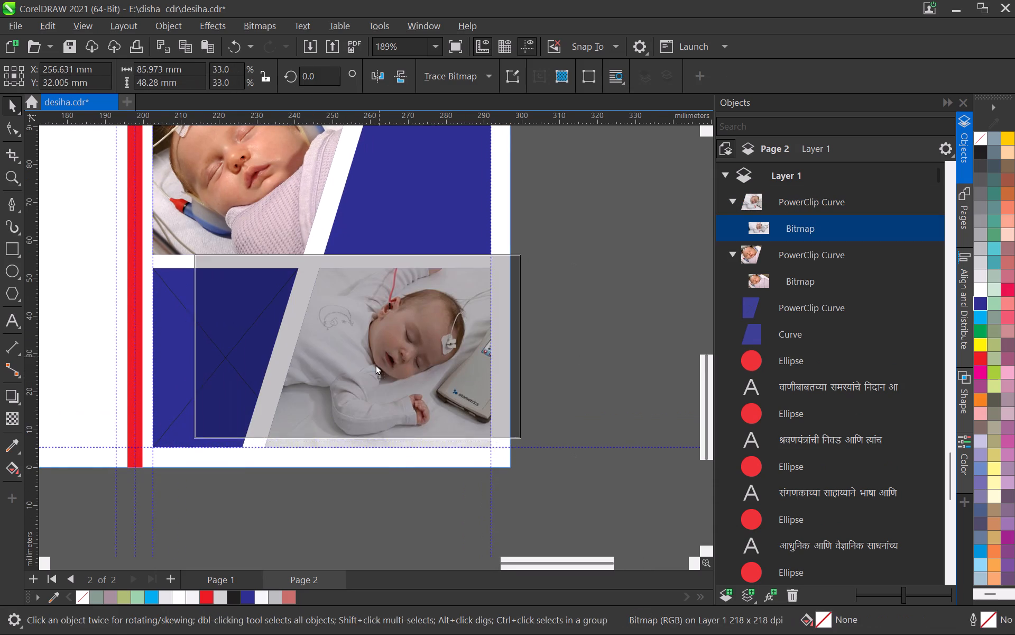
{"action": "left_click_drag", "start_coordinate": [375, 365], "coordinate": [369, 371]}
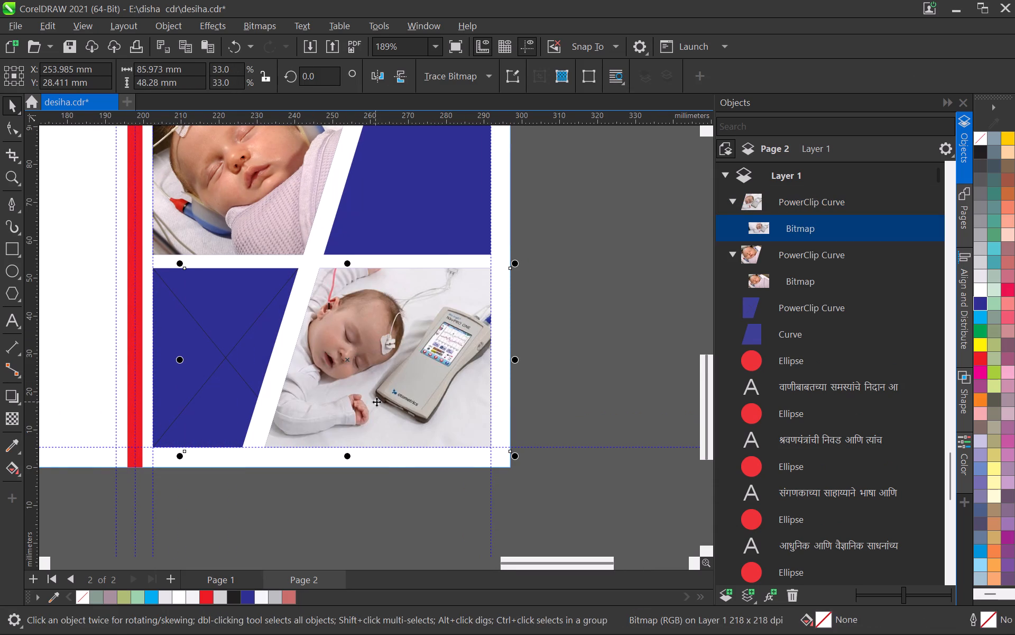
{"action": "key", "text": "Right"}
{"action": "key", "text": "Right"}
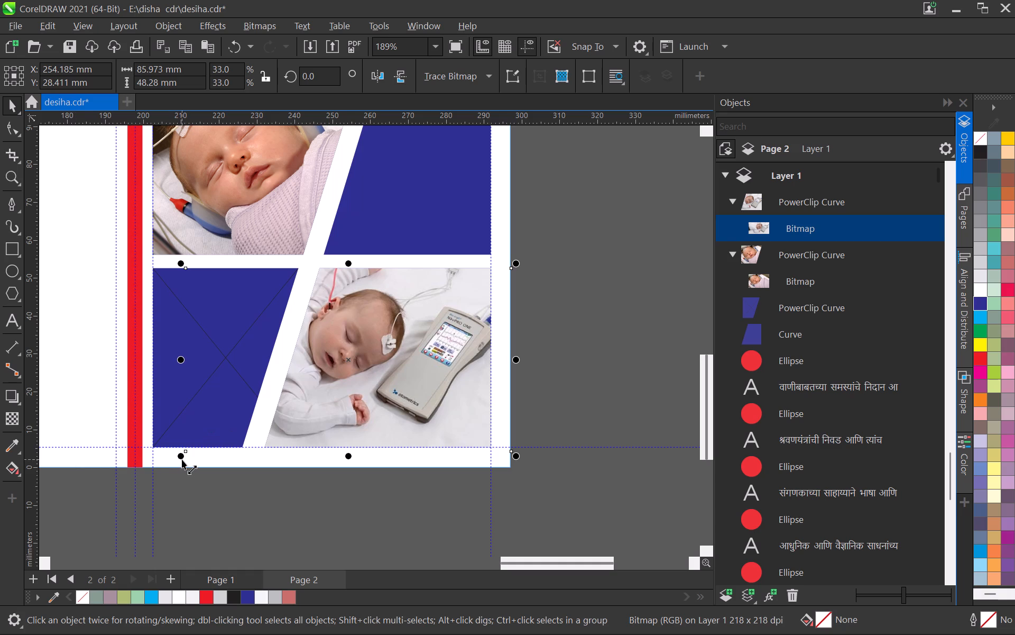
{"action": "left_click_drag", "start_coordinate": [182, 458], "coordinate": [188, 462]}
{"action": "left_click", "coordinate": [17, 108]}
{"action": "scroll", "coordinate": [558, 315], "scroll_direction": "down", "scroll_amount": 6}
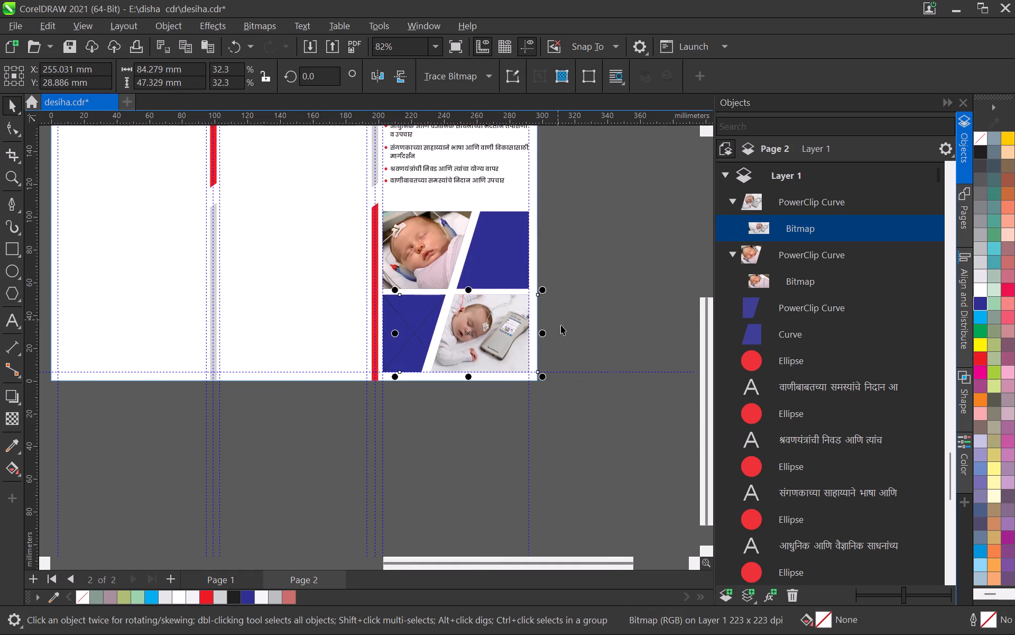
{"action": "left_click", "coordinate": [553, 329]}
Save the brochure document.
{"action": "scroll", "coordinate": [525, 333], "scroll_direction": "down", "scroll_amount": 4}
{"action": "middle_click_drag", "start_coordinate": [525, 333], "coordinate": [422, 339]}
{"action": "scroll", "coordinate": [422, 339], "scroll_direction": "up", "scroll_amount": 5}
{"action": "key", "text": "ctrl+s"}
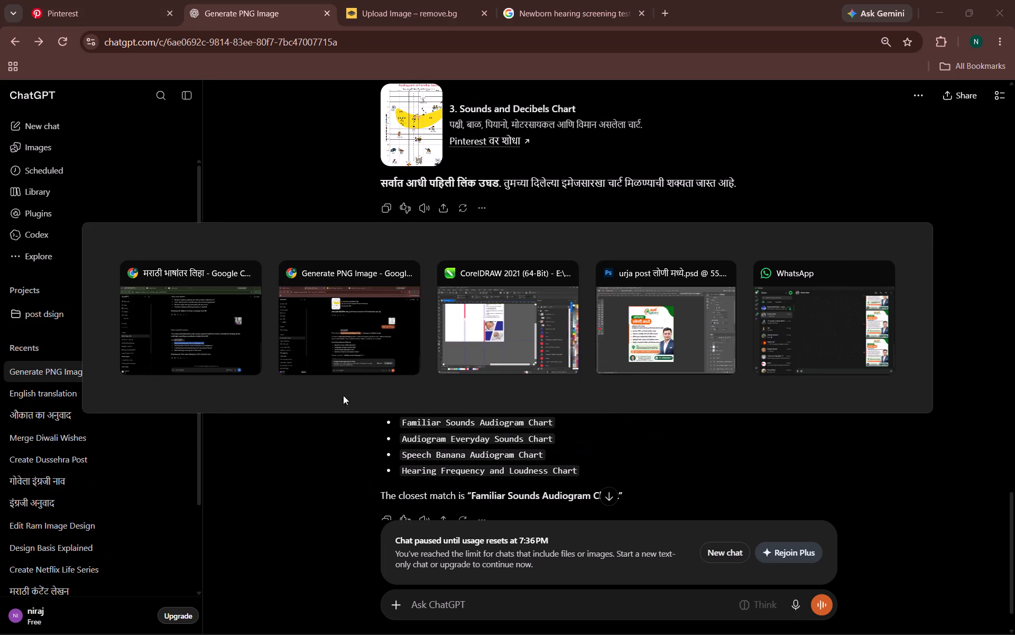
{"action": "left_click", "coordinate": [106, 0]}
{"action": "left_click", "coordinate": [363, 105]}
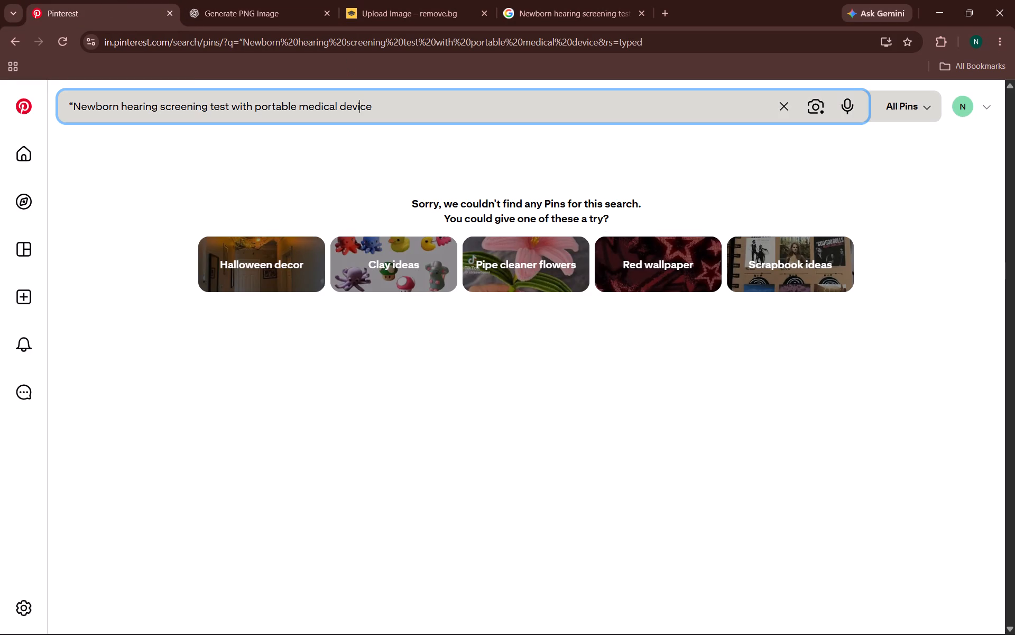
{"action": "key", "text": "ctrl+a"}
{"action": "key", "text": "ctrl+v"}
{"action": "key", "text": "Return"}
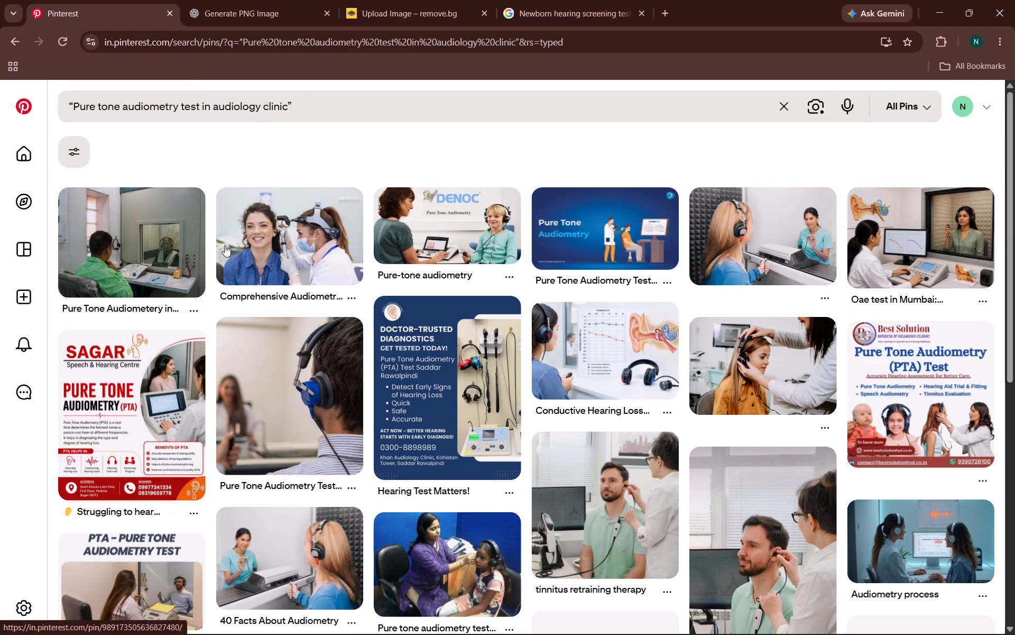
Open the Comprehensive Audiometry Test pin with the smiling woman and copy its photo.
{"action": "left_click", "coordinate": [290, 239]}
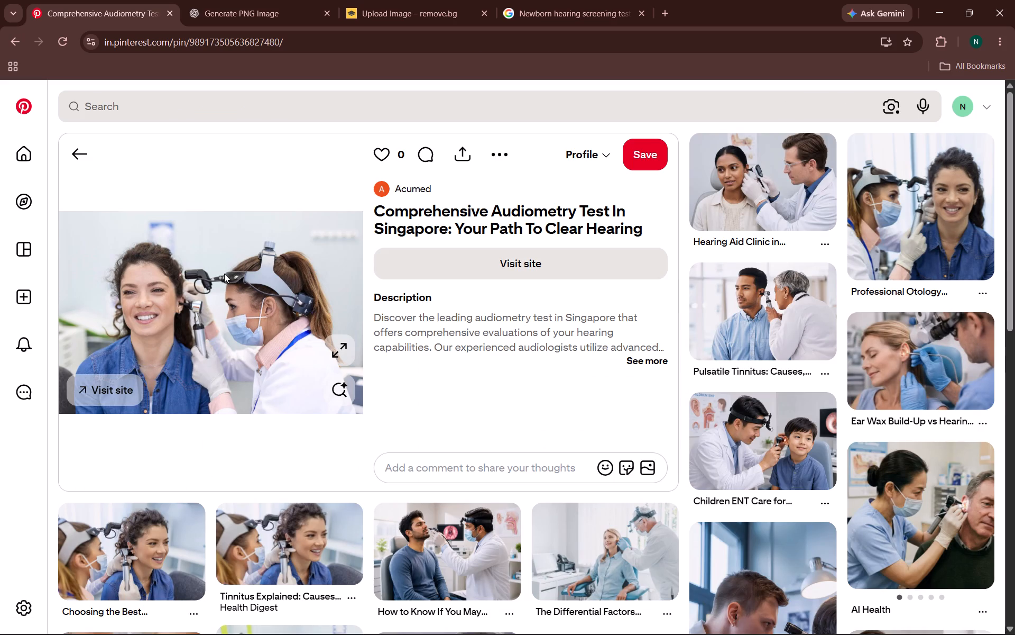
{"action": "right_click", "coordinate": [213, 256]}
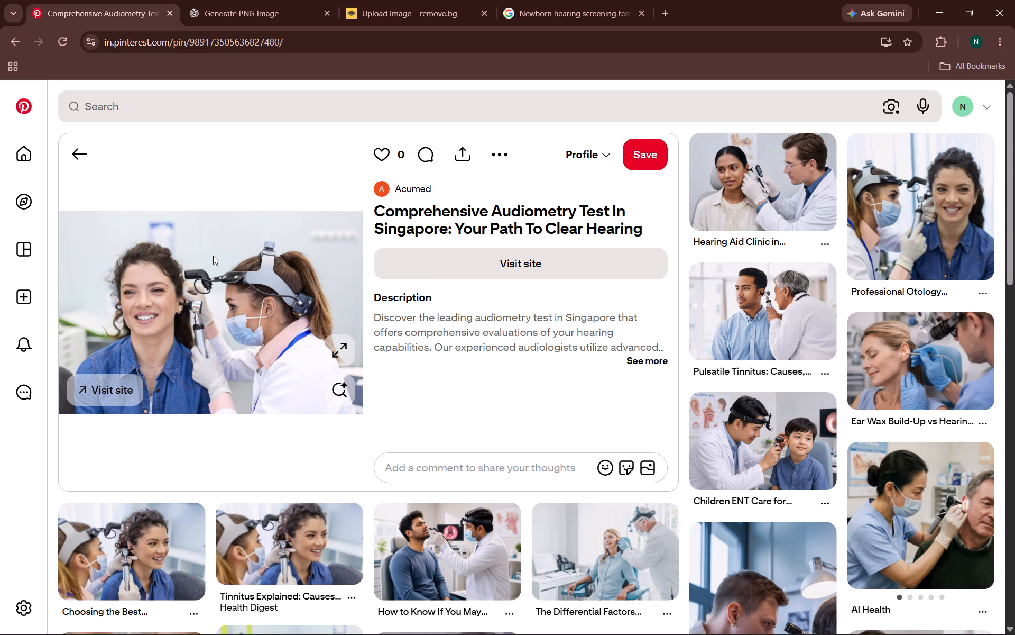
{"action": "left_click", "coordinate": [259, 313]}
Switch to CorelDRAW, paste the copied photo on Page 2 and place it inside the empty lower-left slanted frame.
{"action": "key", "text": "alt+Tab"}
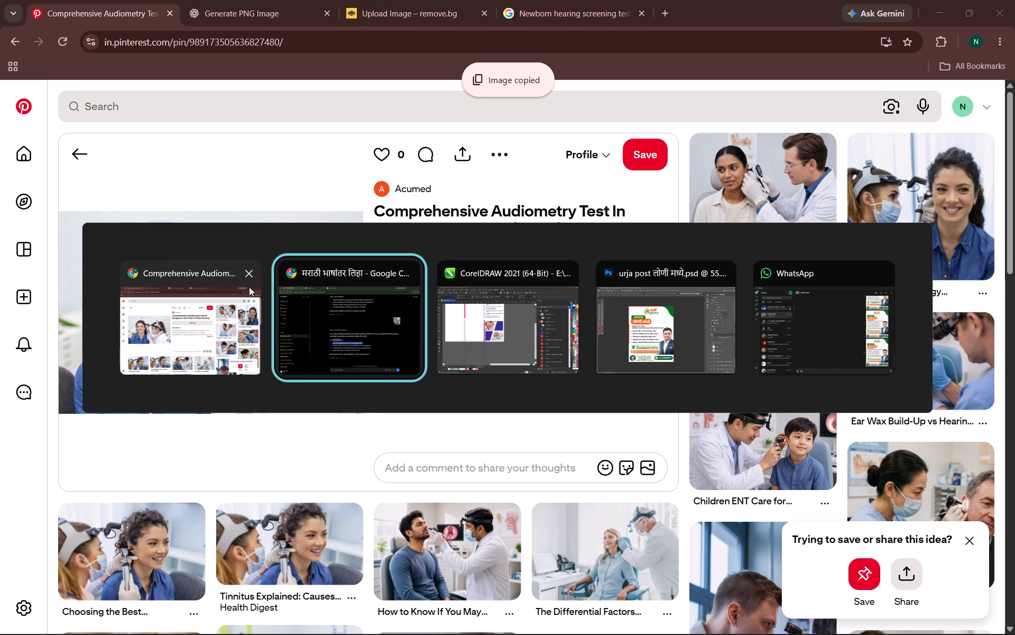
{"action": "key", "text": "alt+Tab"}
{"action": "scroll", "coordinate": [377, 349], "scroll_direction": "up", "scroll_amount": 4}
{"action": "key", "text": "ctrl+v"}
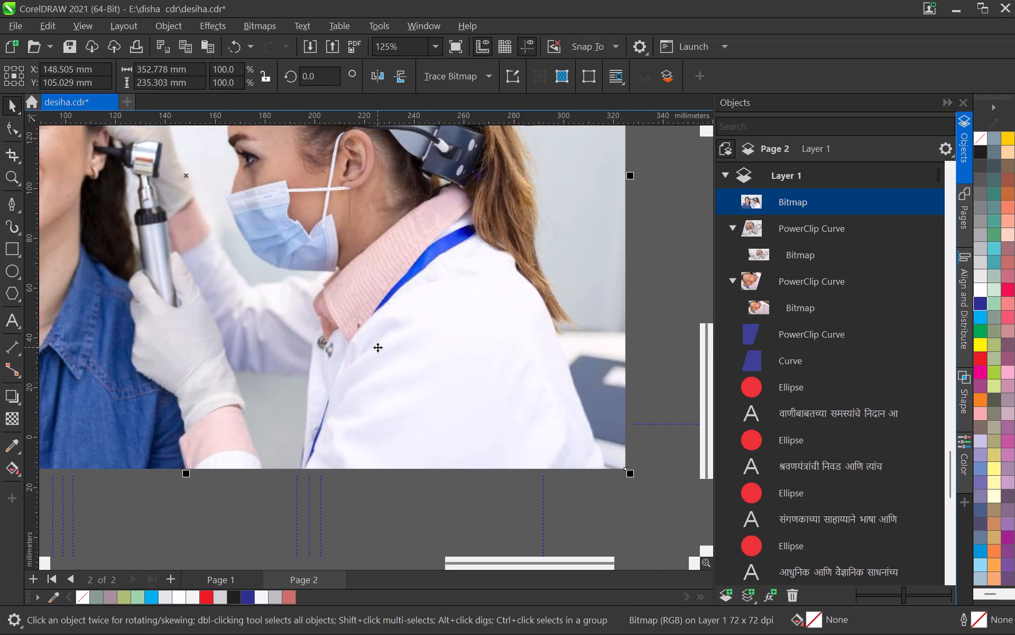
{"action": "scroll", "coordinate": [377, 347], "scroll_direction": "down", "scroll_amount": 6}
{"action": "left_click_drag", "start_coordinate": [372, 330], "coordinate": [372, 358]}
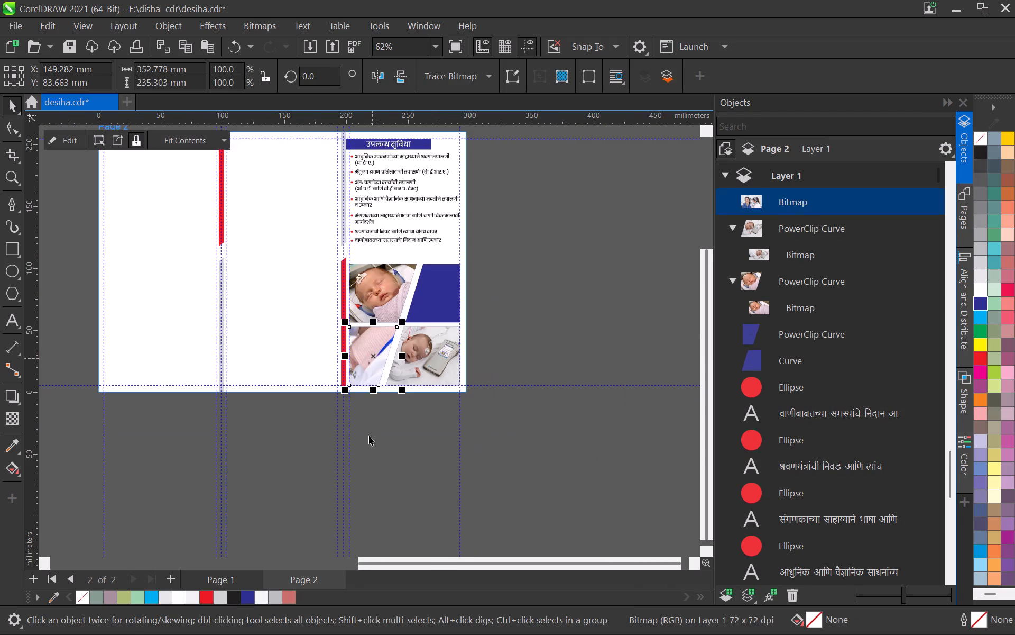
{"action": "left_click", "coordinate": [369, 436]}
Scale the photo inside the lower-left frame down to about 74 × 50 mm, bringing the woman's face into the frame.
{"action": "scroll", "coordinate": [391, 367], "scroll_direction": "up", "scroll_amount": 4}
{"action": "left_click", "coordinate": [357, 348], "text": "alt"}
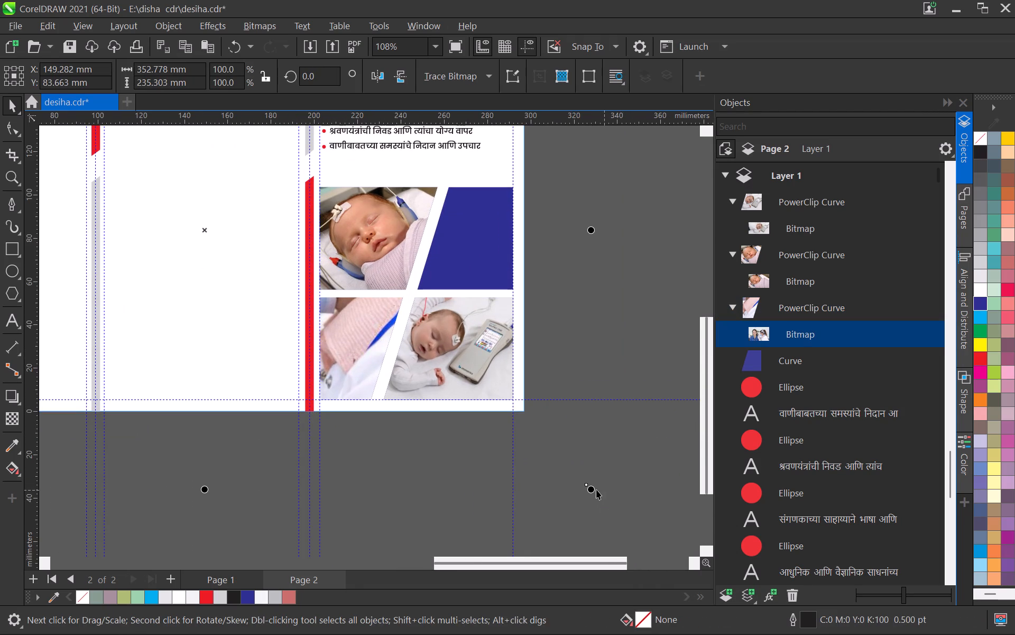
{"action": "left_click_drag", "start_coordinate": [594, 489], "coordinate": [419, 407], "text": "shift"}
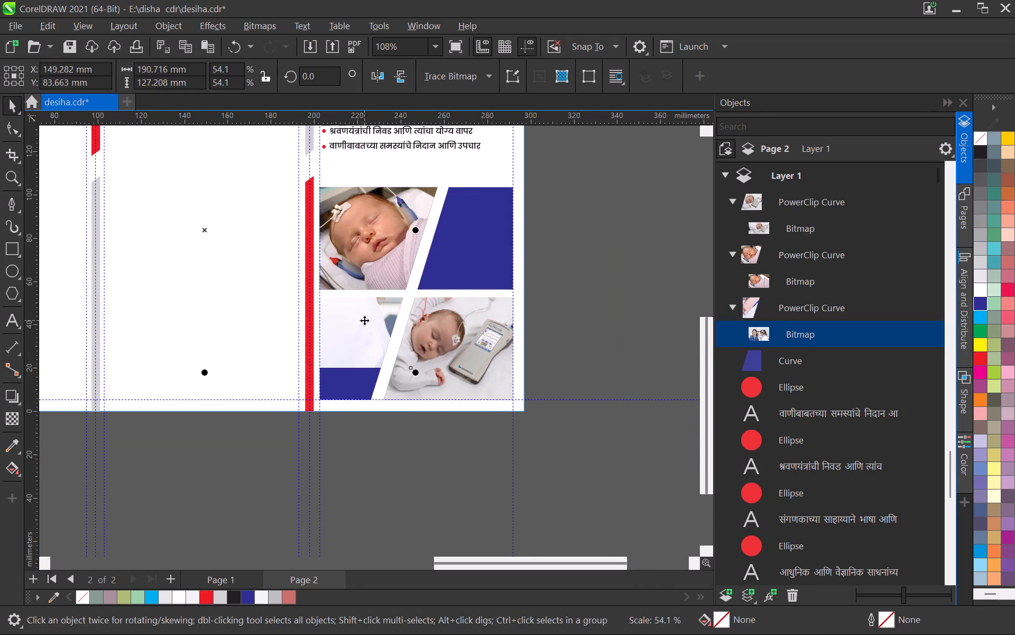
{"action": "left_click_drag", "start_coordinate": [364, 320], "coordinate": [639, 494]}
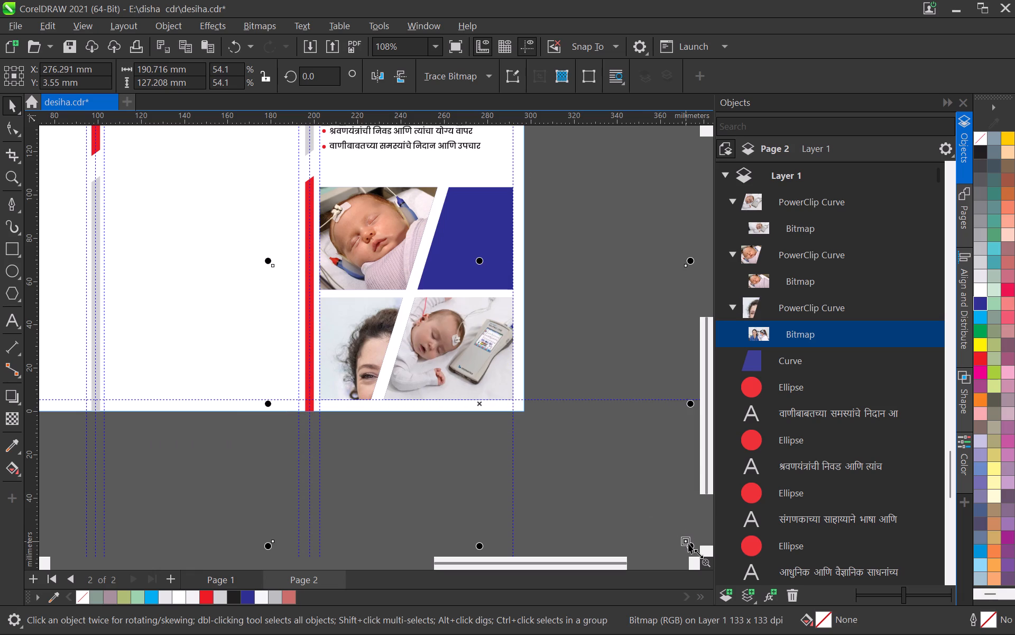
{"action": "left_click_drag", "start_coordinate": [688, 543], "coordinate": [439, 441]}
{"action": "scroll", "coordinate": [381, 330], "scroll_direction": "up", "scroll_amount": 4}
{"action": "left_click_drag", "start_coordinate": [363, 326], "coordinate": [387, 358]}
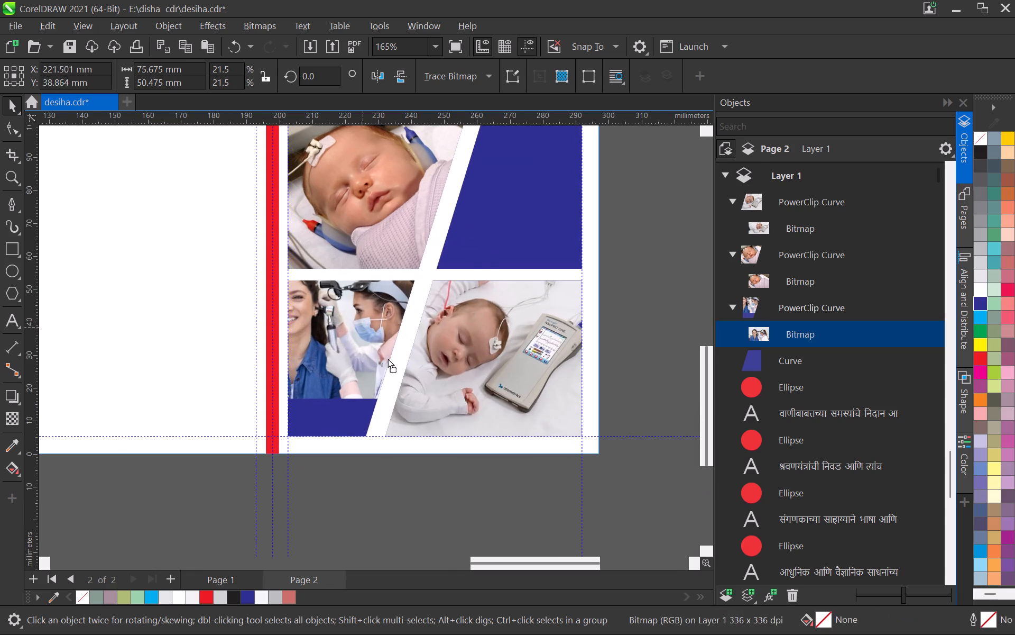
{"action": "left_click_drag", "start_coordinate": [387, 358], "coordinate": [432, 370]}
{"action": "scroll", "coordinate": [493, 420], "scroll_direction": "up", "scroll_amount": 2}
{"action": "left_click_drag", "start_coordinate": [555, 457], "coordinate": [530, 449]}
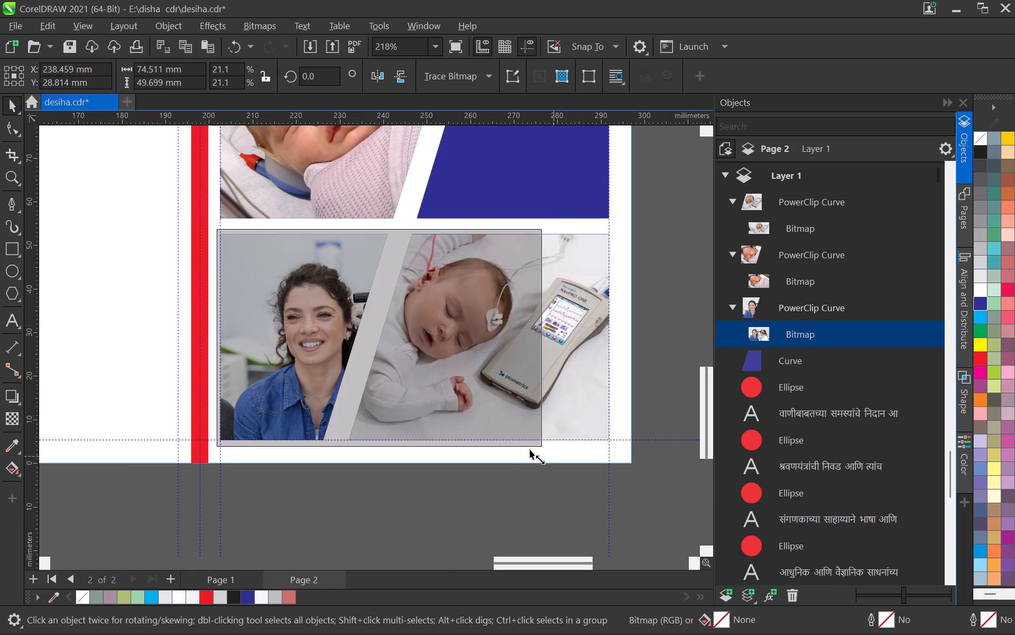
{"action": "left_click_drag", "start_coordinate": [530, 449], "coordinate": [552, 466]}
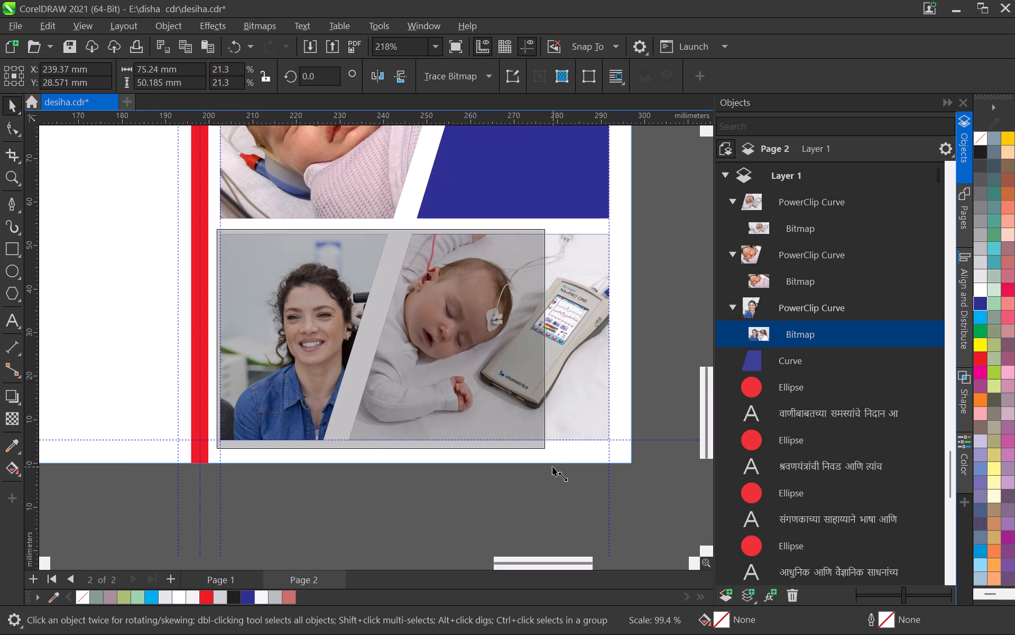
{"action": "left_click_drag", "start_coordinate": [552, 466], "coordinate": [549, 464]}
Reposition the lower-left photo to show both the woman and the examiner with the otoscope, enlarging it to about 83 × 56 mm.
{"action": "scroll", "coordinate": [550, 450], "scroll_direction": "down", "scroll_amount": 4}
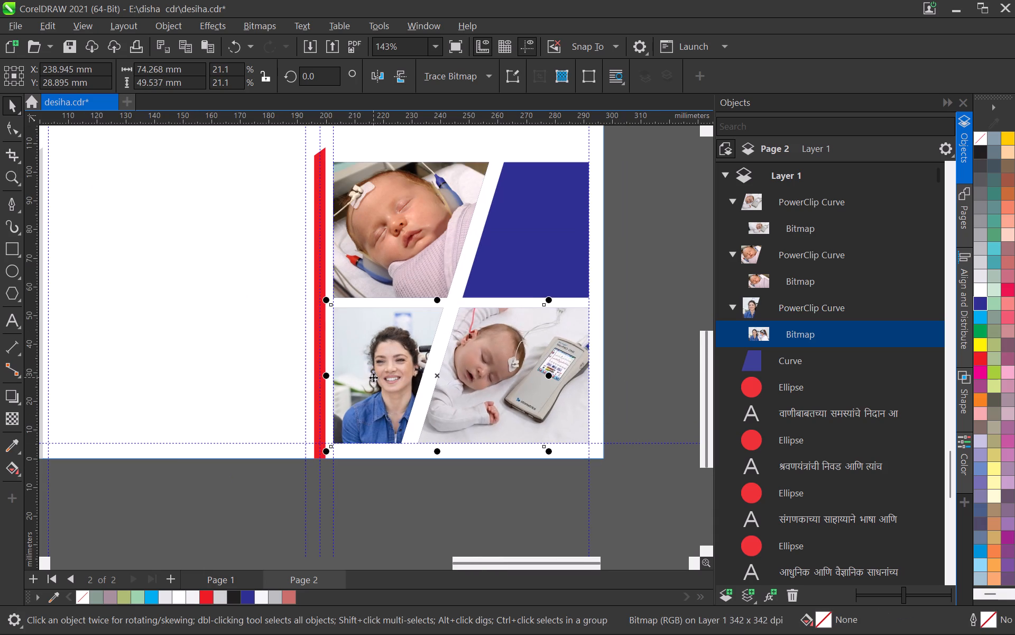
{"action": "left_click_drag", "start_coordinate": [379, 377], "coordinate": [349, 377]}
{"action": "scroll", "coordinate": [381, 386], "scroll_direction": "up", "scroll_amount": 4}
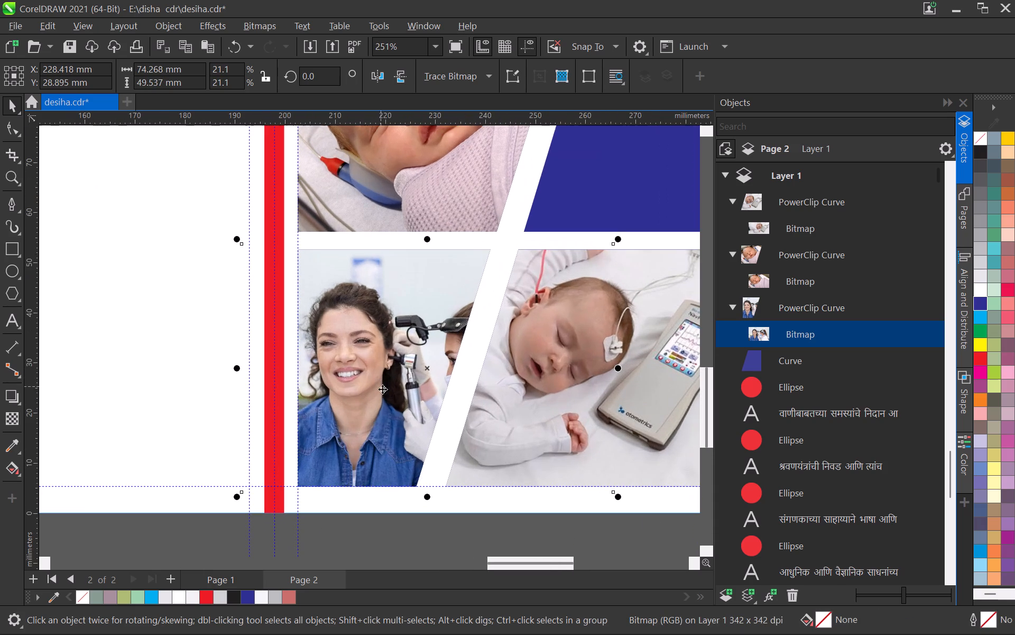
{"action": "left_click_drag", "start_coordinate": [391, 404], "coordinate": [376, 404]}
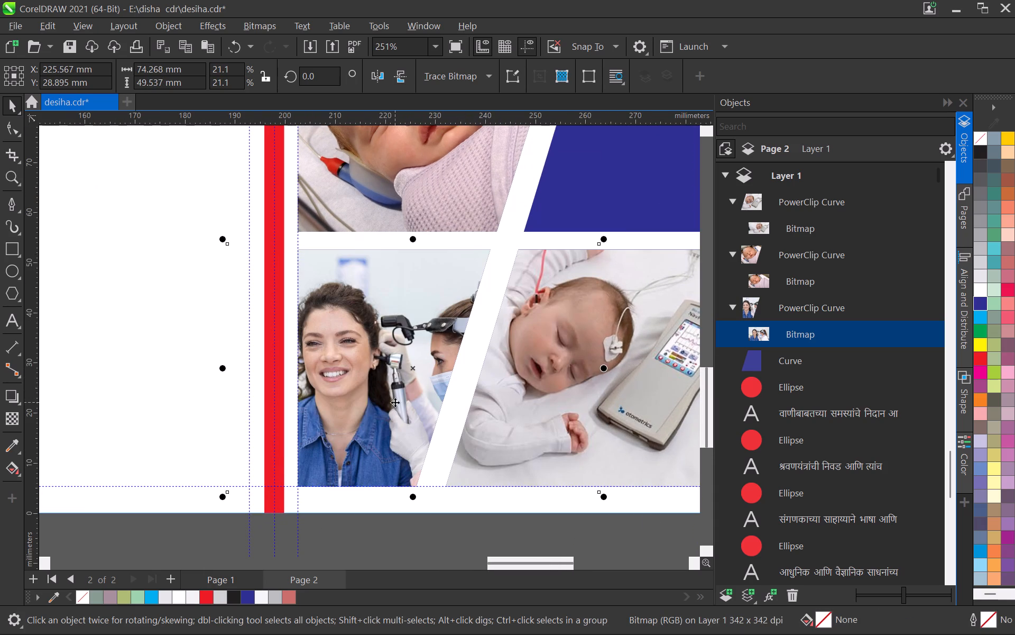
{"action": "left_click_drag", "start_coordinate": [395, 402], "coordinate": [402, 406]}
{"action": "middle_click_drag", "start_coordinate": [476, 419], "coordinate": [408, 419]}
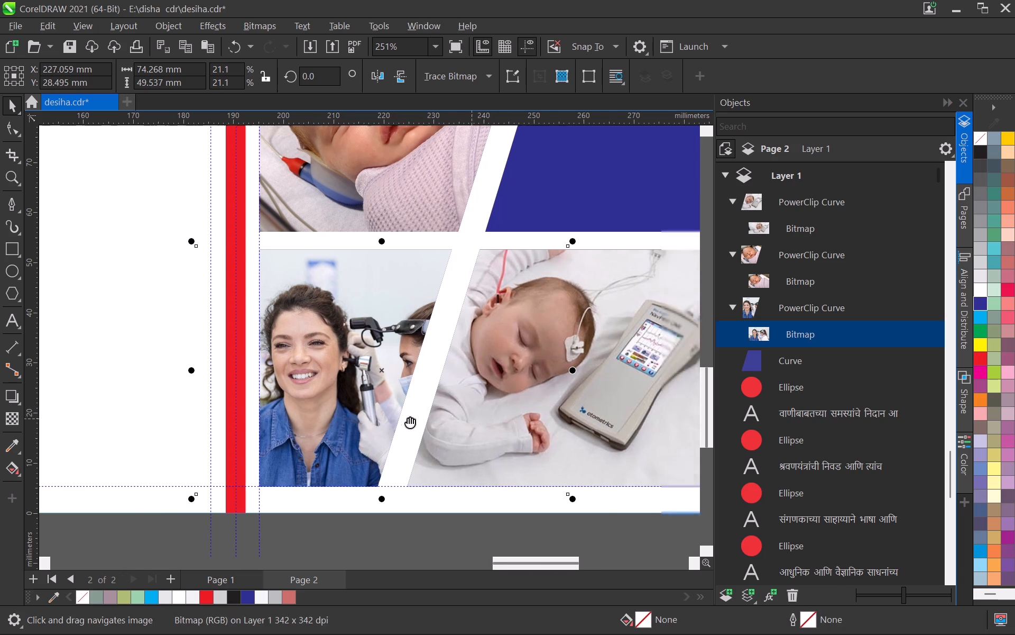
{"action": "middle_click_drag", "start_coordinate": [408, 419], "coordinate": [395, 419]}
{"action": "scroll", "coordinate": [307, 384], "scroll_direction": "down", "scroll_amount": 3}
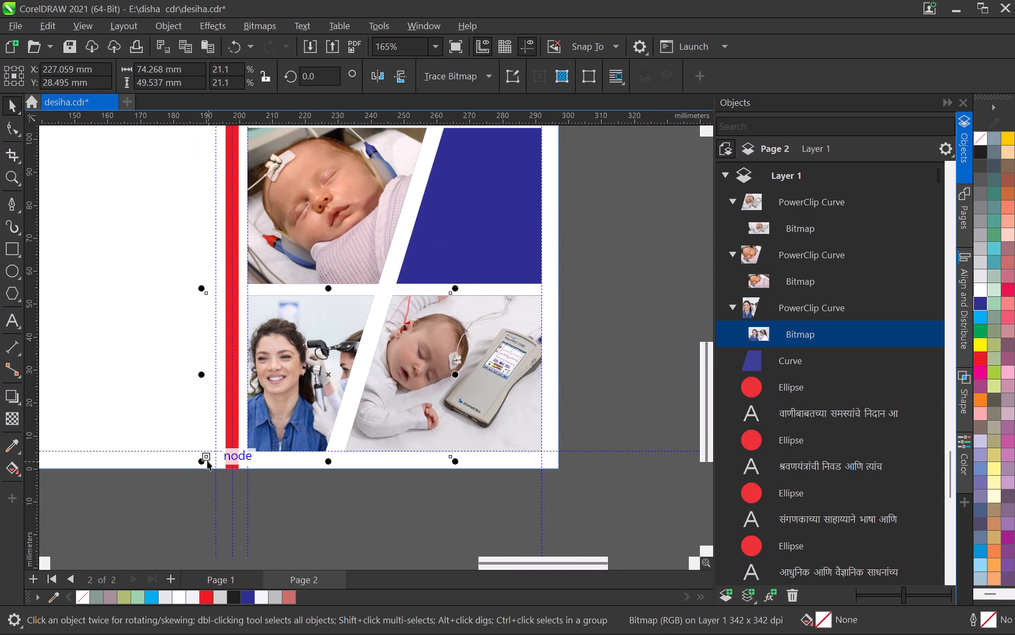
{"action": "left_click_drag", "start_coordinate": [203, 460], "coordinate": [136, 480]}
{"action": "scroll", "coordinate": [275, 429], "scroll_direction": "up", "scroll_amount": 5}
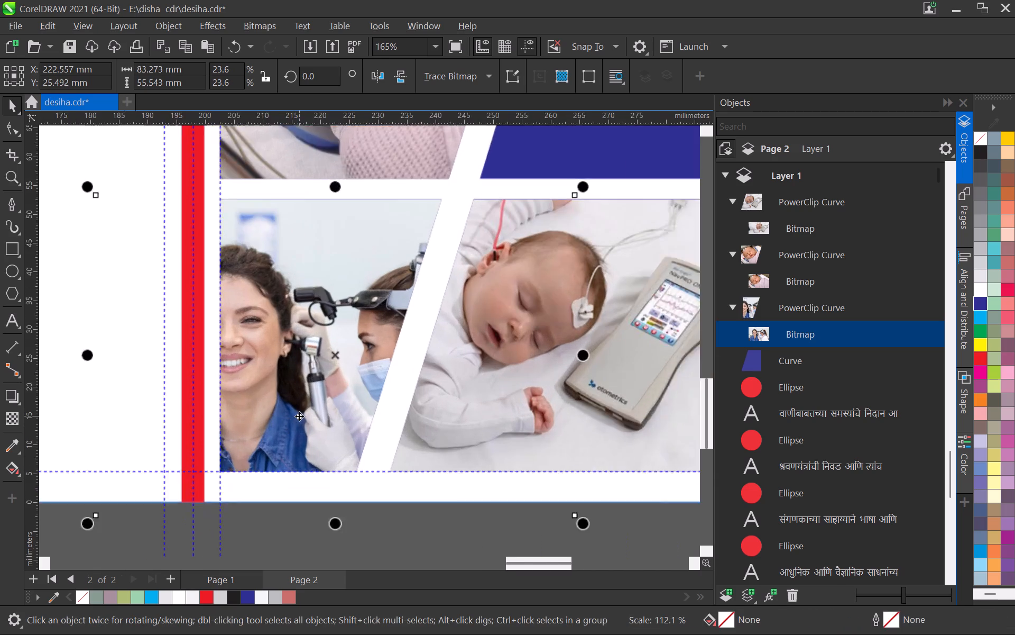
{"action": "scroll", "coordinate": [334, 415], "scroll_direction": "down", "scroll_amount": 9}
{"action": "left_click", "coordinate": [549, 330]}
Save the brochure document.
{"action": "scroll", "coordinate": [322, 396], "scroll_direction": "up", "scroll_amount": 3}
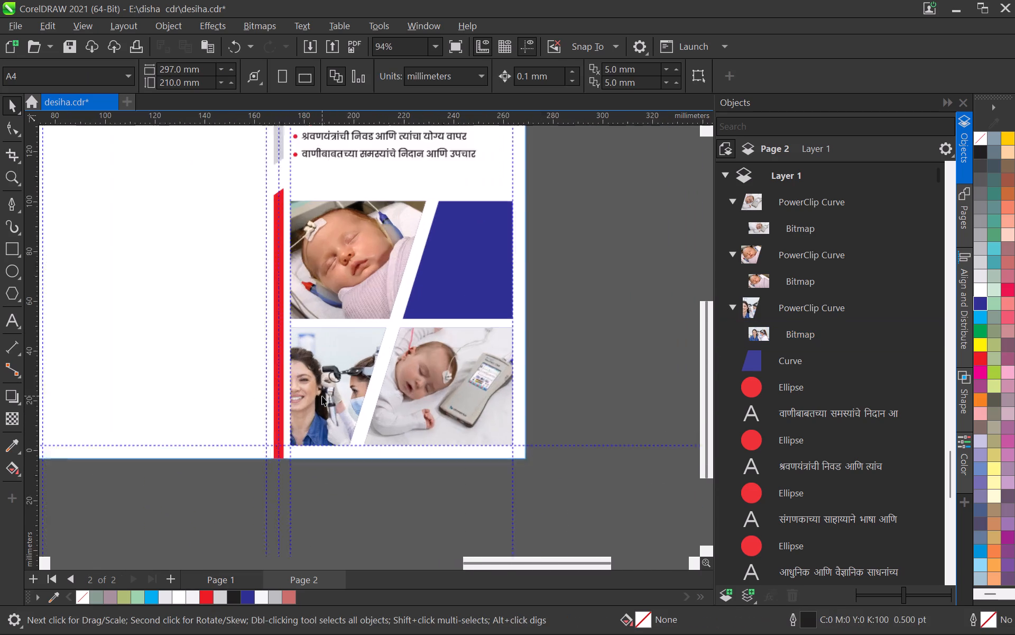
{"action": "scroll", "coordinate": [322, 396], "scroll_direction": "up", "scroll_amount": 10}
{"action": "scroll", "coordinate": [321, 396], "scroll_direction": "down", "scroll_amount": 13}
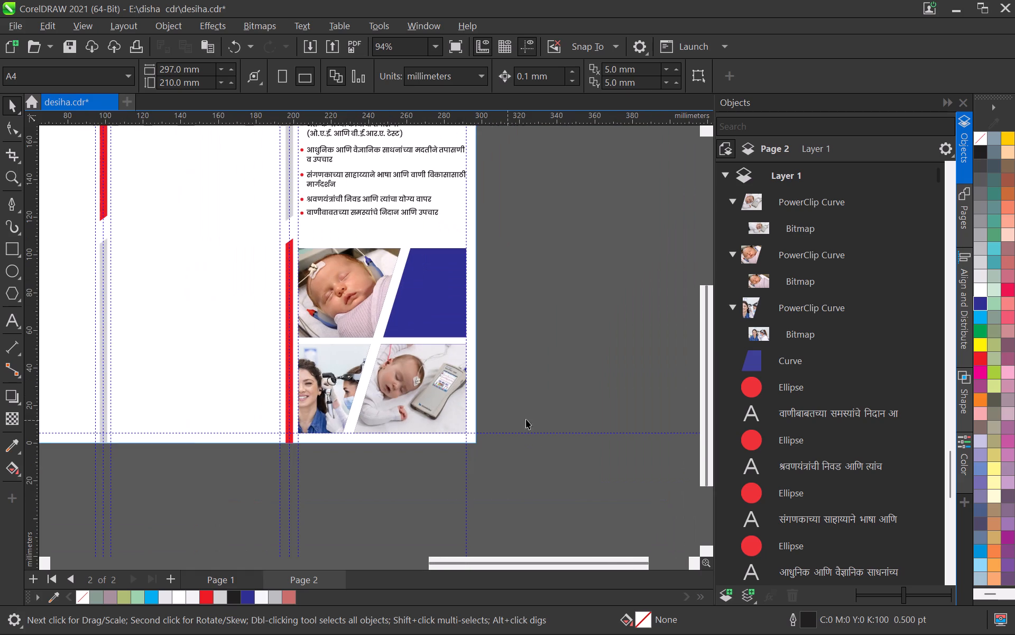
{"action": "left_click", "coordinate": [583, 296]}
{"action": "key", "text": "ctrl+s"}
Switch to Chrome, return to the pure tone audiometry results and copy the photo of the headphone-wearing woman facing the audiologist.
{"action": "key", "text": "alt+Tab"}
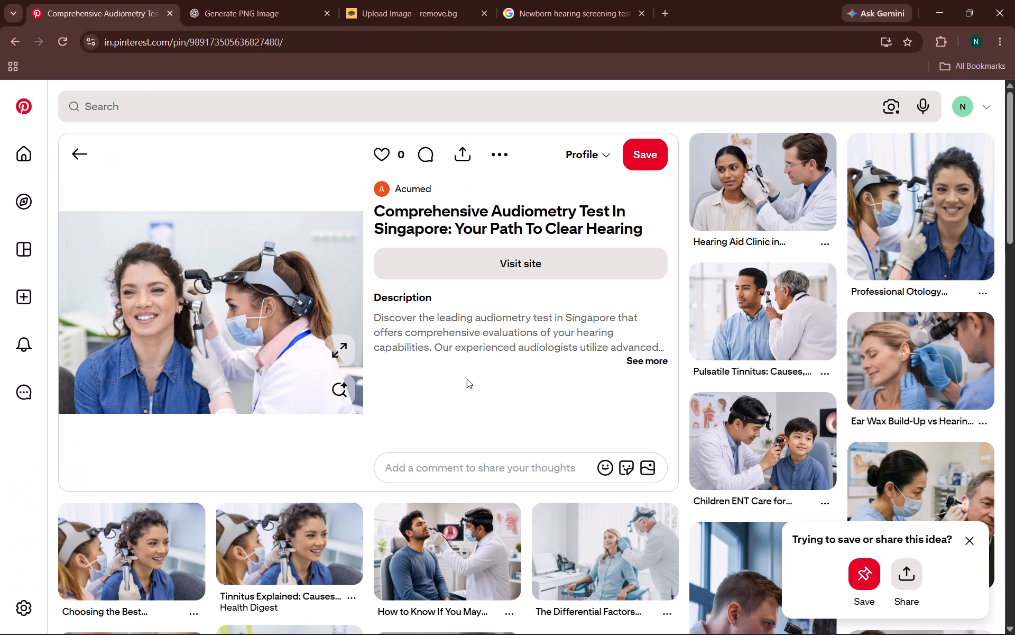
{"action": "left_click", "coordinate": [79, 157]}
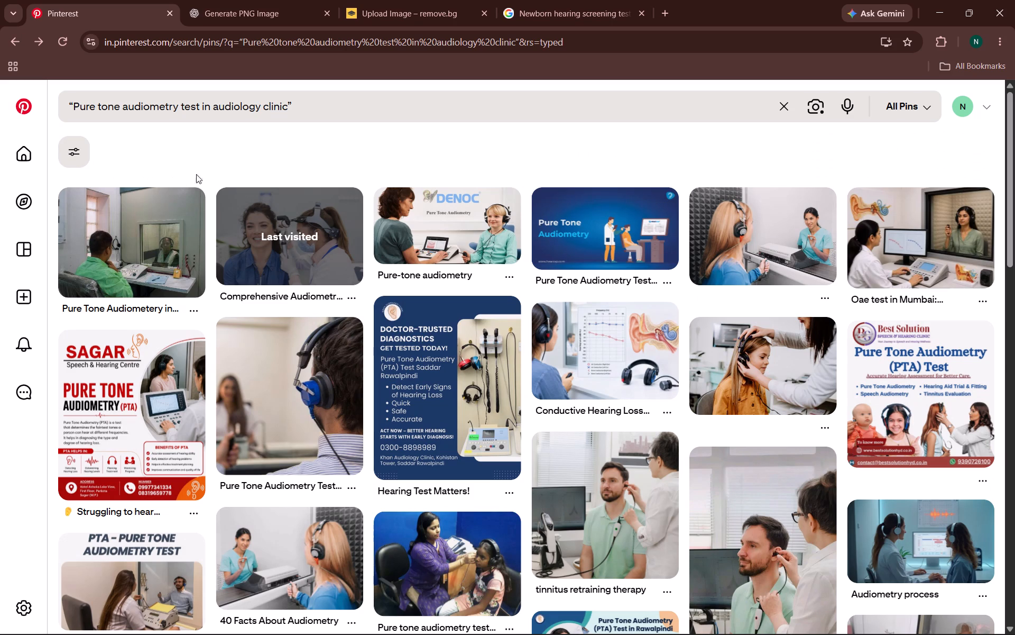
{"action": "left_click", "coordinate": [753, 240]}
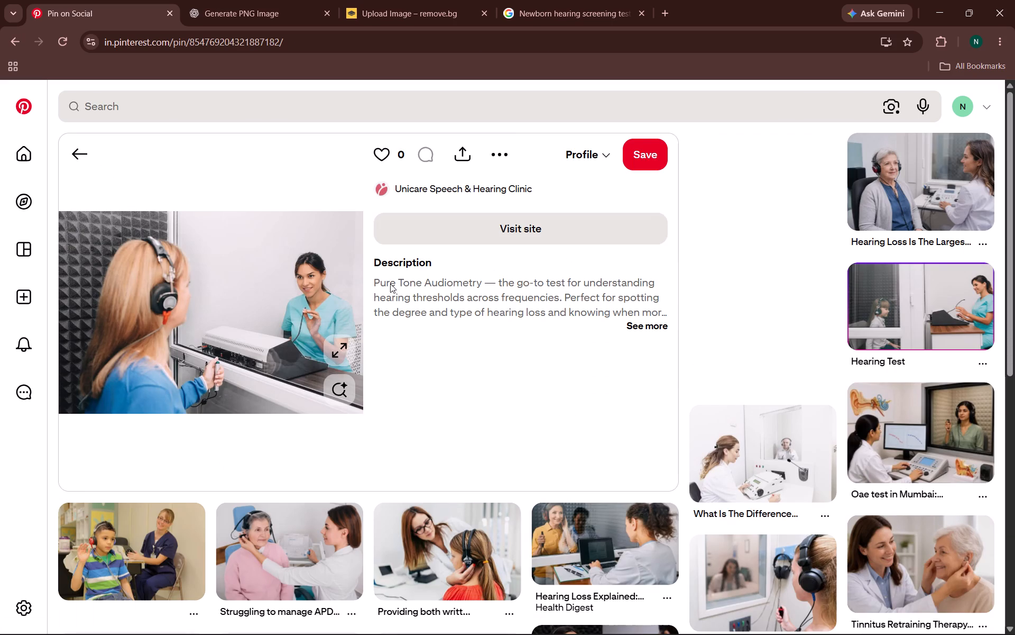
{"action": "scroll", "coordinate": [180, 294], "scroll_direction": "down", "scroll_amount": 1}
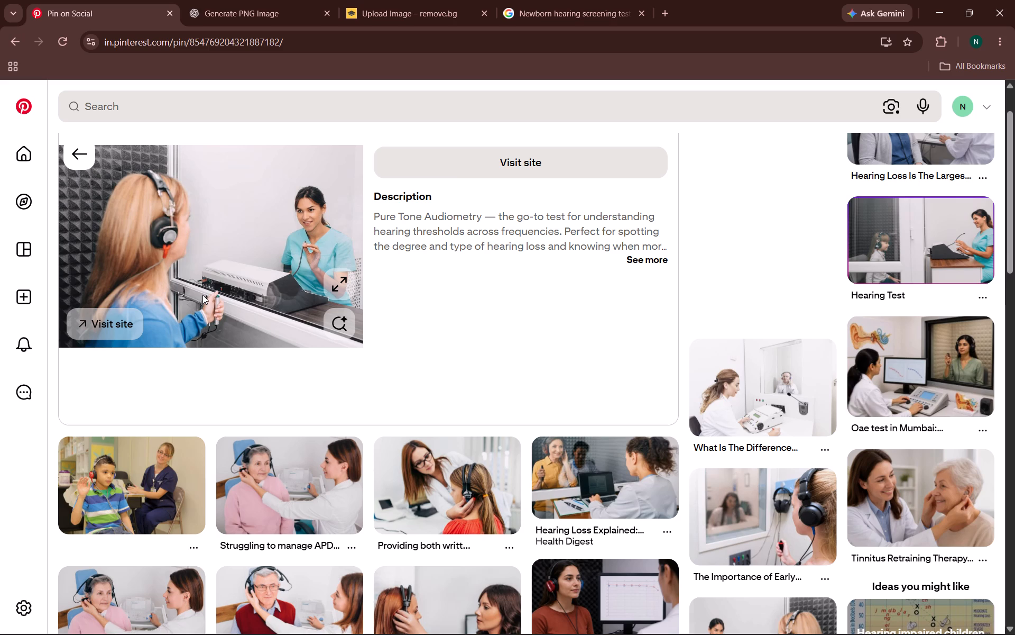
{"action": "scroll", "coordinate": [580, 634], "scroll_direction": "down", "scroll_amount": 4}
{"action": "scroll", "coordinate": [494, 503], "scroll_direction": "down", "scroll_amount": 4}
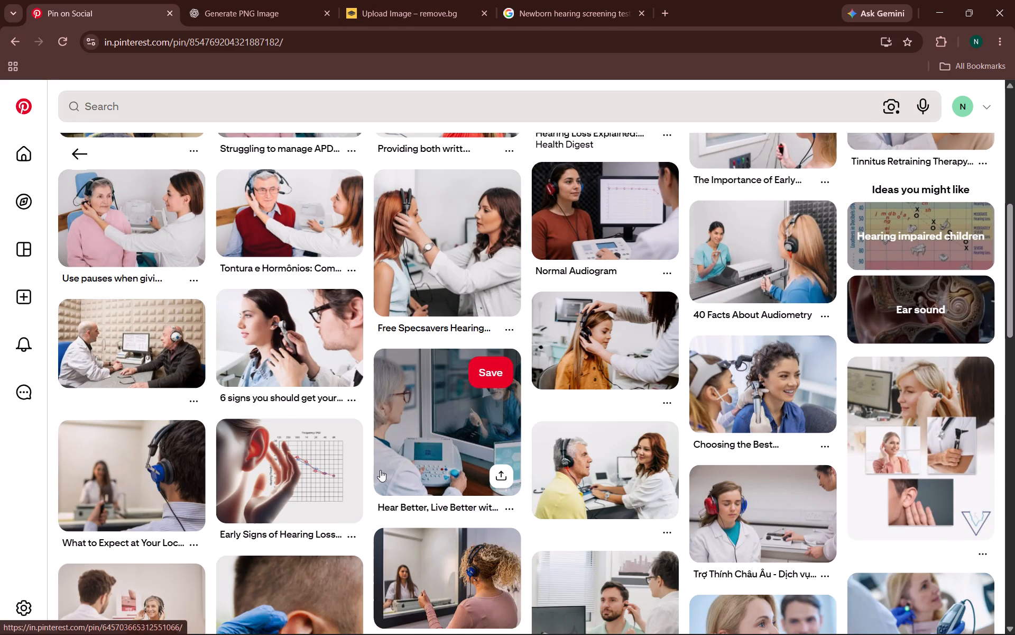
{"action": "scroll", "coordinate": [329, 380], "scroll_direction": "up", "scroll_amount": 8}
{"action": "right_click", "coordinate": [235, 282]}
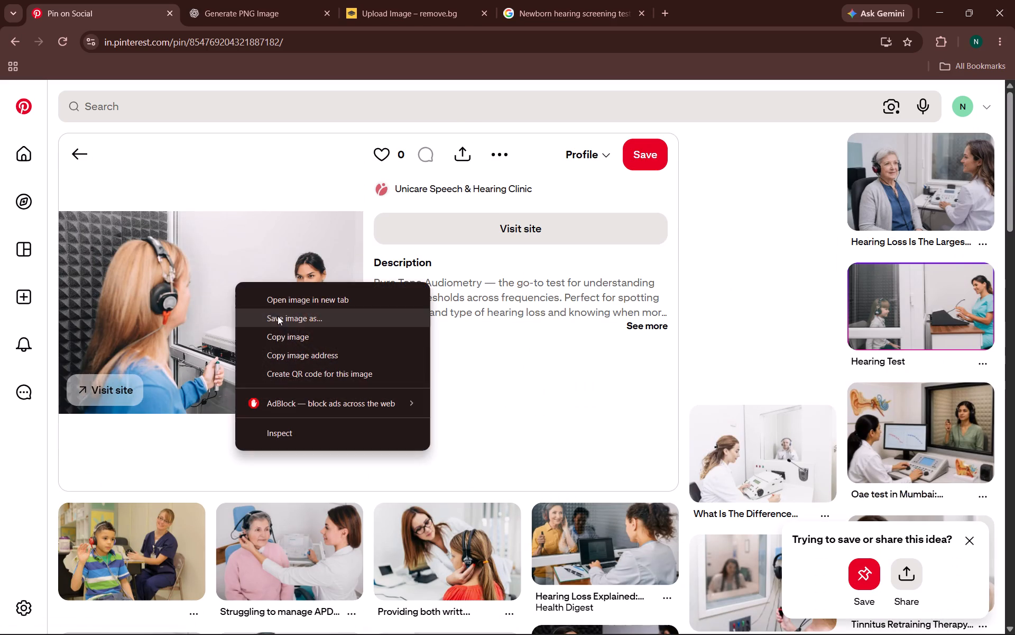
{"action": "left_click", "coordinate": [283, 335]}
Switch to CorelDRAW, paste the copied photo on Page 2 and scale it down to about 110 × 73 mm.
{"action": "key", "text": "alt+Tab"}
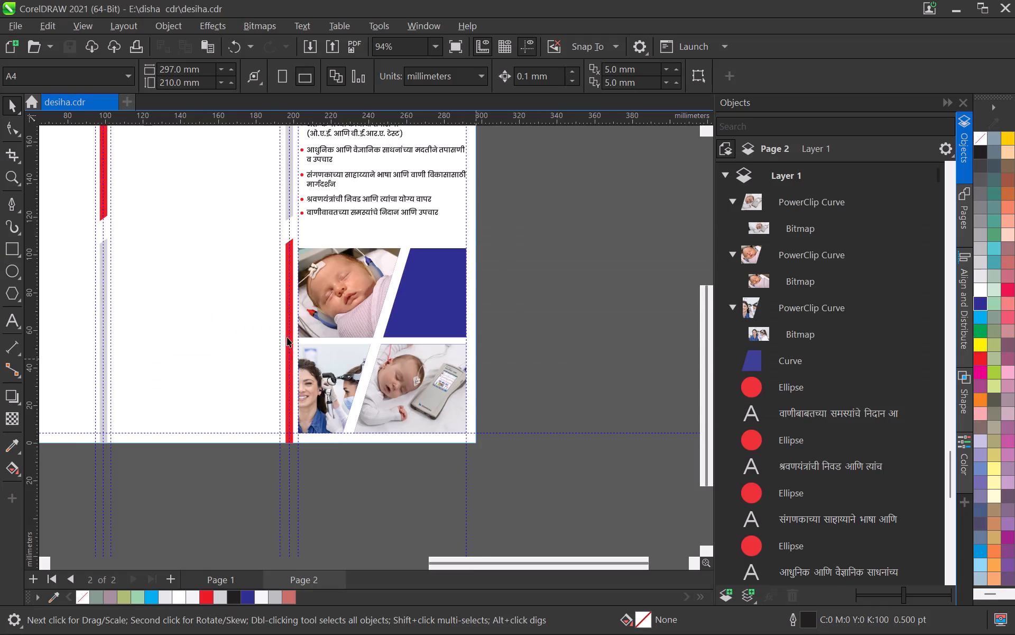
{"action": "scroll", "coordinate": [413, 385], "scroll_direction": "up", "scroll_amount": 6}
{"action": "middle_click_drag", "start_coordinate": [392, 303], "coordinate": [387, 467]}
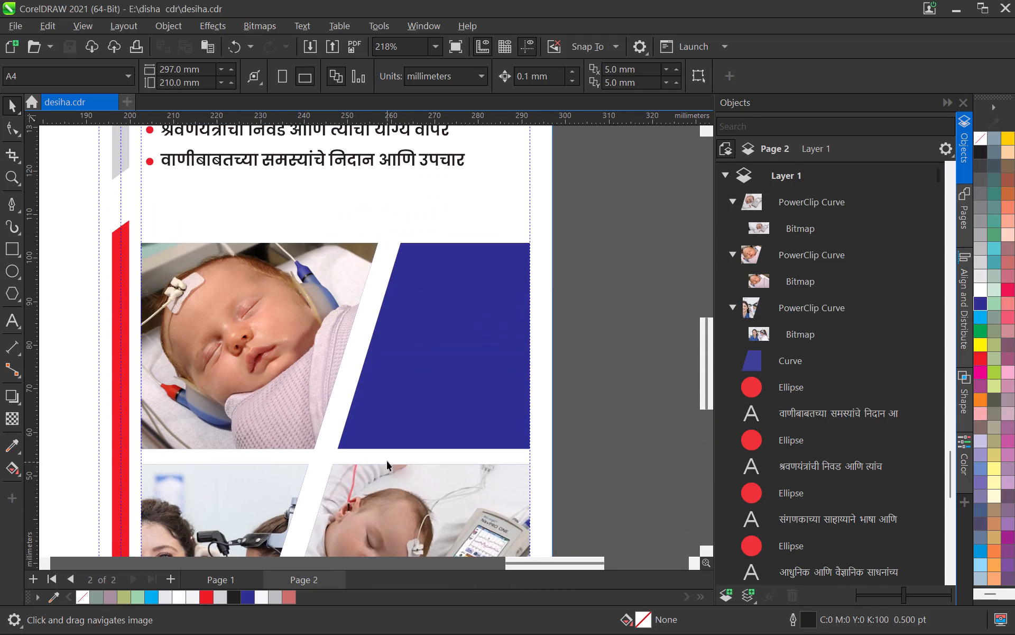
{"action": "key", "text": "ctrl+v"}
{"action": "scroll", "coordinate": [399, 423], "scroll_direction": "down", "scroll_amount": 9}
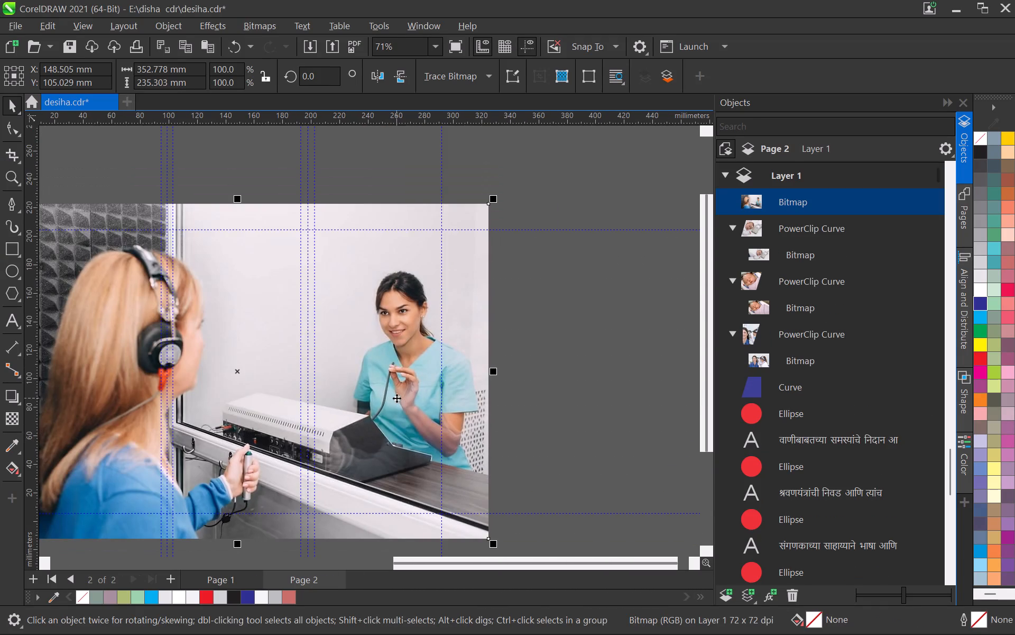
{"action": "left_click_drag", "start_coordinate": [396, 398], "coordinate": [326, 404]}
{"action": "left_click_drag", "start_coordinate": [425, 550], "coordinate": [284, 492], "text": "shift"}
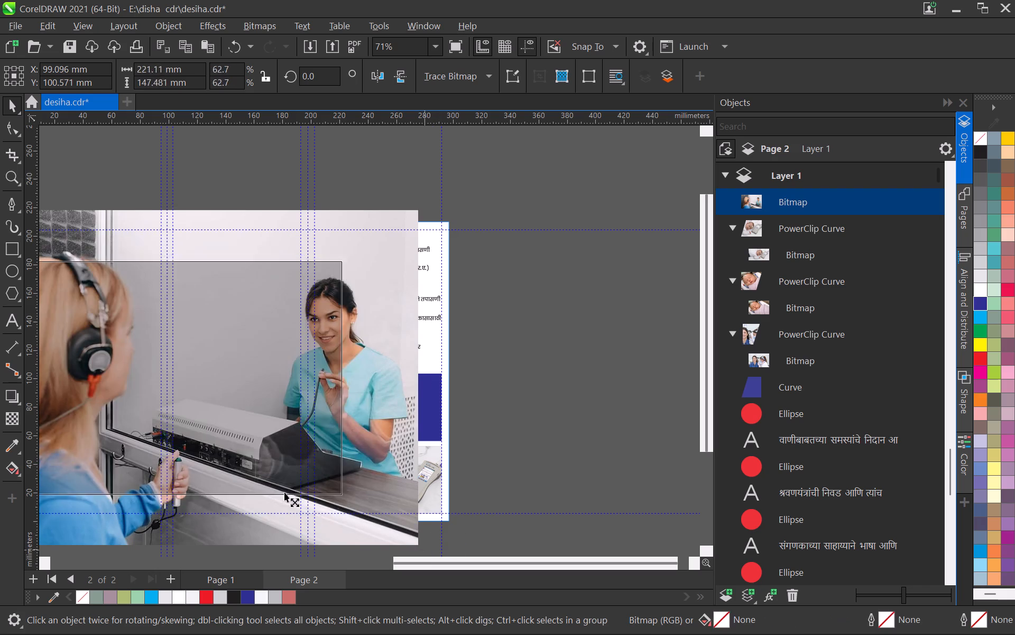
{"action": "left_click_drag", "start_coordinate": [284, 492], "coordinate": [252, 474], "text": "shift"}
Move the audiometry photo beside the empty upper-right slanted frame and PowerClip it inside that frame.
{"action": "scroll", "coordinate": [195, 368], "scroll_direction": "up", "scroll_amount": 3}
{"action": "left_click_drag", "start_coordinate": [199, 375], "coordinate": [379, 415]}
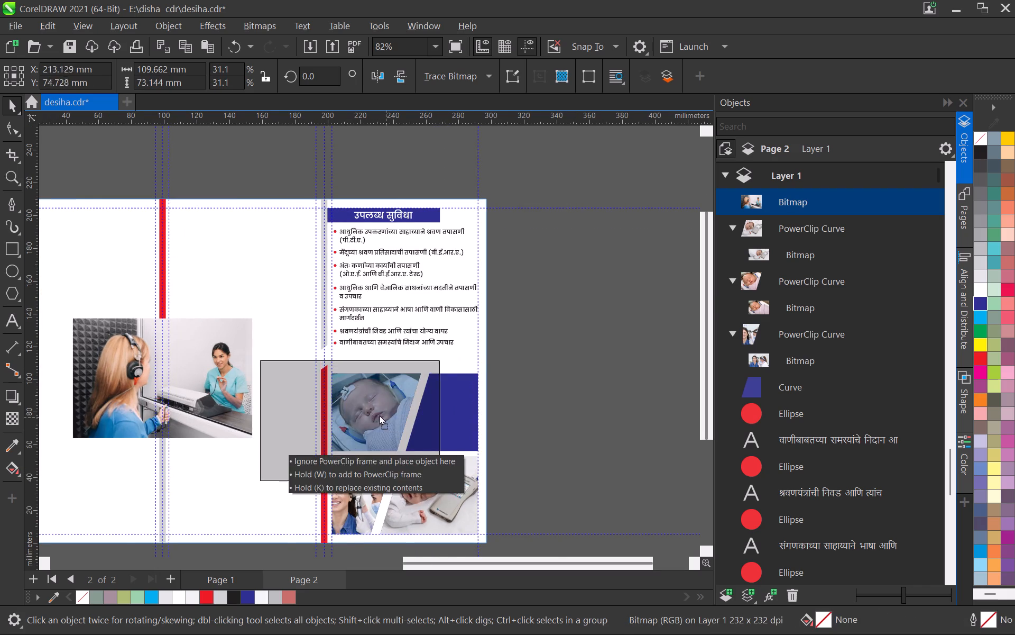
{"action": "left_click_drag", "start_coordinate": [379, 415], "coordinate": [376, 415]}
{"action": "scroll", "coordinate": [390, 415], "scroll_direction": "up", "scroll_amount": 5}
{"action": "right_click", "coordinate": [398, 421]}
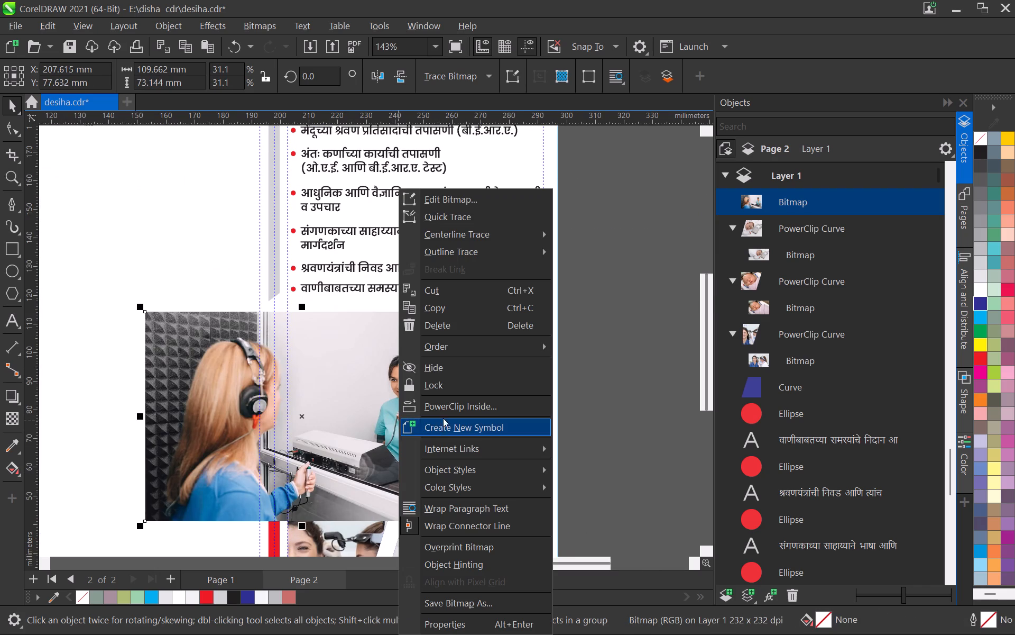
{"action": "left_click", "coordinate": [448, 410]}
{"action": "left_click", "coordinate": [505, 442]}
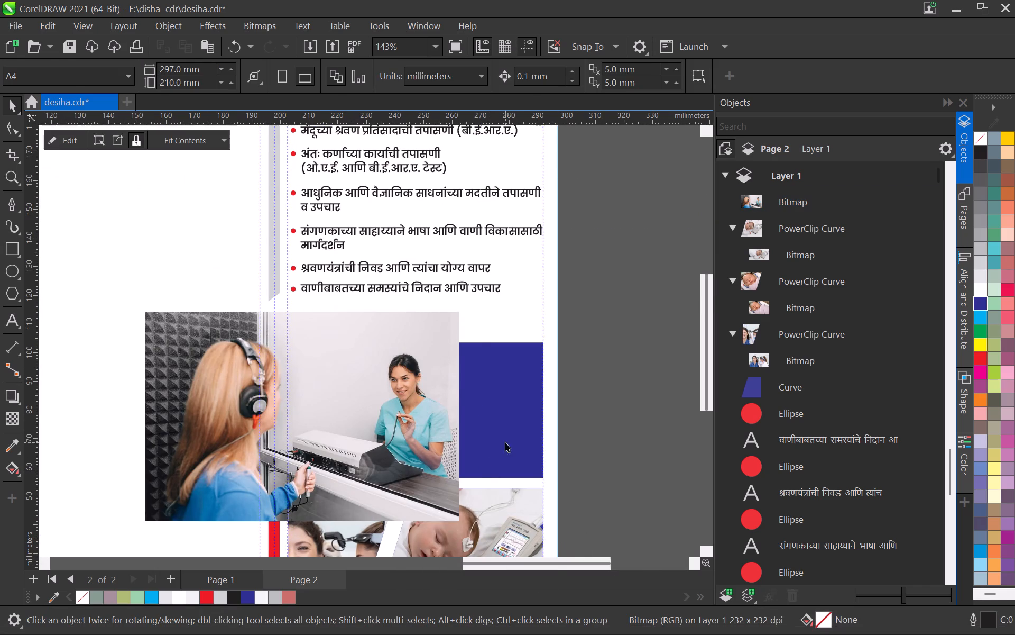
{"action": "left_click", "coordinate": [5, 106]}
{"action": "middle_click_drag", "start_coordinate": [537, 351], "coordinate": [408, 278]}
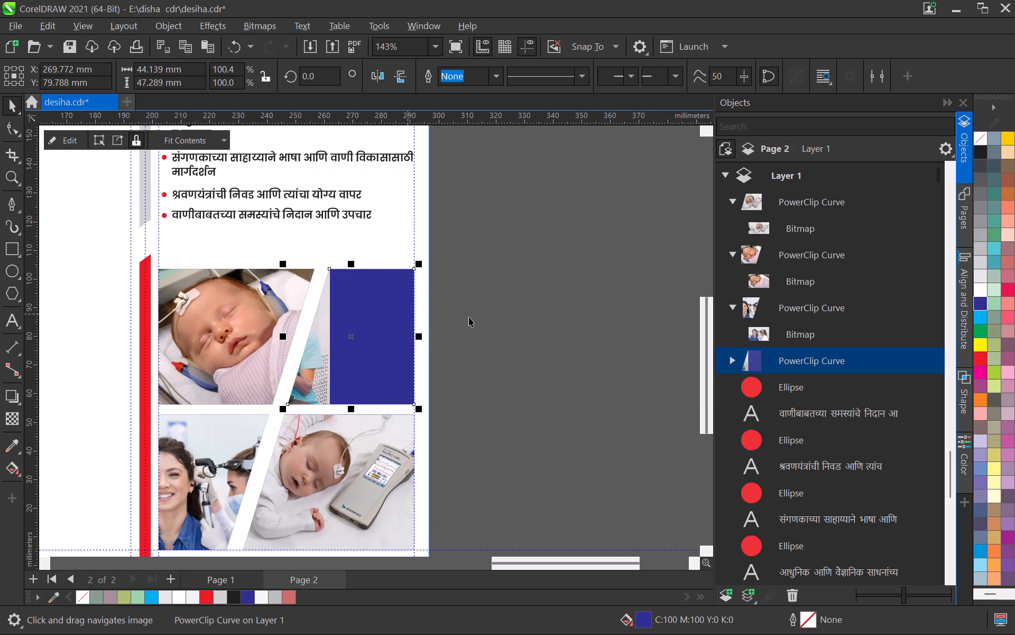
{"action": "left_click", "coordinate": [469, 317]}
Scale the photo inside the upper-right frame down to about 73 × 49 mm.
{"action": "left_click", "coordinate": [321, 367], "text": "alt"}
{"action": "left_click_drag", "start_coordinate": [315, 364], "coordinate": [446, 372]}
{"action": "left_click_drag", "start_coordinate": [145, 458], "coordinate": [236, 434]}
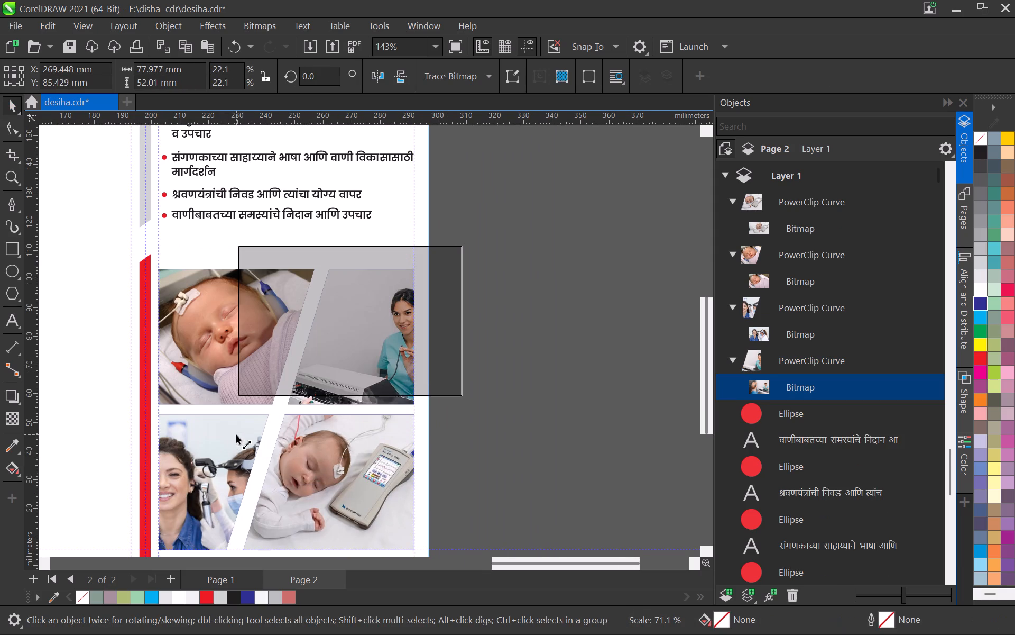
{"action": "left_click_drag", "start_coordinate": [236, 434], "coordinate": [221, 463]}
{"action": "scroll", "coordinate": [442, 327], "scroll_direction": "up", "scroll_amount": 3}
{"action": "left_click_drag", "start_coordinate": [473, 198], "coordinate": [444, 222]}
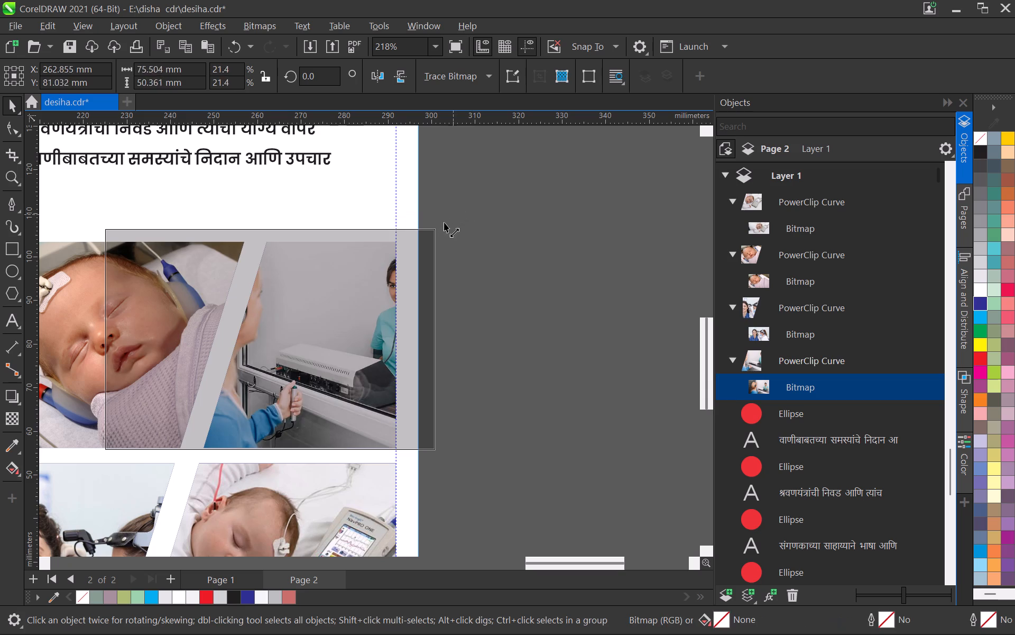
{"action": "left_click_drag", "start_coordinate": [444, 222], "coordinate": [440, 229]}
Reposition the photo inside the upper-right frame to show the headphone-wearing woman together with the audiometer.
{"action": "left_click_drag", "start_coordinate": [288, 388], "coordinate": [379, 392]}
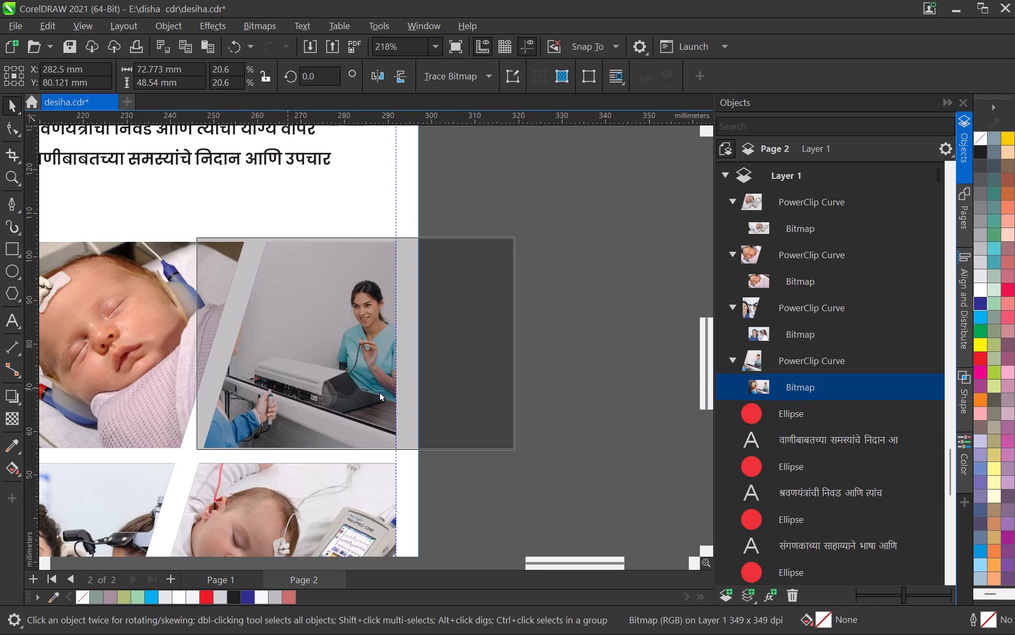
{"action": "left_click_drag", "start_coordinate": [379, 392], "coordinate": [375, 402]}
{"action": "scroll", "coordinate": [381, 401], "scroll_direction": "down", "scroll_amount": 3}
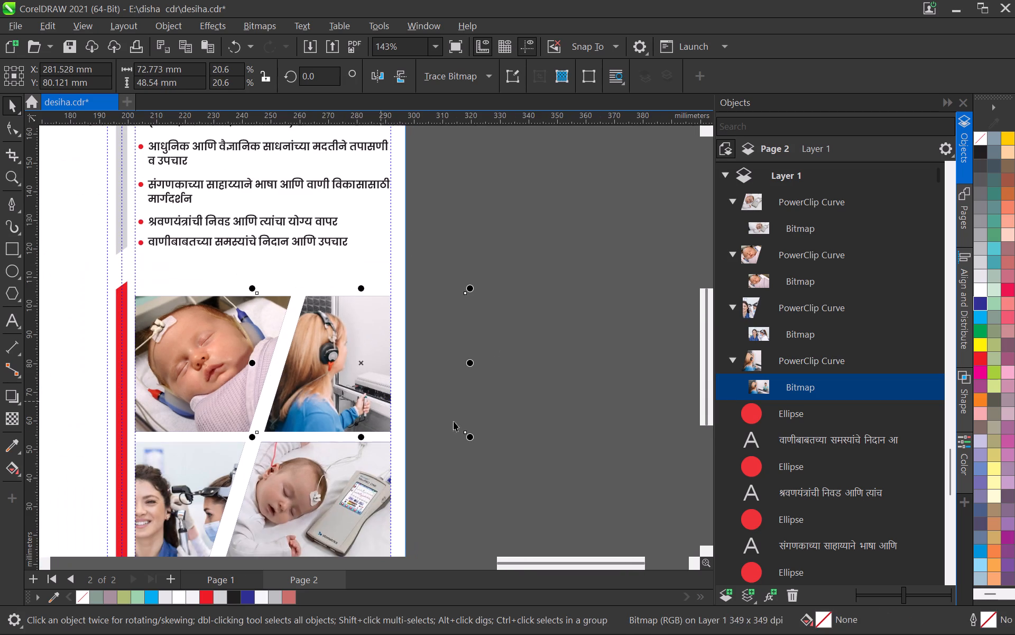
{"action": "scroll", "coordinate": [311, 392], "scroll_direction": "up", "scroll_amount": 3}
{"action": "left_click_drag", "start_coordinate": [348, 387], "coordinate": [307, 387]}
{"action": "scroll", "coordinate": [310, 386], "scroll_direction": "down", "scroll_amount": 2}
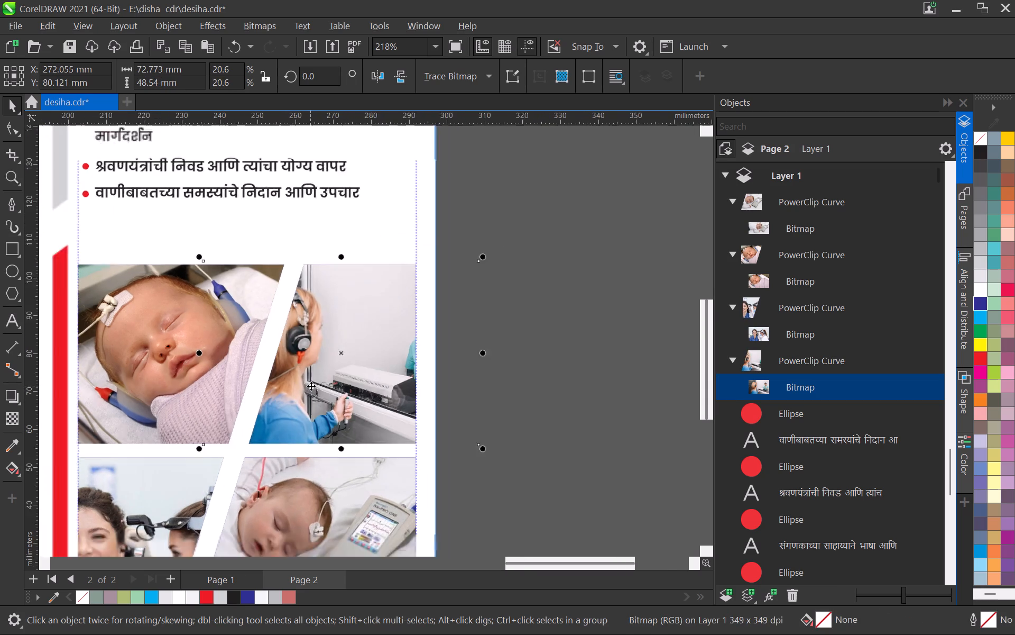
{"action": "scroll", "coordinate": [311, 386], "scroll_direction": "down", "scroll_amount": 7}
{"action": "left_click", "coordinate": [392, 396]}
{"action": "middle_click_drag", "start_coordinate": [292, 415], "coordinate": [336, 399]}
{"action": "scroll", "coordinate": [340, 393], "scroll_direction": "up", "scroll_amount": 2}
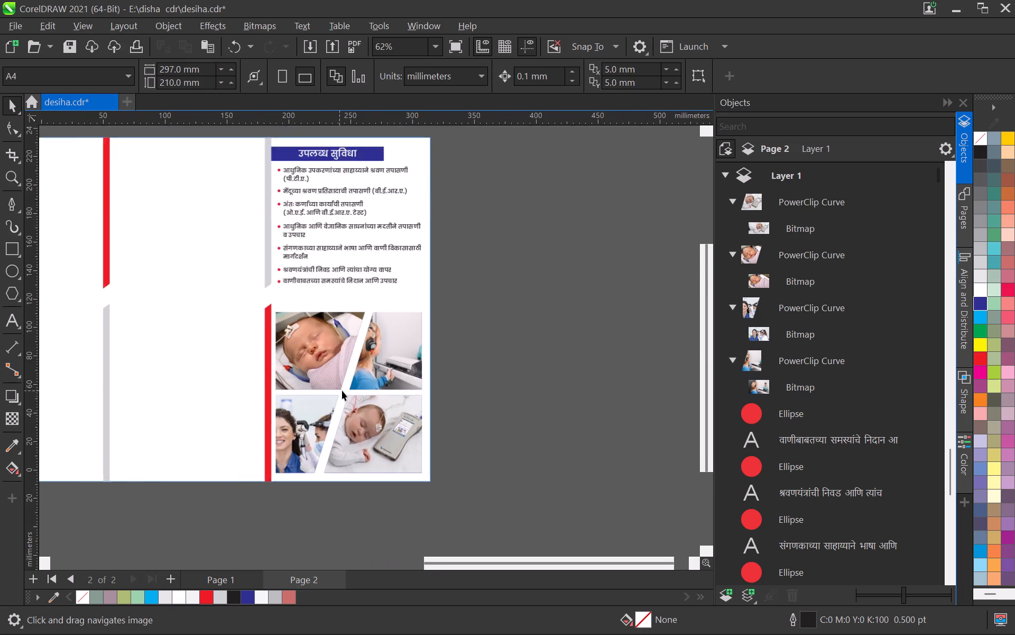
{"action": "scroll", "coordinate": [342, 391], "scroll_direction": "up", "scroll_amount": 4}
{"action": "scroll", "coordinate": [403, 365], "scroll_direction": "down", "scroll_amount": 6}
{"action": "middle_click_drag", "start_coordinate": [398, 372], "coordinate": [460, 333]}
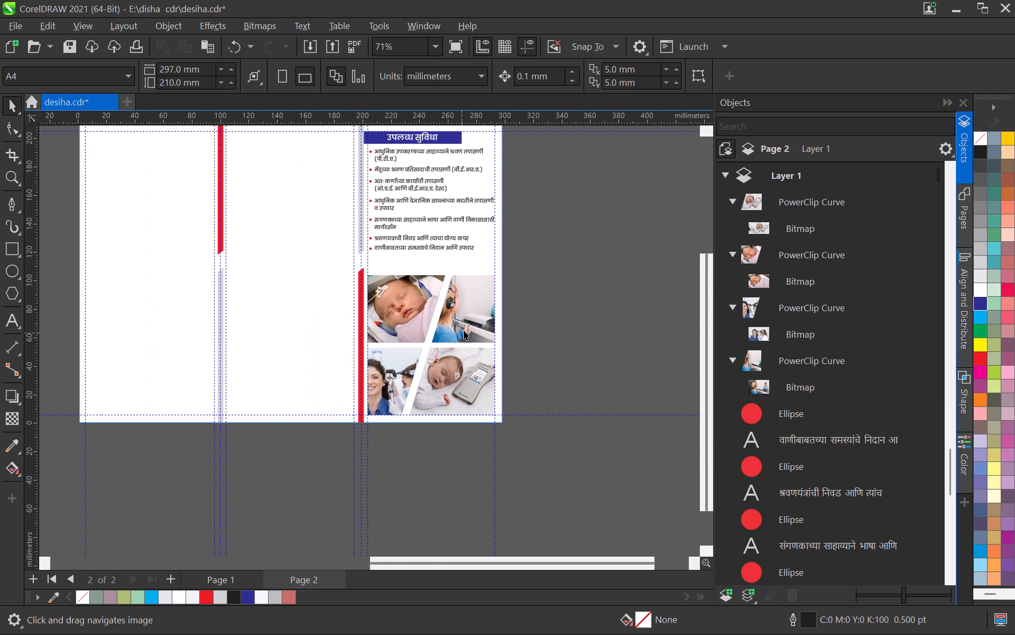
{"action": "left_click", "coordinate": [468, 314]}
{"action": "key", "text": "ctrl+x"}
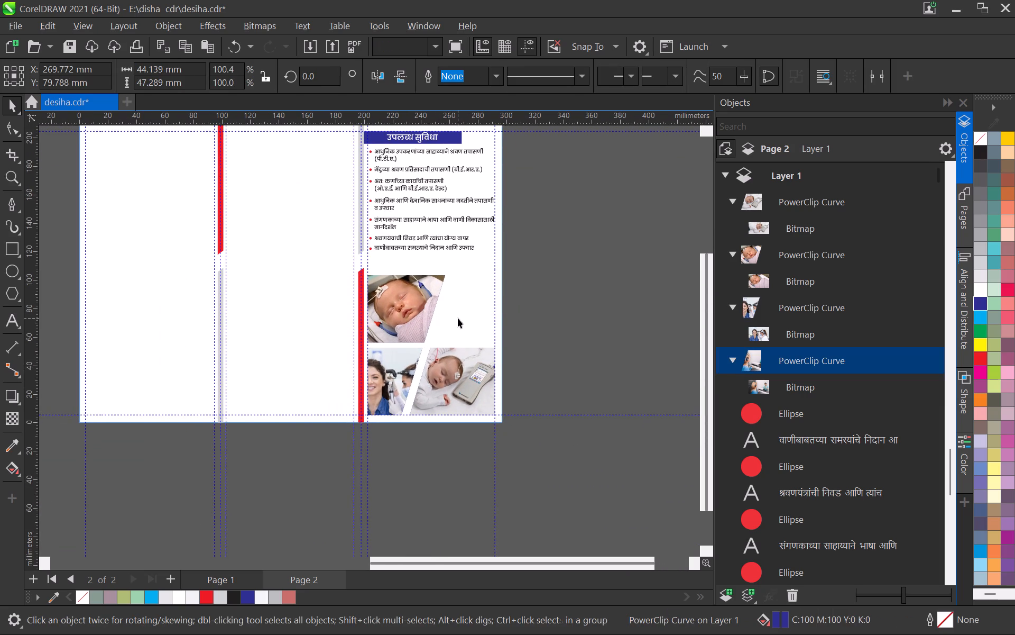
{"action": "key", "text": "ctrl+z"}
Take the audiometry photo out of the upper-right frame and place it on the blank middle panel of Page 2.
{"action": "left_click", "coordinate": [537, 308]}
{"action": "left_click", "coordinate": [457, 314], "text": "alt"}
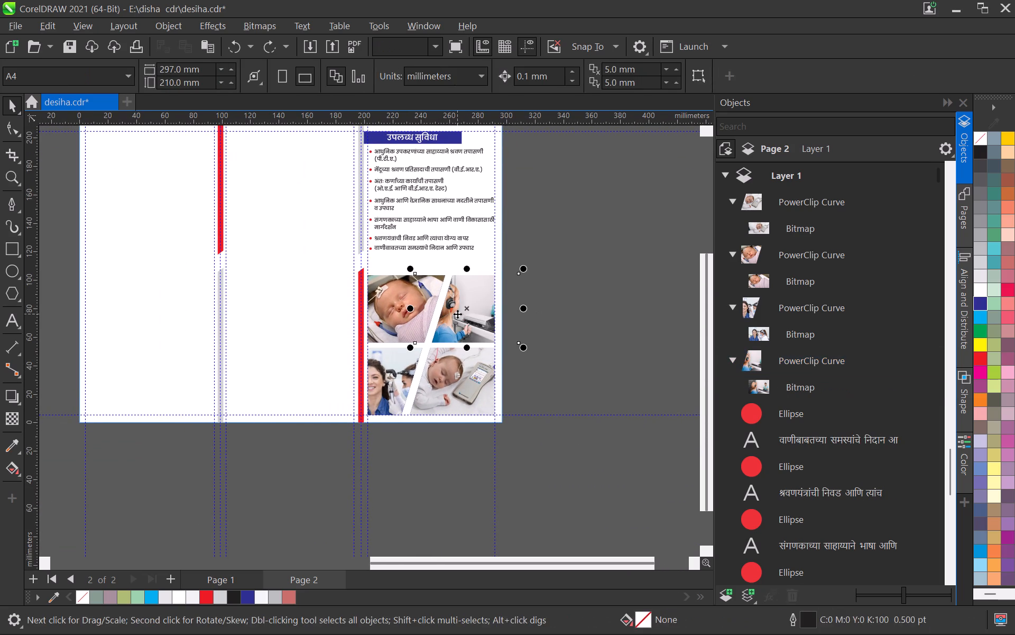
{"action": "key", "text": "ctrl+x"}
{"action": "left_click", "coordinate": [534, 322]}
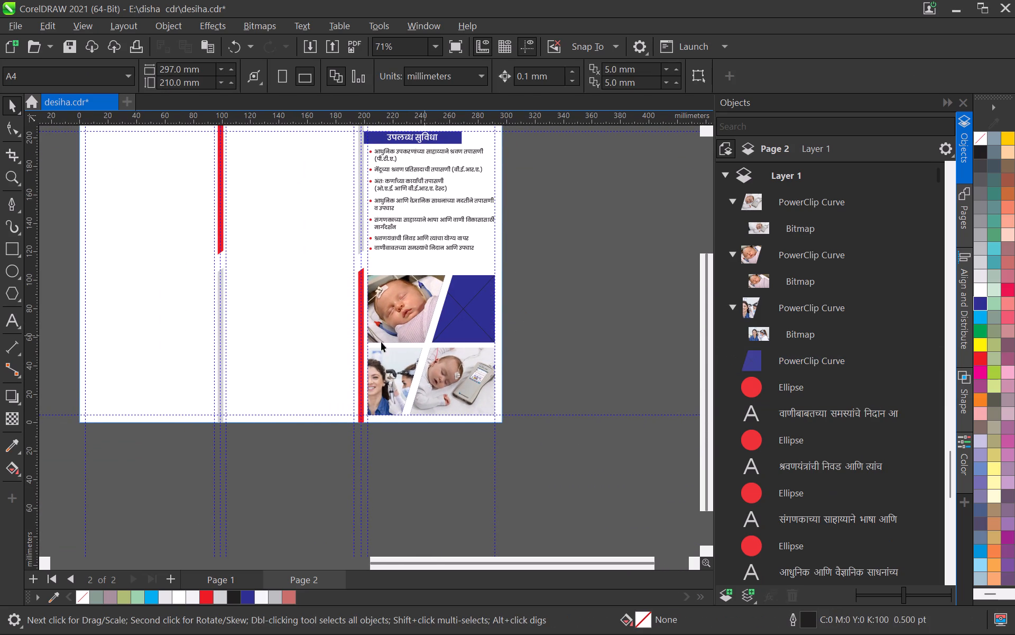
{"action": "key", "text": "ctrl+v"}
{"action": "left_click_drag", "start_coordinate": [452, 313], "coordinate": [266, 297]}
Take the sleeping newborn photo out of the upper-left frame and place it on the middle panel below the audiometry photo.
{"action": "left_click", "coordinate": [401, 321]}
{"action": "left_click", "coordinate": [570, 334]}
{"action": "left_click", "coordinate": [428, 308], "text": "alt"}
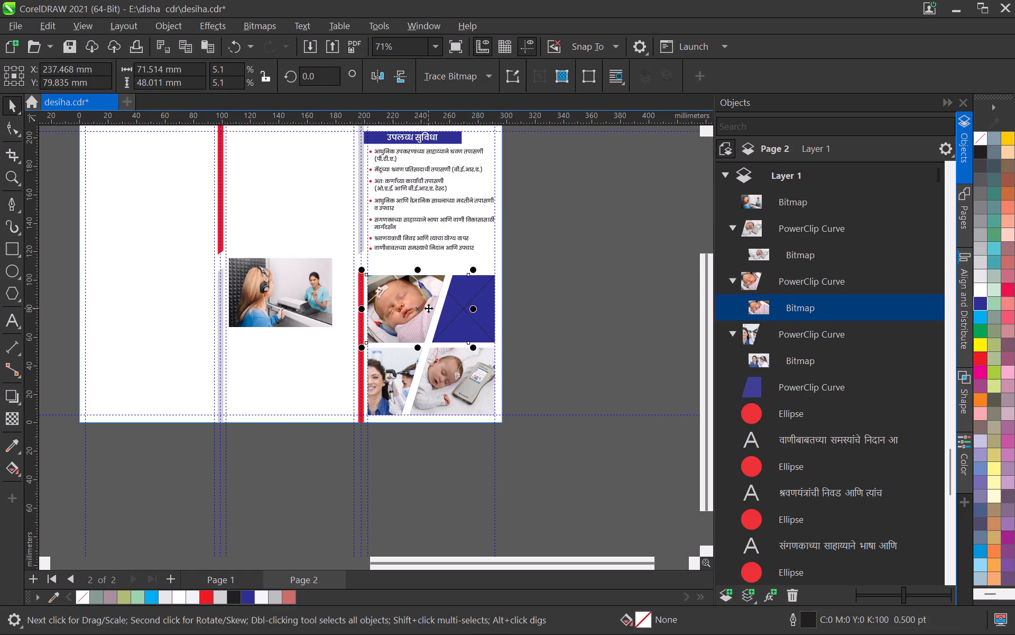
{"action": "key", "text": "ctrl+x"}
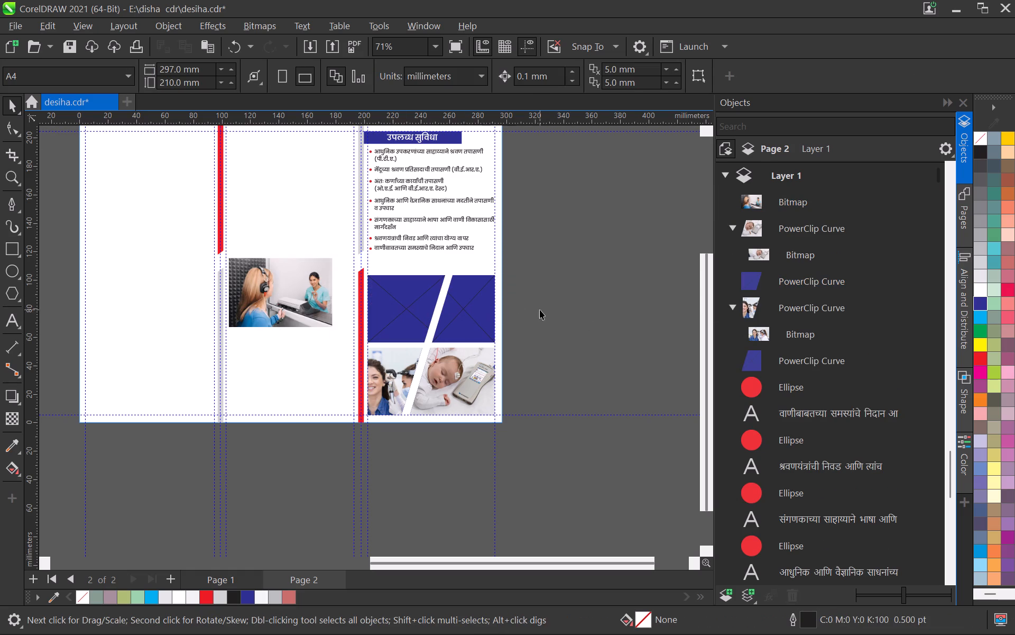
{"action": "left_click", "coordinate": [540, 310]}
{"action": "key", "text": "ctrl+v"}
{"action": "left_click_drag", "start_coordinate": [428, 325], "coordinate": [285, 342]}
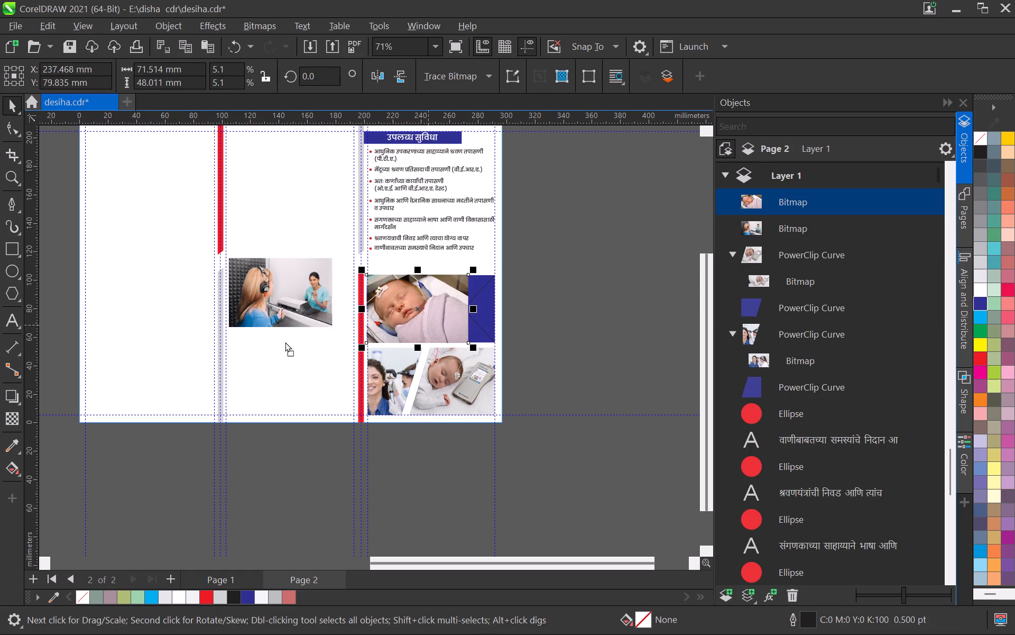
{"action": "left_click_drag", "start_coordinate": [285, 342], "coordinate": [282, 367]}
Take the otoscope examination photo out of the lower-left frame and place it at the bottom of the middle panel.
{"action": "scroll", "coordinate": [442, 381], "scroll_direction": "up", "scroll_amount": 2}
{"action": "left_click", "coordinate": [378, 380]}
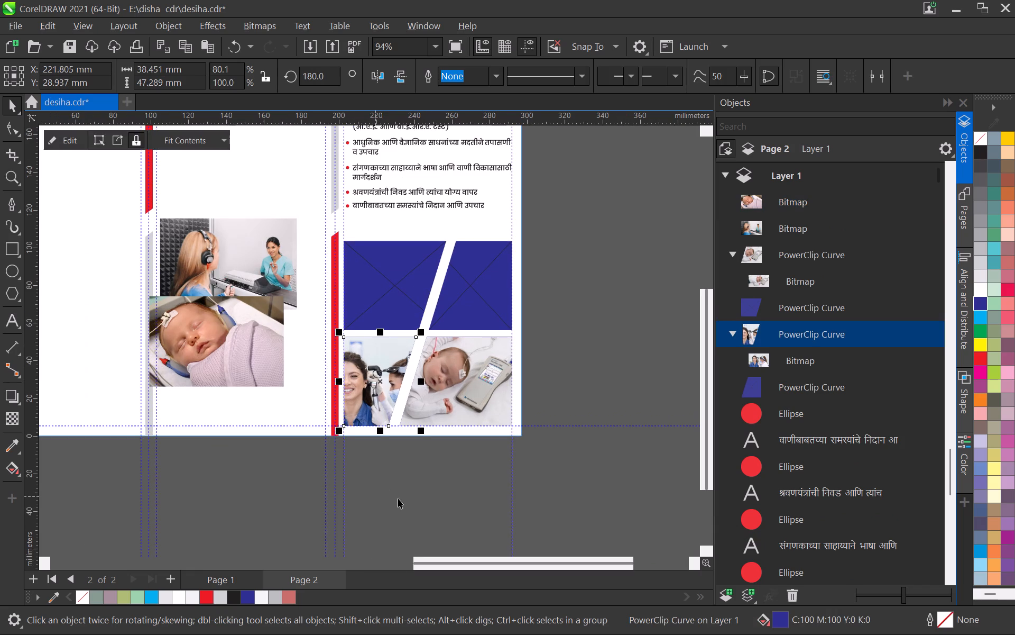
{"action": "left_click", "coordinate": [398, 498]}
{"action": "left_click", "coordinate": [383, 391], "text": "alt"}
{"action": "key", "text": "ctrl+x"}
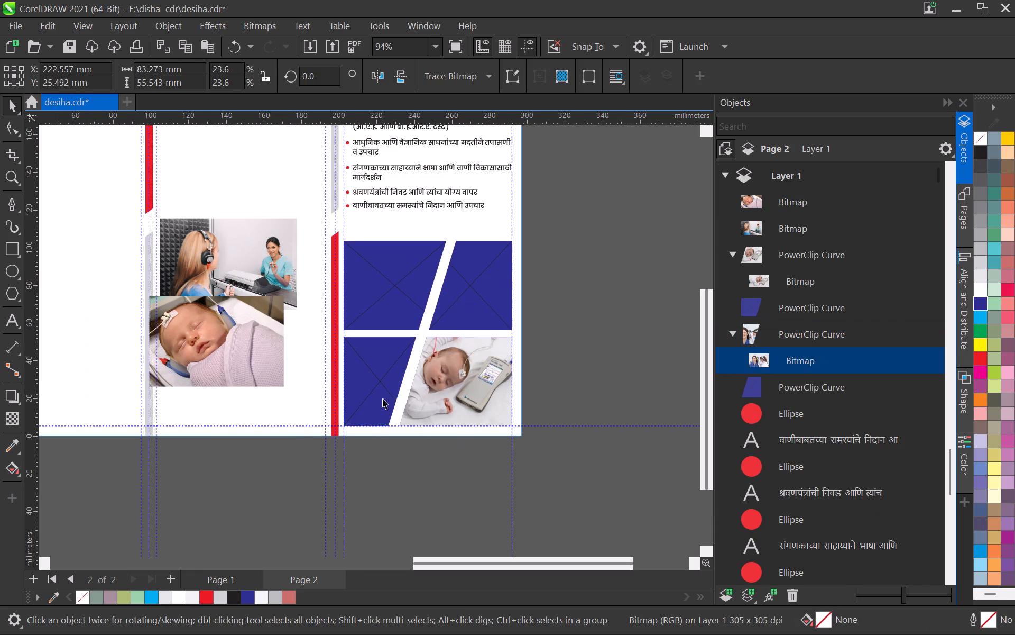
{"action": "left_click", "coordinate": [220, 424]}
{"action": "key", "text": "ctrl+v"}
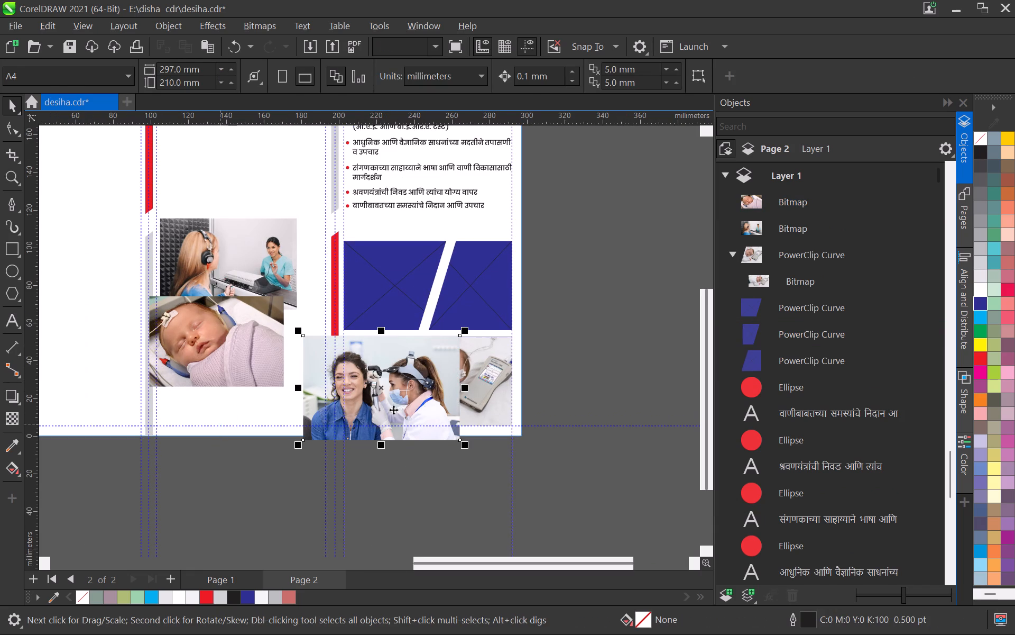
{"action": "left_click_drag", "start_coordinate": [394, 407], "coordinate": [236, 407]}
Take the photo of the baby with the testing device out of the lower-right frame and move it onto the middle panel.
{"action": "left_click", "coordinate": [472, 392]}
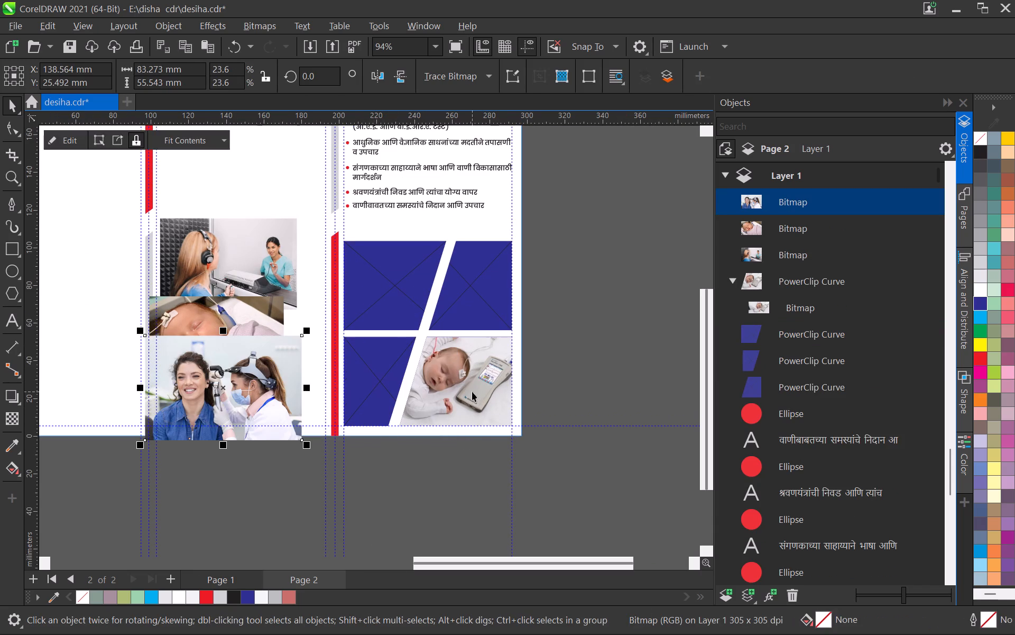
{"action": "left_click", "coordinate": [566, 358]}
{"action": "left_click", "coordinate": [487, 372], "text": "alt"}
{"action": "key", "text": "ctrl+x"}
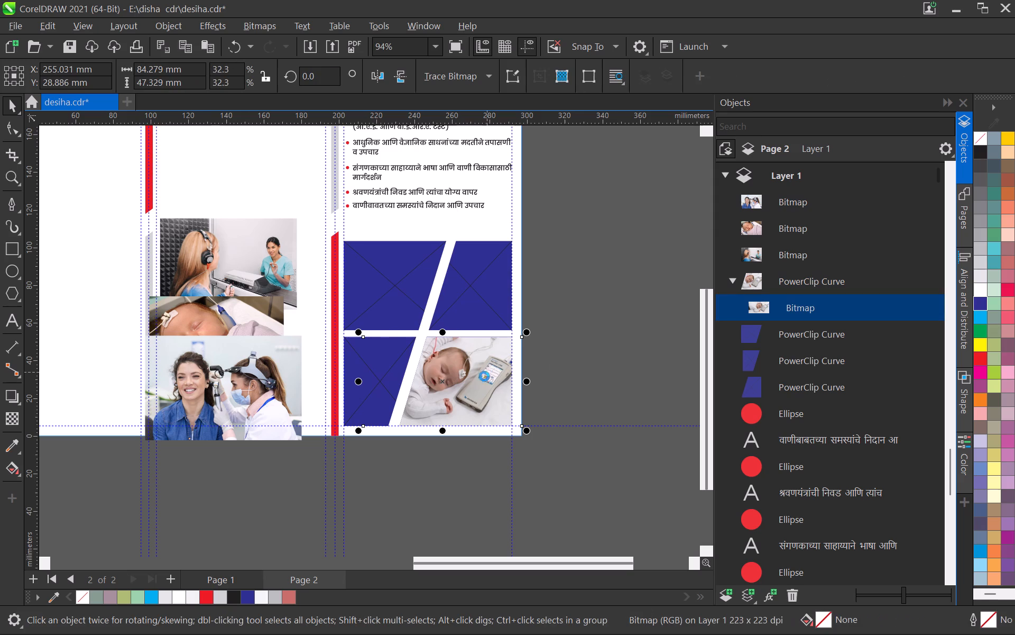
{"action": "left_click", "coordinate": [155, 464]}
{"action": "key", "text": "ctrl+v"}
{"action": "left_click_drag", "start_coordinate": [444, 385], "coordinate": [426, 380]}
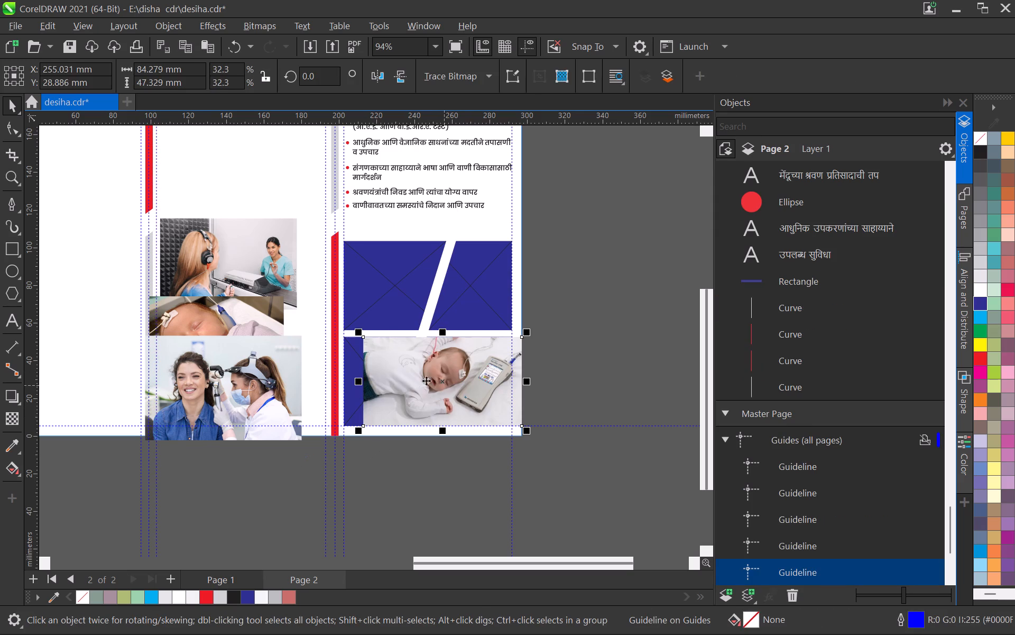
{"action": "left_click_drag", "start_coordinate": [426, 380], "coordinate": [215, 251]}
Delete the four empty slanted frames beneath the उपलब्ध सुविधा list on Page 2.
{"action": "scroll", "coordinate": [467, 399], "scroll_direction": "up", "scroll_amount": 3}
{"action": "left_click", "coordinate": [455, 388]}
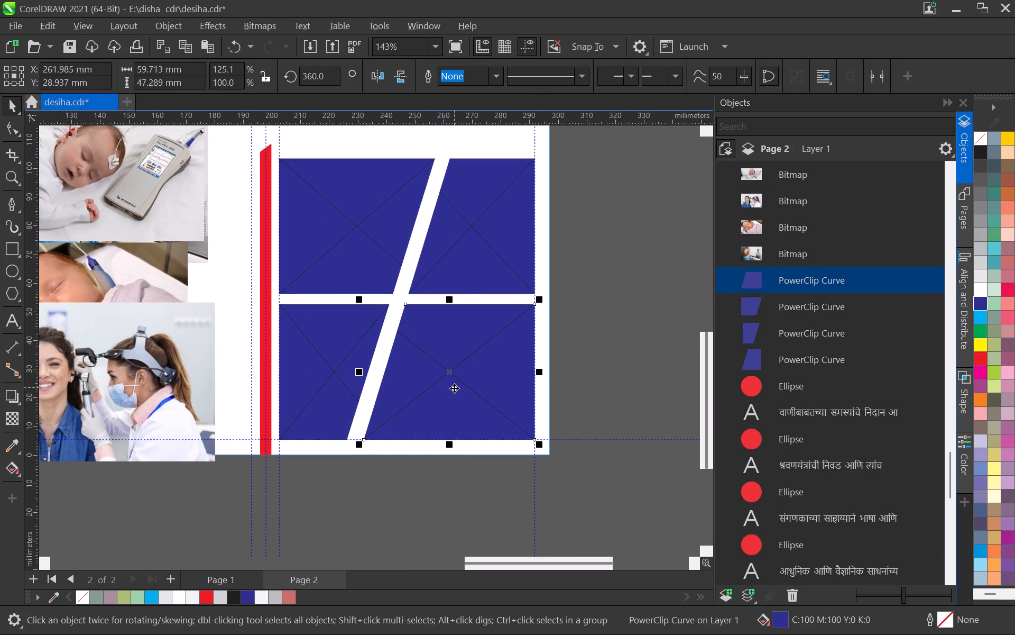
{"action": "key", "text": "Delete"}
{"action": "left_click", "coordinate": [387, 253]}
{"action": "key", "text": "Delete"}
{"action": "left_click", "coordinate": [460, 265]}
{"action": "key", "text": "Delete"}
{"action": "left_click", "coordinate": [312, 362]}
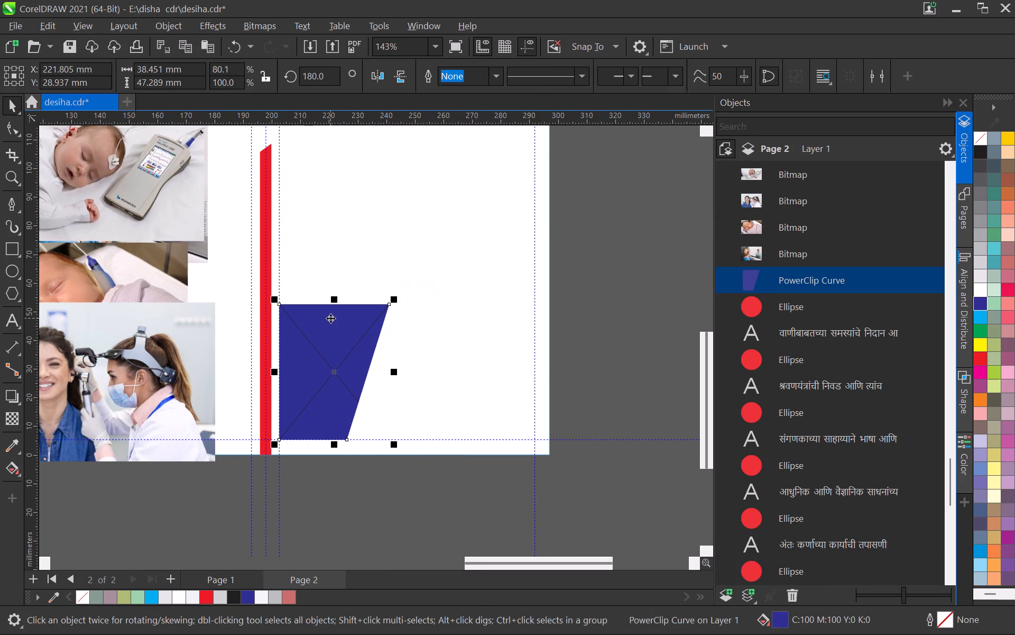
{"action": "key", "text": "Delete"}
Draw a rectangle about 54 by 43 mm below the bullet list, starting at the inner margin guide, and fill it blue.
{"action": "left_click", "coordinate": [17, 250]}
{"action": "scroll", "coordinate": [321, 260], "scroll_direction": "up", "scroll_amount": 2}
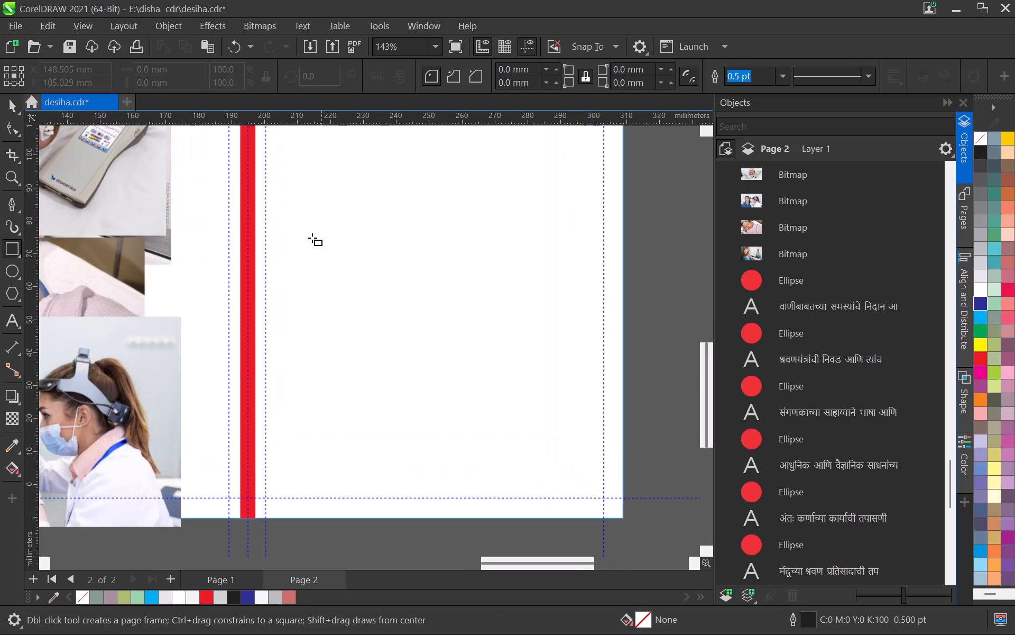
{"action": "middle_click_drag", "start_coordinate": [307, 203], "coordinate": [244, 377]}
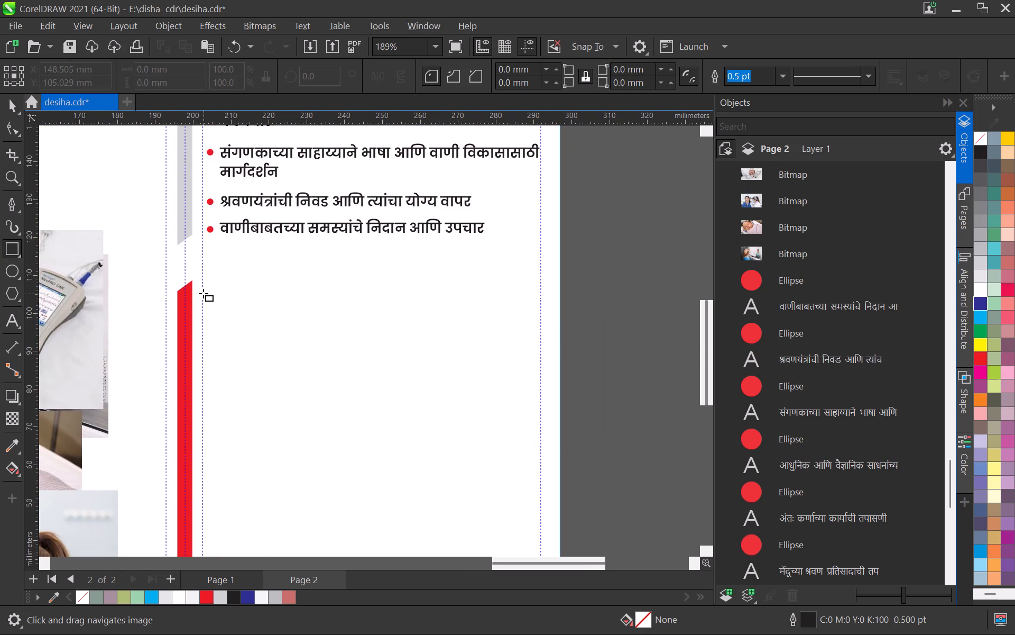
{"action": "left_click_drag", "start_coordinate": [203, 293], "coordinate": [311, 412]}
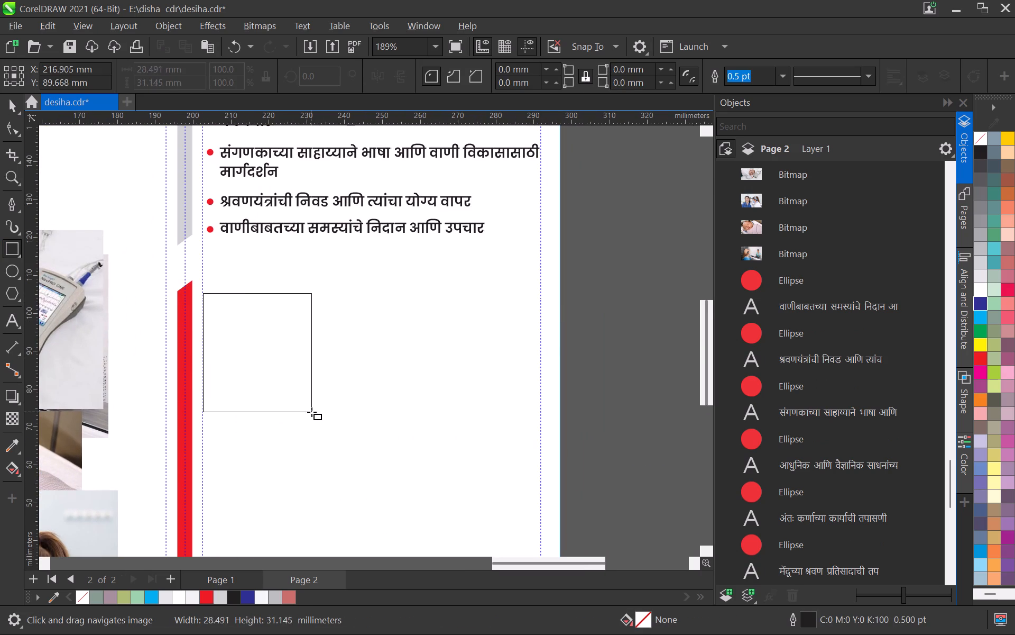
{"action": "left_click_drag", "start_coordinate": [311, 412], "coordinate": [346, 442]}
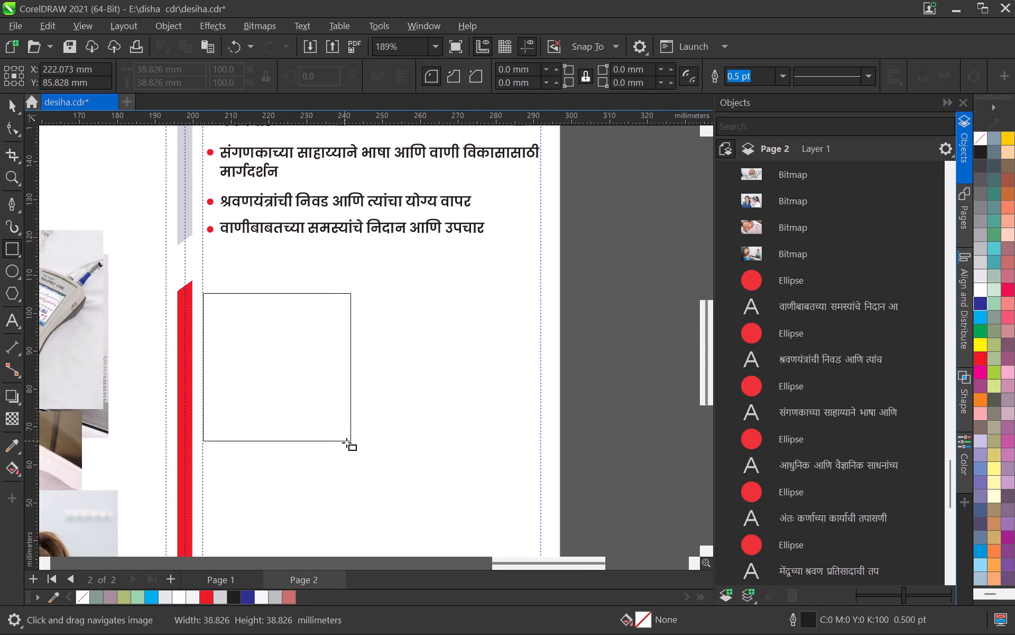
{"action": "left_click_drag", "start_coordinate": [346, 442], "coordinate": [365, 449]}
{"action": "middle_click_drag", "start_coordinate": [377, 458], "coordinate": [378, 413]}
{"action": "left_click_drag", "start_coordinate": [373, 330], "coordinate": [394, 338]}
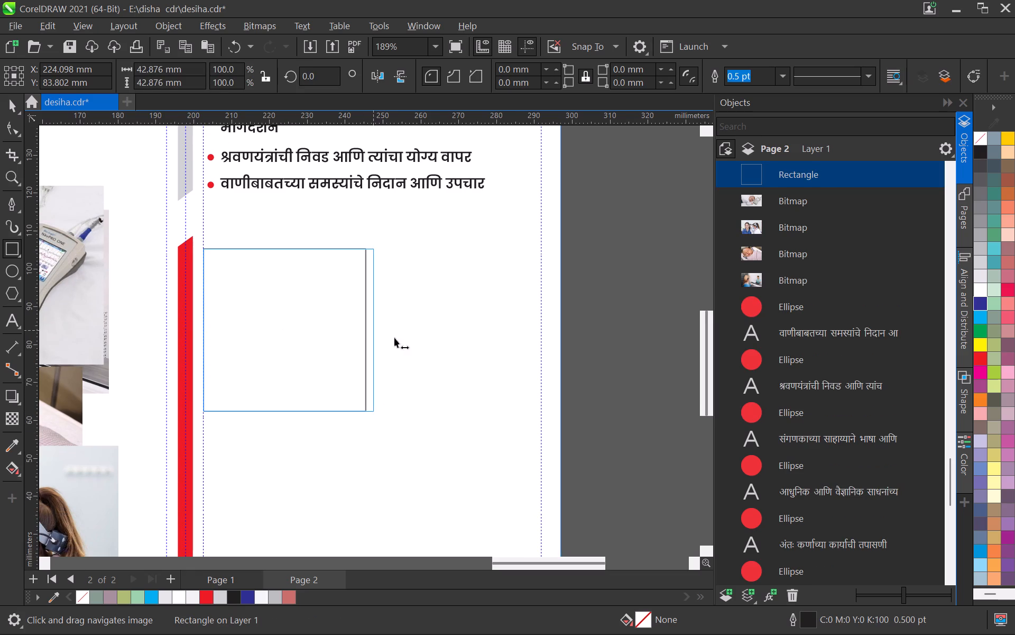
{"action": "left_click_drag", "start_coordinate": [394, 338], "coordinate": [416, 348]}
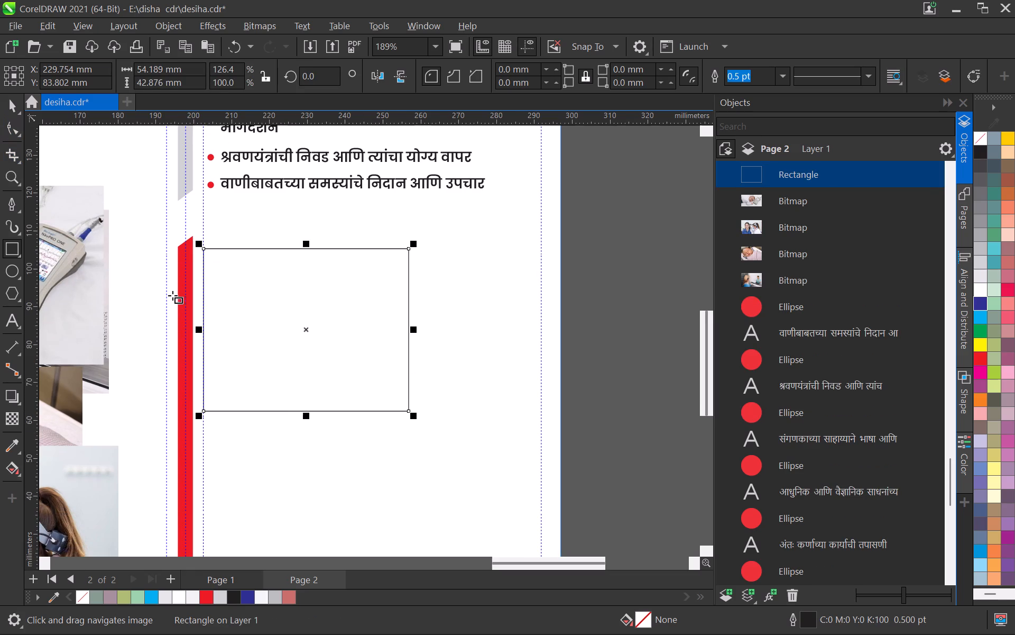
{"action": "left_click", "coordinate": [252, 595]}
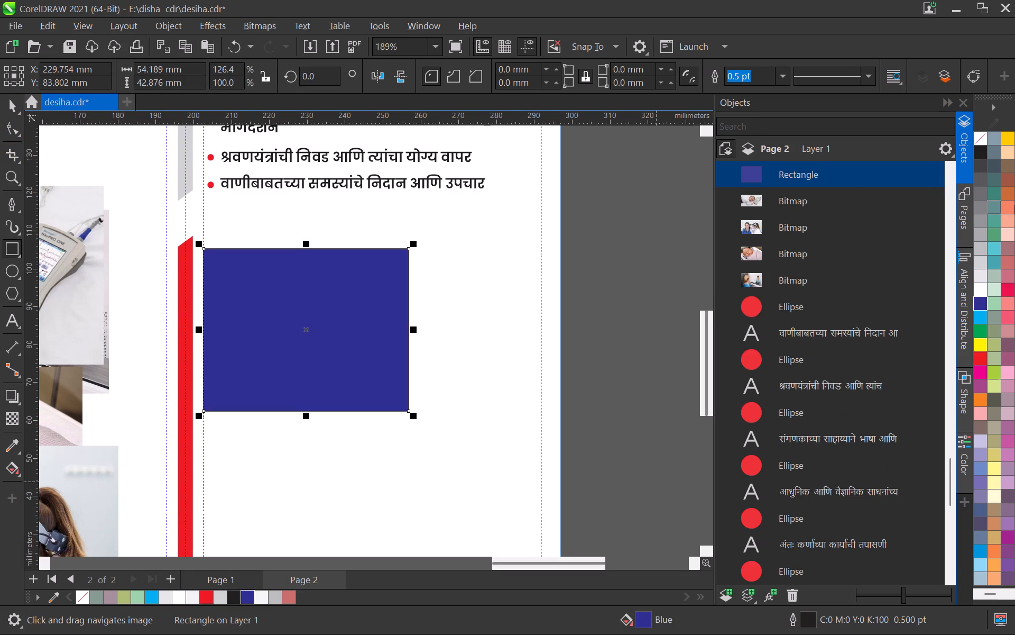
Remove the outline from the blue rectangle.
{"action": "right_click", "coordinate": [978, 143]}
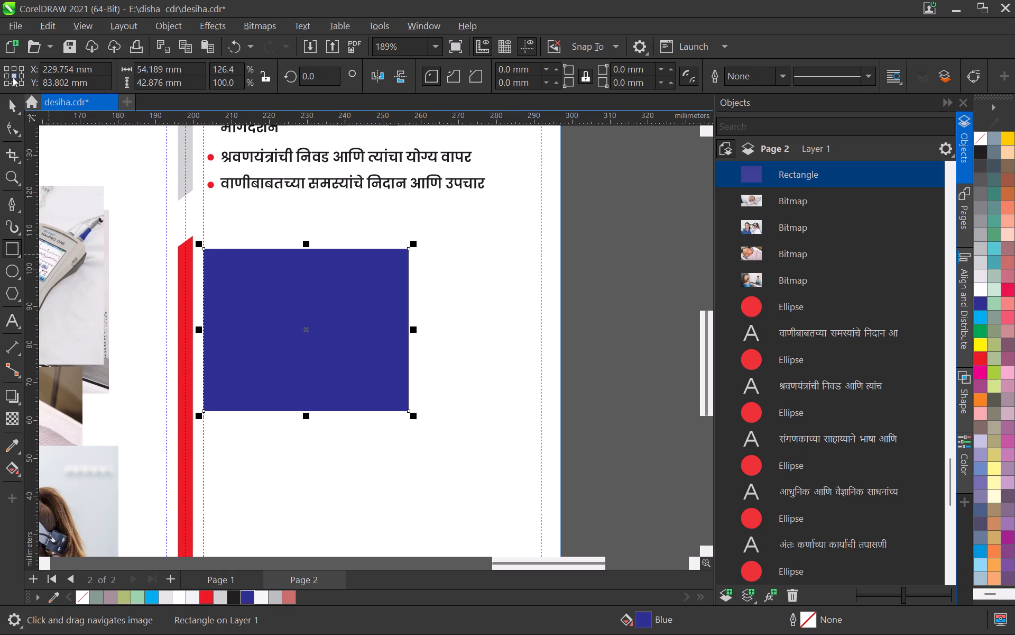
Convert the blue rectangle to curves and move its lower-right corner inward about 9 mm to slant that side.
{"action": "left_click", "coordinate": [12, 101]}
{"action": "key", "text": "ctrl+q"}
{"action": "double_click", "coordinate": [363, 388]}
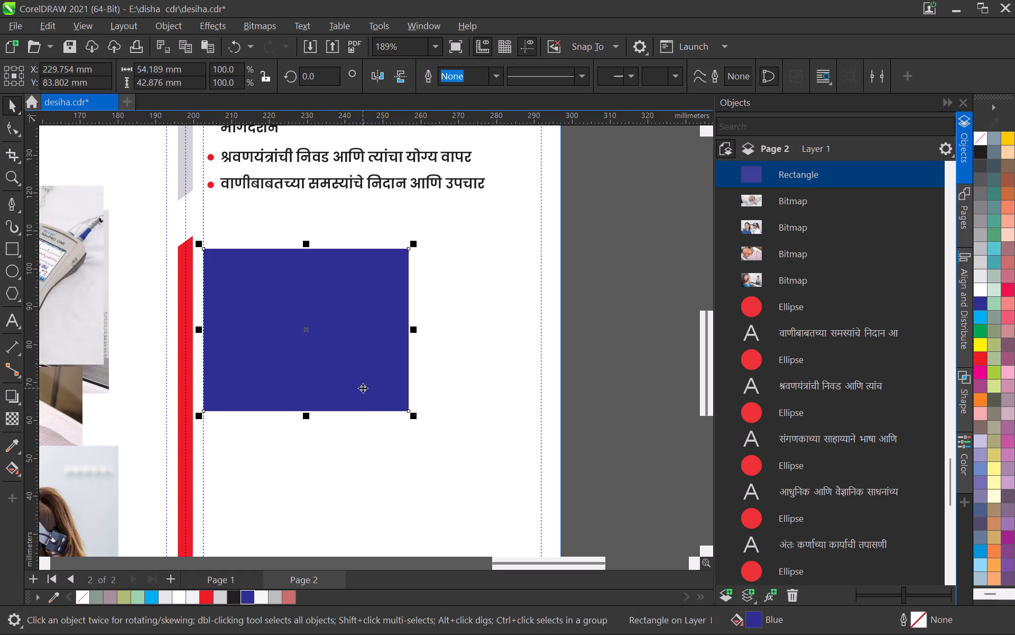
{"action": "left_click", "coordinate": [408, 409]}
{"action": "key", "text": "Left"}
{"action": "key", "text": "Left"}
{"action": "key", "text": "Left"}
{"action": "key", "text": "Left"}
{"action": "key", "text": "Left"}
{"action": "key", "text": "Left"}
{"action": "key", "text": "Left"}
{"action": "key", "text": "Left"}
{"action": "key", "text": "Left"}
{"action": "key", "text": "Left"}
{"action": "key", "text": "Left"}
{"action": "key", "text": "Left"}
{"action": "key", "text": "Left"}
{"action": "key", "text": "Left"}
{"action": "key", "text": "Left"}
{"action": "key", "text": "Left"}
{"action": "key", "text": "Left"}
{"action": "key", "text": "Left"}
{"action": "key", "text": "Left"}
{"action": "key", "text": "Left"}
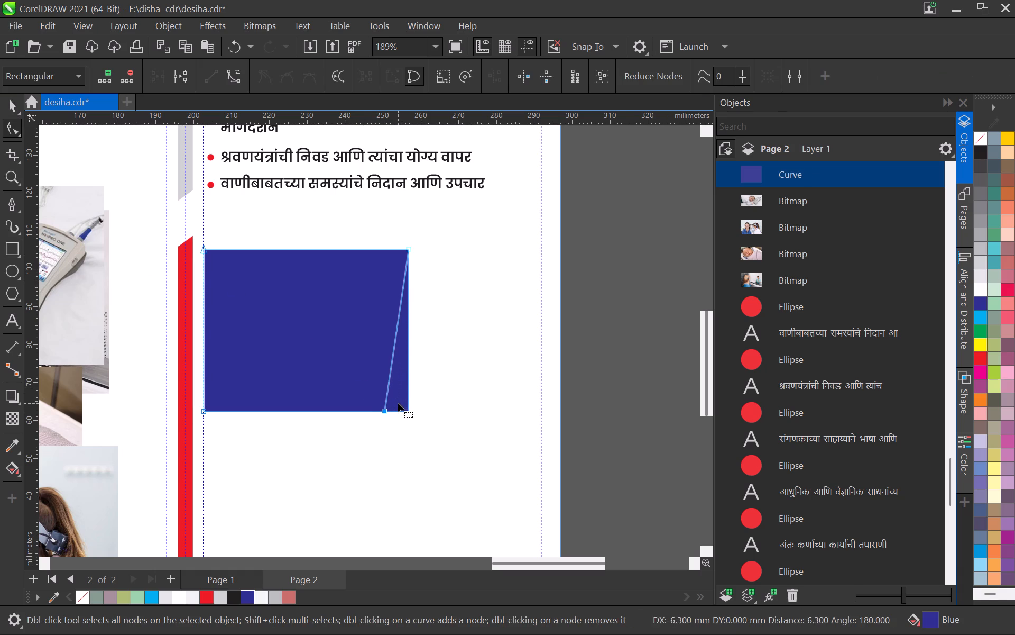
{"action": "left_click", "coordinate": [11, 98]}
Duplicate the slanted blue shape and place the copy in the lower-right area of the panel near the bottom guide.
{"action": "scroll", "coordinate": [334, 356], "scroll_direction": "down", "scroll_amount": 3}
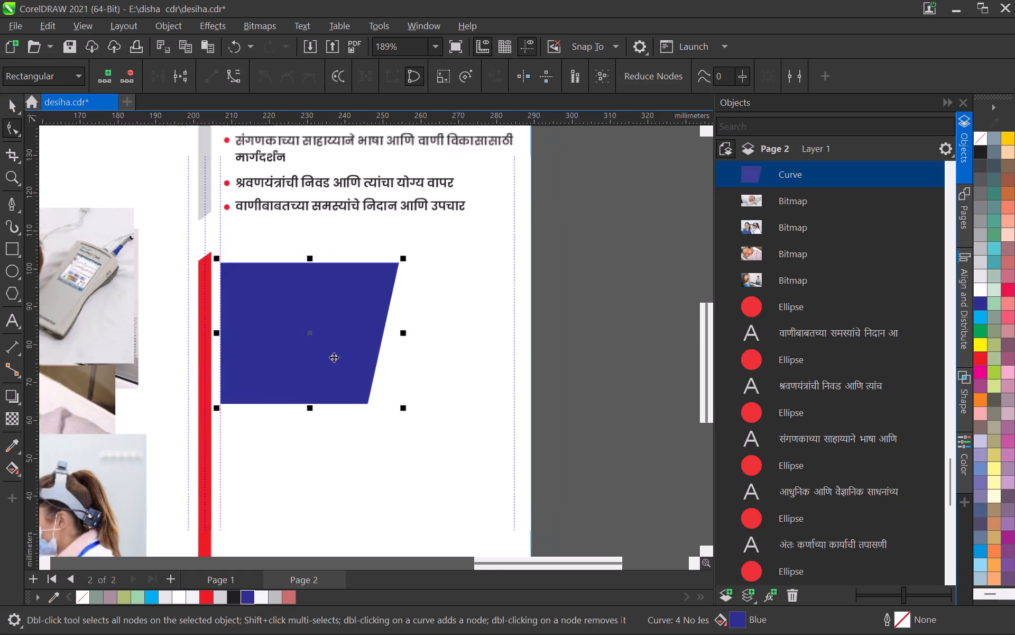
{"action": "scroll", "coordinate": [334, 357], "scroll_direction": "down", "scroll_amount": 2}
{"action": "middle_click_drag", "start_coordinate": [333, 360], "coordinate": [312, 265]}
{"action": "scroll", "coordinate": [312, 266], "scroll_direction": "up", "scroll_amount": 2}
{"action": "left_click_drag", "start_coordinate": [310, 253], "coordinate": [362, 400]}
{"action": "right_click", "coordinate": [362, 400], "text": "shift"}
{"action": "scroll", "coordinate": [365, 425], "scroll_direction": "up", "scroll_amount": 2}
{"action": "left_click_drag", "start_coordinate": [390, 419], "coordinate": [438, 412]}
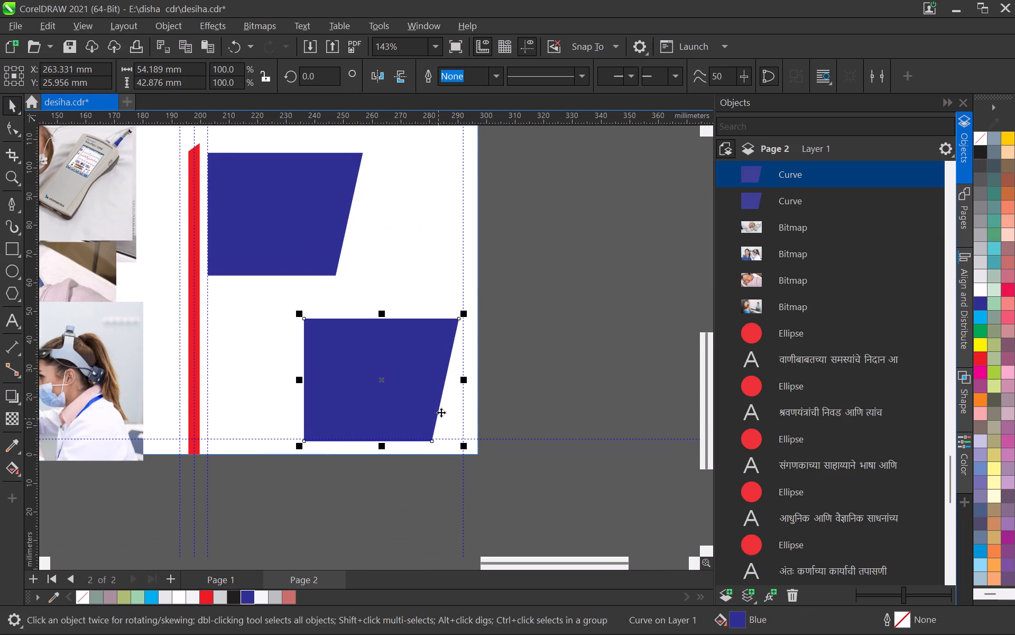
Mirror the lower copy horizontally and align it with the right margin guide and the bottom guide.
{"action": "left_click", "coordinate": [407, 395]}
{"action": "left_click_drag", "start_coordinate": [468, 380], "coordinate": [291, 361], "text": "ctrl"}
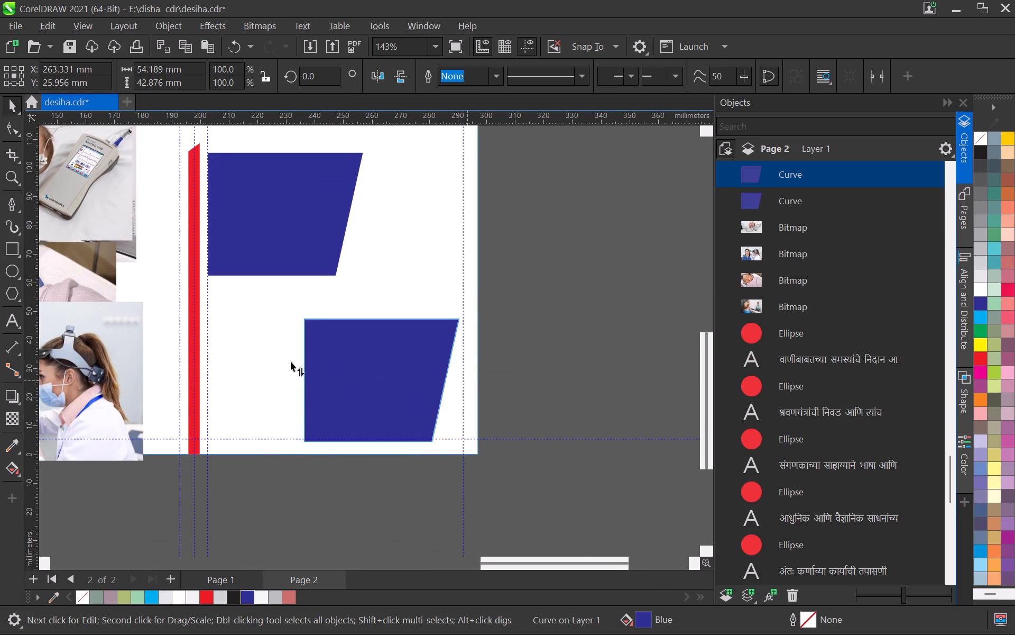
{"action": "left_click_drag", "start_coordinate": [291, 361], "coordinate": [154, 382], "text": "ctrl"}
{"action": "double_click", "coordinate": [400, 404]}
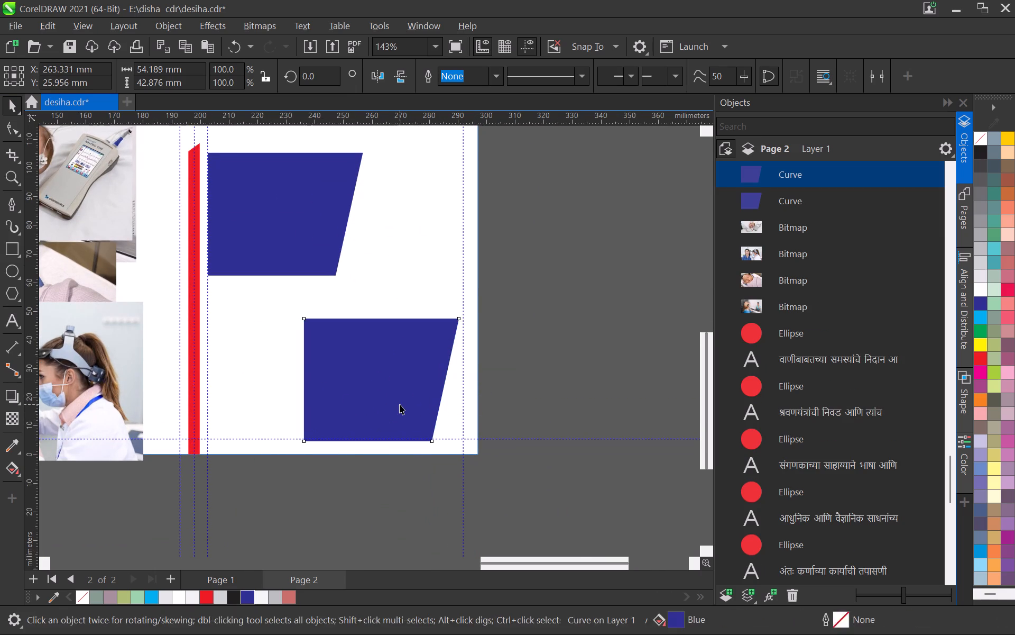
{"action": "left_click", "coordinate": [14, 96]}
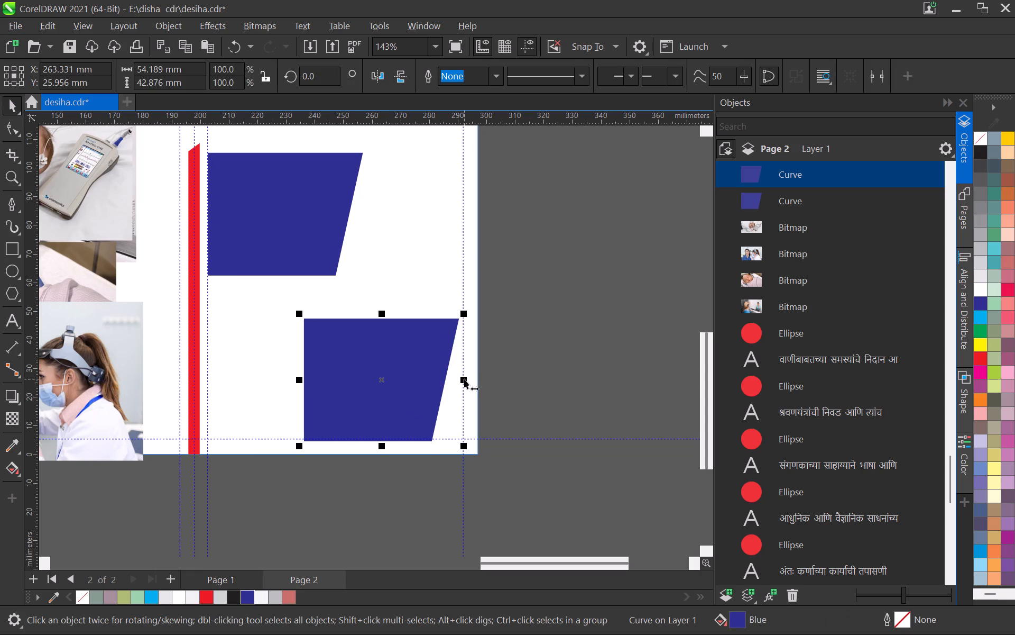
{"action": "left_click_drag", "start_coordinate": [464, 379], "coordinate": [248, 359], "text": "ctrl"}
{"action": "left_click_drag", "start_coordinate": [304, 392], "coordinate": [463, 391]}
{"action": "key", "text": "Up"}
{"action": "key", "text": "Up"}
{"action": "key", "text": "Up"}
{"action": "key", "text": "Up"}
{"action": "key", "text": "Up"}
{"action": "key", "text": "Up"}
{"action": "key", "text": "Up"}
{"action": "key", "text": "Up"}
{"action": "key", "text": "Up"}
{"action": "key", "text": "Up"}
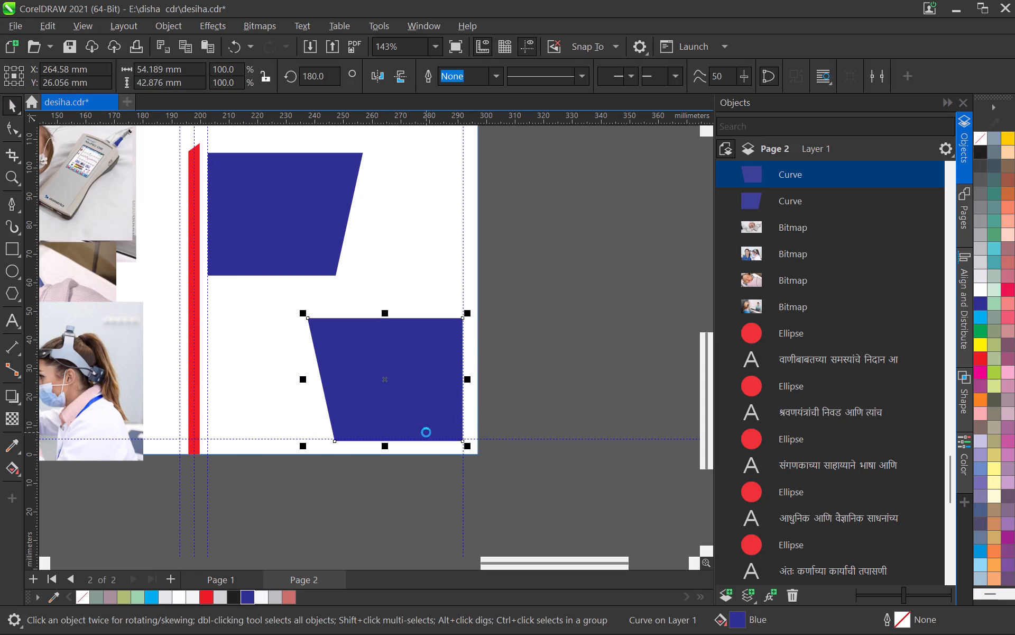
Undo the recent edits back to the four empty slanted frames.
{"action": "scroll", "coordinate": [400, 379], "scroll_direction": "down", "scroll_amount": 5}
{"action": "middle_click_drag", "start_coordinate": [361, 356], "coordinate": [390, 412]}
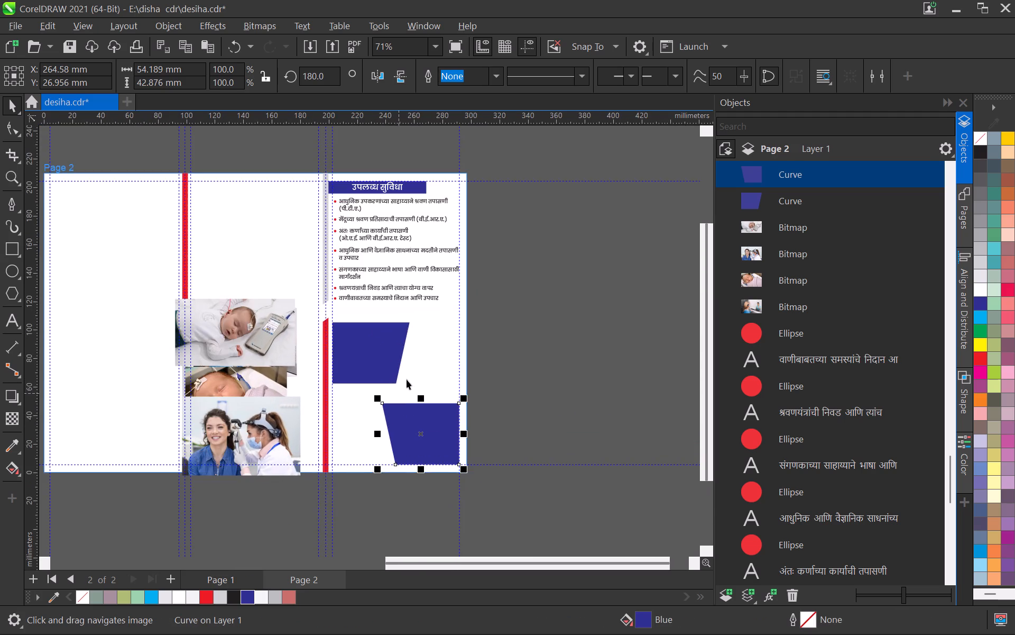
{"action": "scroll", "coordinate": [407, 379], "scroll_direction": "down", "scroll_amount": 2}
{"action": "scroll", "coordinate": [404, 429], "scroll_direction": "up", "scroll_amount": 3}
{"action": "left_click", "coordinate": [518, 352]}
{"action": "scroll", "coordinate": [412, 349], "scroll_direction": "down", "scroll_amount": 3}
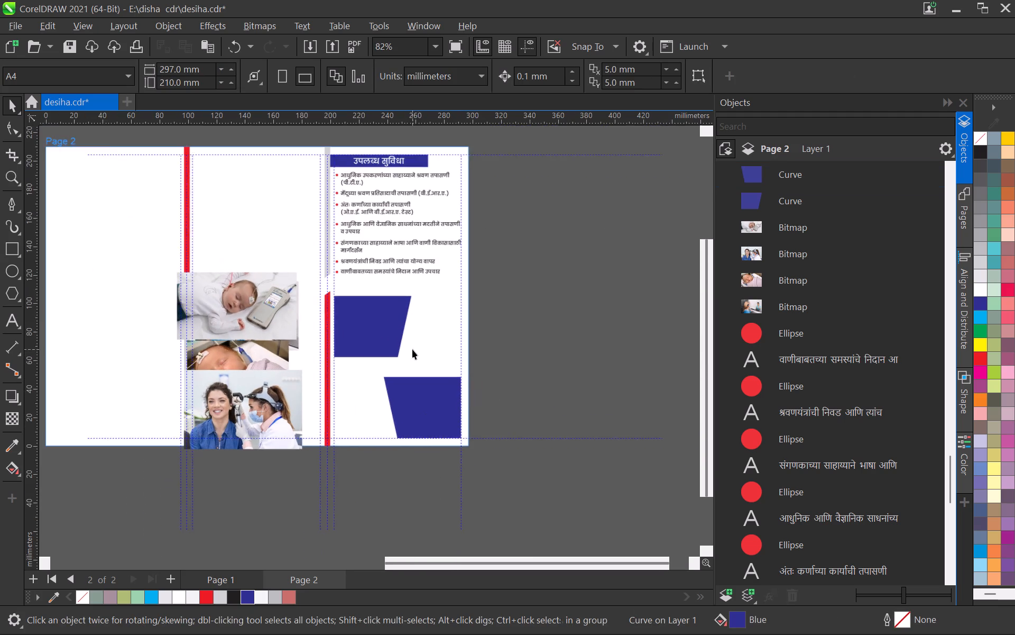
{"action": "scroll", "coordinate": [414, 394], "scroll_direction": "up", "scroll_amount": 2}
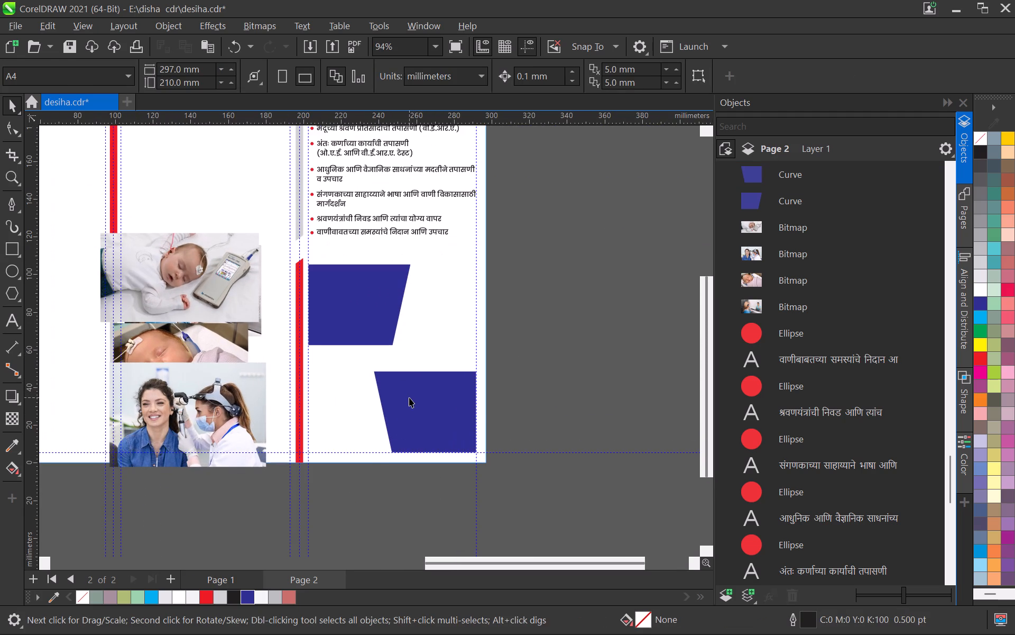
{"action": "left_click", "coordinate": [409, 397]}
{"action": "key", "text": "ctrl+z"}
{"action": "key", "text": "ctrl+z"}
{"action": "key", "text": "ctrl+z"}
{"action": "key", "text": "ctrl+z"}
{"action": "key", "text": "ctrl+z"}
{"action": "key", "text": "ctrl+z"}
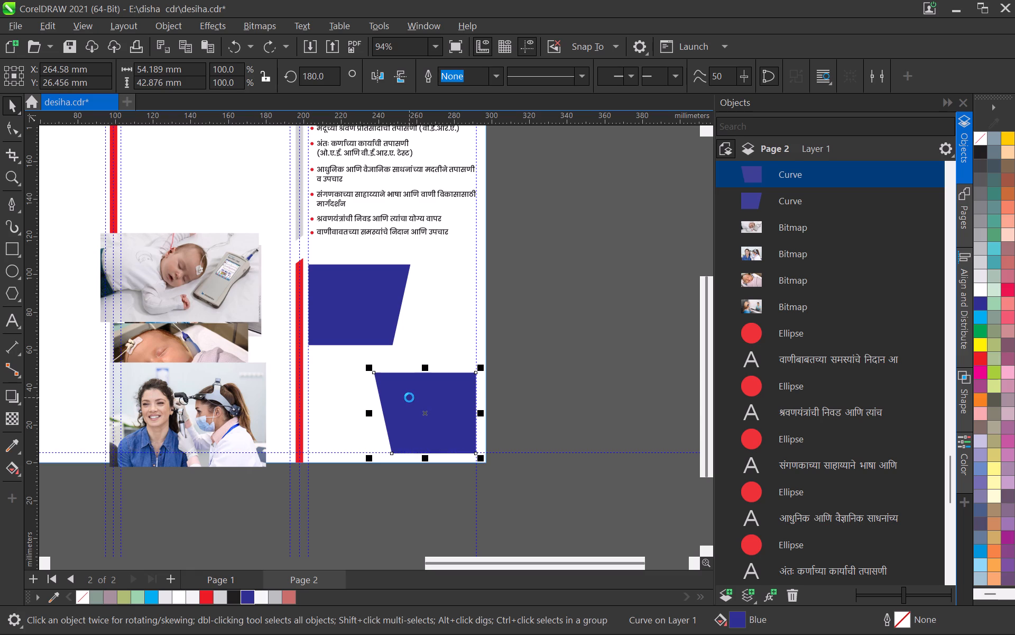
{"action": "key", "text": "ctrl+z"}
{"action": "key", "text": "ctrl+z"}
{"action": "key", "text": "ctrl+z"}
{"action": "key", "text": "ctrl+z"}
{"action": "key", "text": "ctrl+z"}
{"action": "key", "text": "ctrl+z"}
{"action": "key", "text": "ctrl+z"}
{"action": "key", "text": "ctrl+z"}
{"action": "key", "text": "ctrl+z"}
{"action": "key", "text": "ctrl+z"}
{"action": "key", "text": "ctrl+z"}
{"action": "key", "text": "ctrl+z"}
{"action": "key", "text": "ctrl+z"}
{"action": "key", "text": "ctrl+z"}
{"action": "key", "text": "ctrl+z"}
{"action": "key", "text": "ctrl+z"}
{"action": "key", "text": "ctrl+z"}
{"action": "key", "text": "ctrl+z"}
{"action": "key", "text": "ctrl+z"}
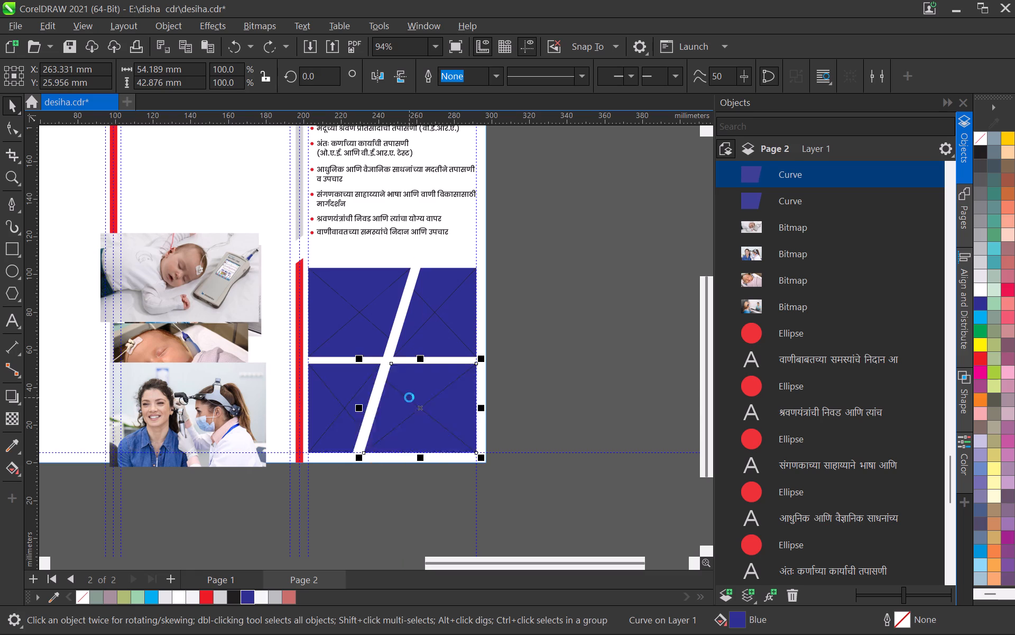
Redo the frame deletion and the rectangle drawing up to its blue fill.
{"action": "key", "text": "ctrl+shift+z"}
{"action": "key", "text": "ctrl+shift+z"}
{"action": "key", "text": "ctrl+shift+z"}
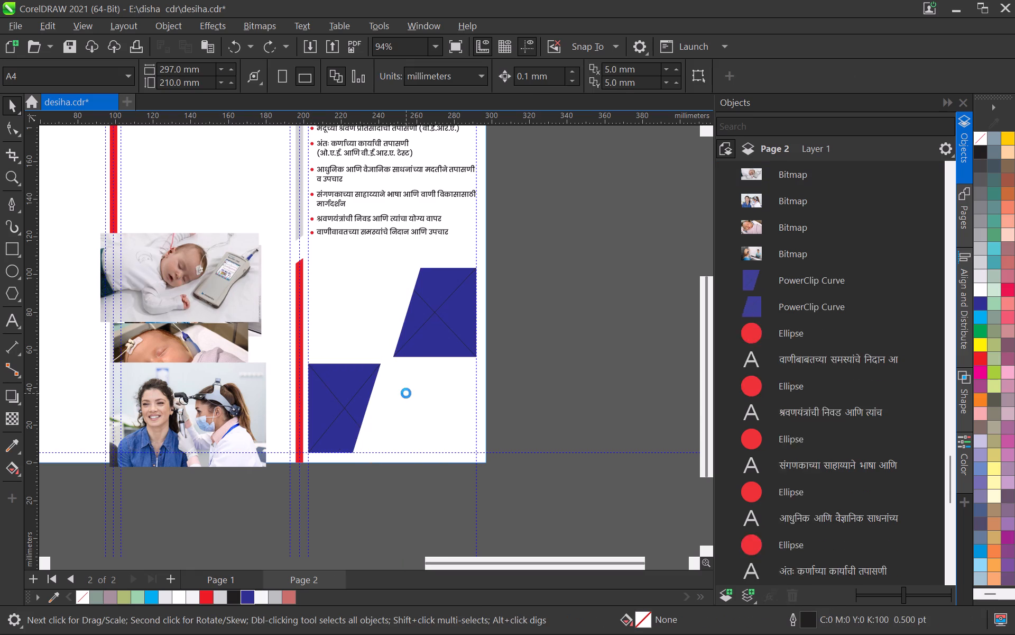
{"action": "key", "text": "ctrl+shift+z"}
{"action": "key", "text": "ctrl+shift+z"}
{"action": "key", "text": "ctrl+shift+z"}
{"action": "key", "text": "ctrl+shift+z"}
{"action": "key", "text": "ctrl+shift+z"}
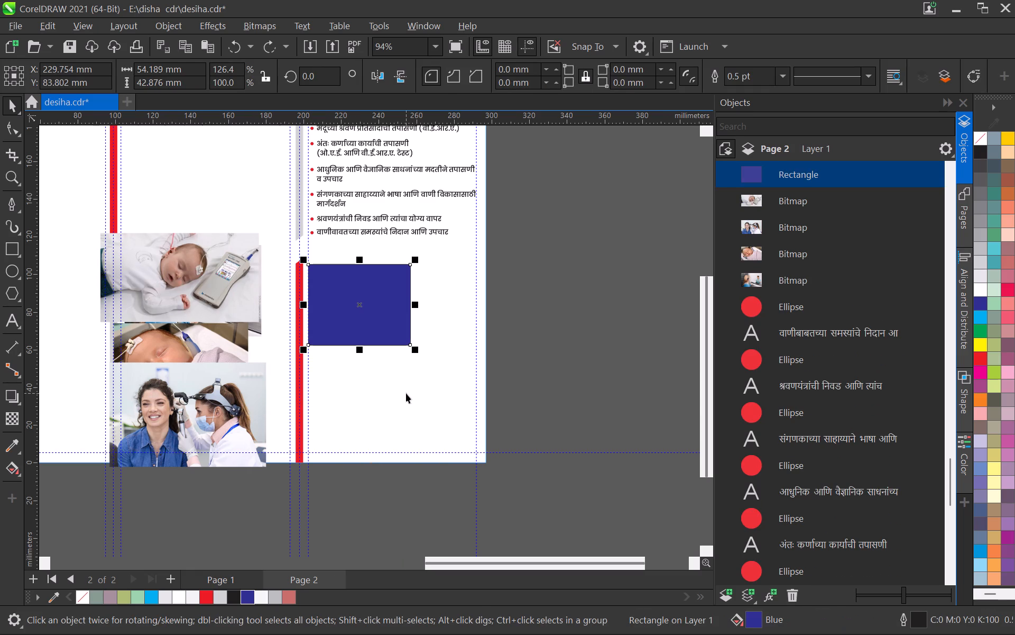
Narrow the blue rectangle to about 47 mm wide by pulling in its right edge.
{"action": "left_click", "coordinate": [548, 294]}
{"action": "scroll", "coordinate": [408, 285], "scroll_direction": "up", "scroll_amount": 3}
{"action": "left_click", "coordinate": [384, 302]}
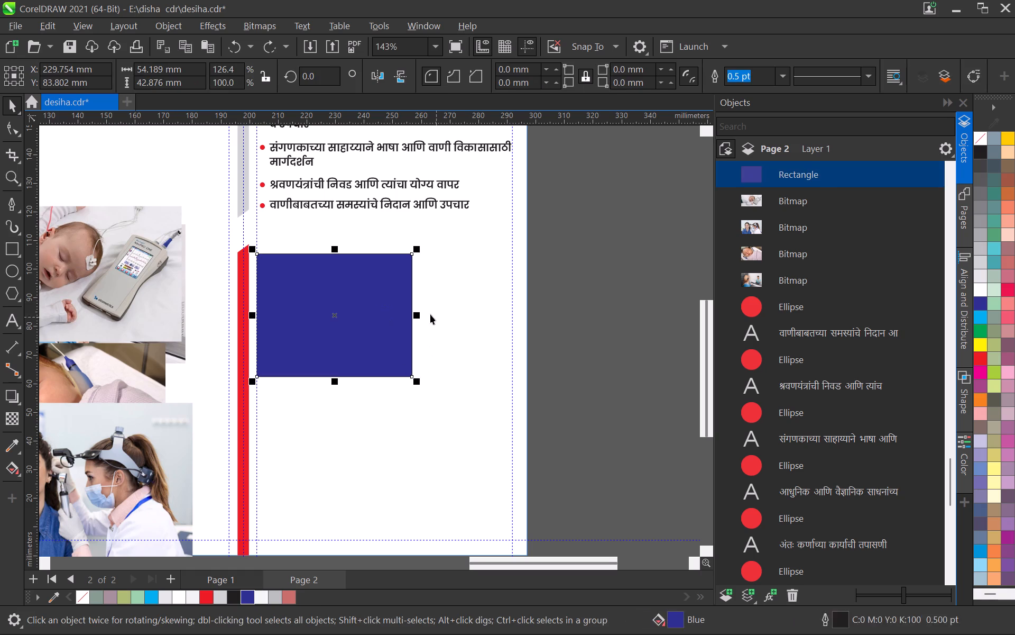
{"action": "left_click_drag", "start_coordinate": [421, 312], "coordinate": [401, 326]}
Duplicate the blue rectangle horizontally beside the original, leaving a narrow gap between them.
{"action": "middle_click_drag", "start_coordinate": [395, 342], "coordinate": [343, 303]}
{"action": "left_click_drag", "start_coordinate": [263, 275], "coordinate": [343, 280]}
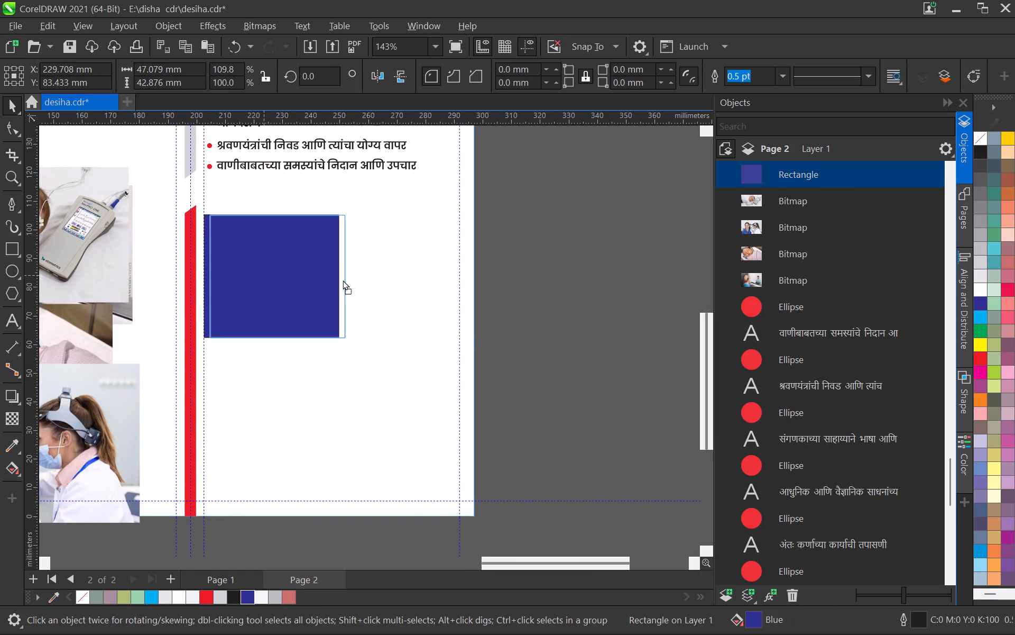
{"action": "left_click_drag", "start_coordinate": [343, 280], "coordinate": [407, 283]}
{"action": "right_click", "coordinate": [407, 283], "text": "shift"}
Resize the copied rectangle to about 44 mm wide so that it ends at the right page edge.
{"action": "scroll", "coordinate": [500, 291], "scroll_direction": "up", "scroll_amount": 2}
{"action": "left_click_drag", "start_coordinate": [482, 270], "coordinate": [471, 273]}
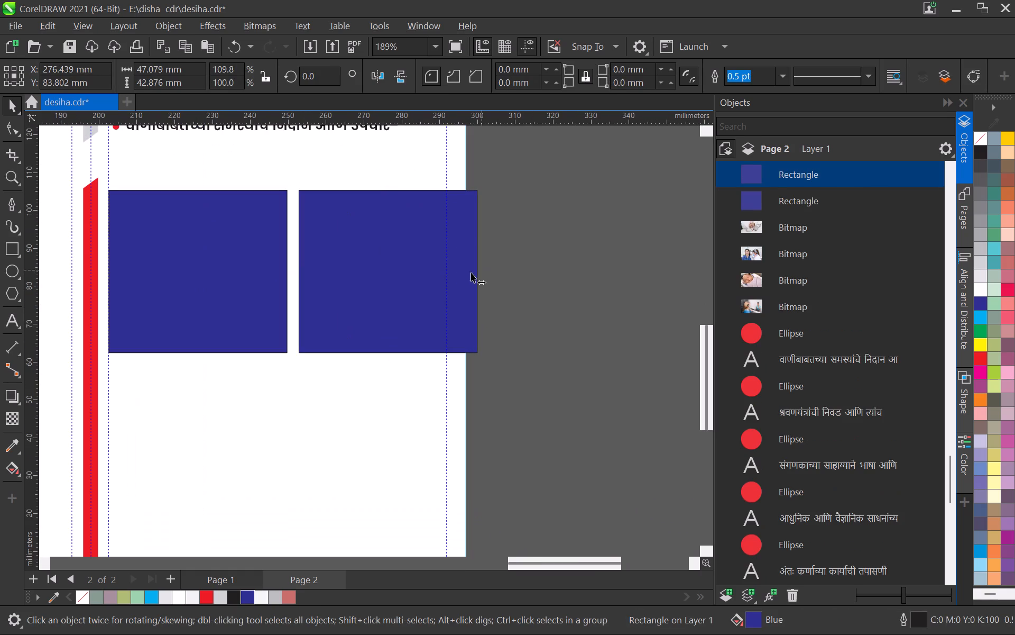
{"action": "left_click_drag", "start_coordinate": [471, 273], "coordinate": [450, 292]}
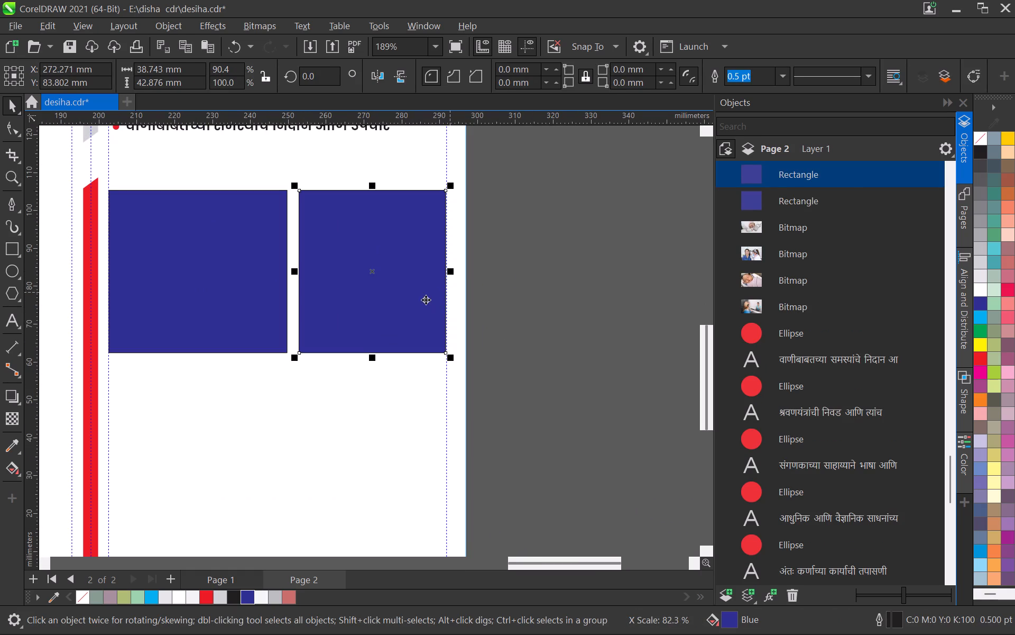
{"action": "left_click_drag", "start_coordinate": [452, 271], "coordinate": [470, 311]}
Inspect the width and spacing of the two blue rectangles, individually and as a pair.
{"action": "scroll", "coordinate": [440, 310], "scroll_direction": "down", "scroll_amount": 3}
{"action": "middle_click_drag", "start_coordinate": [383, 319], "coordinate": [434, 290]}
{"action": "scroll", "coordinate": [383, 319], "scroll_direction": "up", "scroll_amount": 2}
{"action": "left_click", "coordinate": [331, 256]}
{"action": "left_click", "coordinate": [569, 284]}
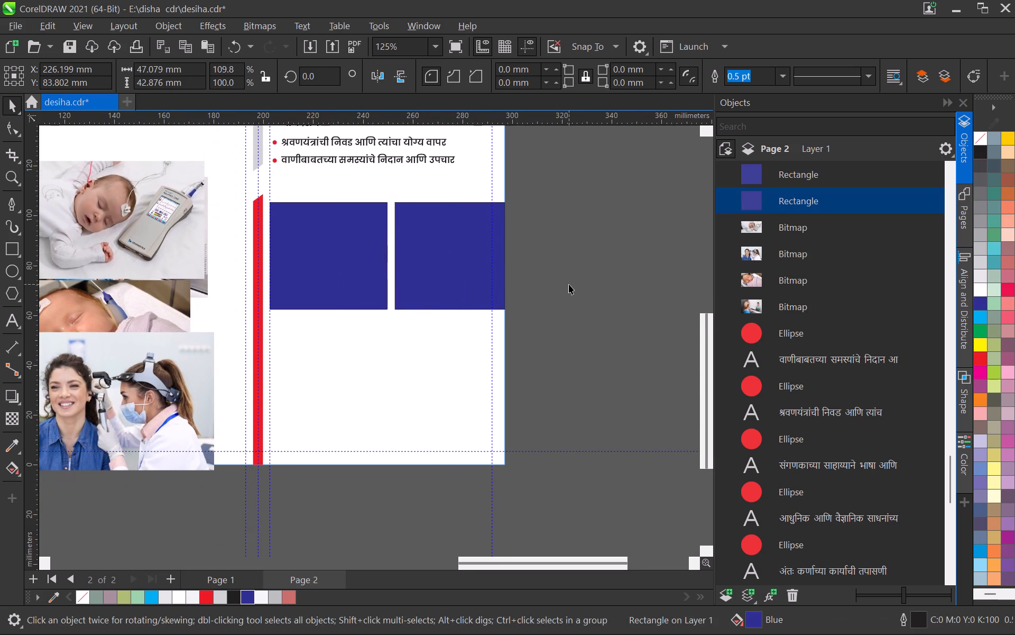
{"action": "left_click", "coordinate": [436, 259], "text": "shift"}
{"action": "left_click", "coordinate": [356, 256], "text": "shift"}
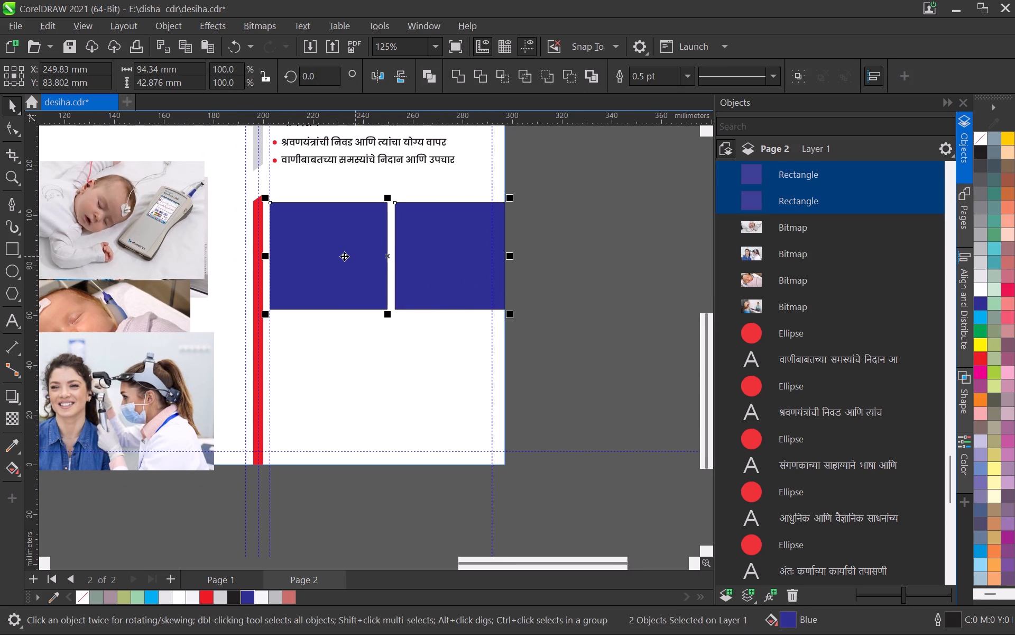
{"action": "left_click", "coordinate": [386, 334]}
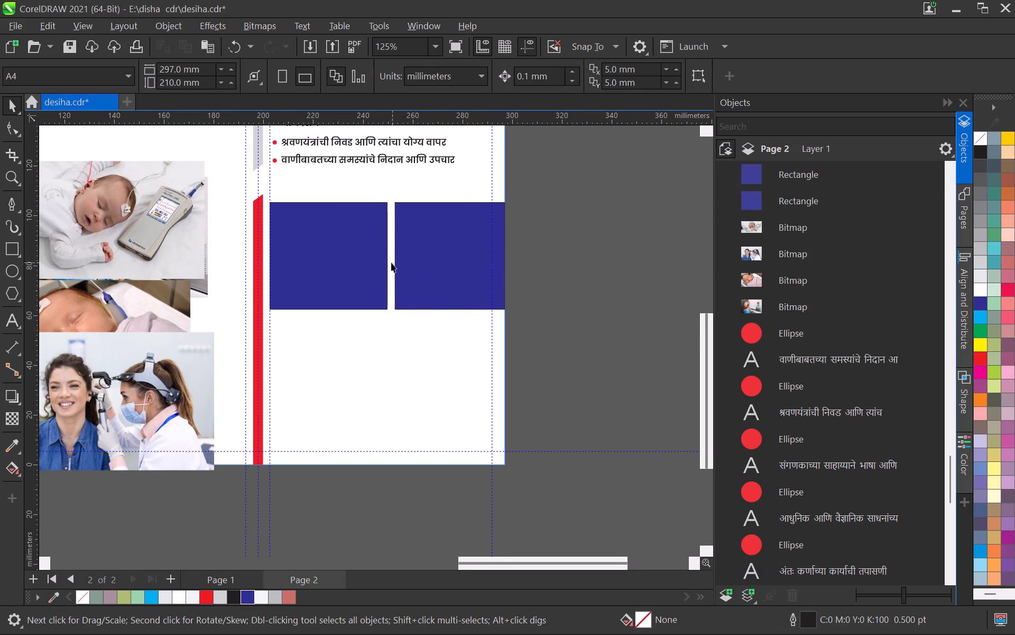
Widen the first blue rectangle on both sides so its outer edge meets the red bar, keeping a narrow gap to the second rectangle.
{"action": "left_click", "coordinate": [368, 255]}
{"action": "scroll", "coordinate": [392, 262], "scroll_direction": "up", "scroll_amount": 3}
{"action": "left_click_drag", "start_coordinate": [392, 252], "coordinate": [385, 261]}
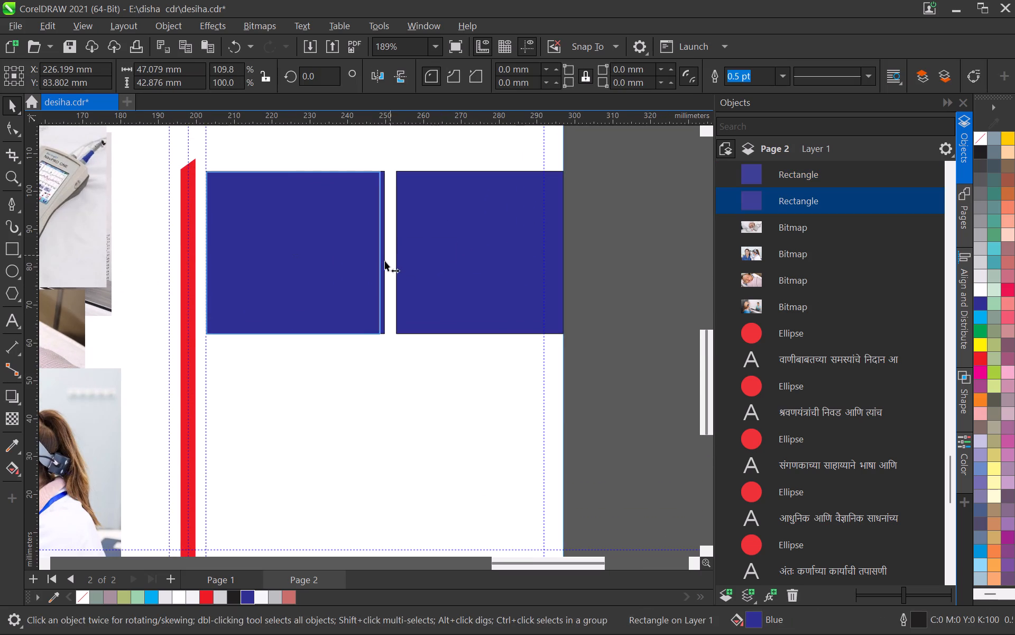
{"action": "left_click_drag", "start_coordinate": [385, 261], "coordinate": [383, 266]}
{"action": "left_click", "coordinate": [414, 302]}
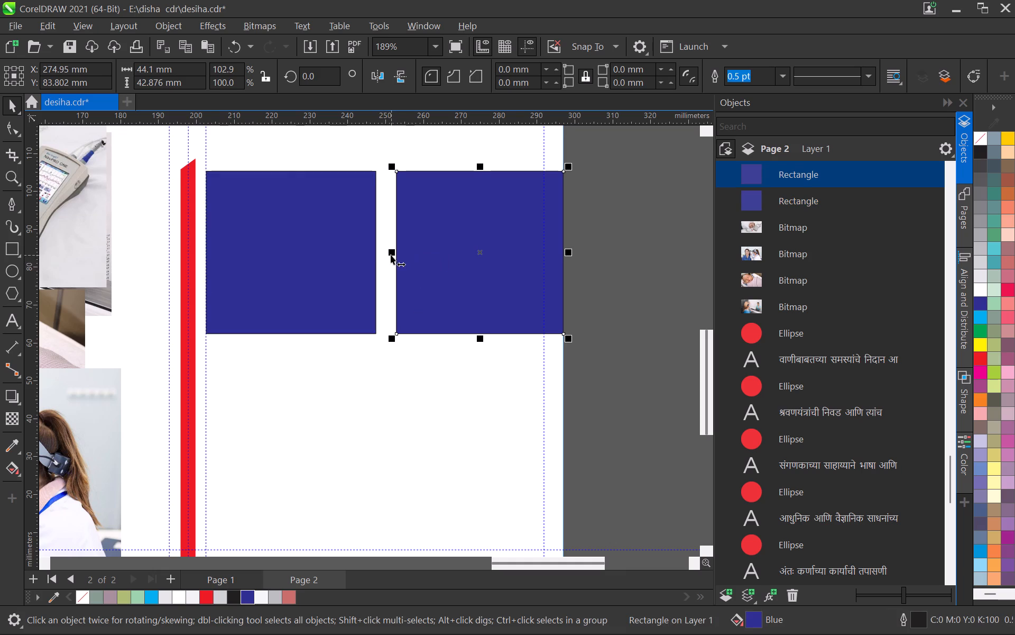
{"action": "left_click", "coordinate": [391, 255]}
{"action": "left_click", "coordinate": [356, 257]}
{"action": "left_click_drag", "start_coordinate": [381, 253], "coordinate": [384, 256]}
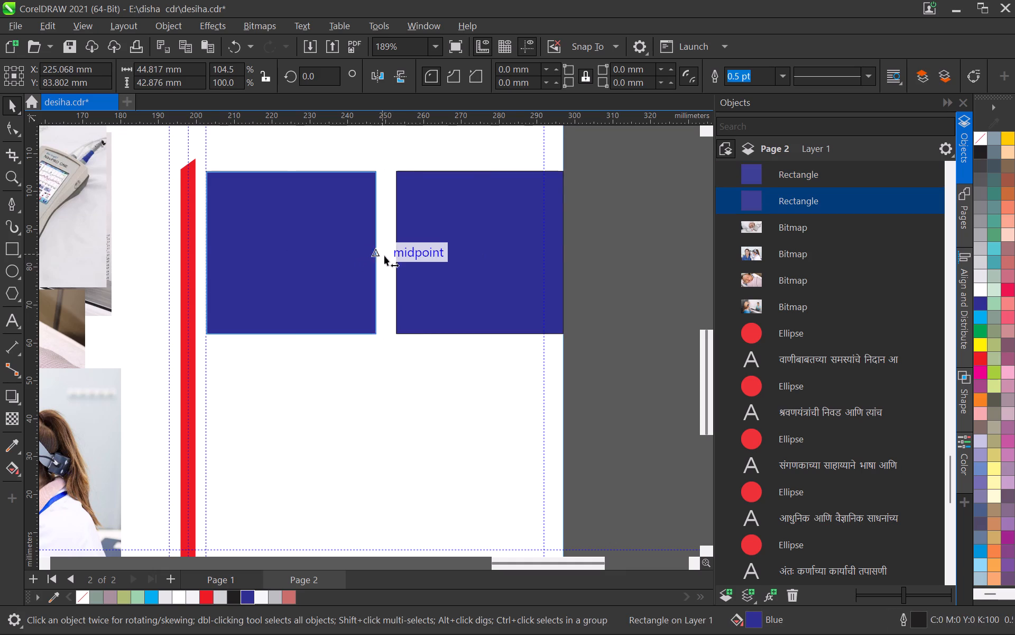
{"action": "left_click_drag", "start_coordinate": [384, 256], "coordinate": [388, 261]}
{"action": "left_click_drag", "start_coordinate": [200, 251], "coordinate": [196, 253]}
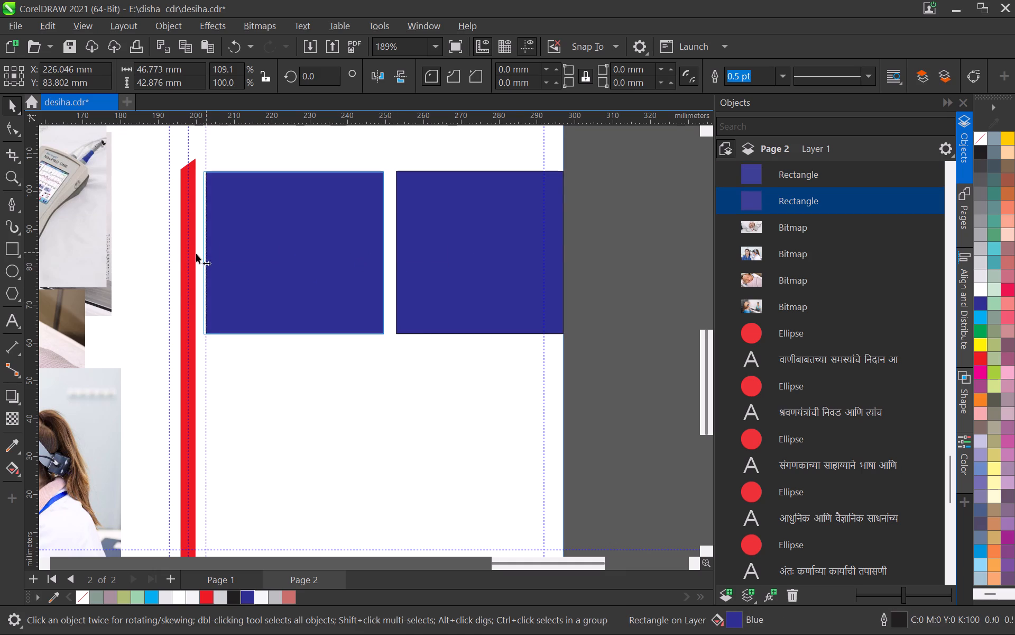
{"action": "left_click_drag", "start_coordinate": [196, 253], "coordinate": [190, 265]}
Duplicate both blue rectangles directly below as a second row, leaving a narrow horizontal gap between the rows.
{"action": "scroll", "coordinate": [248, 271], "scroll_direction": "down", "scroll_amount": 4}
{"action": "left_click", "coordinate": [369, 261], "text": "shift"}
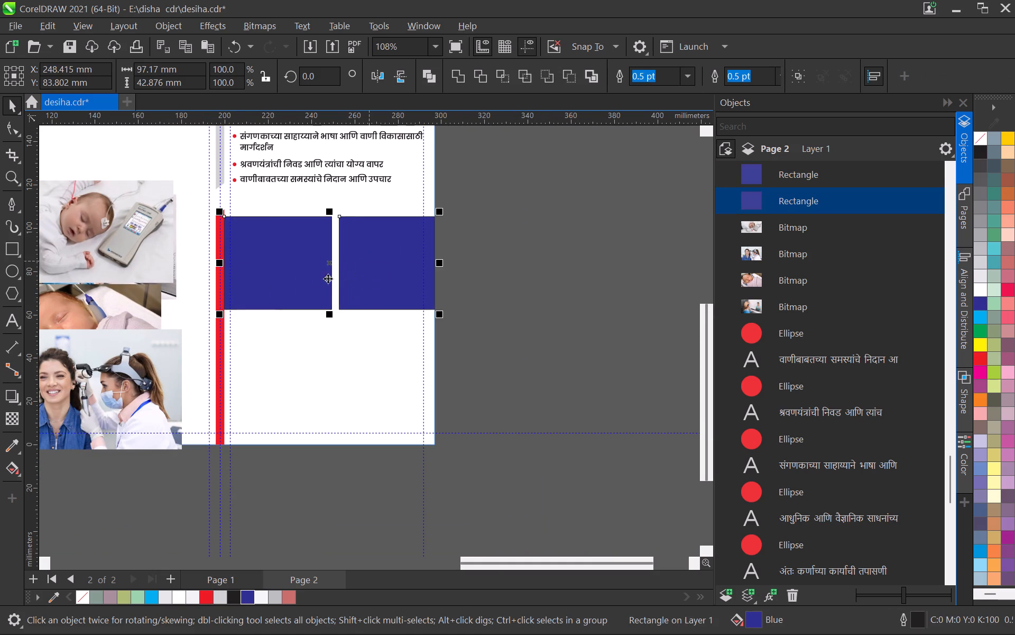
{"action": "left_click_drag", "start_coordinate": [299, 271], "coordinate": [290, 369]}
{"action": "right_click", "coordinate": [290, 369], "text": "shift"}
{"action": "scroll", "coordinate": [366, 369], "scroll_direction": "down", "scroll_amount": 2}
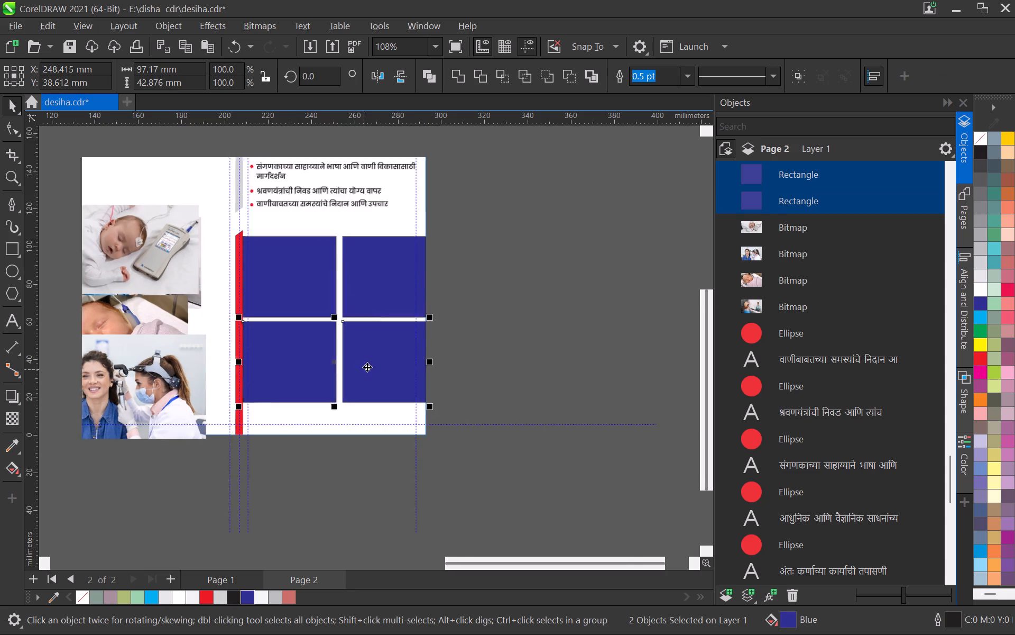
{"action": "scroll", "coordinate": [367, 367], "scroll_direction": "down", "scroll_amount": 2}
{"action": "middle_click_drag", "start_coordinate": [367, 365], "coordinate": [394, 321]}
{"action": "left_click", "coordinate": [504, 268]}
Pull in the left column's inner edge slightly and widen the right column to about 46.6 mm towards it.
{"action": "scroll", "coordinate": [357, 341], "scroll_direction": "up", "scroll_amount": 4}
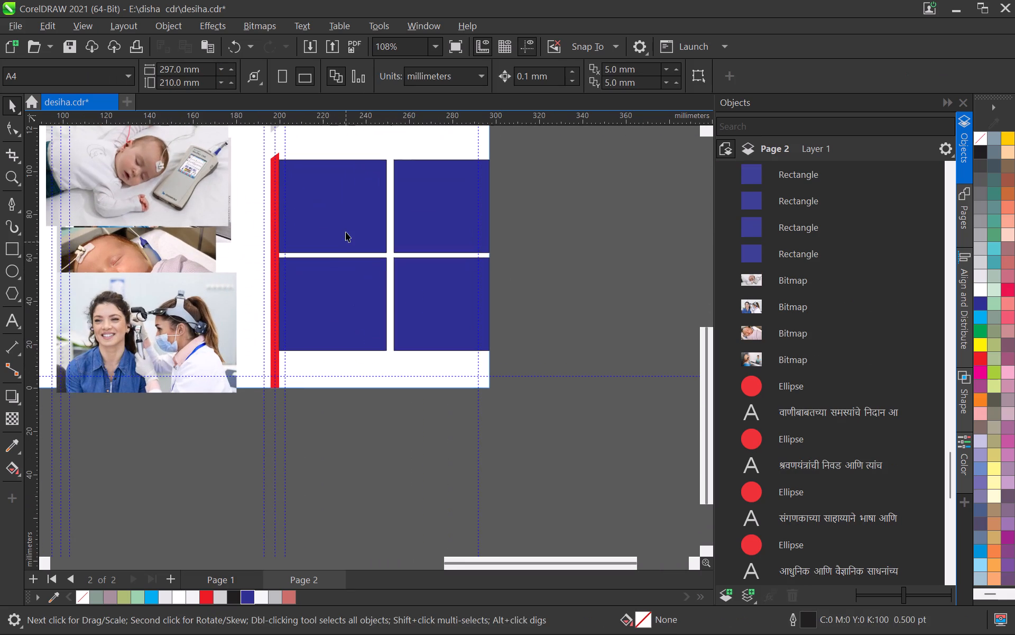
{"action": "left_click", "coordinate": [346, 226]}
{"action": "left_click", "coordinate": [349, 296], "text": "shift"}
{"action": "scroll", "coordinate": [388, 257], "scroll_direction": "up", "scroll_amount": 2}
{"action": "left_click_drag", "start_coordinate": [391, 255], "coordinate": [385, 258]}
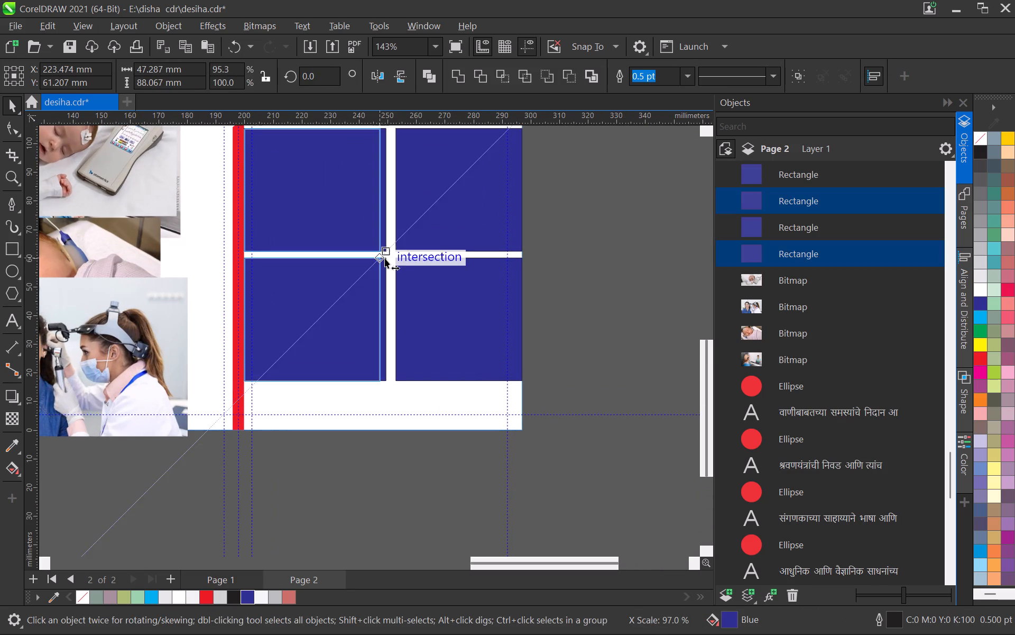
{"action": "left_click_drag", "start_coordinate": [385, 258], "coordinate": [386, 266]}
{"action": "left_click", "coordinate": [417, 209]}
{"action": "left_click", "coordinate": [398, 287], "text": "shift"}
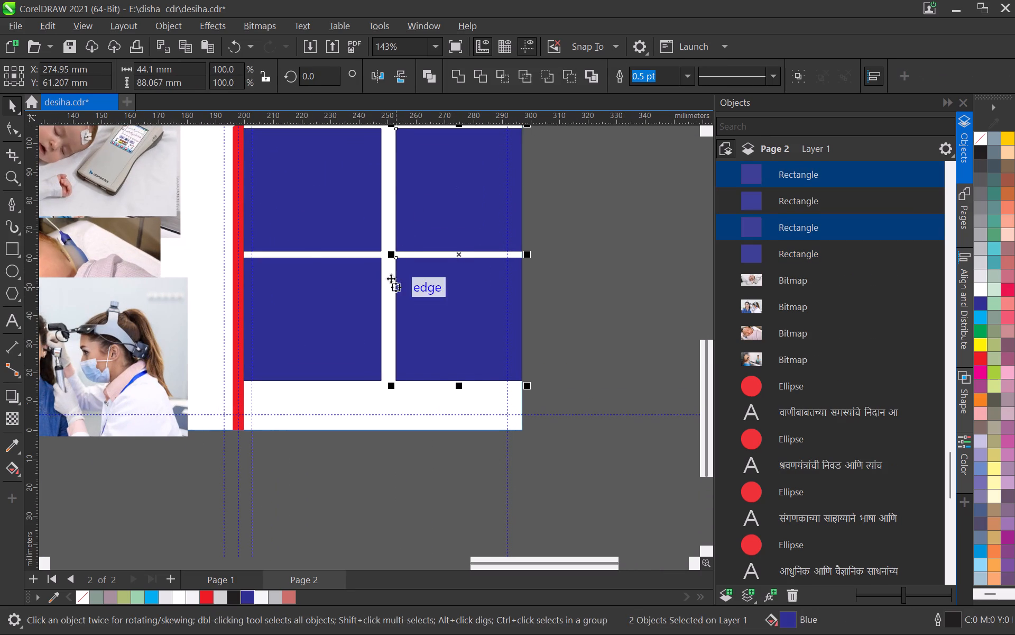
{"action": "left_click_drag", "start_coordinate": [387, 255], "coordinate": [381, 267]}
Widen the left column's two rectangles to about 48.8 mm, narrowing the vertical gap between the columns.
{"action": "left_click", "coordinate": [372, 228]}
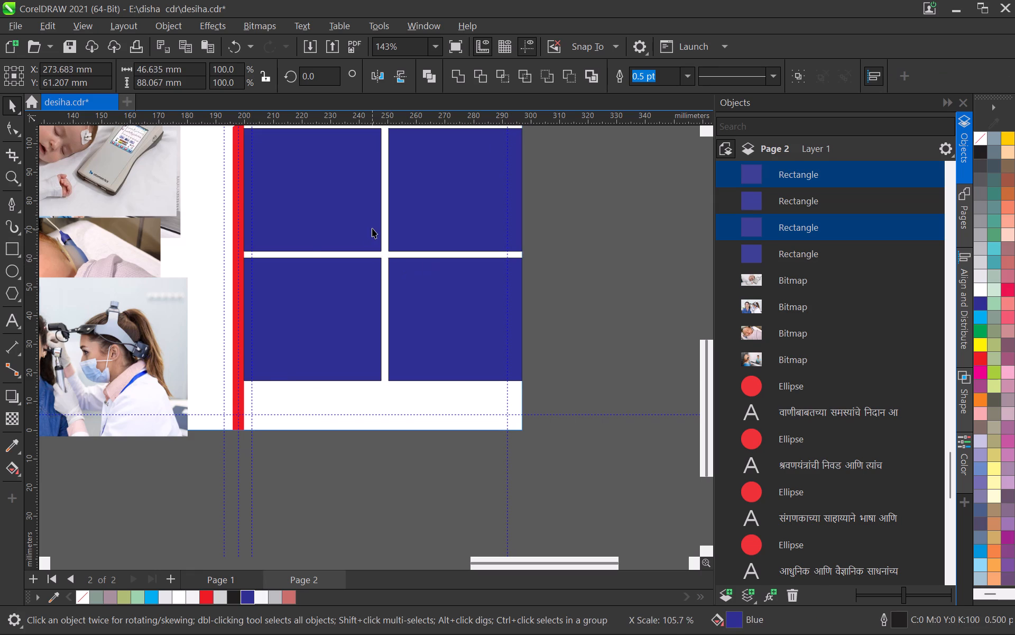
{"action": "left_click", "coordinate": [364, 304], "text": "shift"}
{"action": "left_click_drag", "start_coordinate": [387, 255], "coordinate": [390, 268]}
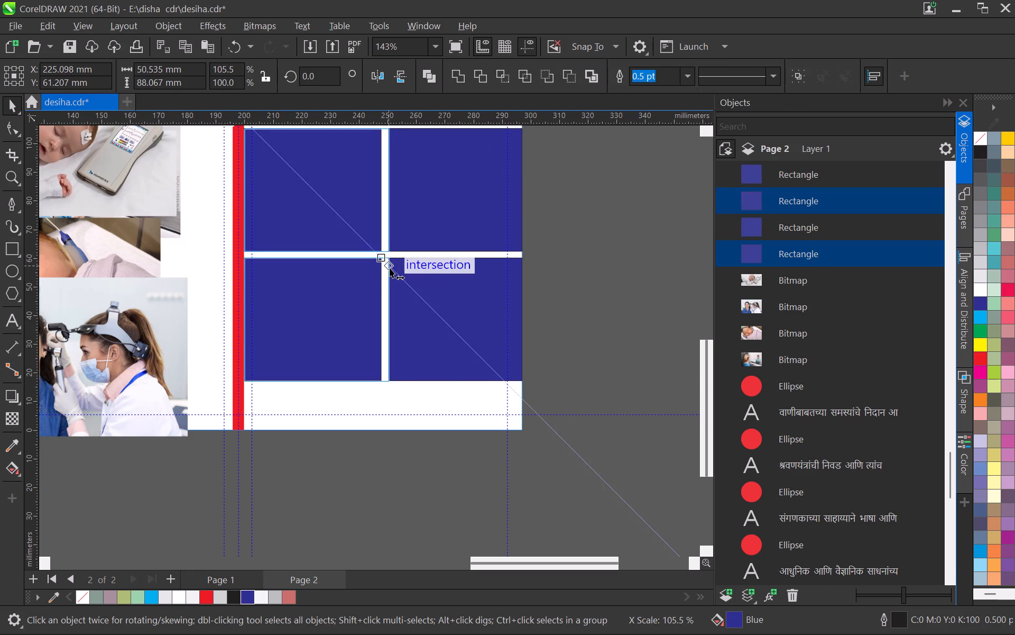
{"action": "left_click_drag", "start_coordinate": [390, 268], "coordinate": [391, 286]}
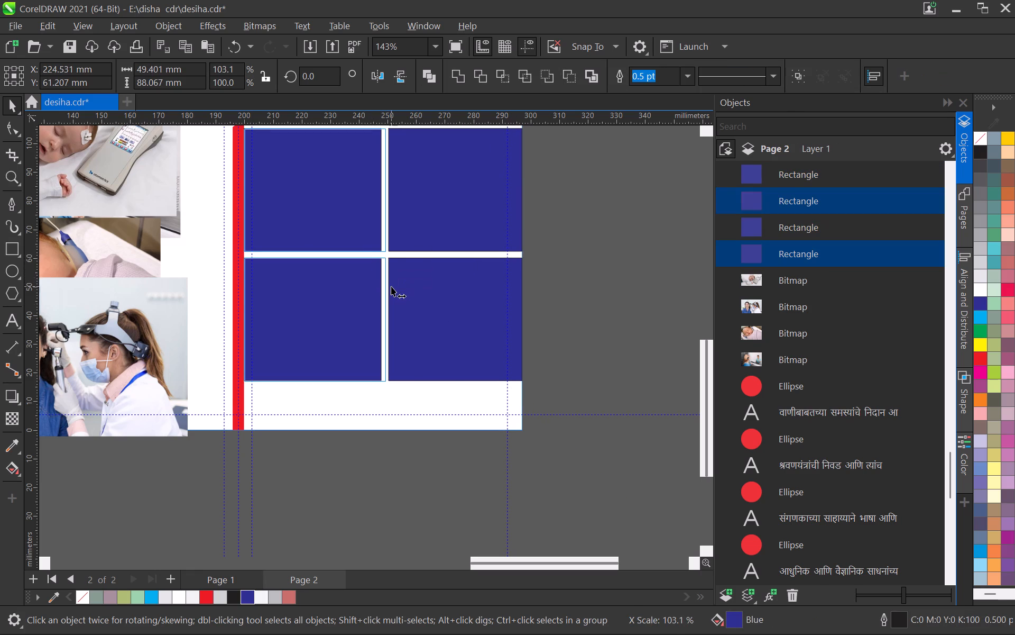
{"action": "left_click_drag", "start_coordinate": [391, 286], "coordinate": [390, 288]}
{"action": "scroll", "coordinate": [389, 288], "scroll_direction": "down", "scroll_amount": 4}
{"action": "middle_click_drag", "start_coordinate": [388, 292], "coordinate": [389, 267]}
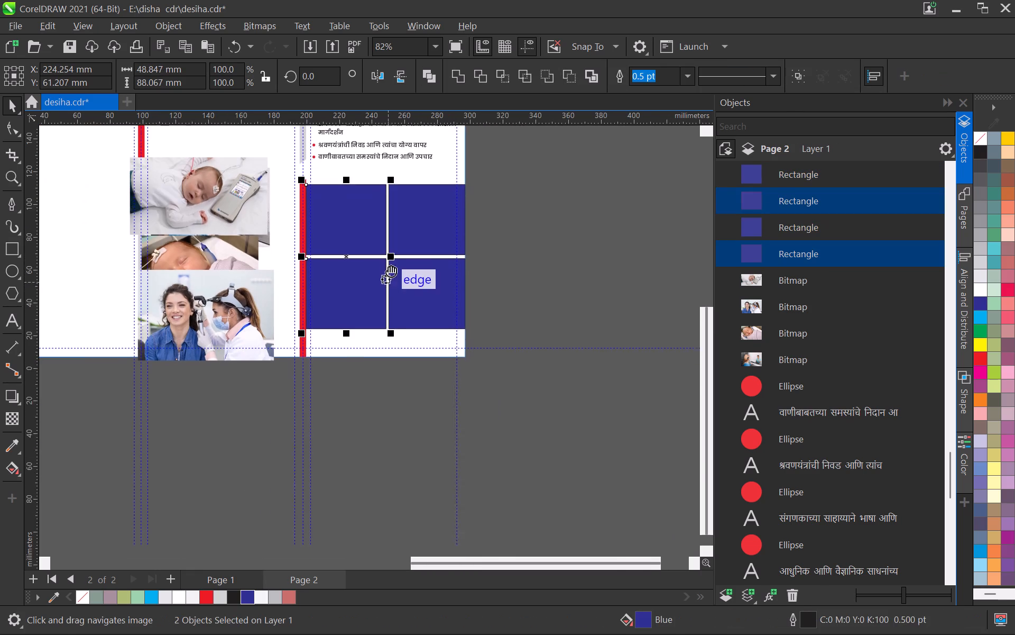
{"action": "middle_click_drag", "start_coordinate": [389, 267], "coordinate": [393, 260]}
{"action": "left_click", "coordinate": [536, 249]}
Stretch all four blue rectangles downwards to the bottom margin guide, making the grid about 99 mm tall.
{"action": "scroll", "coordinate": [400, 279], "scroll_direction": "up", "scroll_amount": 2}
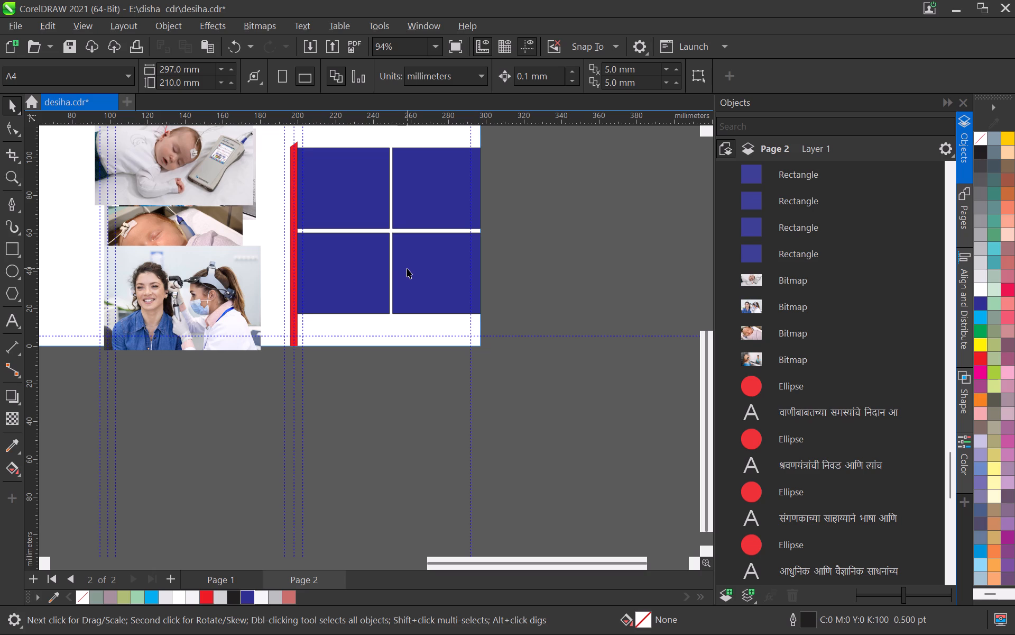
{"action": "middle_click_drag", "start_coordinate": [370, 251], "coordinate": [396, 294]}
{"action": "scroll", "coordinate": [399, 296], "scroll_direction": "down", "scroll_amount": 3}
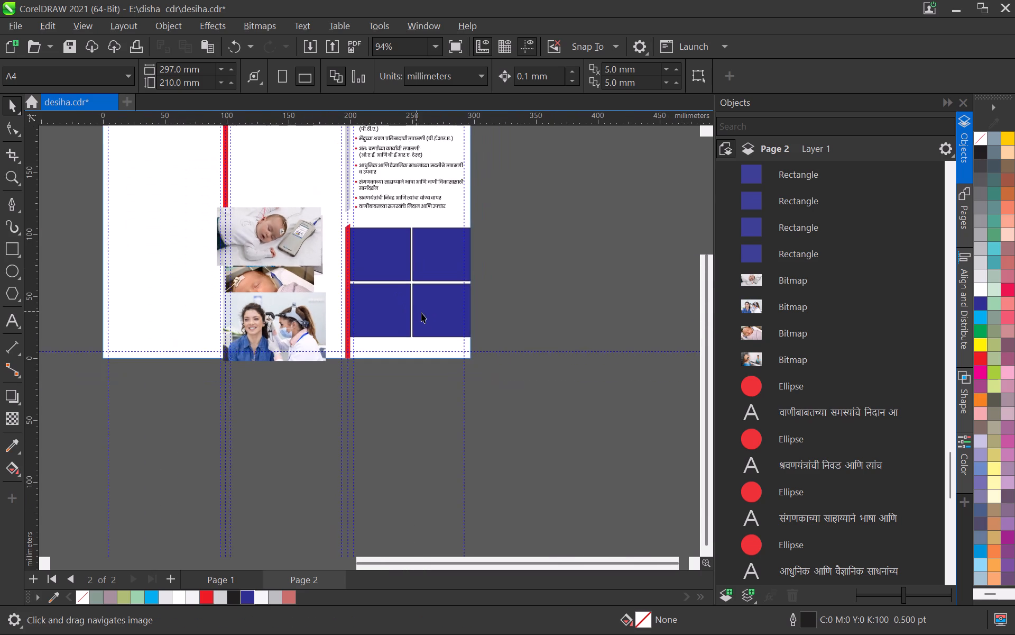
{"action": "middle_click_drag", "start_coordinate": [421, 313], "coordinate": [422, 300]}
{"action": "scroll", "coordinate": [422, 300], "scroll_direction": "up", "scroll_amount": 3}
{"action": "left_click", "coordinate": [422, 299]}
{"action": "left_click", "coordinate": [372, 292], "text": "shift"}
{"action": "left_click", "coordinate": [376, 209], "text": "shift"}
{"action": "left_click", "coordinate": [454, 225], "text": "shift"}
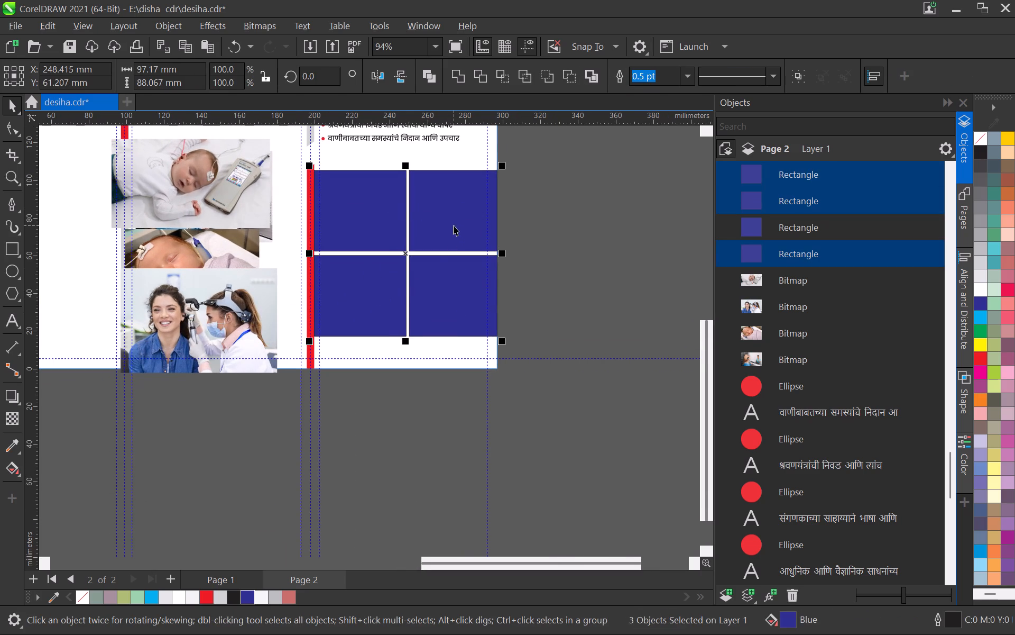
{"action": "left_click_drag", "start_coordinate": [406, 344], "coordinate": [405, 364]}
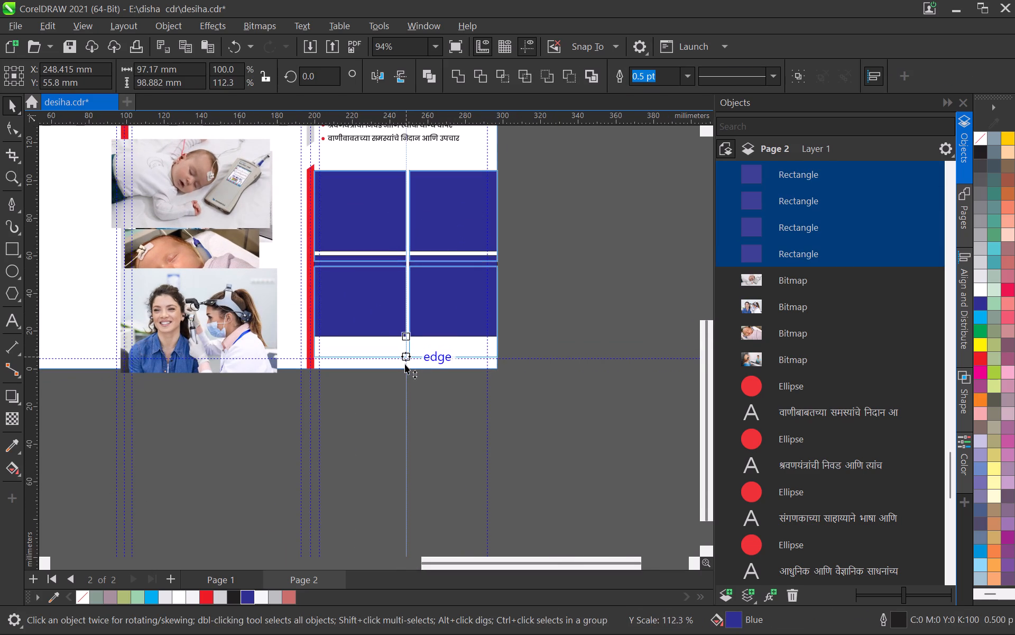
{"action": "left_click_drag", "start_coordinate": [405, 364], "coordinate": [405, 365]}
{"action": "left_click", "coordinate": [403, 413]}
Draw a circle about 27.3 mm across centred where the four rectangles meet, filled black with no outline.
{"action": "scroll", "coordinate": [400, 320], "scroll_direction": "down", "scroll_amount": 5}
{"action": "middle_click_drag", "start_coordinate": [412, 317], "coordinate": [354, 407]}
{"action": "scroll", "coordinate": [371, 378], "scroll_direction": "down", "scroll_amount": 3}
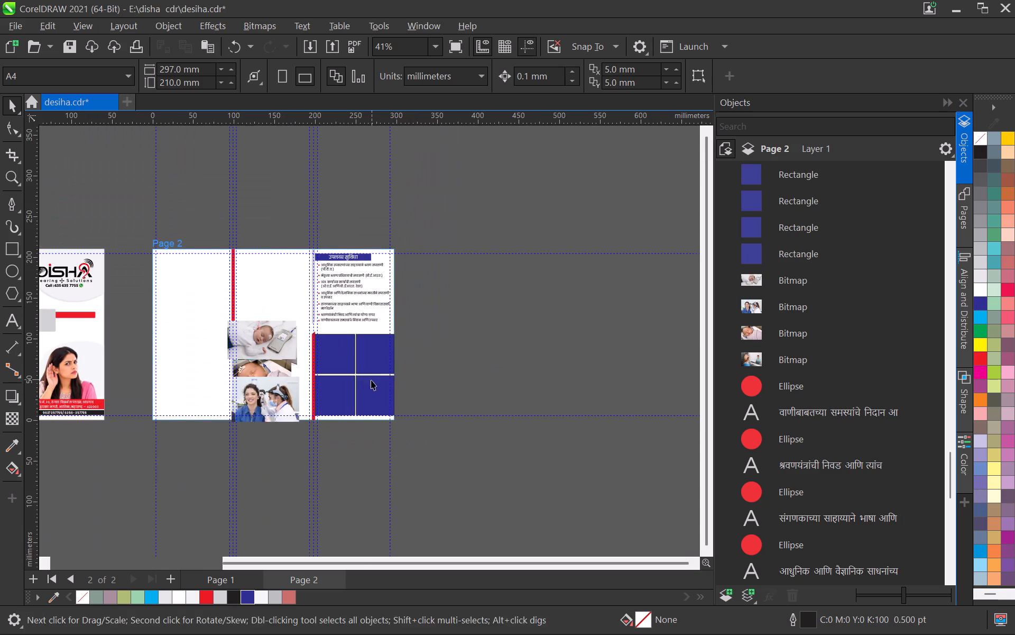
{"action": "middle_click_drag", "start_coordinate": [371, 380], "coordinate": [441, 359]}
{"action": "scroll", "coordinate": [380, 377], "scroll_direction": "down", "scroll_amount": 1}
{"action": "scroll", "coordinate": [442, 359], "scroll_direction": "up", "scroll_amount": 8}
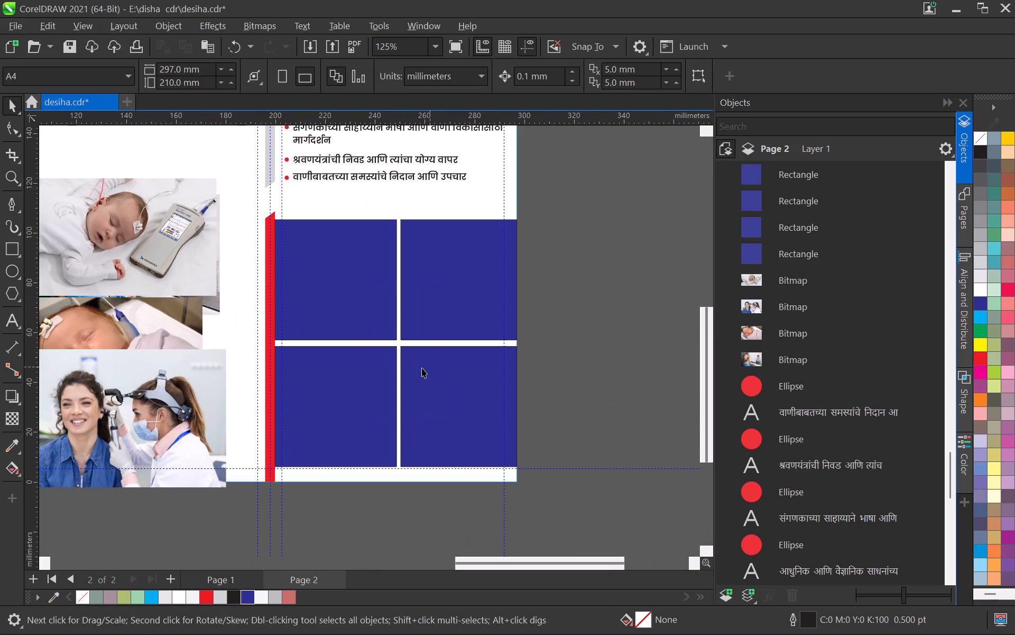
{"action": "left_click", "coordinate": [11, 276]}
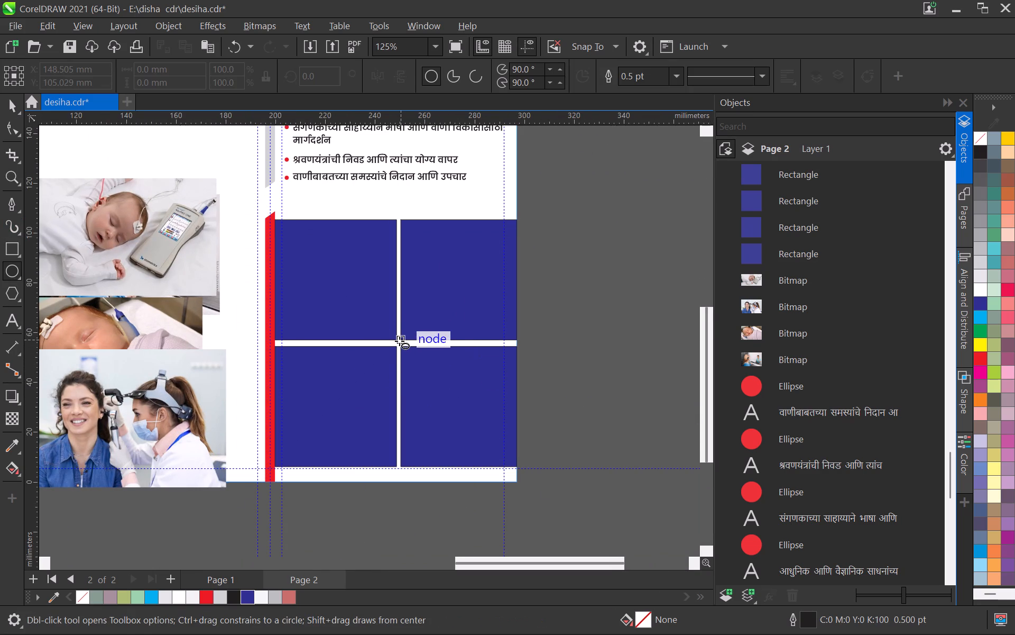
{"action": "left_click_drag", "start_coordinate": [399, 341], "coordinate": [432, 376]}
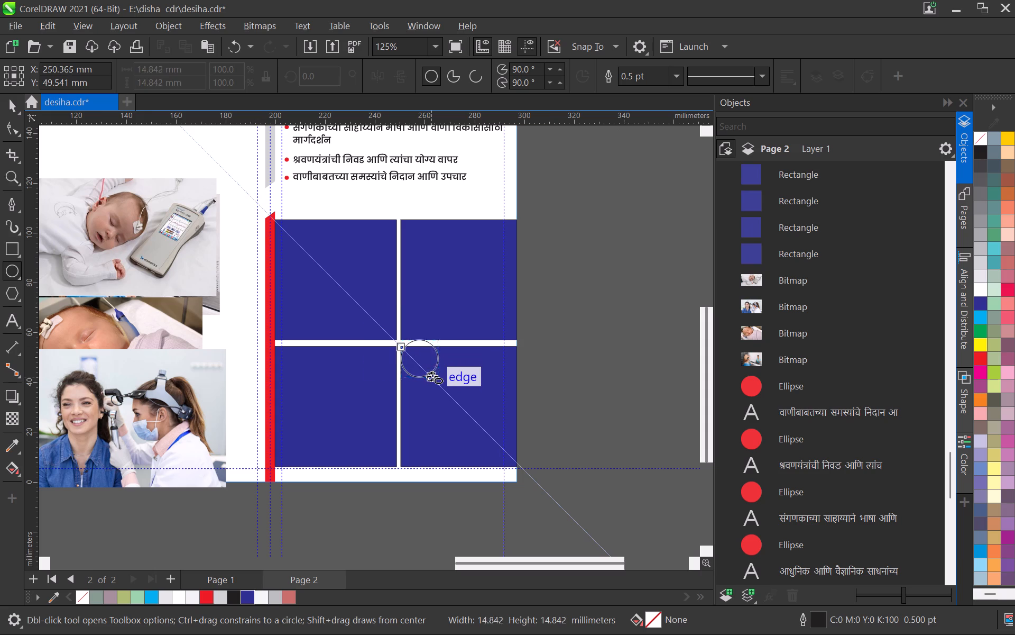
{"action": "left_click_drag", "start_coordinate": [432, 376], "coordinate": [433, 375]}
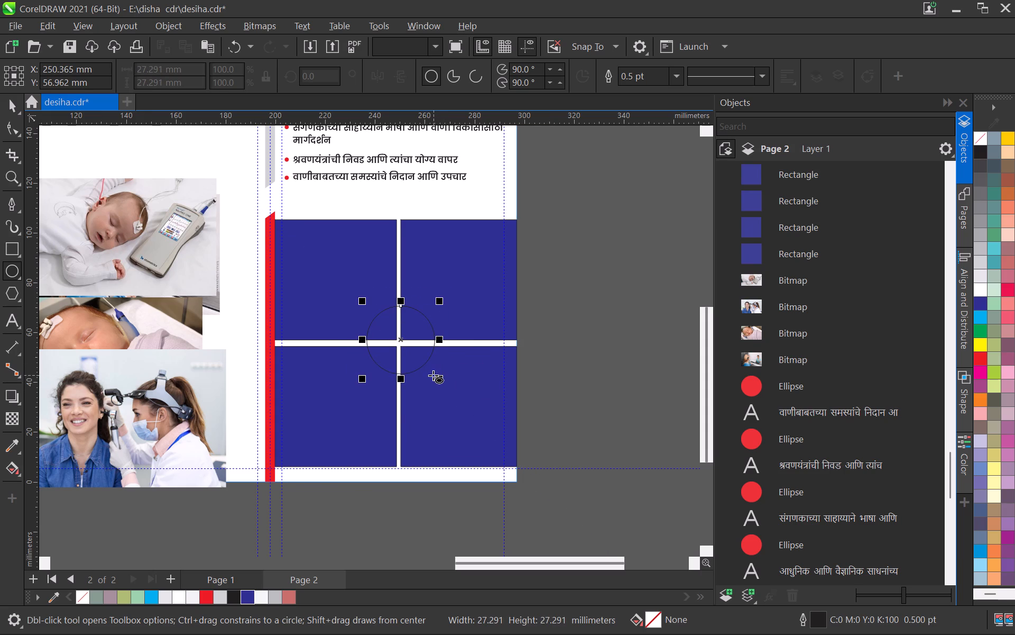
{"action": "left_click", "coordinate": [236, 598]}
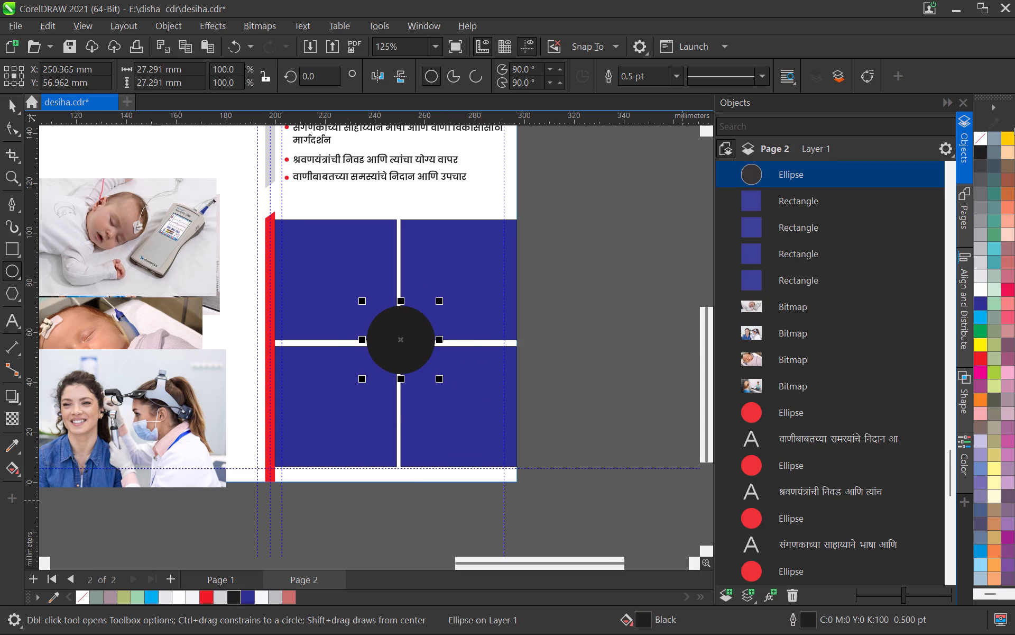
{"action": "right_click", "coordinate": [979, 133]}
{"action": "scroll", "coordinate": [340, 288], "scroll_direction": "down", "scroll_amount": 5}
{"action": "left_click", "coordinate": [15, 110]}
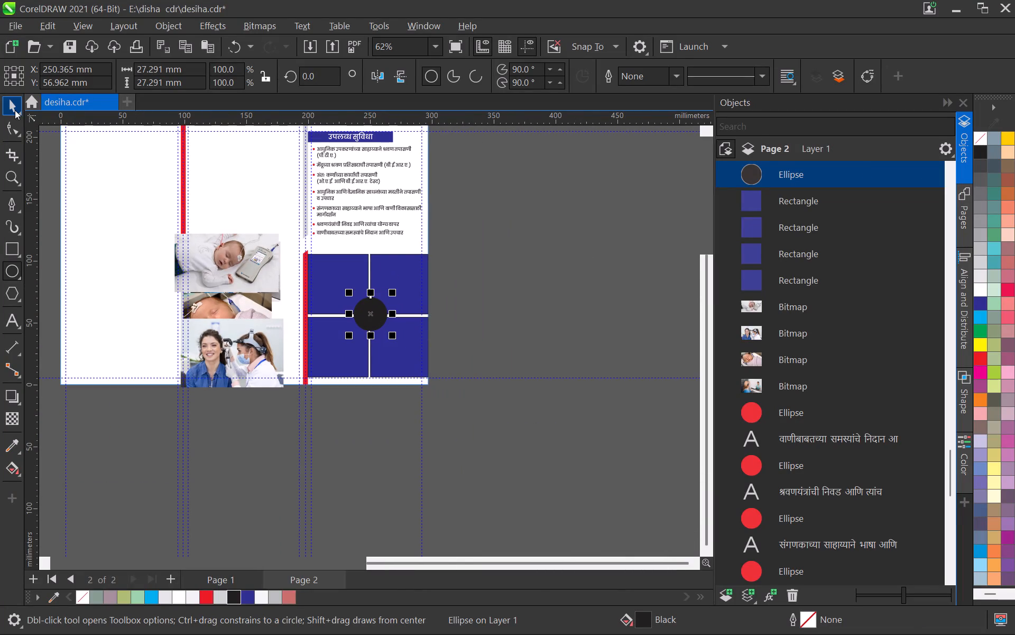
{"action": "left_click", "coordinate": [453, 305]}
Narrow the right column's two rectangles by pulling their outer edge in to the right margin guide.
{"action": "scroll", "coordinate": [387, 288], "scroll_direction": "up", "scroll_amount": 3}
{"action": "left_click", "coordinate": [392, 288]}
{"action": "scroll", "coordinate": [418, 330], "scroll_direction": "up", "scroll_amount": 3}
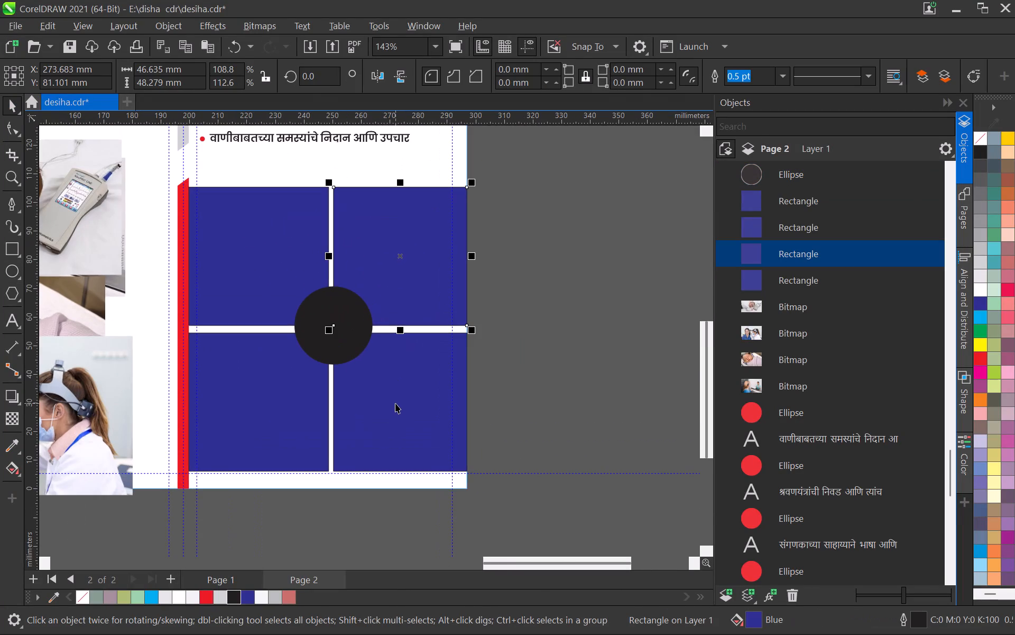
{"action": "left_click", "coordinate": [395, 403], "text": "shift"}
{"action": "scroll", "coordinate": [469, 350], "scroll_direction": "up", "scroll_amount": 4}
{"action": "left_click_drag", "start_coordinate": [470, 317], "coordinate": [447, 327]}
{"action": "scroll", "coordinate": [398, 350], "scroll_direction": "down", "scroll_amount": 4}
Pull the left column's outer edge away from the red bar to the margin guide, making it about 46.4 mm wide.
{"action": "middle_click_drag", "start_coordinate": [362, 370], "coordinate": [514, 386]}
{"action": "left_click", "coordinate": [343, 304]}
{"action": "left_click", "coordinate": [335, 408], "text": "shift"}
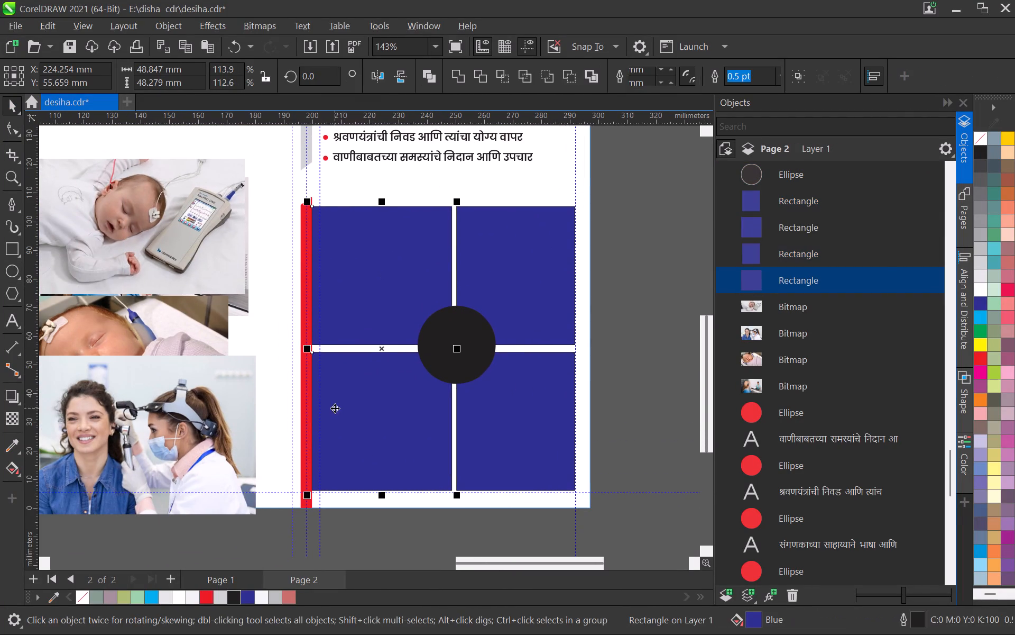
{"action": "scroll", "coordinate": [303, 354], "scroll_direction": "up", "scroll_amount": 4}
{"action": "left_click_drag", "start_coordinate": [311, 347], "coordinate": [322, 357]}
{"action": "scroll", "coordinate": [362, 351], "scroll_direction": "down", "scroll_amount": 3}
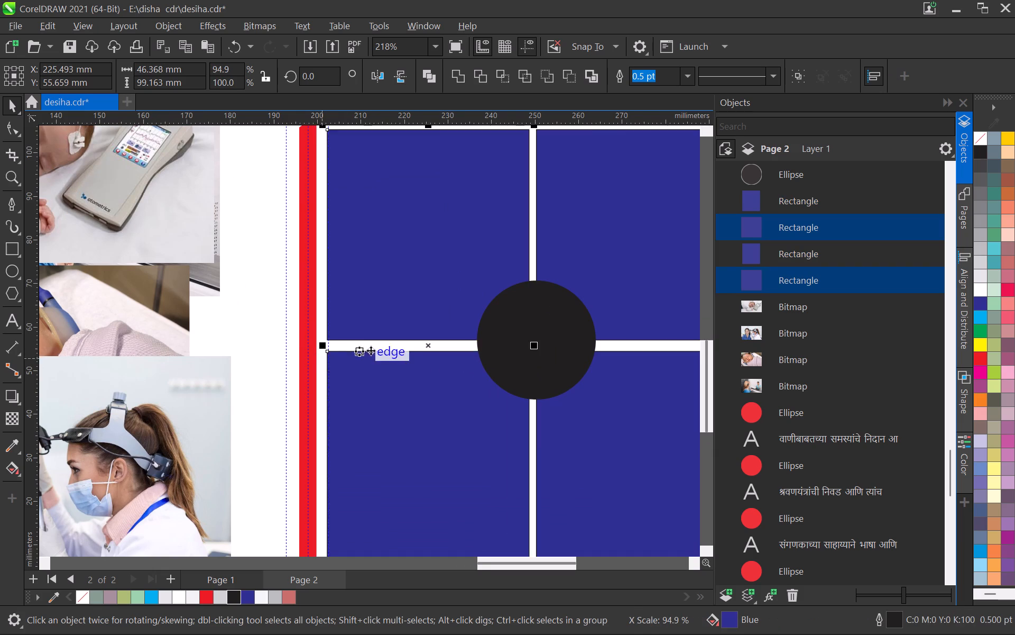
{"action": "scroll", "coordinate": [371, 350], "scroll_direction": "down", "scroll_amount": 6}
{"action": "left_click", "coordinate": [602, 299]}
Nudge the black circle left over the vertical gap, undoing the excess nudges to leave it at X 249.665 mm.
{"action": "scroll", "coordinate": [437, 340], "scroll_direction": "up", "scroll_amount": 4}
{"action": "left_click", "coordinate": [453, 343]}
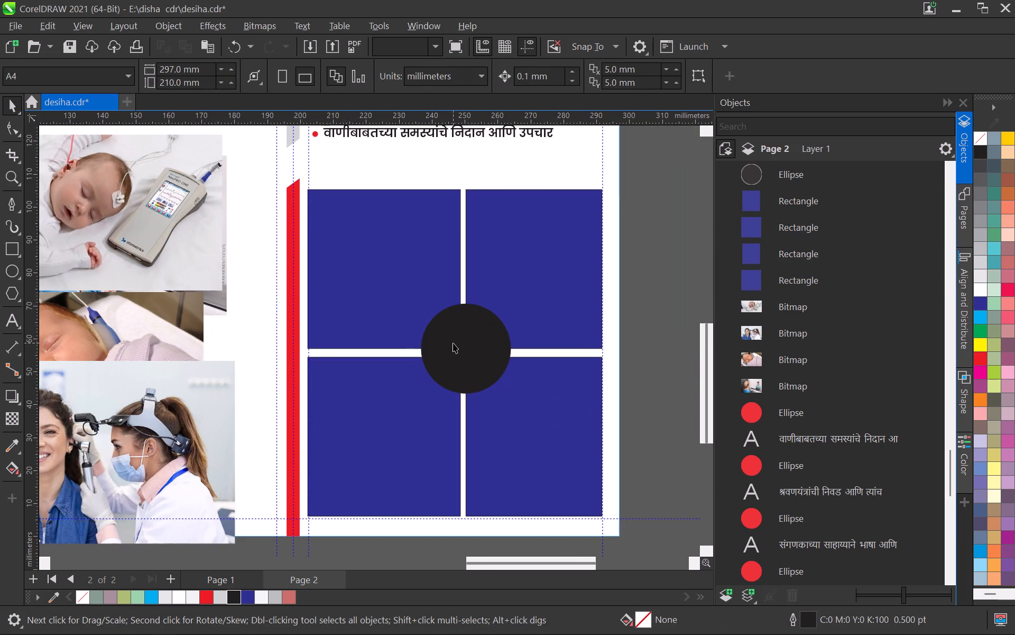
{"action": "key", "text": "Left"}
{"action": "key", "text": "Left"}
{"action": "key", "text": "Left"}
{"action": "key", "text": "Left"}
{"action": "key", "text": "Left"}
{"action": "key", "text": "Left"}
{"action": "key", "text": "Left"}
{"action": "key", "text": "Left"}
{"action": "key", "text": "Left"}
{"action": "key", "text": "Left"}
{"action": "key", "text": "Left"}
{"action": "key", "text": "Left"}
{"action": "key", "text": "Left"}
{"action": "key", "text": "Left"}
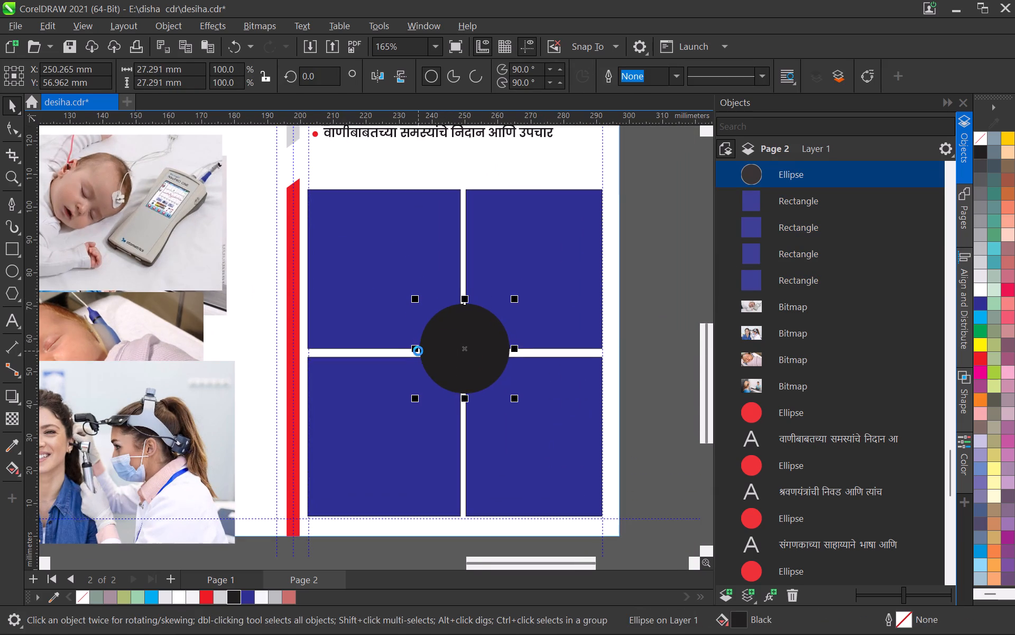
{"action": "key", "text": "ctrl+z"}
{"action": "key", "text": "ctrl+z"}
{"action": "key", "text": "ctrl+z"}
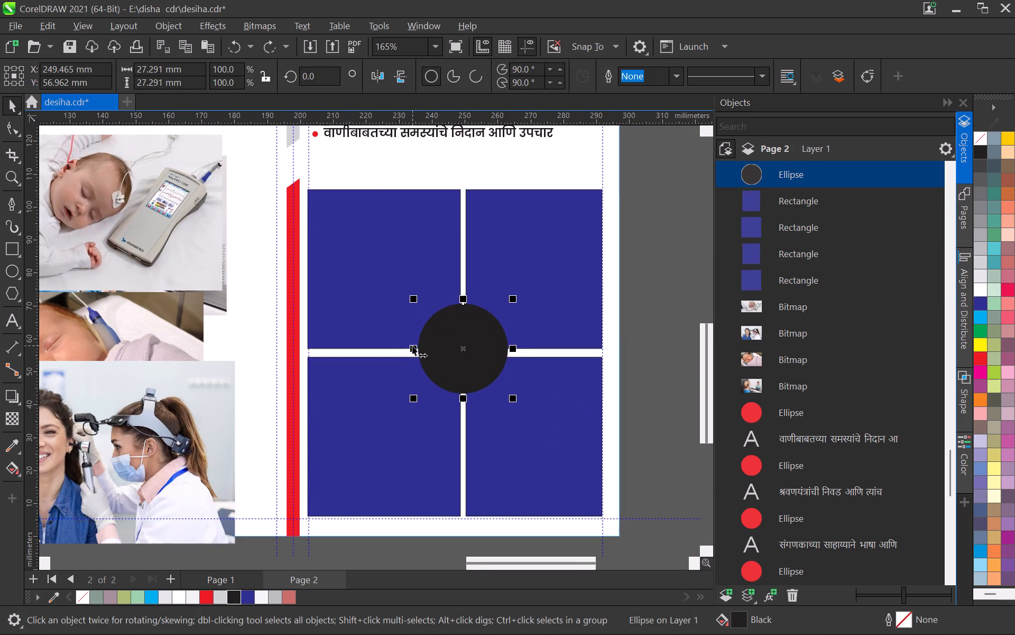
{"action": "key", "text": "ctrl+z"}
{"action": "key", "text": "ctrl+z"}
Narrow the left column's two rectangles to about 43.4 mm by pulling in their outer edge.
{"action": "left_click", "coordinate": [368, 322]}
{"action": "left_click", "coordinate": [344, 423], "text": "shift"}
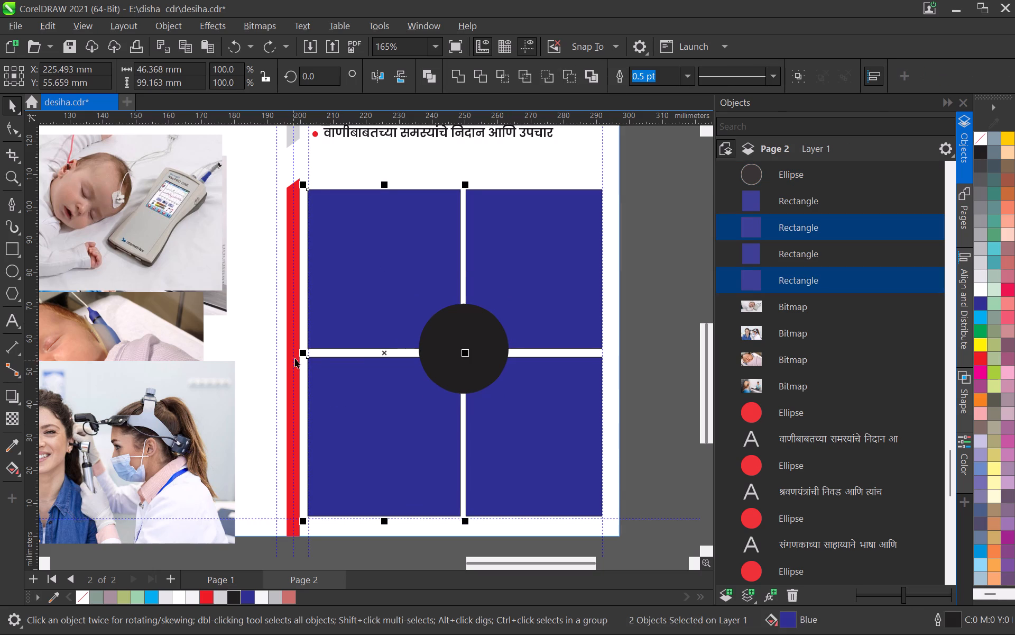
{"action": "left_click_drag", "start_coordinate": [301, 354], "coordinate": [311, 368]}
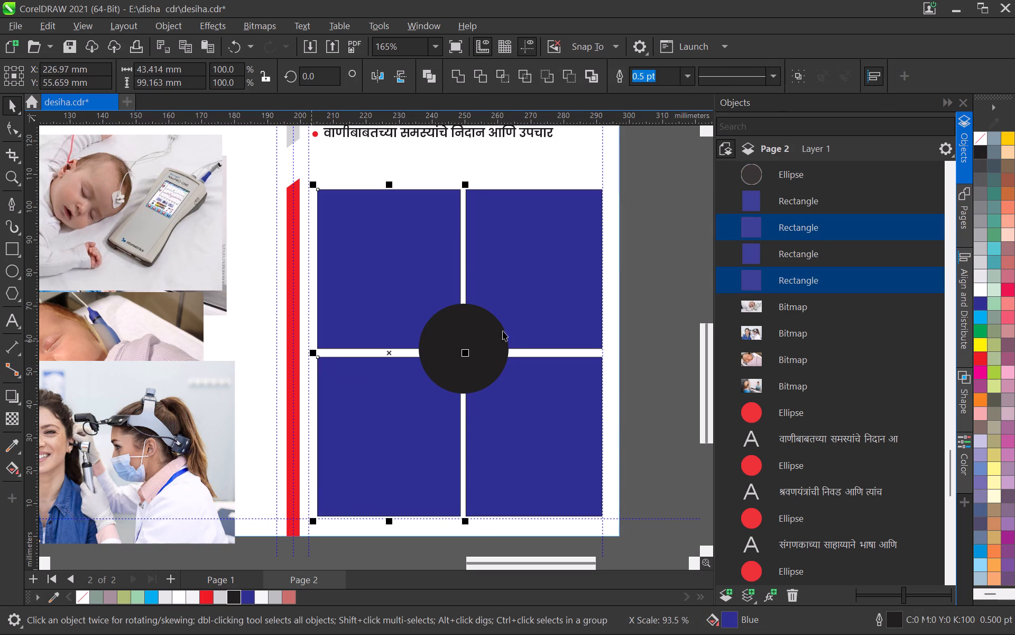
Stretch all four blue rectangles together leftwards to the margin guide, making the grid about 88.9 mm wide.
{"action": "left_click", "coordinate": [520, 317], "text": "shift"}
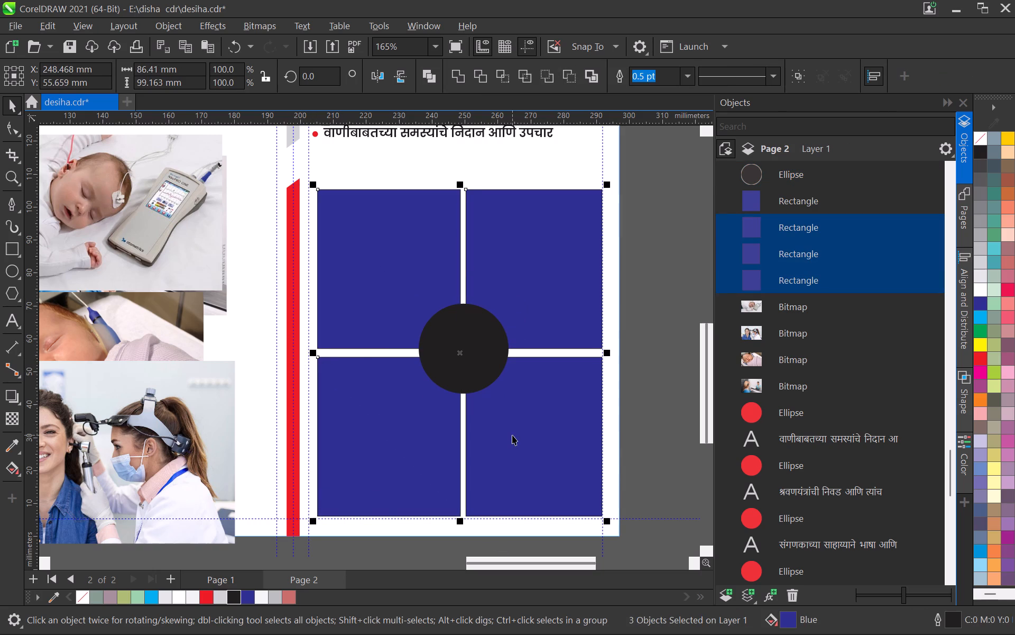
{"action": "left_click", "coordinate": [512, 435], "text": "shift"}
{"action": "left_click_drag", "start_coordinate": [311, 354], "coordinate": [303, 355]}
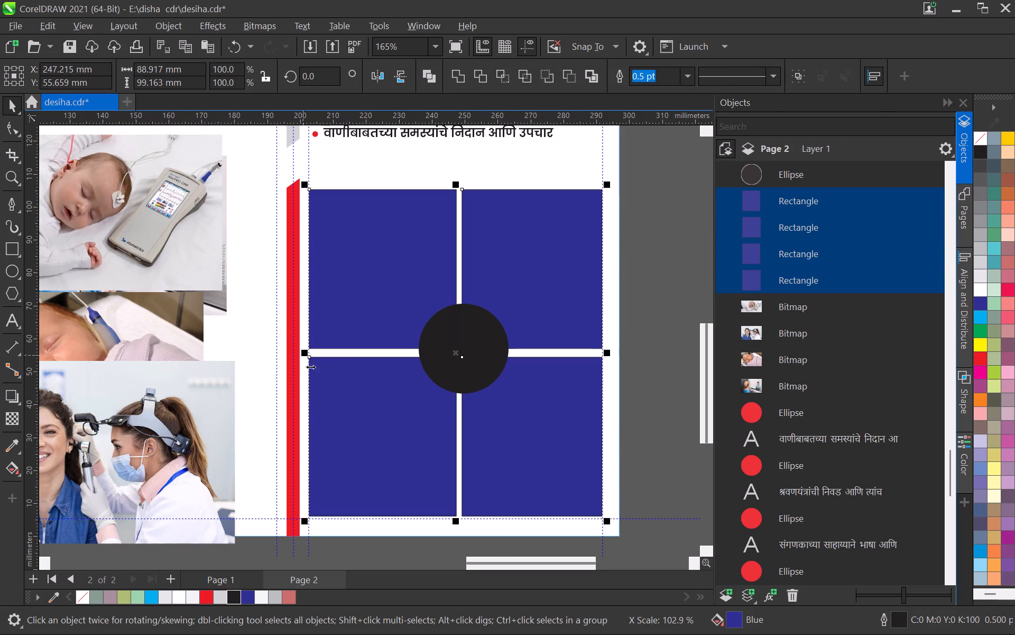
{"action": "left_click", "coordinate": [652, 325]}
Nudge the black circle left to about X 247.9 mm, over the vertical gap between the blue rectangles.
{"action": "left_click", "coordinate": [462, 325]}
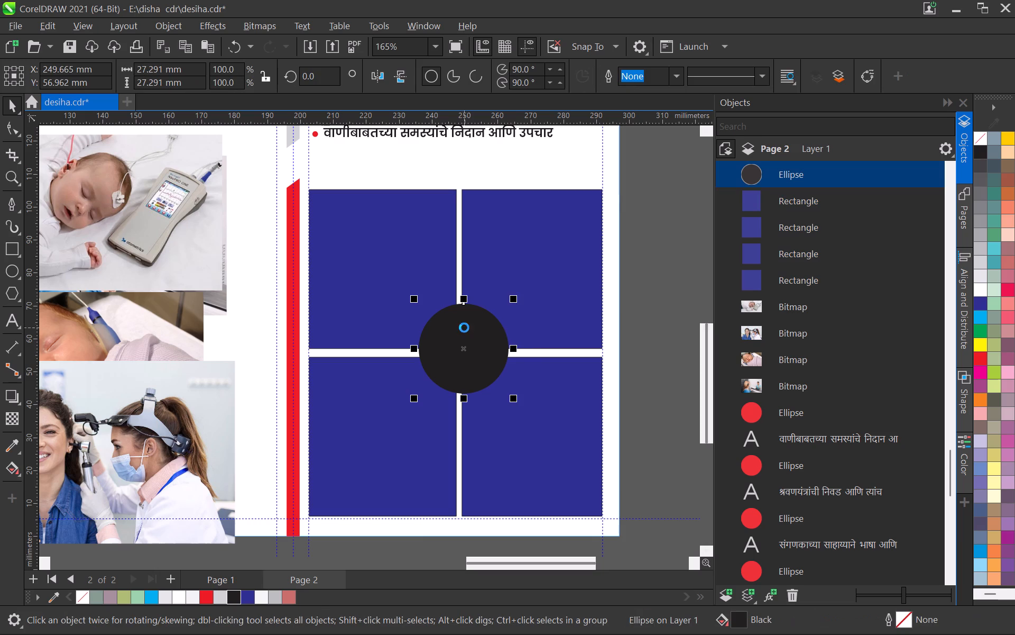
{"action": "key", "text": "Left"}
{"action": "key", "text": "Left"}
{"action": "key", "text": "Left"}
{"action": "key", "text": "Left"}
{"action": "key", "text": "Left"}
{"action": "key", "text": "Left"}
{"action": "key", "text": "Left"}
{"action": "key", "text": "Left"}
{"action": "key", "text": "Left"}
{"action": "key", "text": "Left"}
{"action": "key", "text": "Left"}
{"action": "key", "text": "Left"}
{"action": "key", "text": "Left"}
{"action": "key", "text": "Left"}
{"action": "key", "text": "Left"}
{"action": "key", "text": "Left"}
{"action": "key", "text": "Left"}
{"action": "key", "text": "Left"}
{"action": "key", "text": "Left"}
{"action": "scroll", "coordinate": [471, 331], "scroll_direction": "down", "scroll_amount": 8}
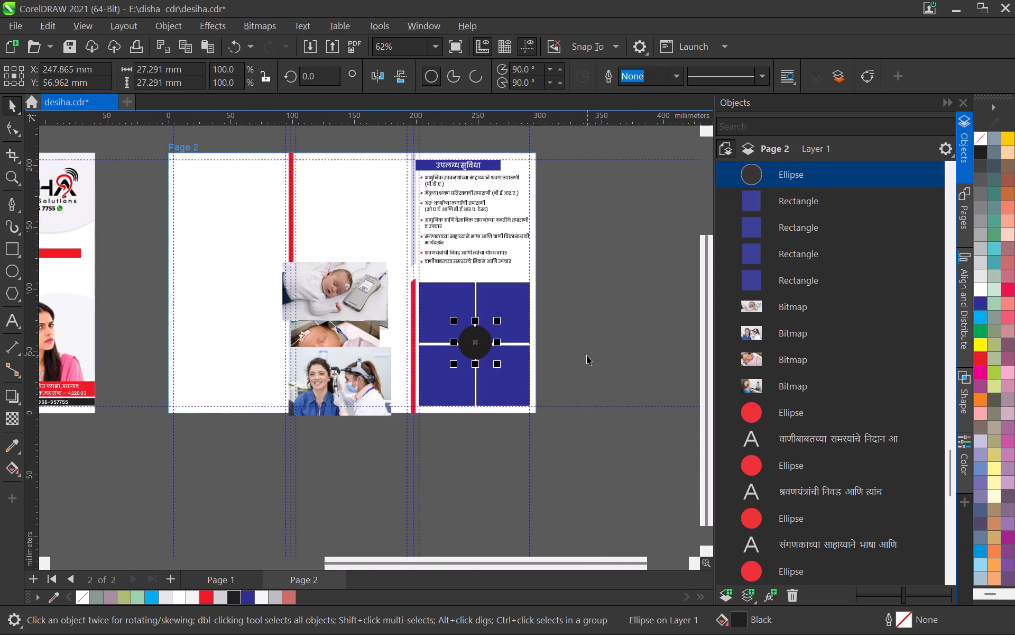
{"action": "key", "text": "Right"}
{"action": "left_click", "coordinate": [590, 314]}
Round the upper-left corner of the grid's top-left blue rectangle to a radius of about 10.9 mm.
{"action": "scroll", "coordinate": [444, 326], "scroll_direction": "up", "scroll_amount": 4}
{"action": "scroll", "coordinate": [481, 364], "scroll_direction": "down", "scroll_amount": 2}
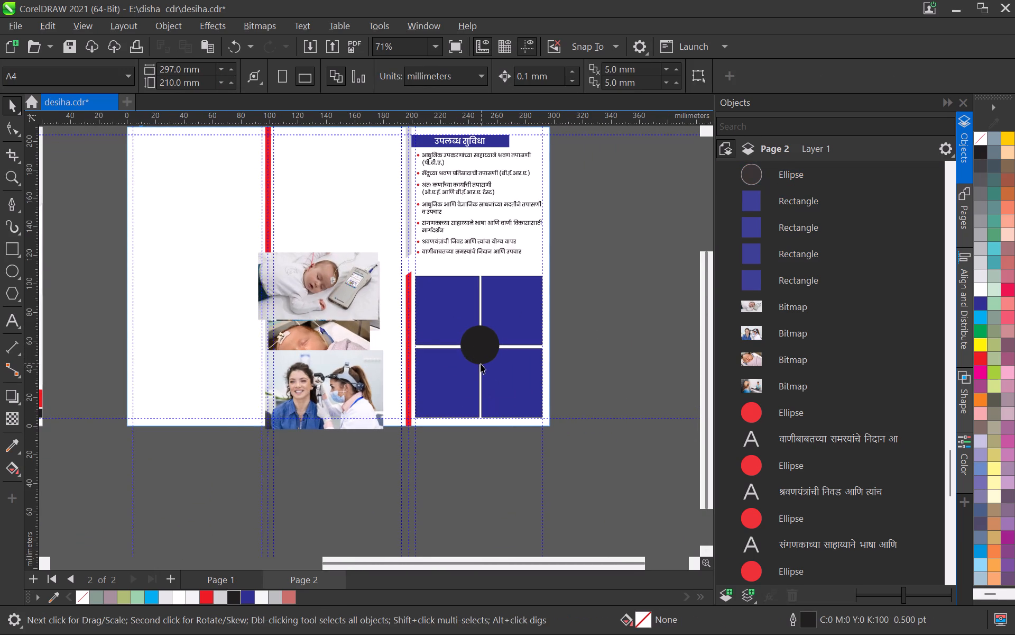
{"action": "scroll", "coordinate": [481, 364], "scroll_direction": "down", "scroll_amount": 3}
{"action": "scroll", "coordinate": [228, 377], "scroll_direction": "up", "scroll_amount": 3}
{"action": "middle_click_drag", "start_coordinate": [408, 372], "coordinate": [262, 372]}
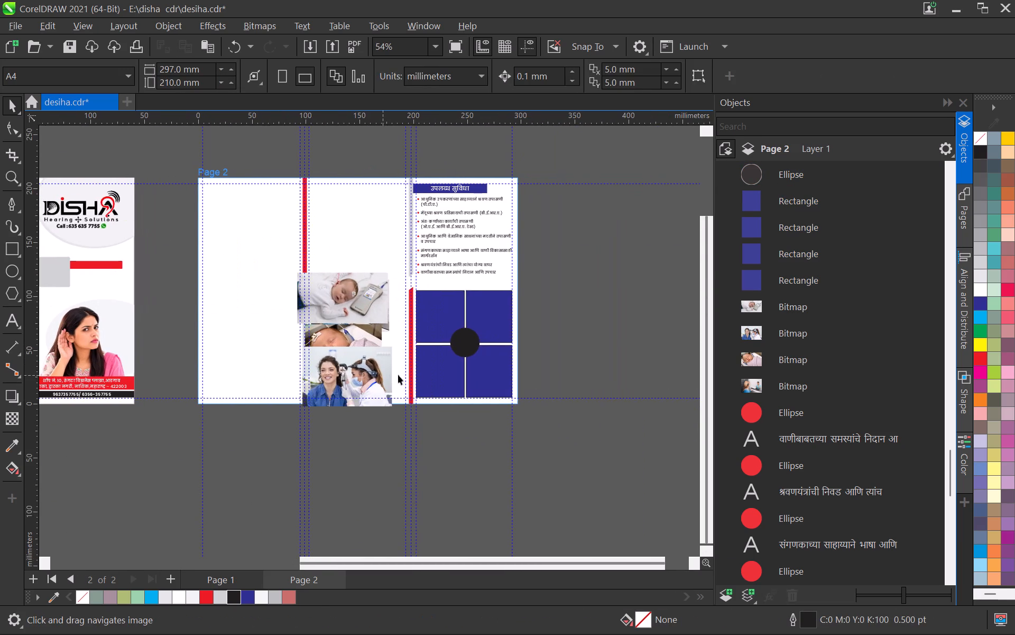
{"action": "middle_click_drag", "start_coordinate": [420, 369], "coordinate": [355, 375]}
{"action": "scroll", "coordinate": [398, 348], "scroll_direction": "down", "scroll_amount": 4}
{"action": "scroll", "coordinate": [398, 348], "scroll_direction": "up", "scroll_amount": 7}
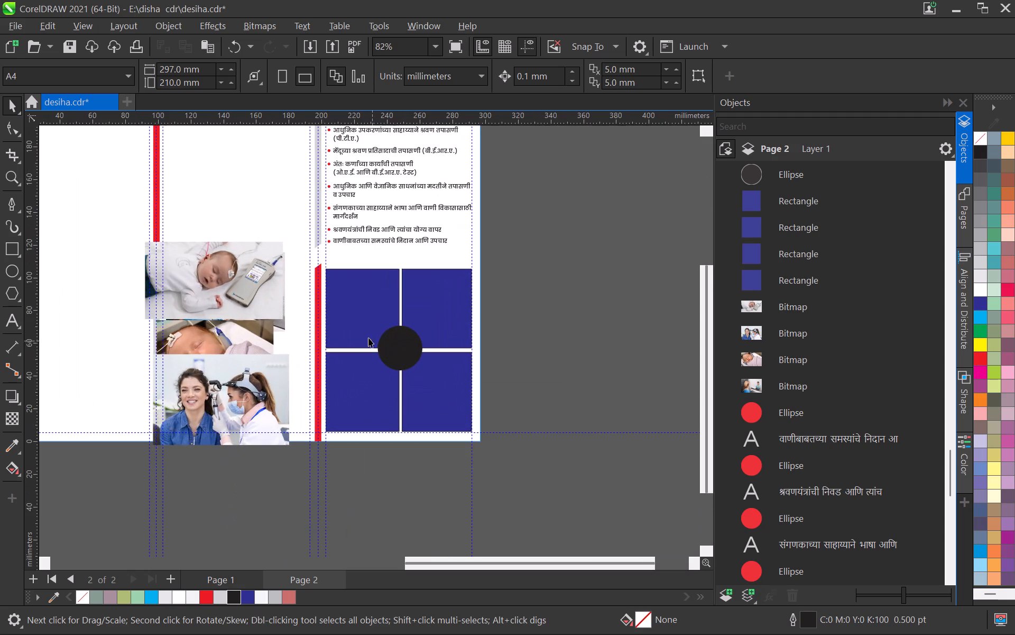
{"action": "left_click", "coordinate": [342, 283]}
{"action": "scroll", "coordinate": [343, 291], "scroll_direction": "up", "scroll_amount": 8}
{"action": "left_click", "coordinate": [11, 135]}
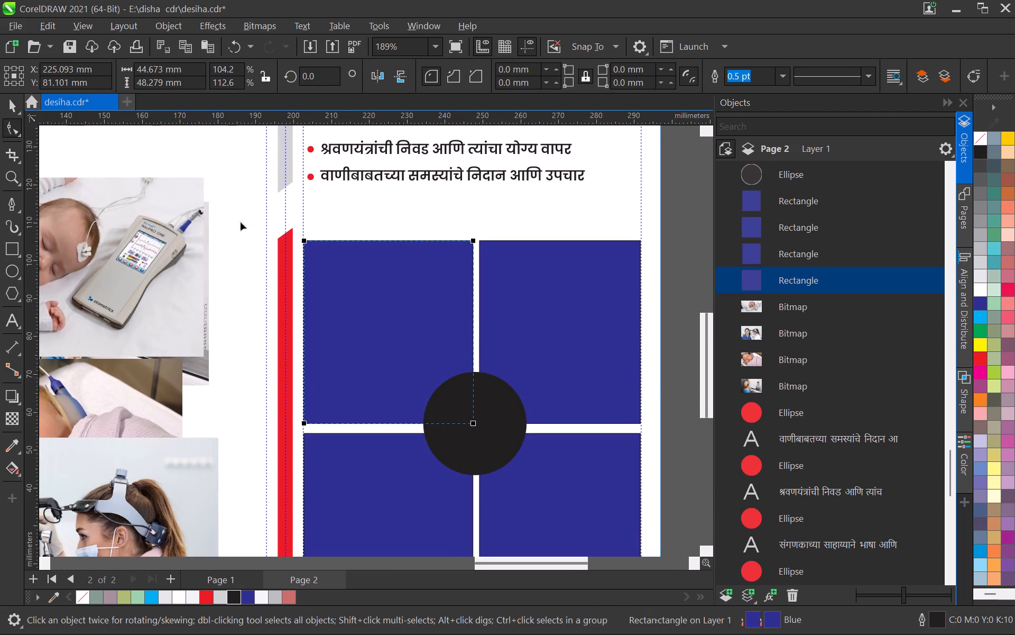
{"action": "left_click_drag", "start_coordinate": [303, 242], "coordinate": [298, 282], "text": "ctrl"}
{"action": "scroll", "coordinate": [328, 315], "scroll_direction": "down", "scroll_amount": 4}
{"action": "middle_click_drag", "start_coordinate": [371, 350], "coordinate": [316, 335]}
{"action": "left_click", "coordinate": [16, 96]}
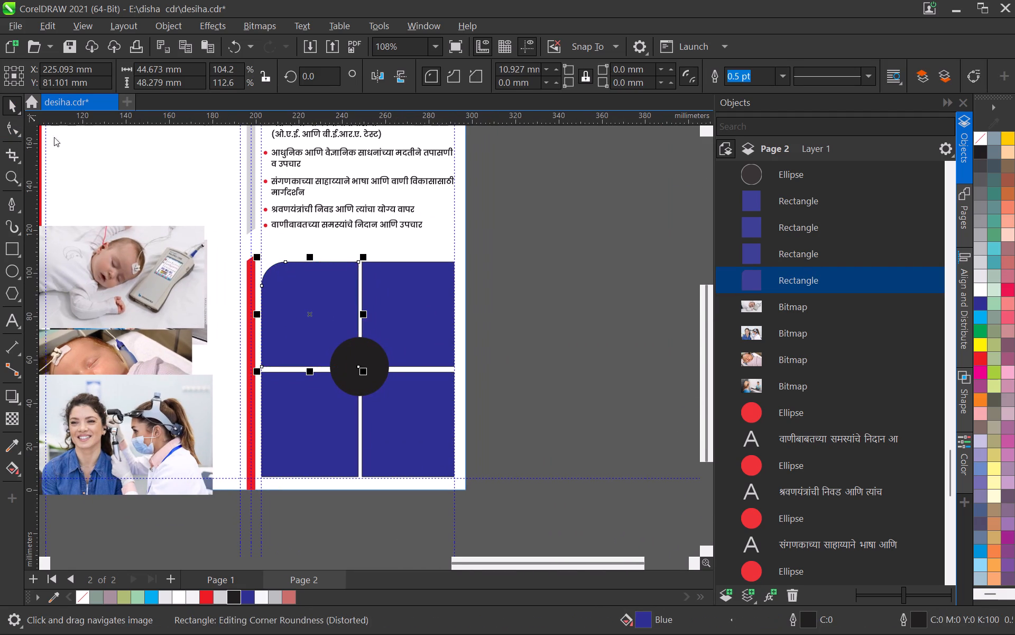
{"action": "left_click", "coordinate": [497, 314]}
Round the lower-right corner of the grid's top-right blue rectangle to a radius of about 12.3 mm.
{"action": "left_click", "coordinate": [418, 322]}
{"action": "scroll", "coordinate": [437, 345], "scroll_direction": "up", "scroll_amount": 3}
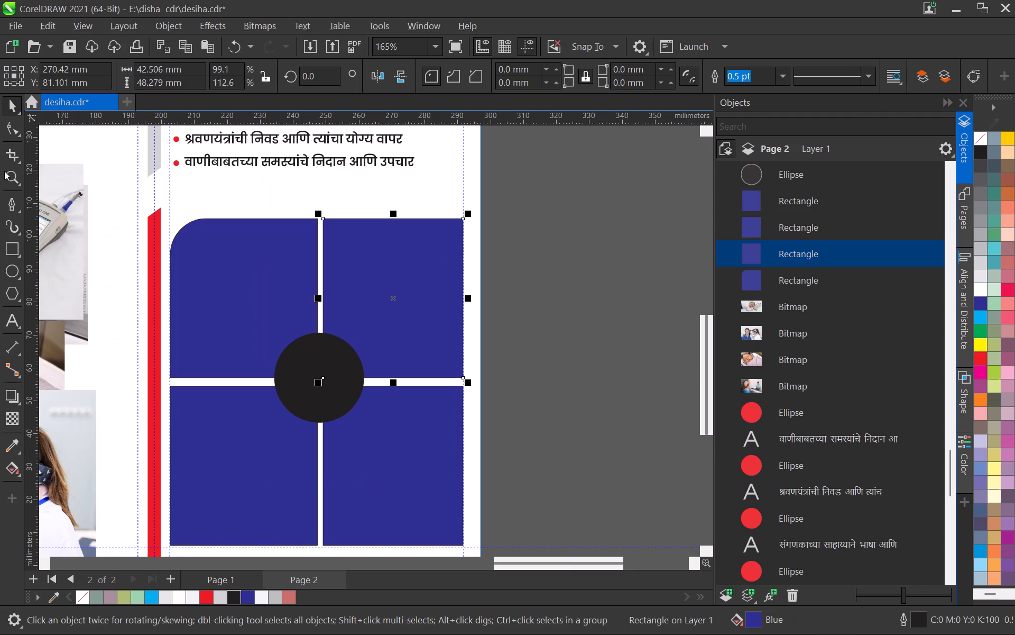
{"action": "left_click", "coordinate": [18, 131]}
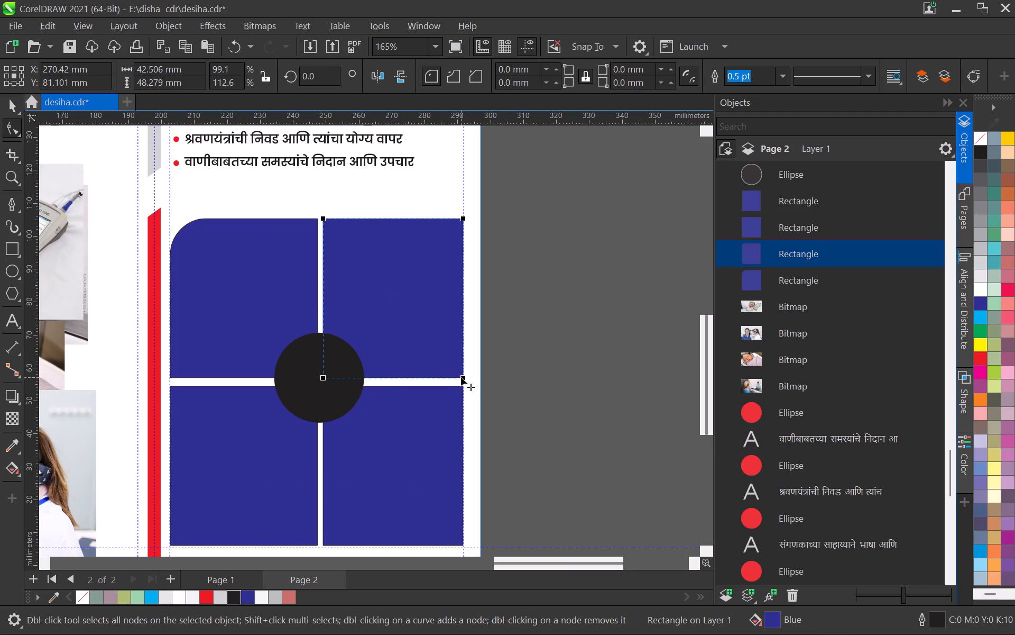
{"action": "left_click_drag", "start_coordinate": [461, 377], "coordinate": [474, 344], "text": "ctrl"}
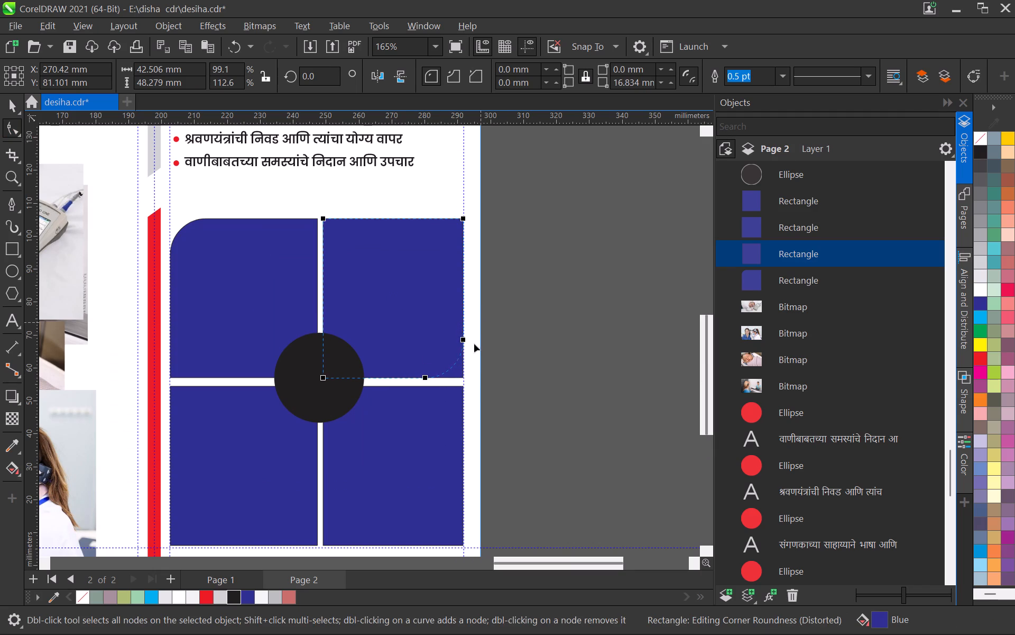
{"action": "left_click_drag", "start_coordinate": [474, 344], "coordinate": [477, 337], "text": "ctrl"}
{"action": "left_click", "coordinate": [7, 101]}
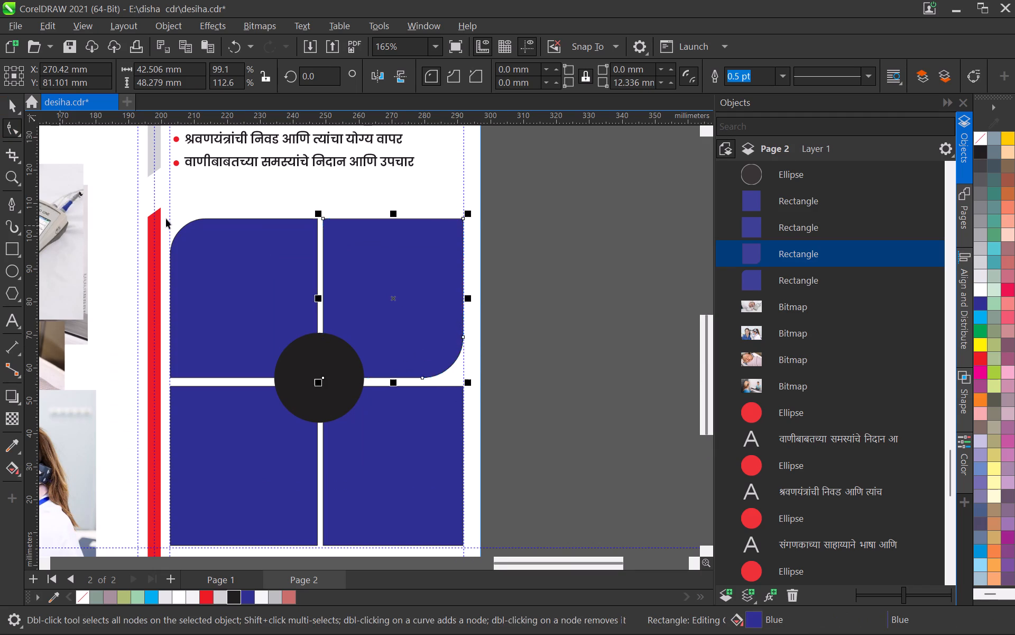
{"action": "scroll", "coordinate": [364, 251], "scroll_direction": "down", "scroll_amount": 5}
{"action": "left_click", "coordinate": [520, 324]}
Round the upper-right corner of the grid's bottom-right blue rectangle to a radius of about 8.8 mm.
{"action": "middle_click_drag", "start_coordinate": [422, 362], "coordinate": [466, 351]}
{"action": "middle_click_drag", "start_coordinate": [424, 370], "coordinate": [410, 346]}
{"action": "scroll", "coordinate": [410, 346], "scroll_direction": "up", "scroll_amount": 2}
{"action": "left_click", "coordinate": [410, 346]}
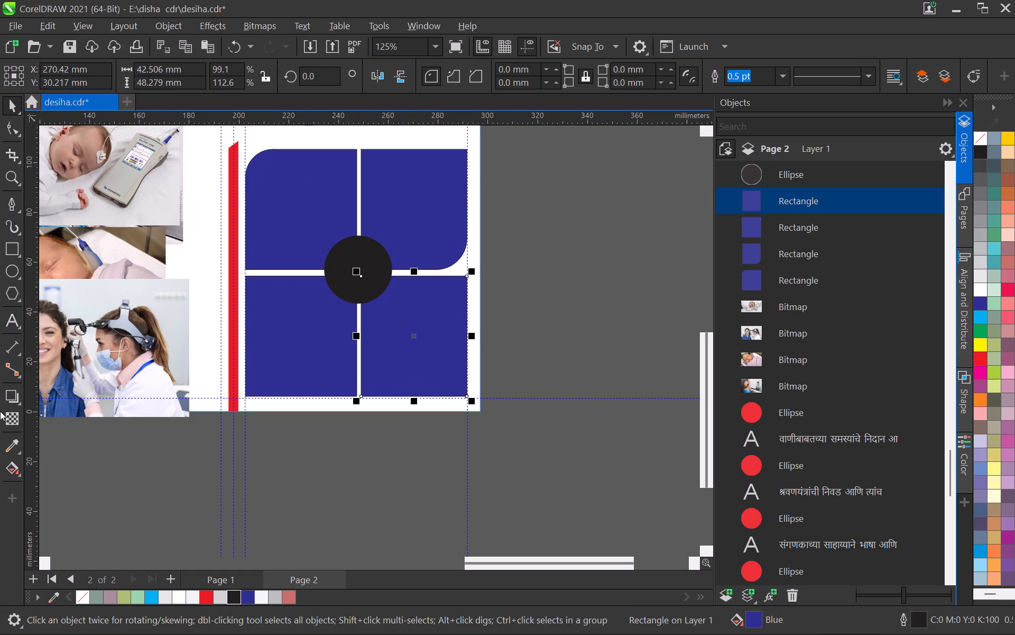
{"action": "left_click", "coordinate": [22, 127]}
{"action": "left_click", "coordinate": [15, 127]}
{"action": "scroll", "coordinate": [534, 305], "scroll_direction": "up", "scroll_amount": 4}
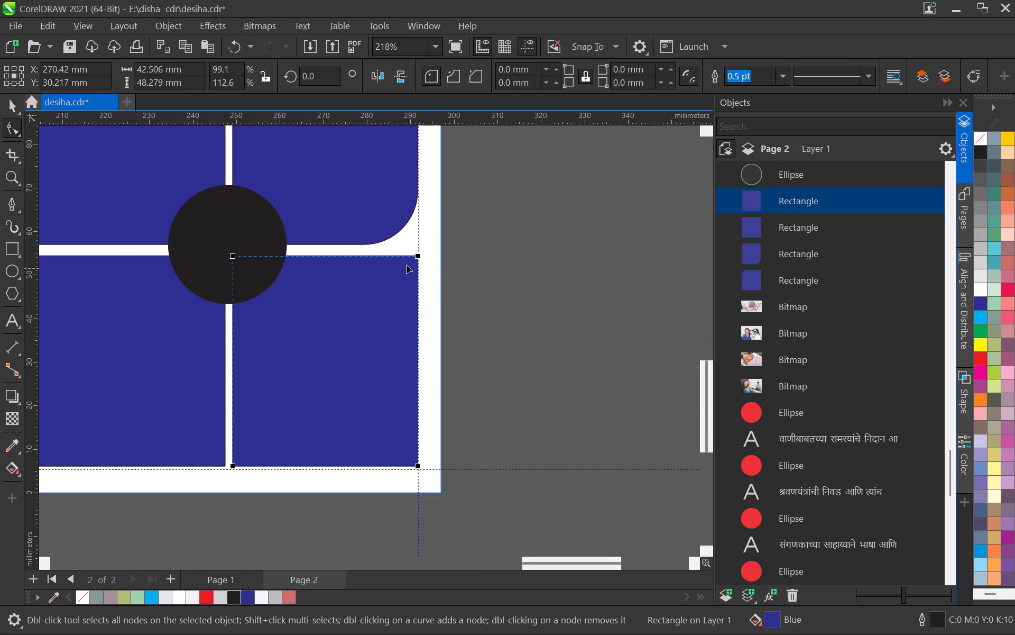
{"action": "left_click_drag", "start_coordinate": [417, 255], "coordinate": [425, 294], "text": "ctrl"}
{"action": "left_click", "coordinate": [14, 98]}
{"action": "scroll", "coordinate": [446, 217], "scroll_direction": "down", "scroll_amount": 8}
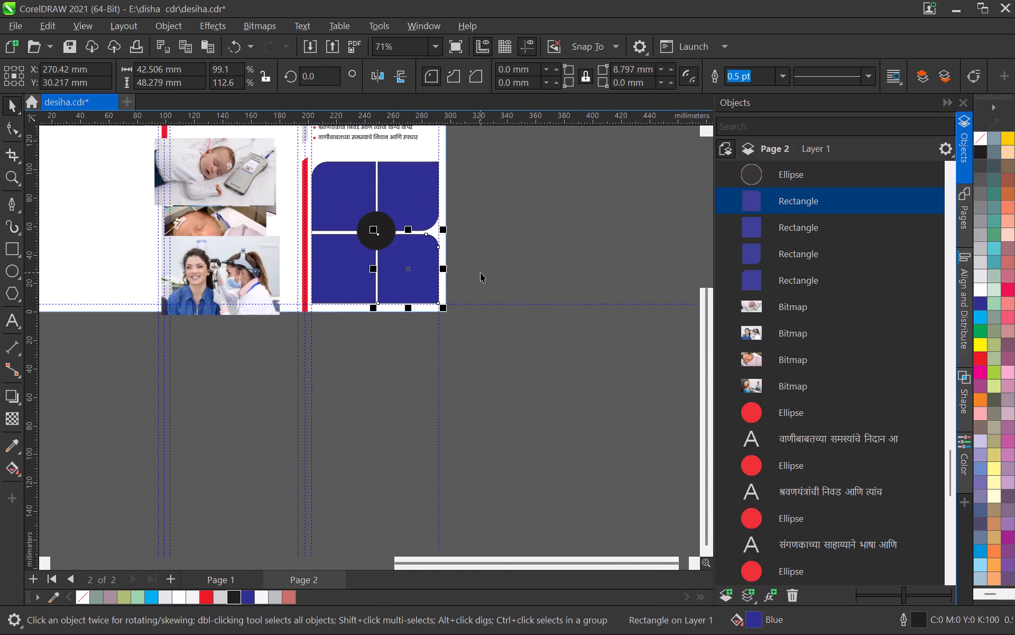
{"action": "left_click", "coordinate": [481, 273]}
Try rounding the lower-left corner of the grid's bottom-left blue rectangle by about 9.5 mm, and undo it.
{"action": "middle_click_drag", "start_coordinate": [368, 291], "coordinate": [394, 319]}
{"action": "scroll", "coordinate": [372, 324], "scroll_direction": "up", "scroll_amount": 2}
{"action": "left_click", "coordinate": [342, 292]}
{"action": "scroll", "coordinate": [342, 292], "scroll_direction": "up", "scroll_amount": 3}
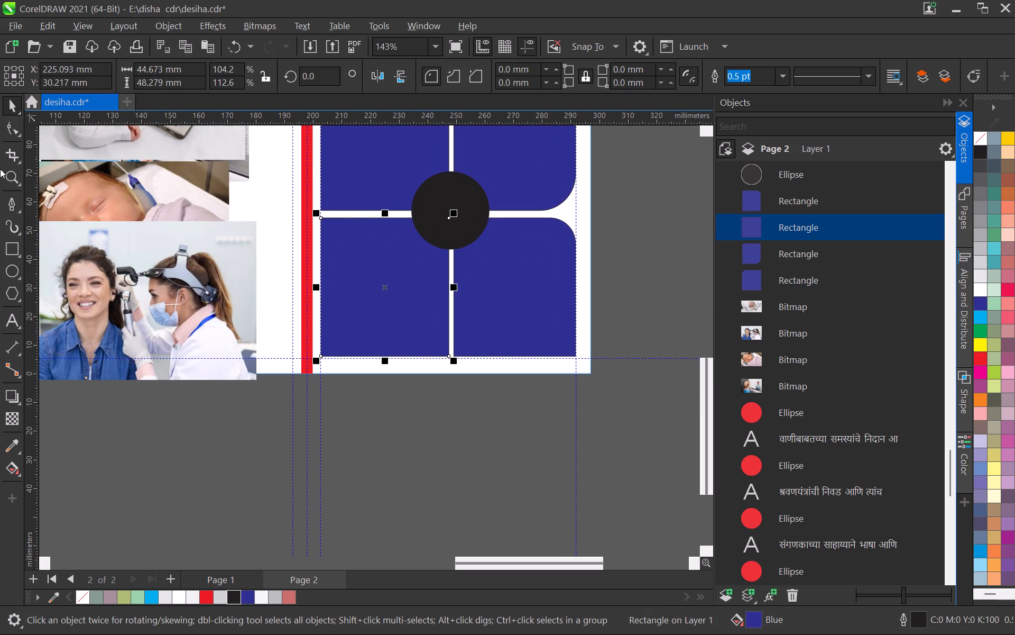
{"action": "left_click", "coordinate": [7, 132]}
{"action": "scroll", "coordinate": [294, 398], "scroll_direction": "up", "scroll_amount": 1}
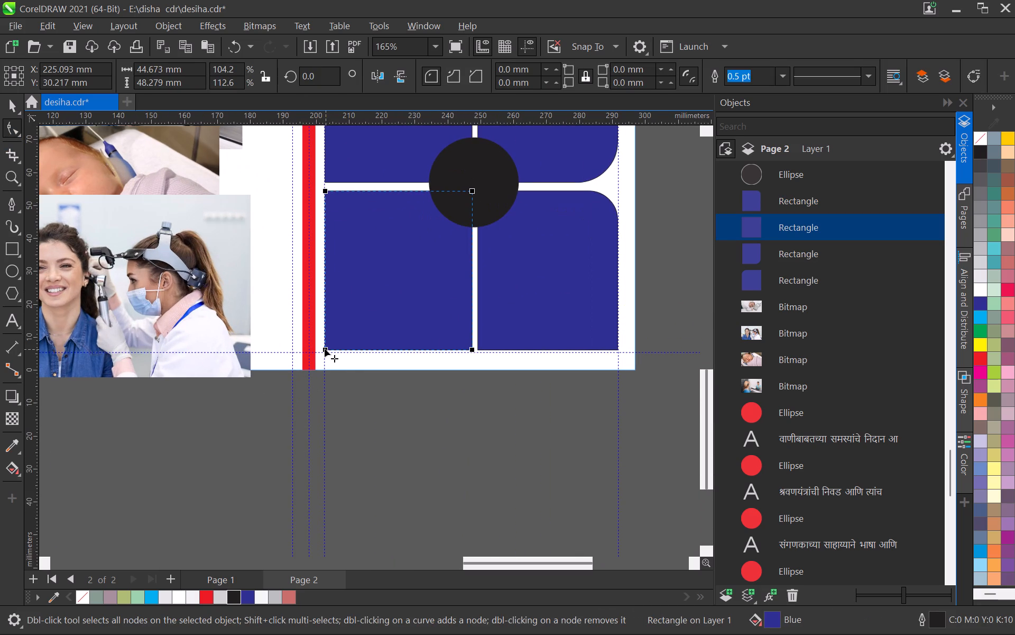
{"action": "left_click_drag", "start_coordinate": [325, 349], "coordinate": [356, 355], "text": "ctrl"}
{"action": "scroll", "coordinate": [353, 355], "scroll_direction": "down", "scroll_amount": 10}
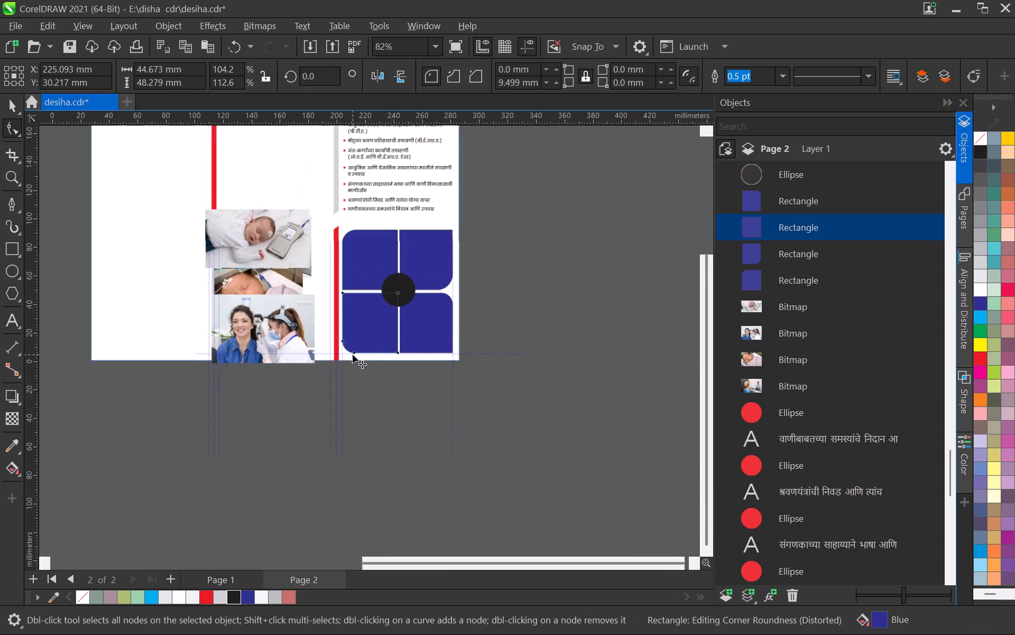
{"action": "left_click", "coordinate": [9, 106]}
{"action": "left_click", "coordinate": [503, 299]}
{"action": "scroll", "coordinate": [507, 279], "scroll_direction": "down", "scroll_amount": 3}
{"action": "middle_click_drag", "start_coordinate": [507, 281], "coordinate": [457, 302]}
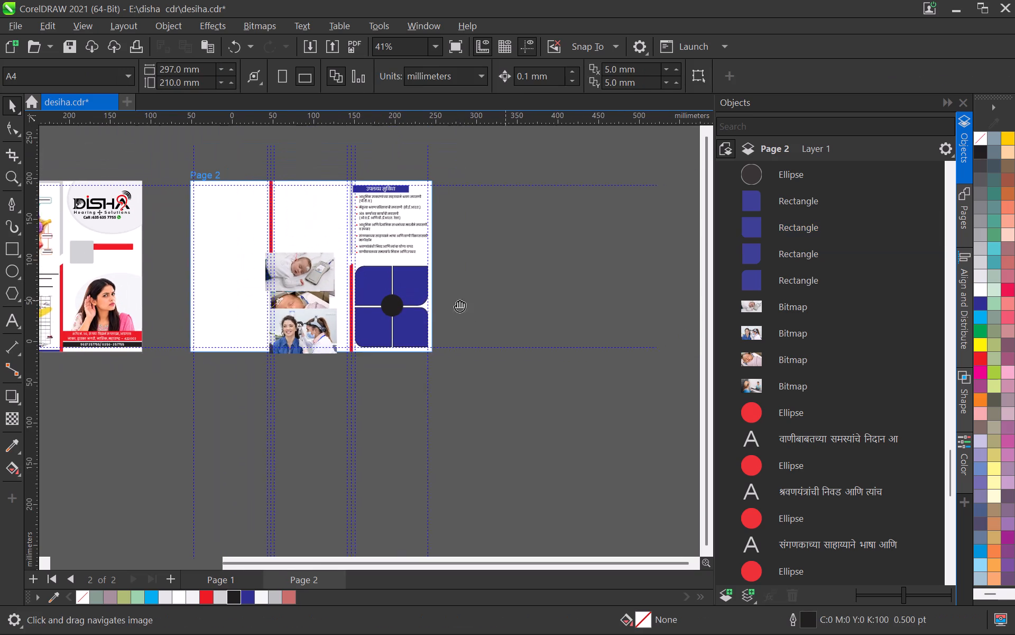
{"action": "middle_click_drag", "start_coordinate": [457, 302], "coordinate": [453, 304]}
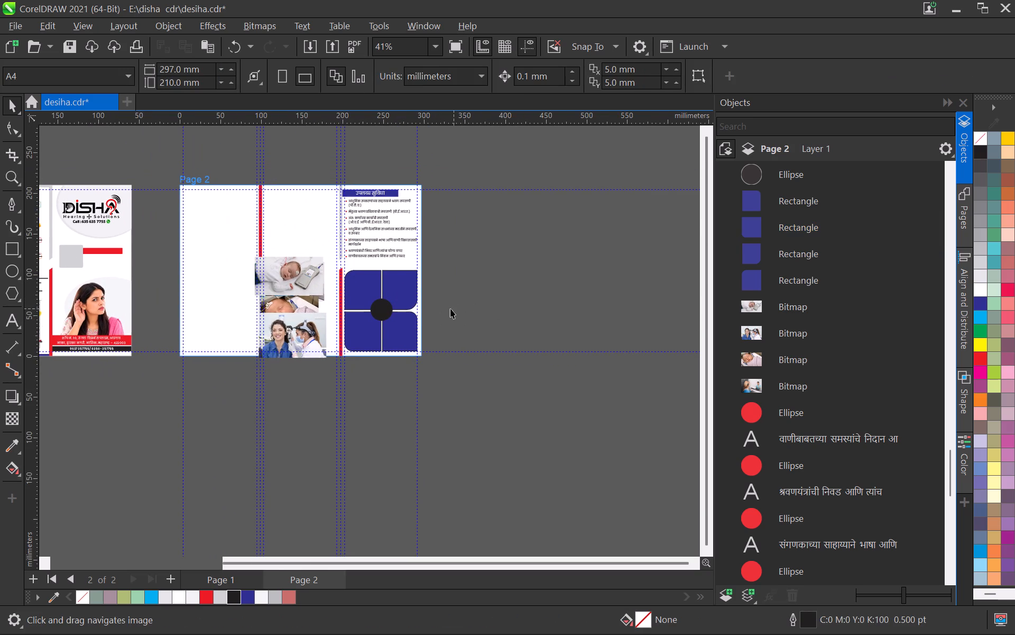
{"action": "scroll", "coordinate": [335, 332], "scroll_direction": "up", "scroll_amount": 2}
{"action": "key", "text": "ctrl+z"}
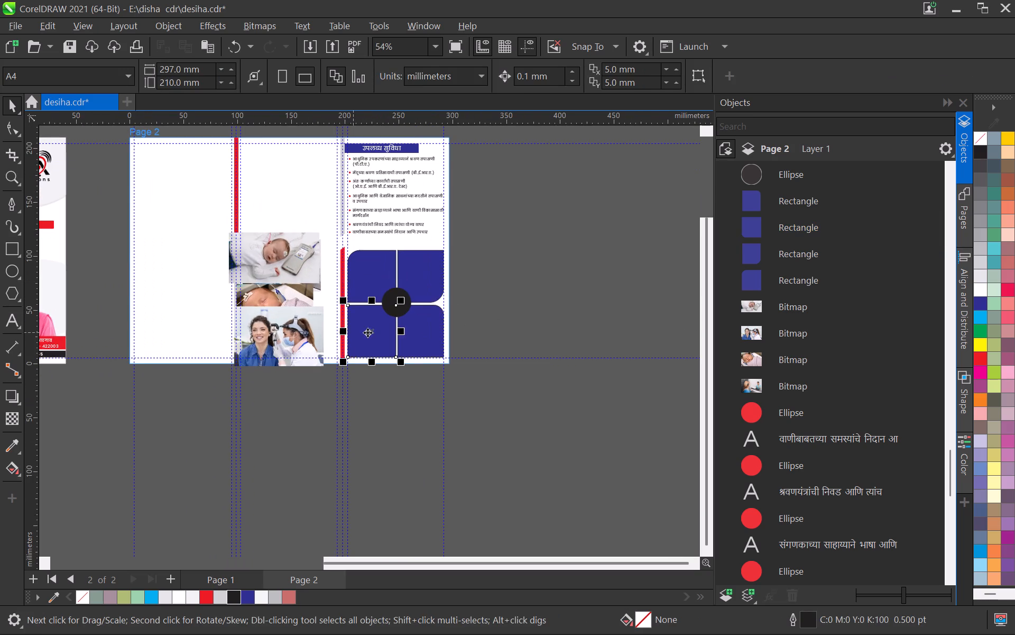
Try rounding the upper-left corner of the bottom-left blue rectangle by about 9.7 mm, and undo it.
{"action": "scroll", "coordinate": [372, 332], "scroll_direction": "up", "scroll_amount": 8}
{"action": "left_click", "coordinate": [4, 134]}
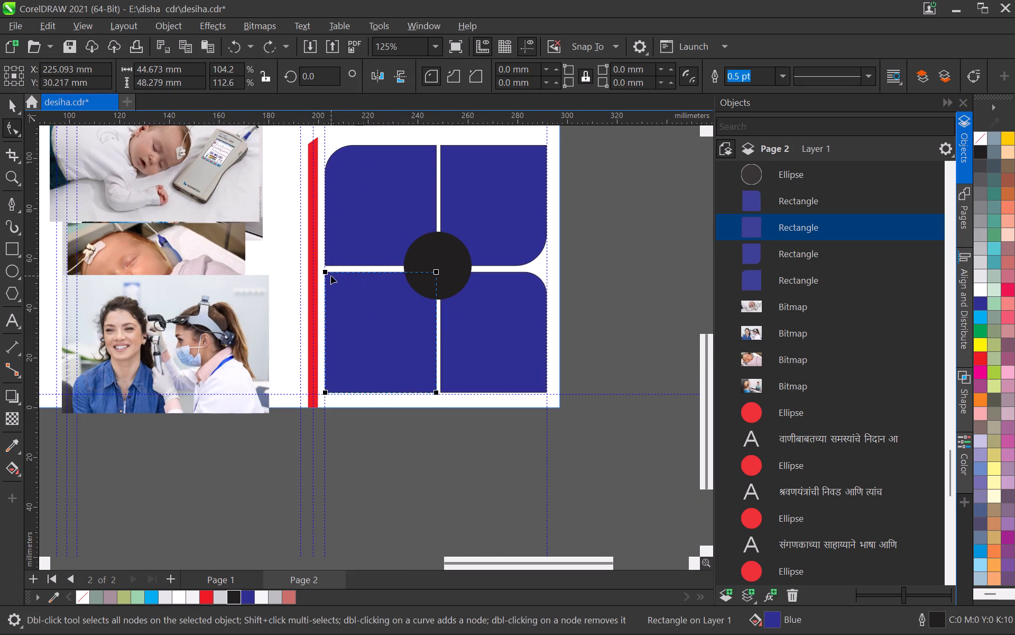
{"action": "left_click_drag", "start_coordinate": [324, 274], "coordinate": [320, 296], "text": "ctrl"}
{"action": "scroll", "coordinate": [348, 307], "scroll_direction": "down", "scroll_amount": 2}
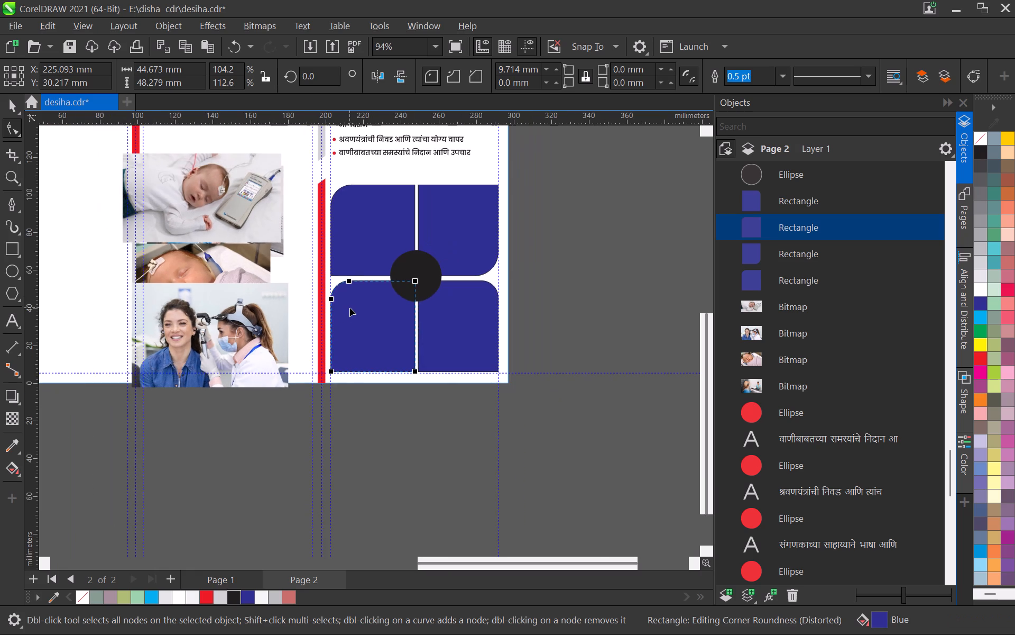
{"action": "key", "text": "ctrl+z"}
Round the lower-right corner of the grid's bottom-left blue rectangle to a radius of about 9.7 mm.
{"action": "scroll", "coordinate": [401, 375], "scroll_direction": "up", "scroll_amount": 3}
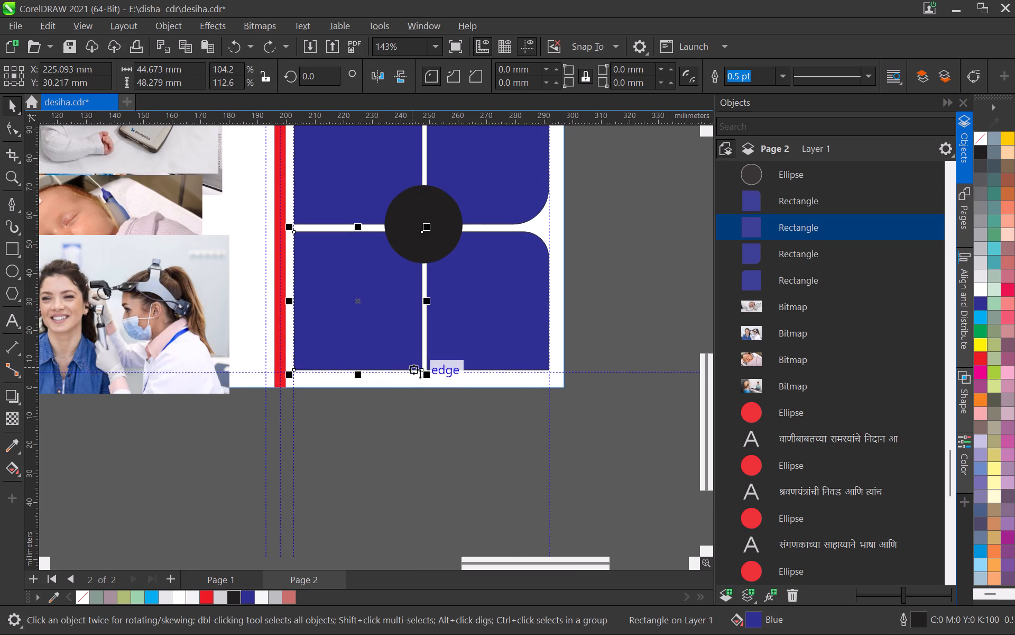
{"action": "left_click", "coordinate": [409, 350]}
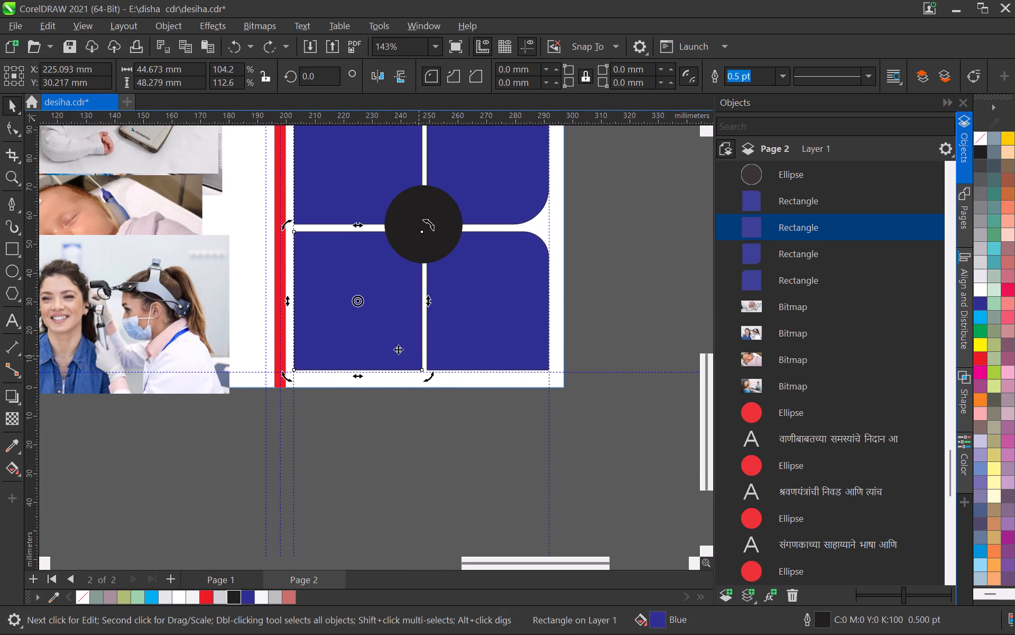
{"action": "double_click", "coordinate": [398, 349]}
{"action": "left_click", "coordinate": [12, 120]}
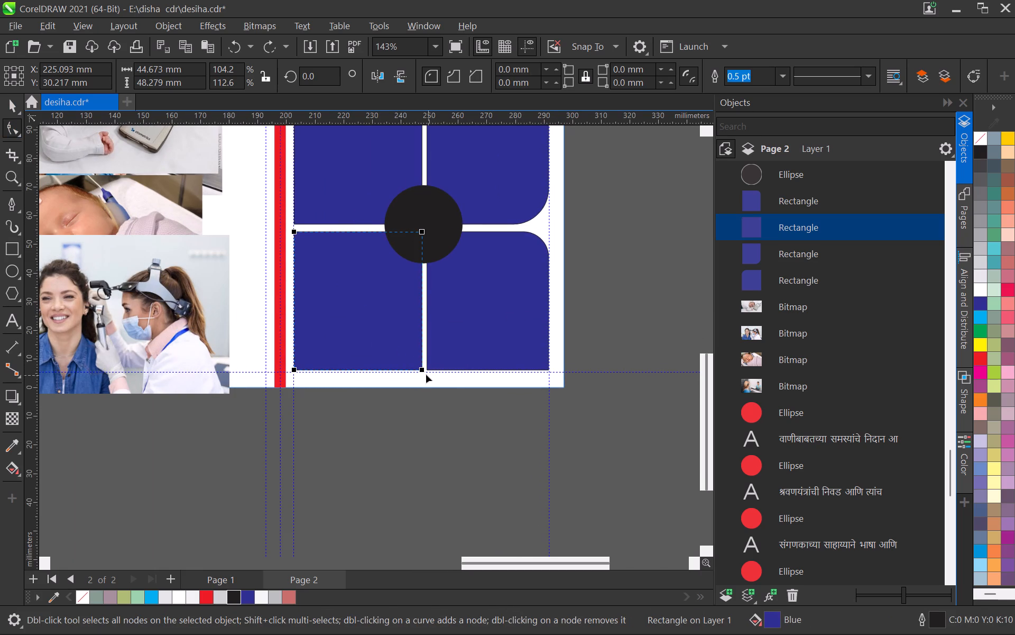
{"action": "left_click_drag", "start_coordinate": [423, 371], "coordinate": [430, 342], "text": "ctrl"}
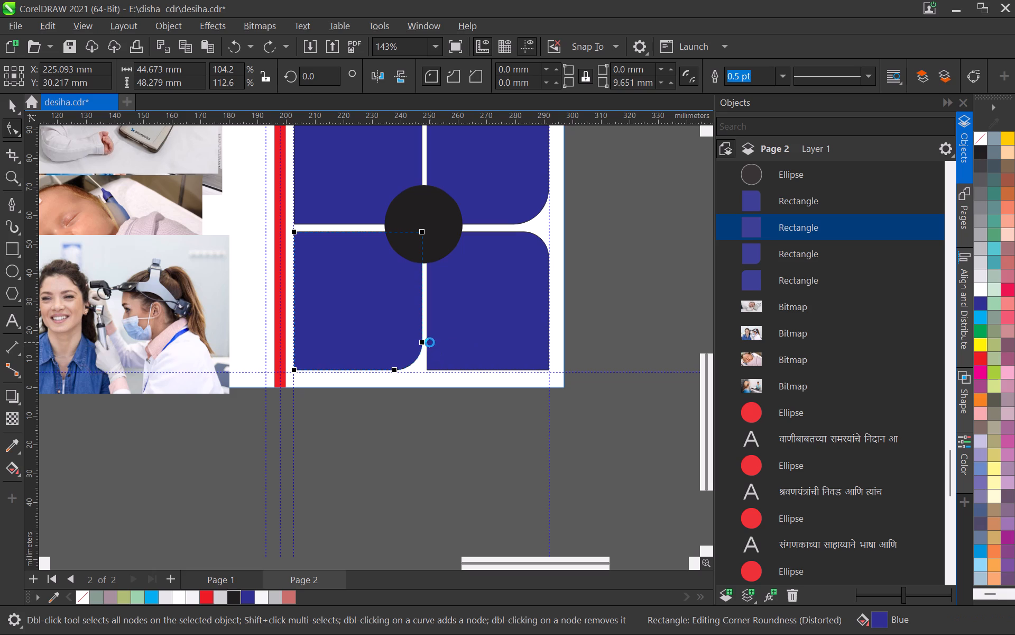
{"action": "left_click", "coordinate": [21, 103]}
{"action": "scroll", "coordinate": [540, 321], "scroll_direction": "down", "scroll_amount": 5}
{"action": "left_click", "coordinate": [619, 302]}
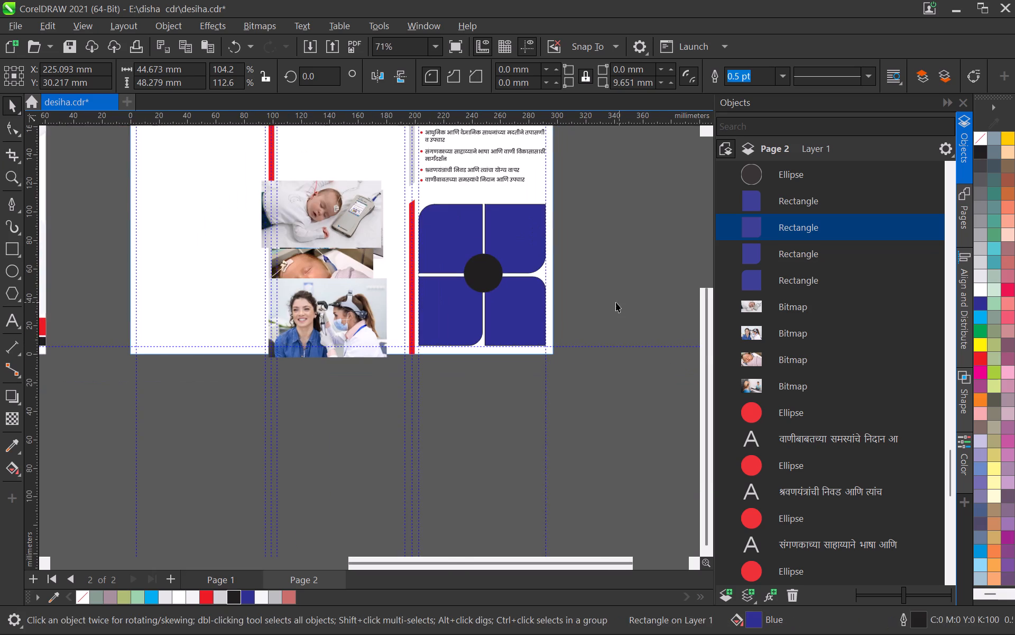
PowerClip the photo of the sleeping baby with the handheld device inside the top-left blue frame.
{"action": "scroll", "coordinate": [529, 314], "scroll_direction": "down", "scroll_amount": 1}
{"action": "middle_click_drag", "start_coordinate": [535, 312], "coordinate": [465, 329]}
{"action": "scroll", "coordinate": [522, 292], "scroll_direction": "up", "scroll_amount": 1}
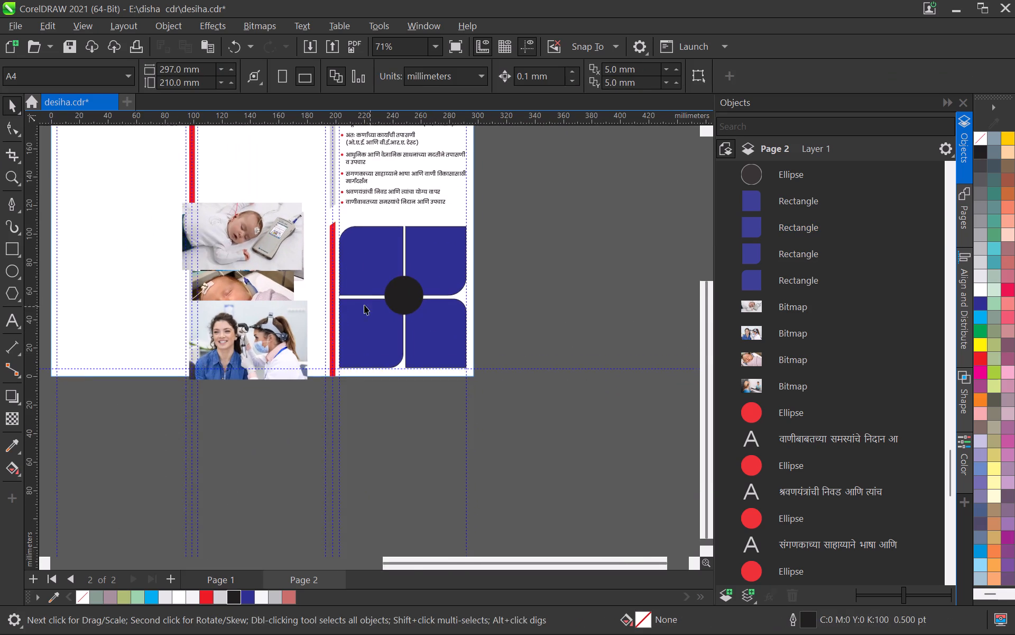
{"action": "scroll", "coordinate": [364, 304], "scroll_direction": "up", "scroll_amount": 2}
{"action": "scroll", "coordinate": [485, 293], "scroll_direction": "down", "scroll_amount": 2}
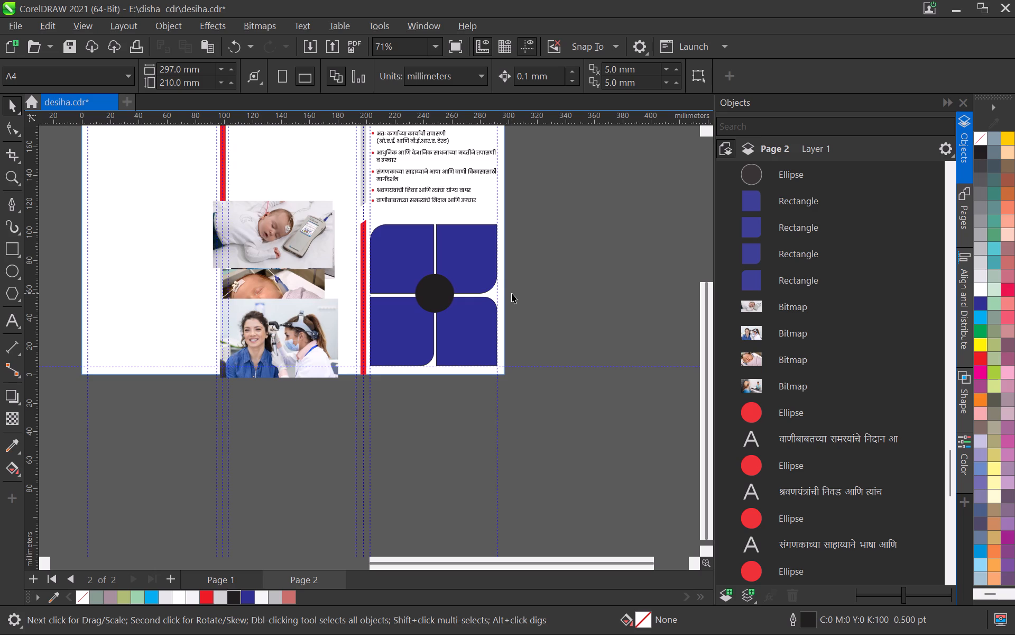
{"action": "scroll", "coordinate": [328, 221], "scroll_direction": "up", "scroll_amount": 5}
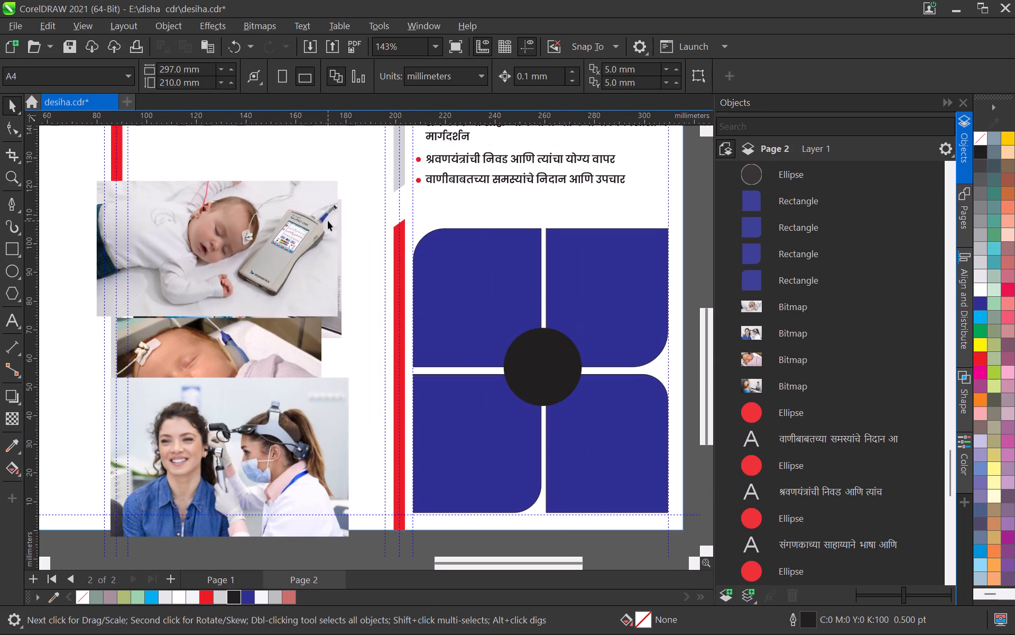
{"action": "left_click", "coordinate": [262, 221]}
{"action": "right_click", "coordinate": [276, 217]}
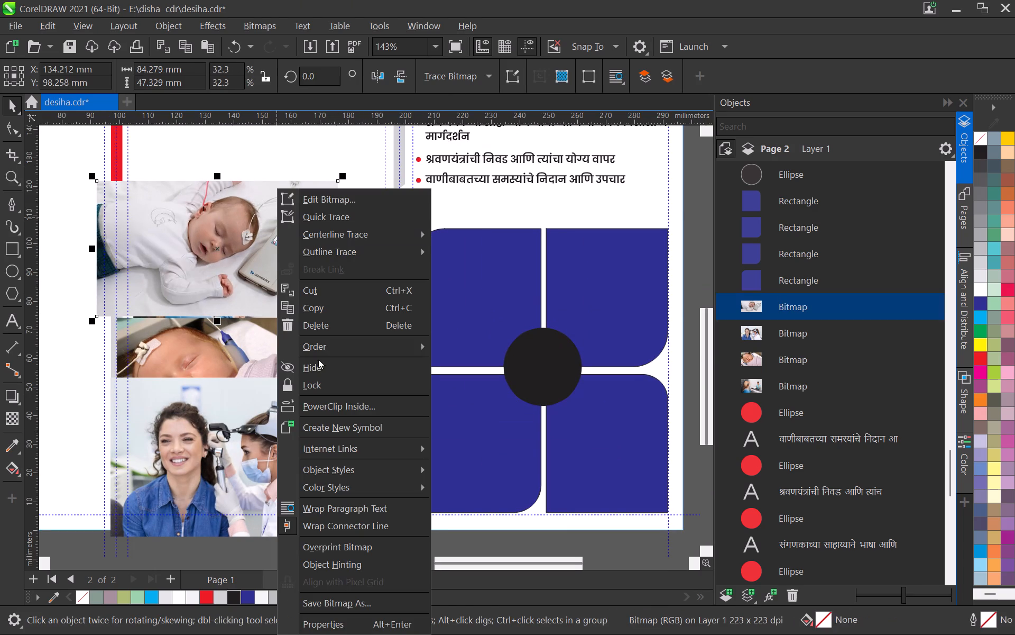
{"action": "left_click", "coordinate": [325, 404]}
{"action": "left_click", "coordinate": [483, 289]}
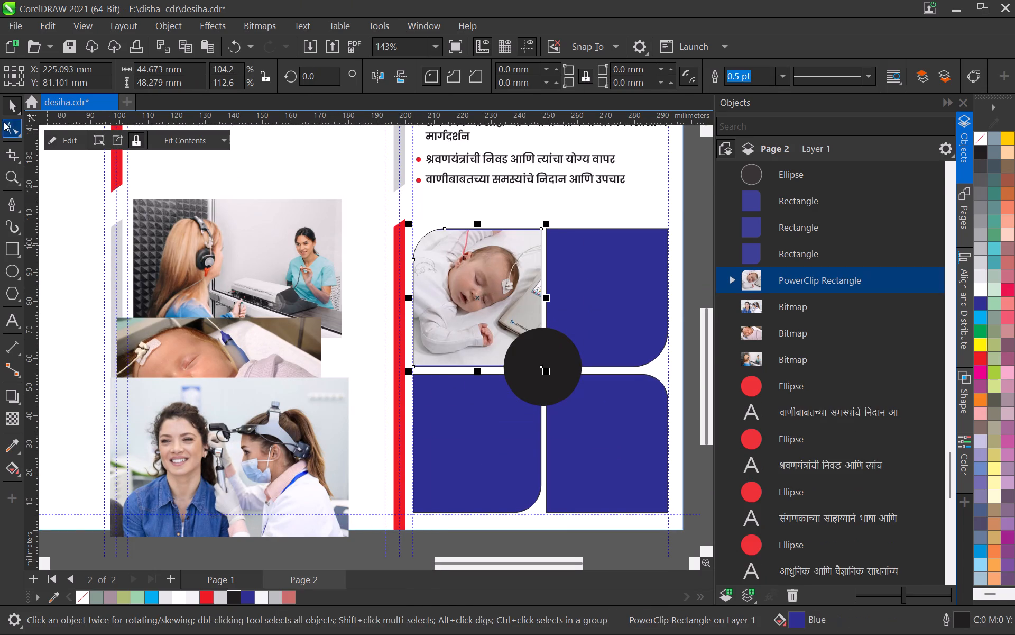
PowerClip the hearing-test photo of the woman wearing headphones inside the top-right blue frame.
{"action": "left_click", "coordinate": [13, 104]}
{"action": "left_click", "coordinate": [311, 173]}
{"action": "left_click", "coordinate": [283, 226]}
{"action": "right_click", "coordinate": [267, 229]}
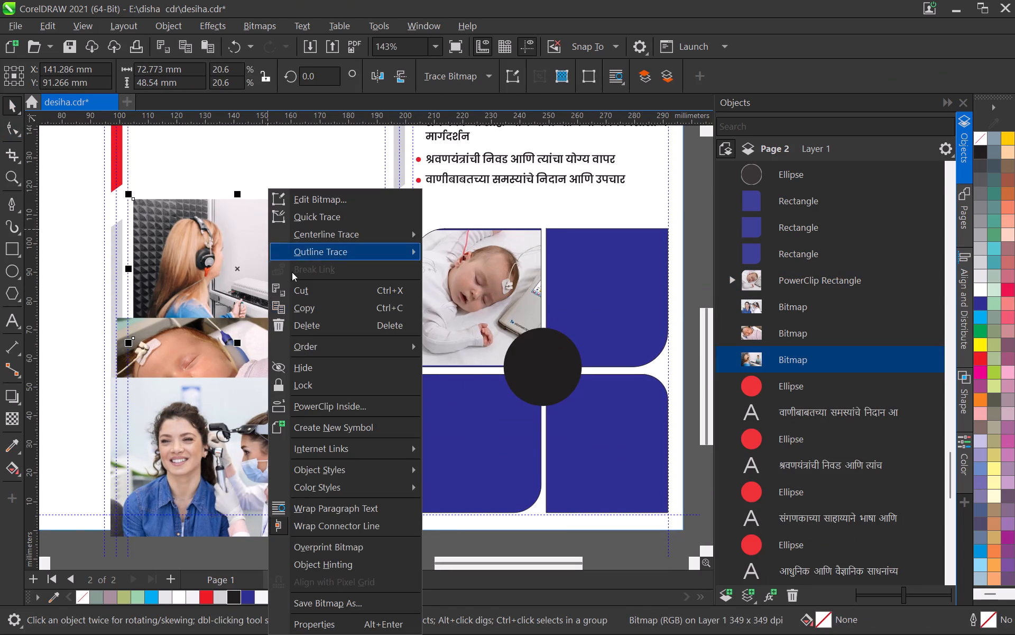
{"action": "left_click", "coordinate": [320, 411]}
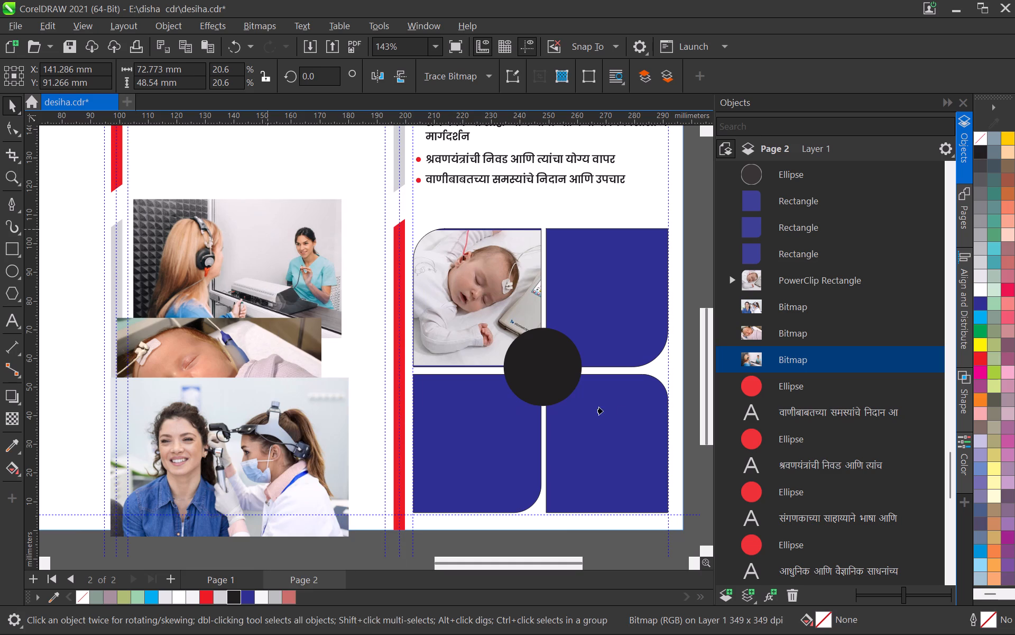
{"action": "left_click", "coordinate": [634, 316]}
{"action": "middle_click_drag", "start_coordinate": [622, 376], "coordinate": [551, 353]}
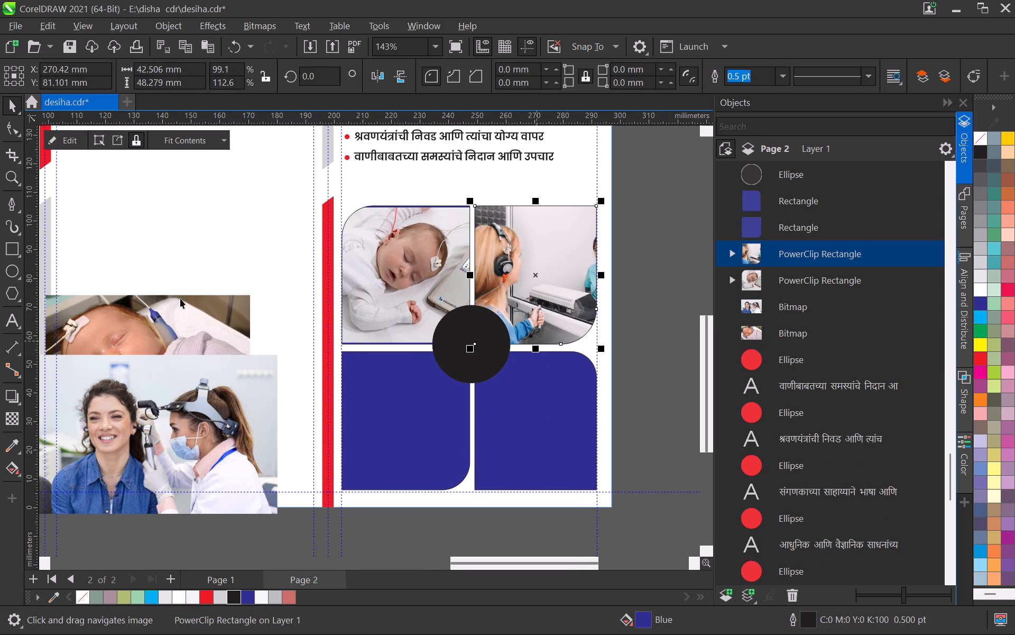
PowerClip the ear-examination photo of the smiling woman and masked clinician inside the grid's bottom-left blue frame.
{"action": "left_click", "coordinate": [17, 106]}
{"action": "left_click", "coordinate": [635, 312]}
{"action": "middle_click_drag", "start_coordinate": [557, 357], "coordinate": [532, 341]}
{"action": "left_click", "coordinate": [95, 386]}
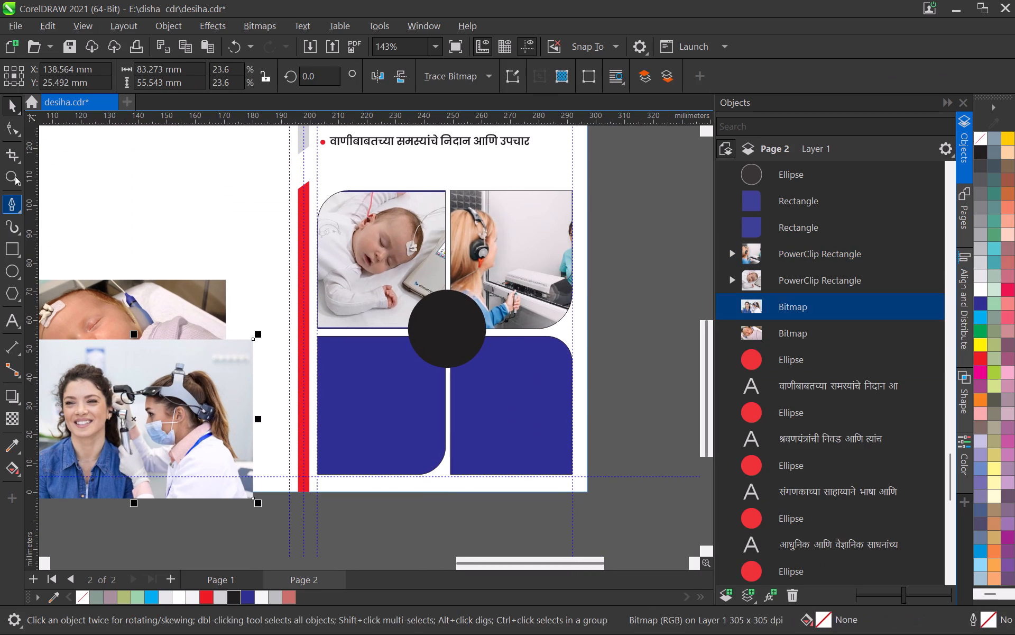
{"action": "right_click", "coordinate": [141, 416]}
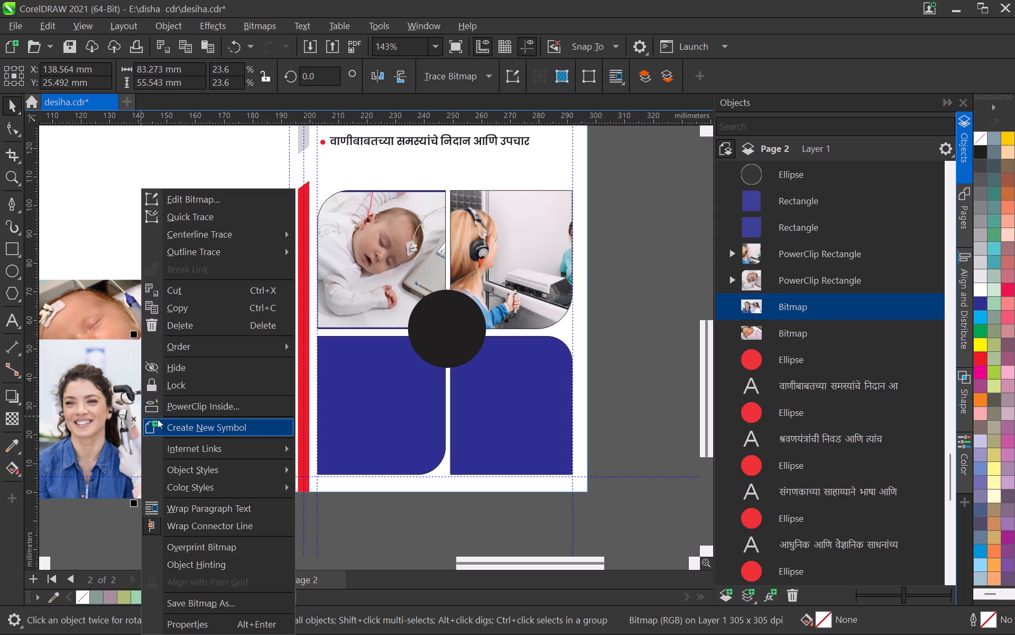
{"action": "left_click", "coordinate": [184, 411]}
{"action": "left_click", "coordinate": [348, 411]}
{"action": "left_click", "coordinate": [7, 112]}
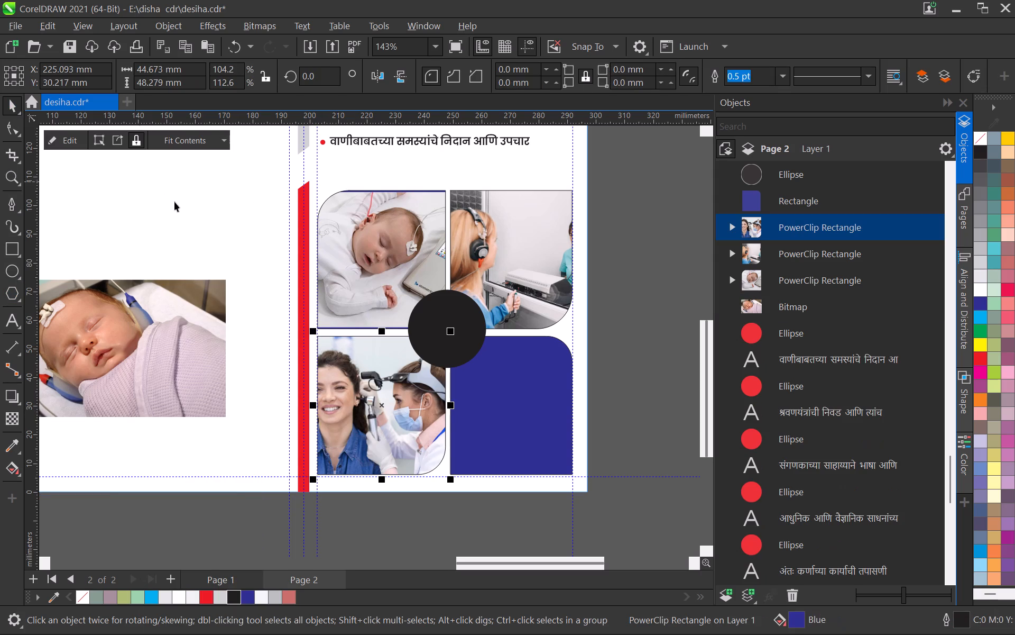
{"action": "left_click", "coordinate": [174, 202]}
PowerClip the photo of the swaddled newborn inside the grid's bottom-right blue frame.
{"action": "left_click", "coordinate": [169, 331]}
{"action": "right_click", "coordinate": [169, 331]}
{"action": "left_click", "coordinate": [211, 411]}
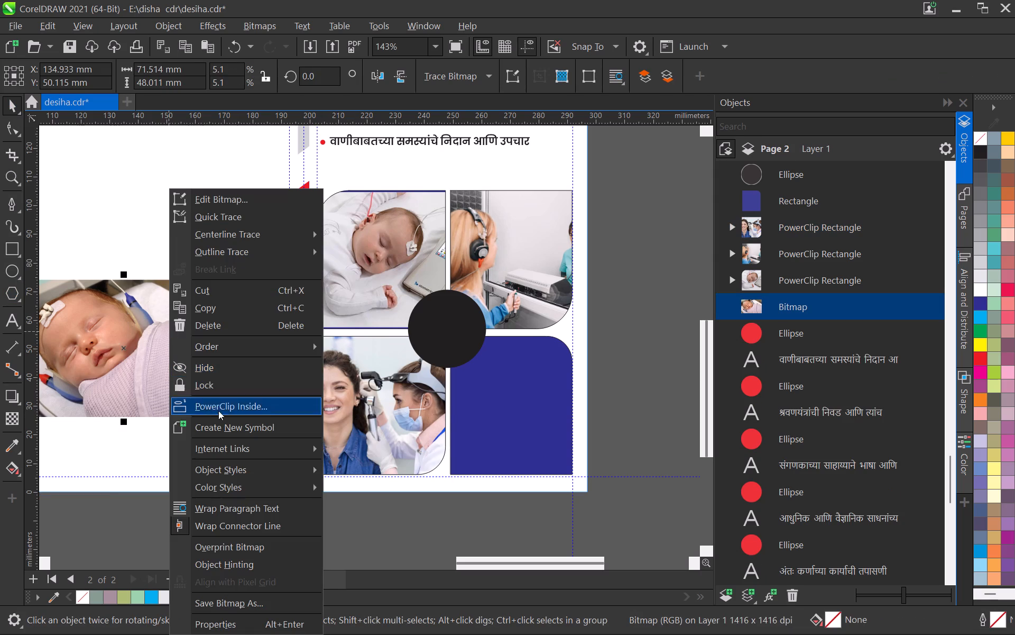
{"action": "left_click", "coordinate": [530, 411]}
{"action": "left_click", "coordinate": [13, 108]}
{"action": "scroll", "coordinate": [444, 310], "scroll_direction": "down", "scroll_amount": 4}
{"action": "left_click", "coordinate": [587, 364]}
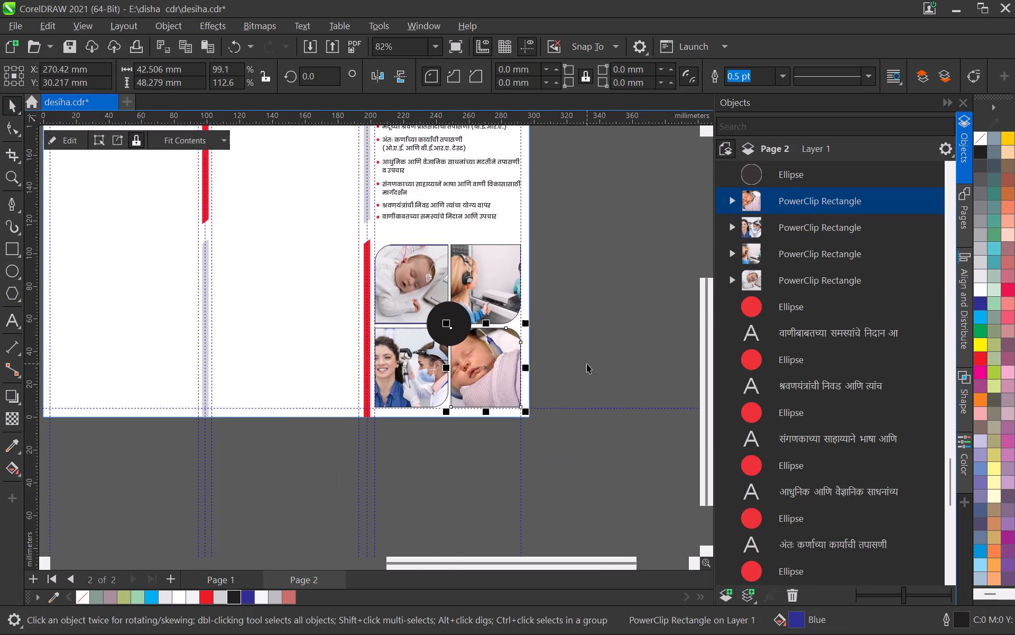
Shrink the black central circle about its centre to a diameter of about 20.6 mm.
{"action": "middle_click_drag", "start_coordinate": [514, 373], "coordinate": [391, 335]}
{"action": "scroll", "coordinate": [391, 334], "scroll_direction": "up", "scroll_amount": 4}
{"action": "left_click", "coordinate": [291, 245]}
{"action": "scroll", "coordinate": [284, 269], "scroll_direction": "up", "scroll_amount": 3}
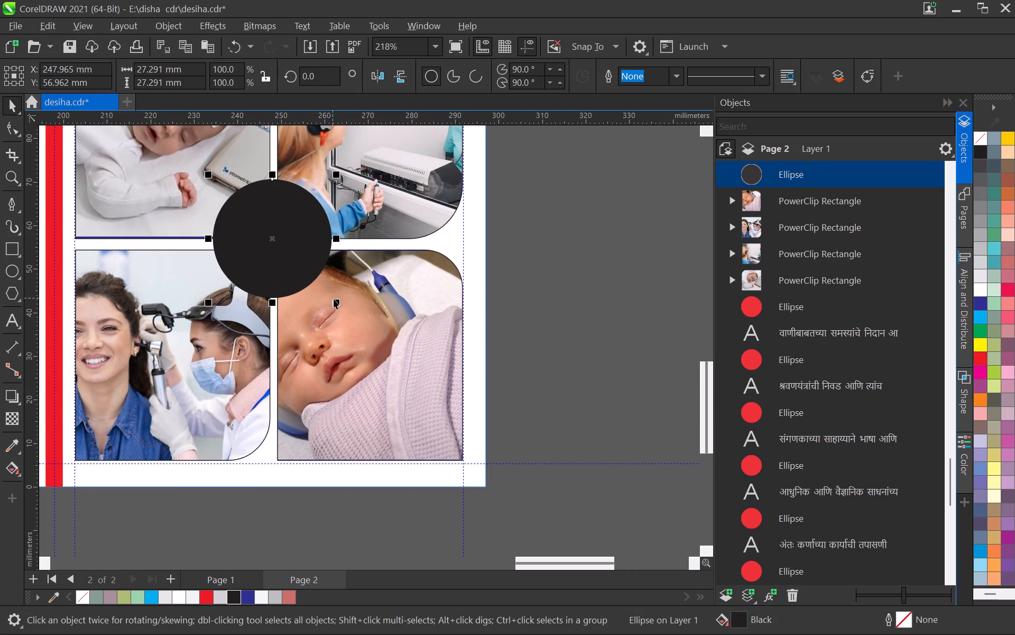
{"action": "left_click_drag", "start_coordinate": [336, 301], "coordinate": [322, 286], "text": "shift"}
{"action": "left_click", "coordinate": [535, 317]}
Enlarge the newborn photo in the bottom-right frame to about 72 × 48.3 mm and shift it right to X about 280.6 mm.
{"action": "scroll", "coordinate": [302, 336], "scroll_direction": "down", "scroll_amount": 2}
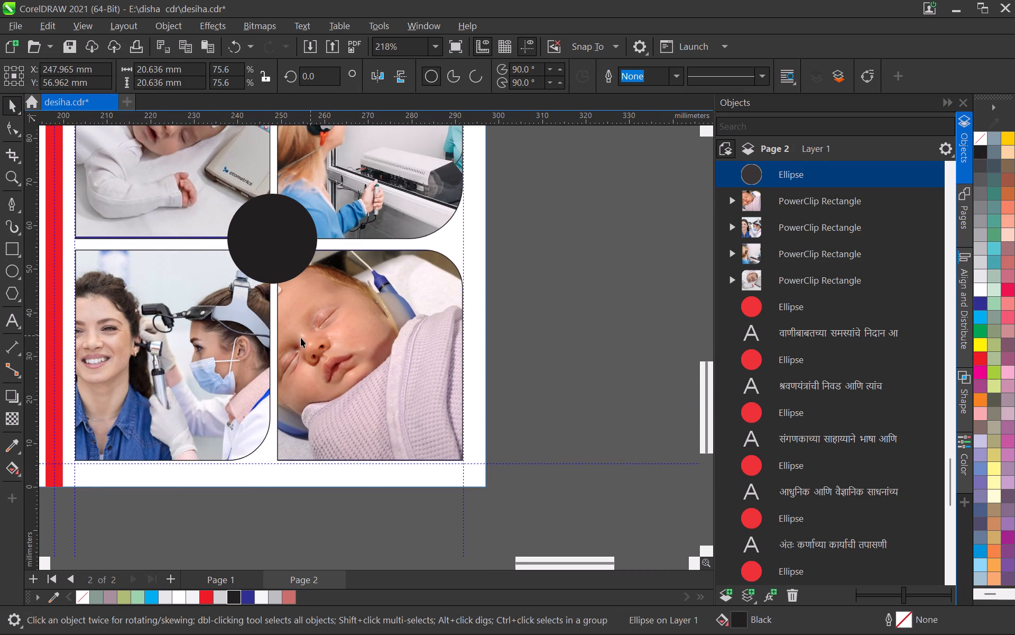
{"action": "scroll", "coordinate": [301, 338], "scroll_direction": "down", "scroll_amount": 2}
{"action": "middle_click_drag", "start_coordinate": [300, 340], "coordinate": [264, 357]}
{"action": "left_click", "coordinate": [334, 382], "text": "ctrl"}
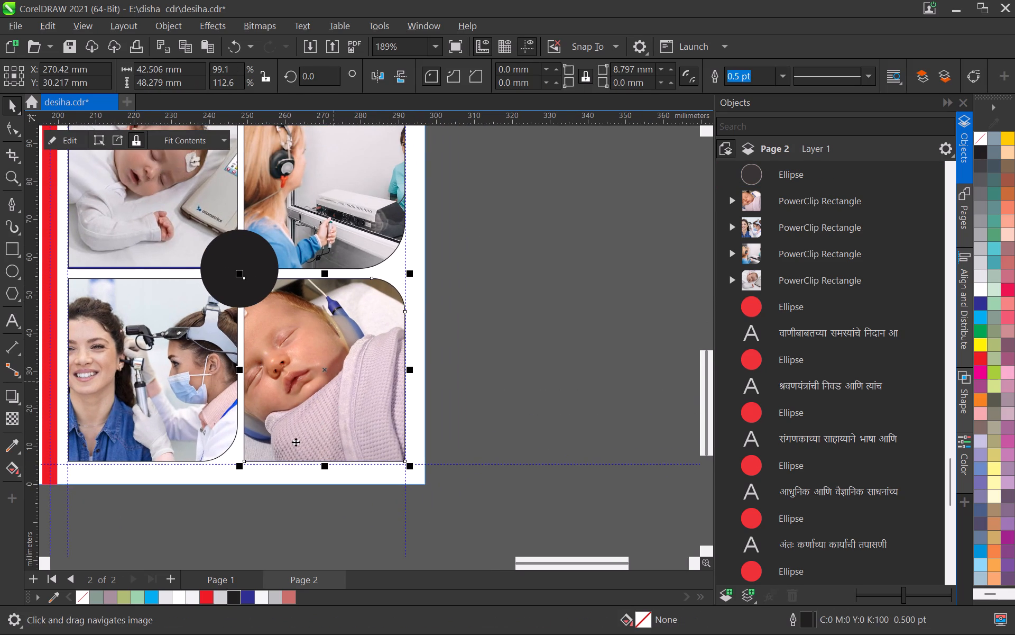
{"action": "left_click", "coordinate": [561, 339]}
{"action": "left_click", "coordinate": [318, 381], "text": "alt"}
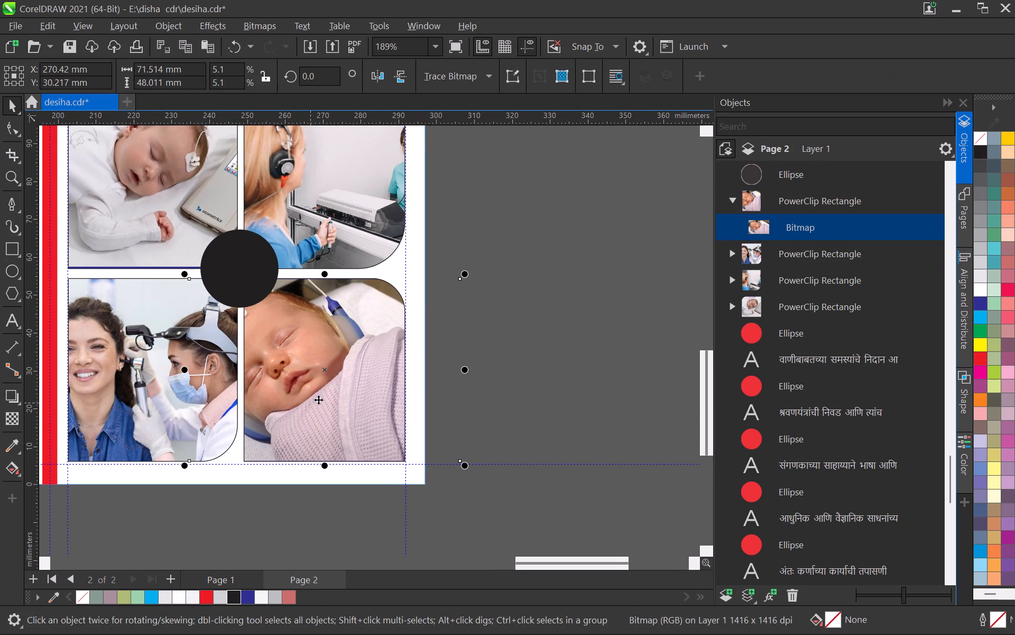
{"action": "left_click_drag", "start_coordinate": [467, 467], "coordinate": [462, 467]}
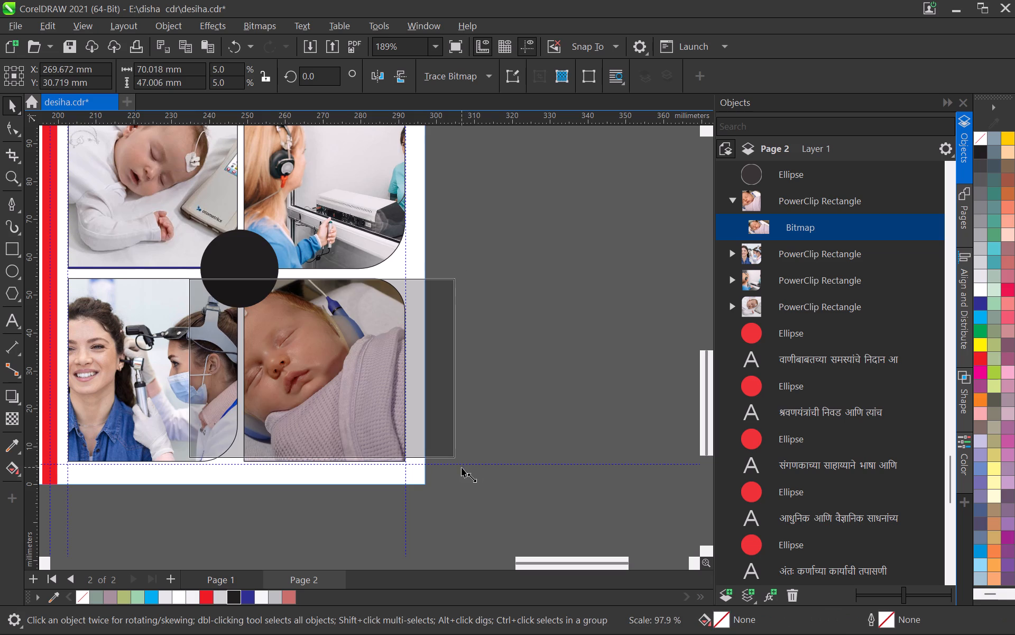
{"action": "left_click_drag", "start_coordinate": [462, 467], "coordinate": [469, 475]}
{"action": "left_click_drag", "start_coordinate": [316, 414], "coordinate": [350, 415]}
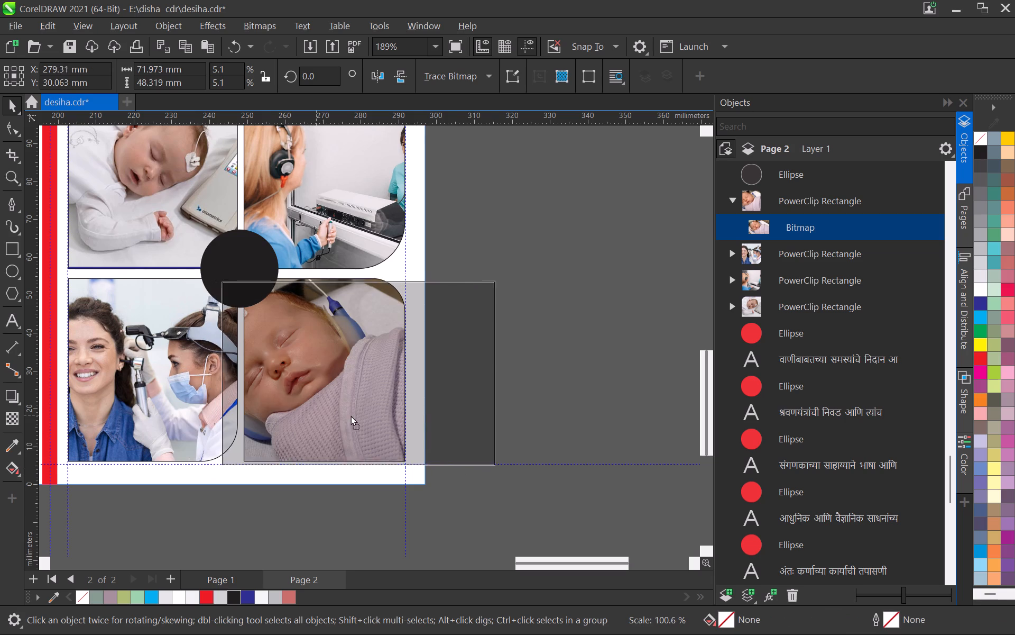
{"action": "left_click_drag", "start_coordinate": [350, 415], "coordinate": [354, 411]}
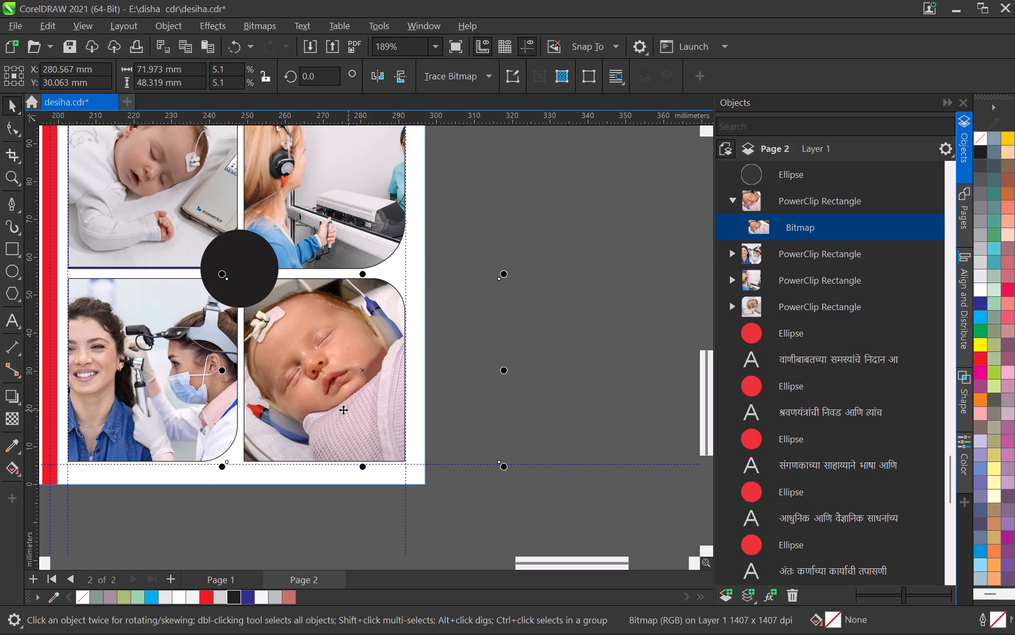
{"action": "scroll", "coordinate": [361, 403], "scroll_direction": "down", "scroll_amount": 4}
{"action": "left_click", "coordinate": [492, 366]}
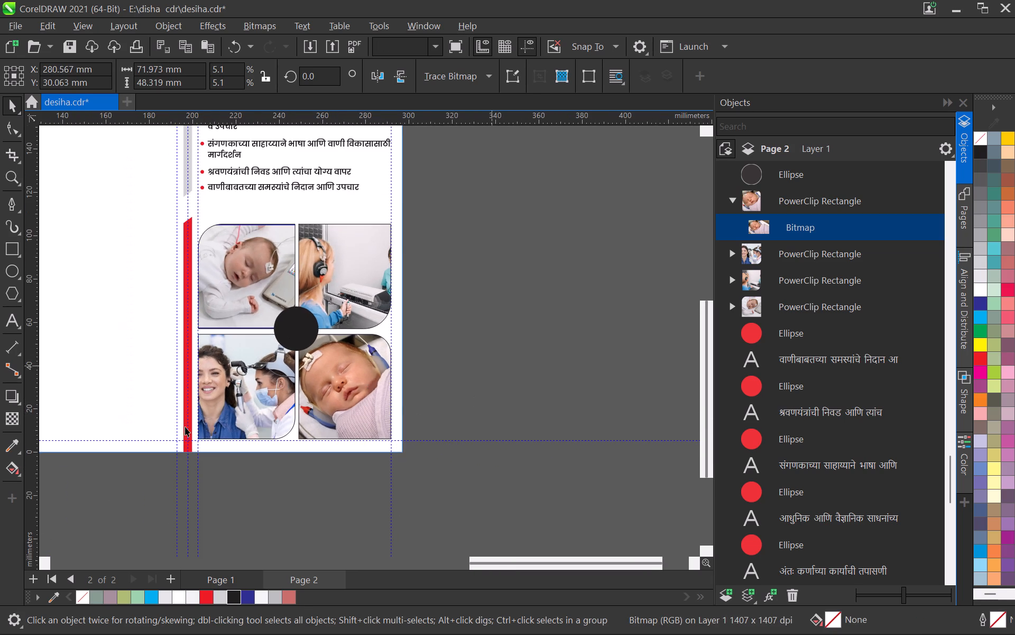
Enlarge the sleeping-baby photo inside the top-left frame to about 86.4 × 48.5 mm so it covers the whole frame.
{"action": "middle_click_drag", "start_coordinate": [180, 427], "coordinate": [252, 456]}
{"action": "middle_click_drag", "start_coordinate": [292, 315], "coordinate": [268, 377]}
{"action": "scroll", "coordinate": [299, 377], "scroll_direction": "up", "scroll_amount": 3}
{"action": "left_click", "coordinate": [288, 373], "text": "ctrl"}
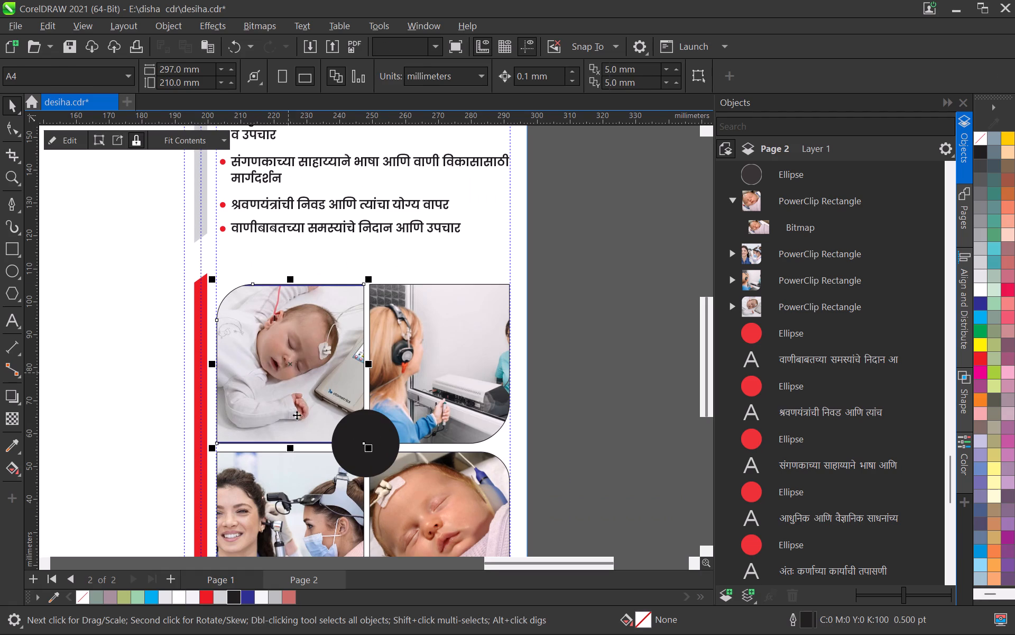
{"action": "scroll", "coordinate": [321, 333], "scroll_direction": "up", "scroll_amount": 2}
{"action": "left_click", "coordinate": [362, 199]}
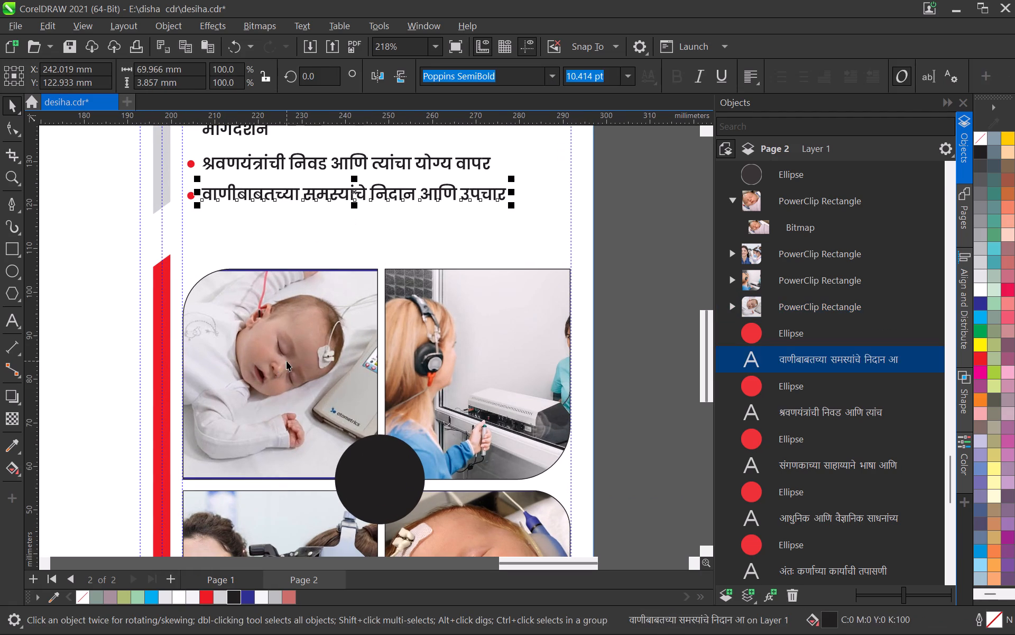
{"action": "left_click", "coordinate": [287, 361], "text": "alt"}
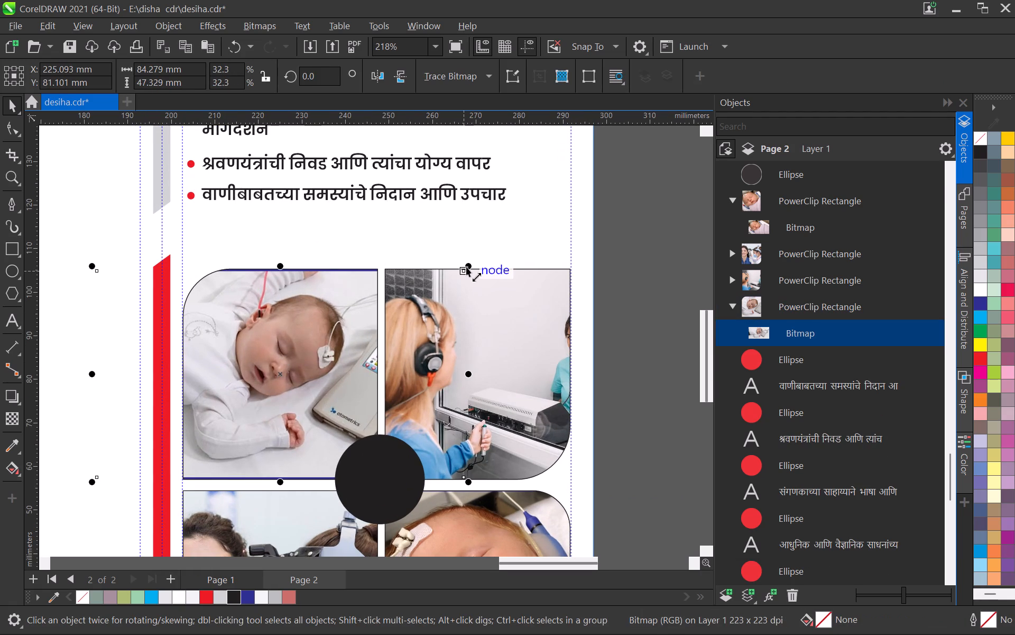
{"action": "left_click_drag", "start_coordinate": [89, 484], "coordinate": [78, 495]}
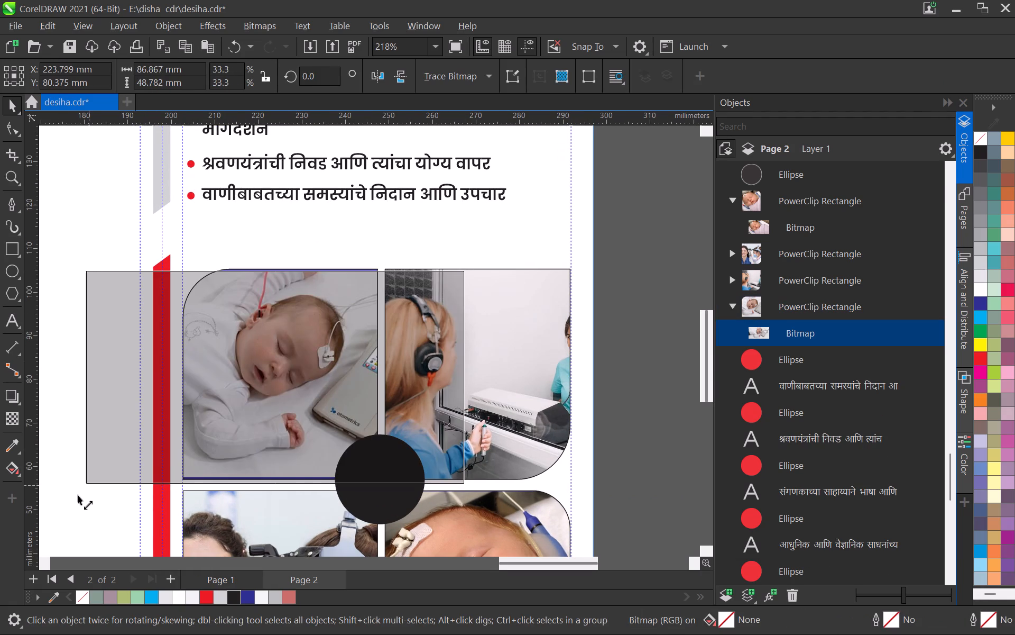
{"action": "left_click_drag", "start_coordinate": [78, 495], "coordinate": [85, 501]}
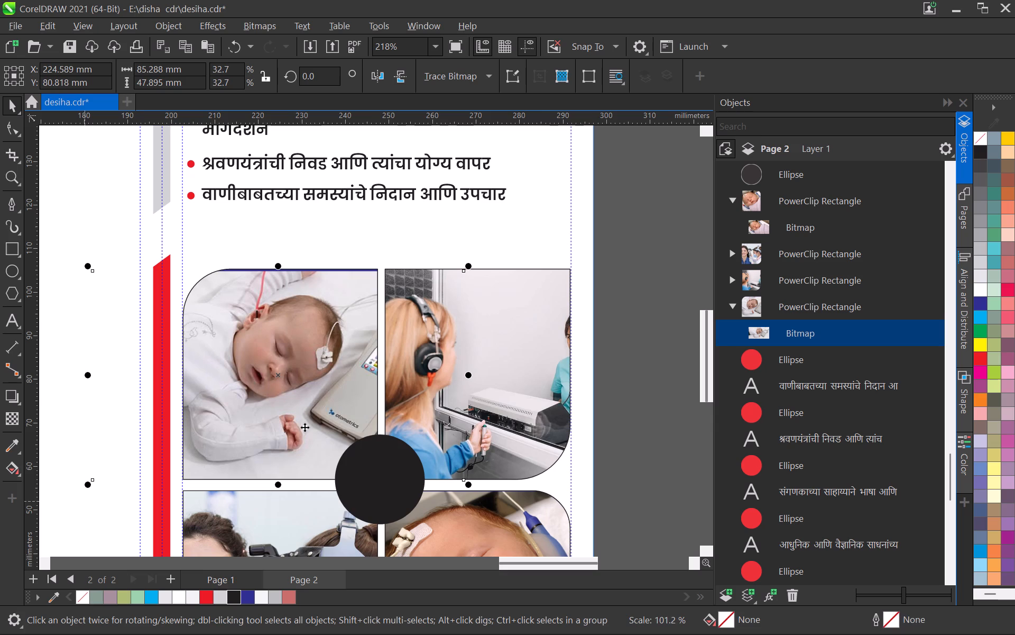
{"action": "left_click_drag", "start_coordinate": [85, 266], "coordinate": [81, 262]}
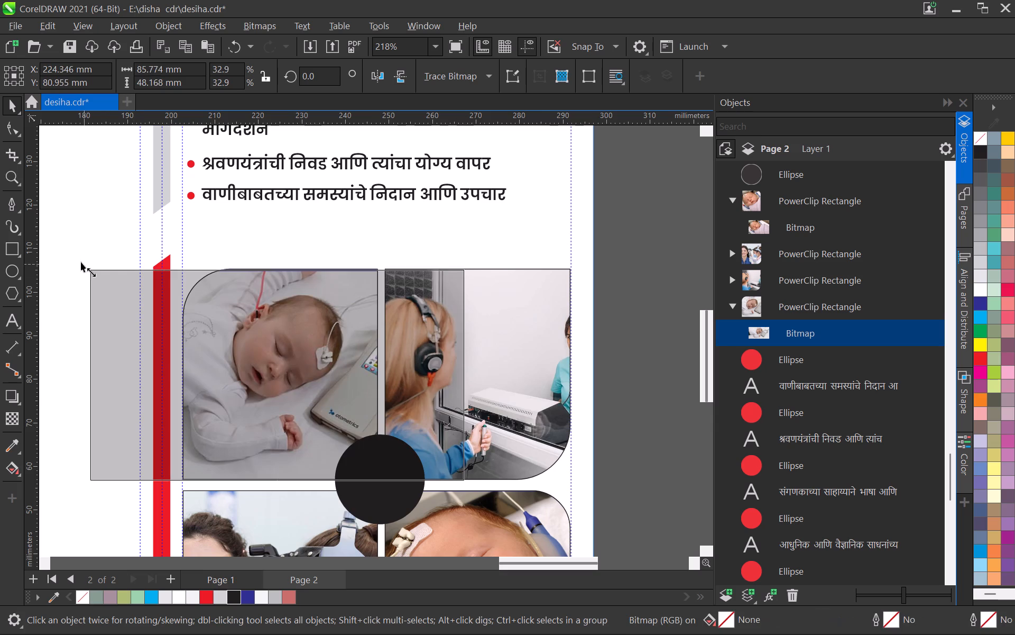
{"action": "left_click_drag", "start_coordinate": [81, 262], "coordinate": [80, 261]}
Nudge the sleeping-baby photo left within the top-left frame to X about 220.2 mm.
{"action": "scroll", "coordinate": [226, 334], "scroll_direction": "down", "scroll_amount": 2}
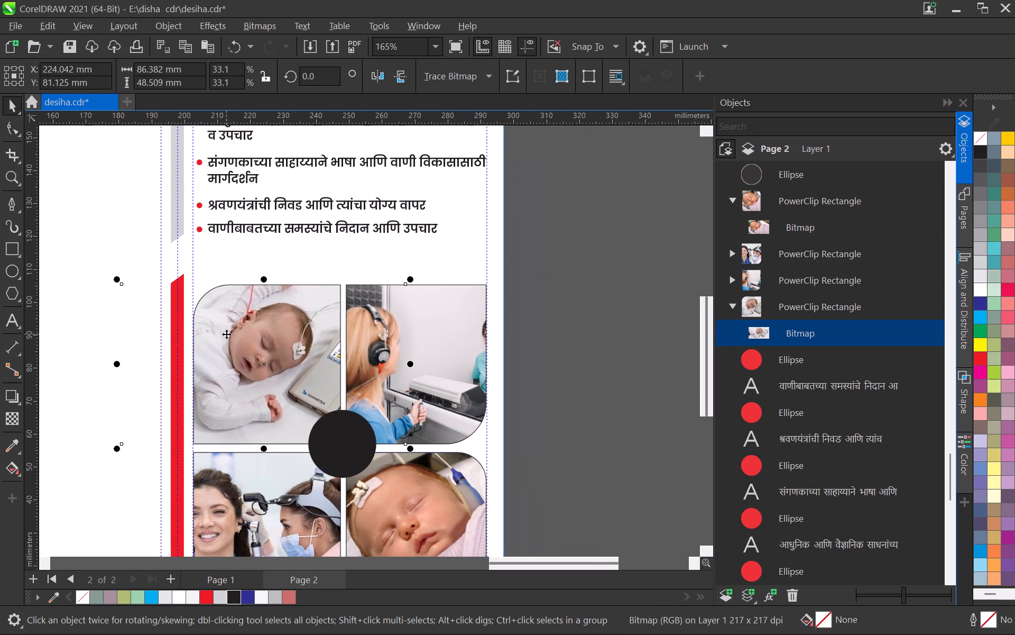
{"action": "key", "text": "Left"}
{"action": "key", "text": "Left"}
{"action": "key", "text": "Left"}
{"action": "key", "text": "Left"}
{"action": "key", "text": "Left"}
{"action": "key", "text": "Left"}
{"action": "key", "text": "Left"}
{"action": "key", "text": "Left"}
{"action": "key", "text": "Left"}
{"action": "key", "text": "Left"}
{"action": "key", "text": "Left"}
{"action": "key", "text": "Left"}
{"action": "key", "text": "Left"}
{"action": "key", "text": "Left"}
{"action": "key", "text": "Left"}
{"action": "key", "text": "Left"}
{"action": "key", "text": "Left"}
{"action": "key", "text": "Left"}
{"action": "key", "text": "Left"}
{"action": "key", "text": "Left"}
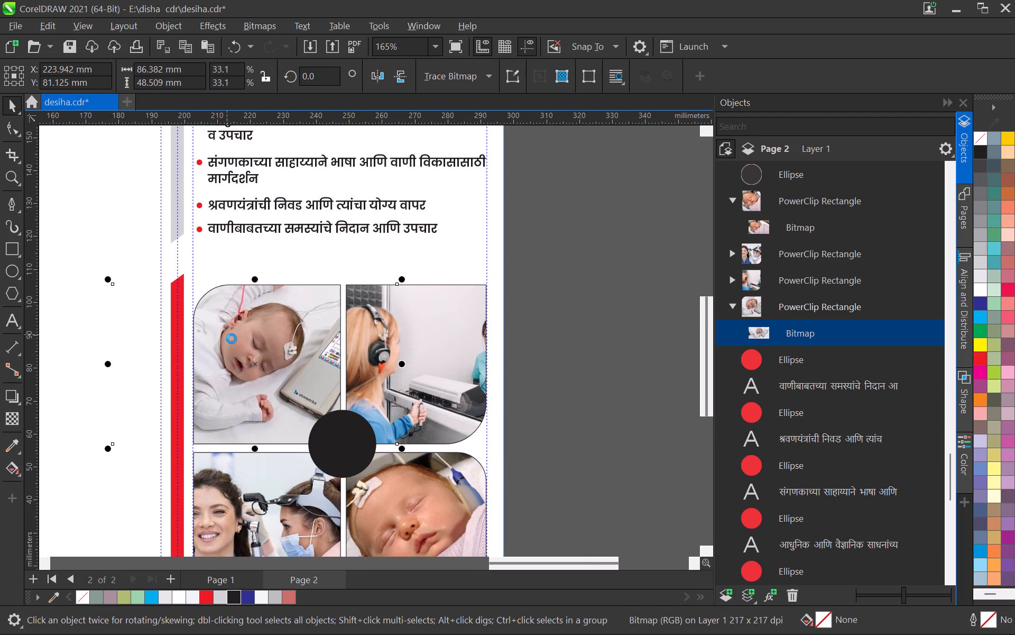
{"action": "scroll", "coordinate": [537, 382], "scroll_direction": "down", "scroll_amount": 3}
{"action": "left_click", "coordinate": [520, 383]}
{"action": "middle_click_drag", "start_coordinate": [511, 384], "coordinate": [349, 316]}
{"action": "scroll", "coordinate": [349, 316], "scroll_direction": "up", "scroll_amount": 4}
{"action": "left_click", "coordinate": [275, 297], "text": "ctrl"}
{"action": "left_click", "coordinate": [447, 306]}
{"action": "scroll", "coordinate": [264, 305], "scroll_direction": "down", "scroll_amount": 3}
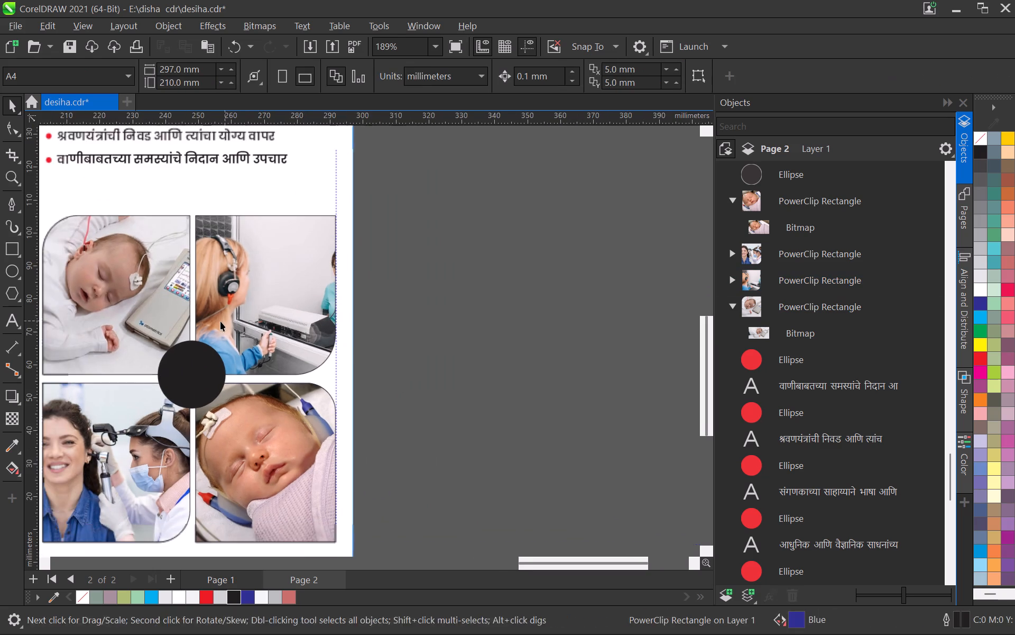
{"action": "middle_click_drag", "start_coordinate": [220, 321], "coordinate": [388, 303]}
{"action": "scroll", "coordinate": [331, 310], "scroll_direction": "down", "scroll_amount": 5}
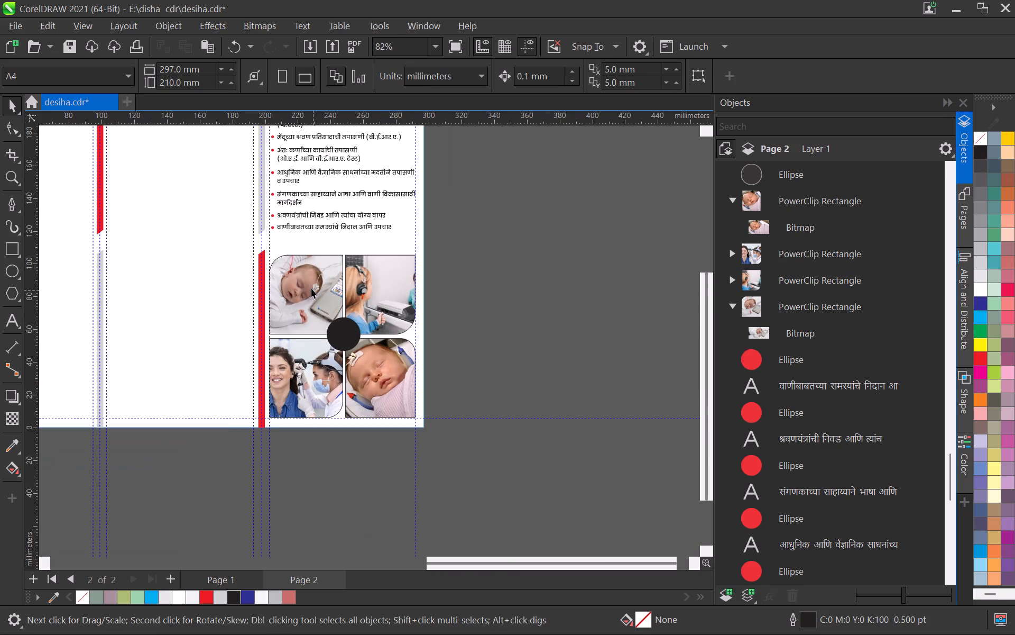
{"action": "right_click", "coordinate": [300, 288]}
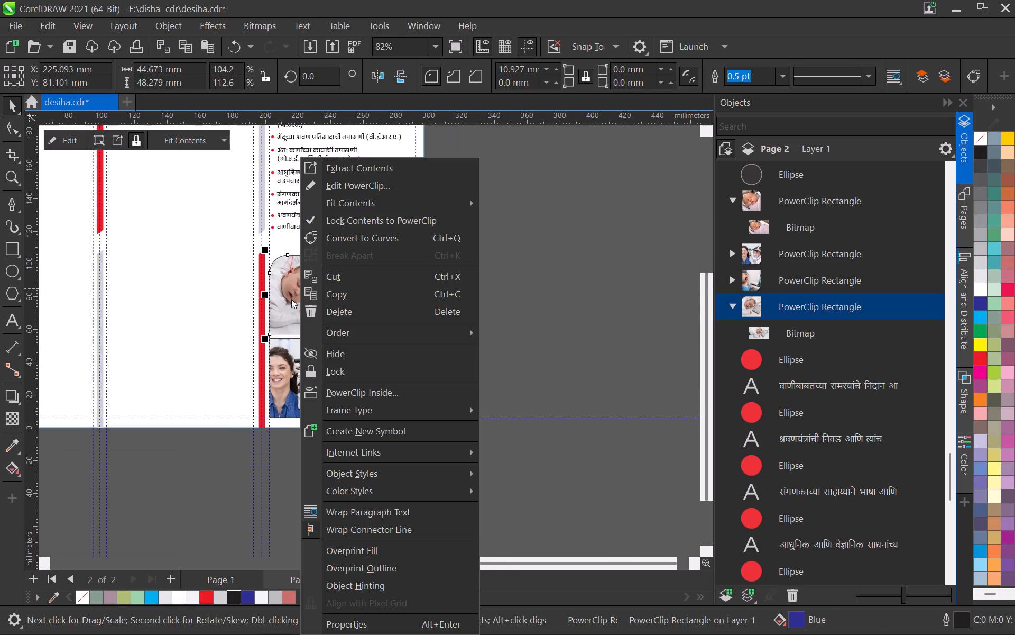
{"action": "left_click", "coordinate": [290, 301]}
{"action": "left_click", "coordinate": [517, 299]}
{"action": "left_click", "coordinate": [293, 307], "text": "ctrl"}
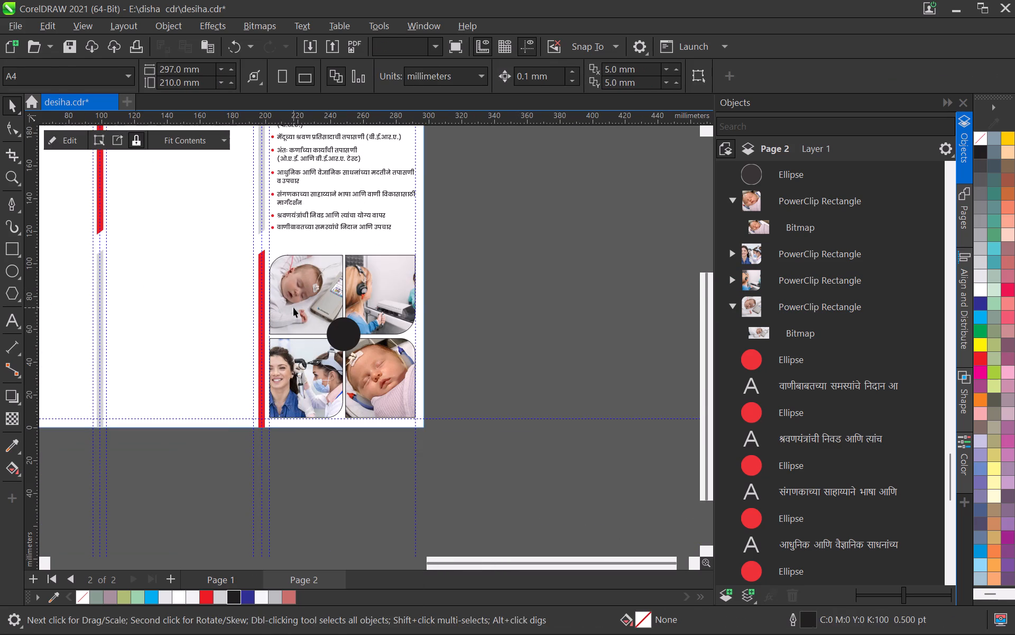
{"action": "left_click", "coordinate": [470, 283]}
Open the top-left frame's PowerClip contents and copy the sleeping-baby photo.
{"action": "double_click", "coordinate": [305, 293]}
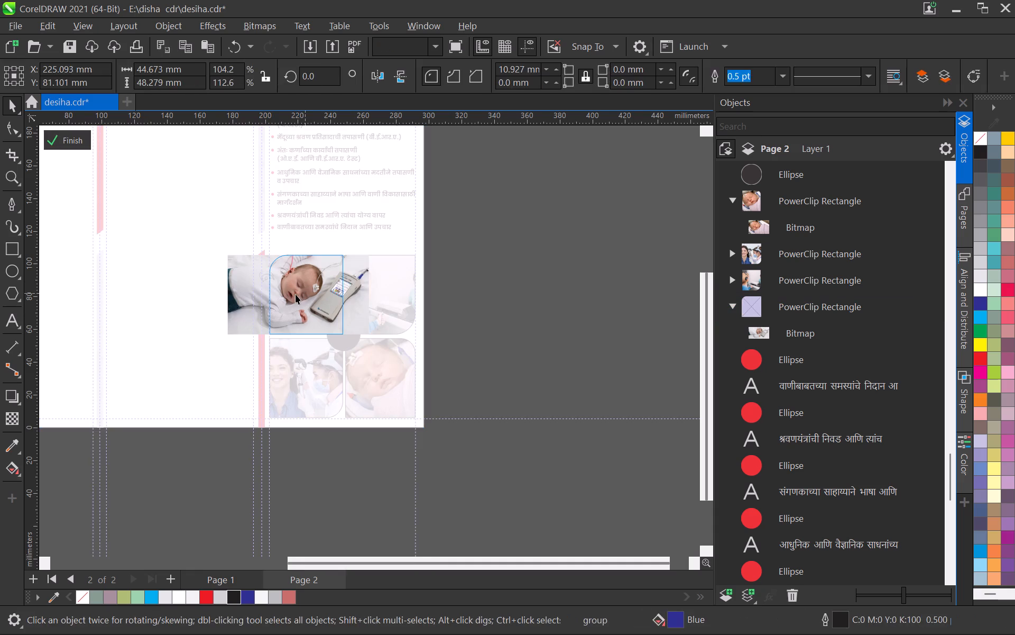
{"action": "scroll", "coordinate": [296, 294], "scroll_direction": "up", "scroll_amount": 8}
{"action": "right_click", "coordinate": [299, 271]}
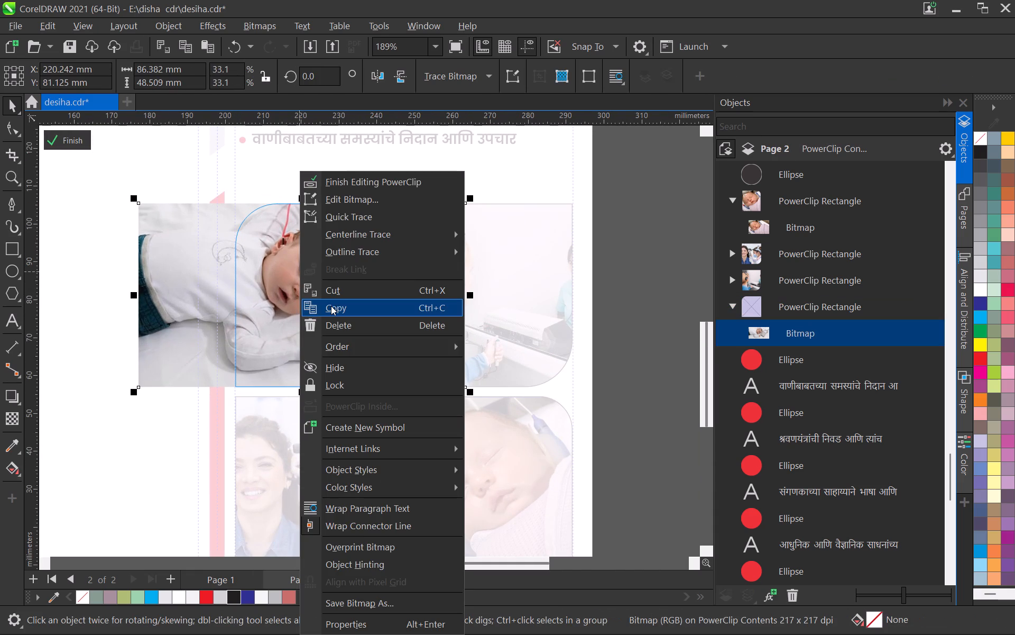
{"action": "left_click", "coordinate": [331, 306]}
Switch to the ChatGPT chat in Chrome, paste the baby photo and send the prompt "make this same design in 4 by 4".
{"action": "key", "text": "alt+Tab"}
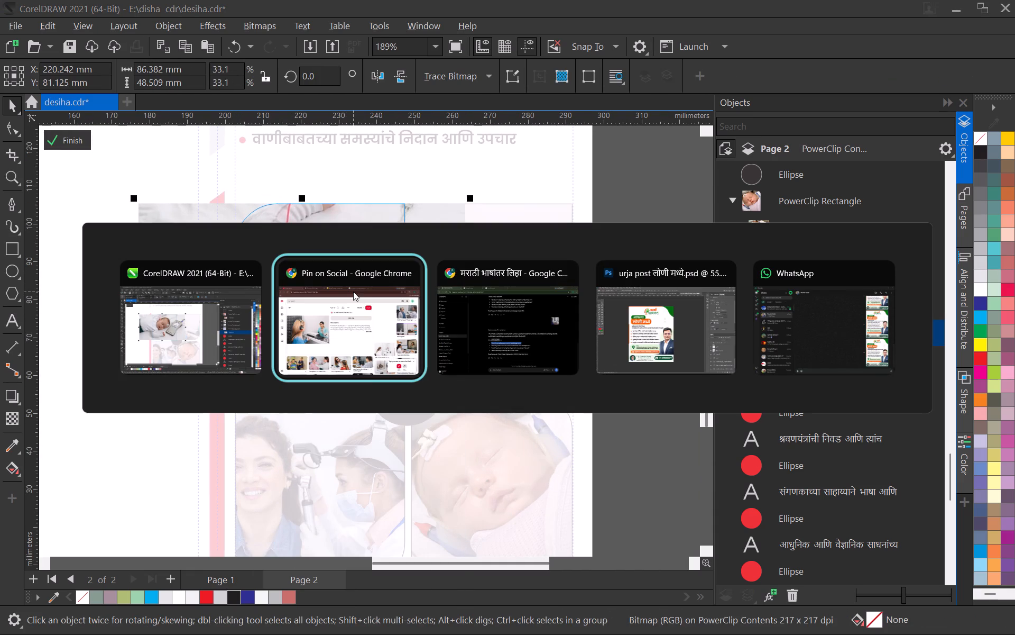
{"action": "key", "text": "alt+Tab"}
{"action": "left_click", "coordinate": [566, 605]}
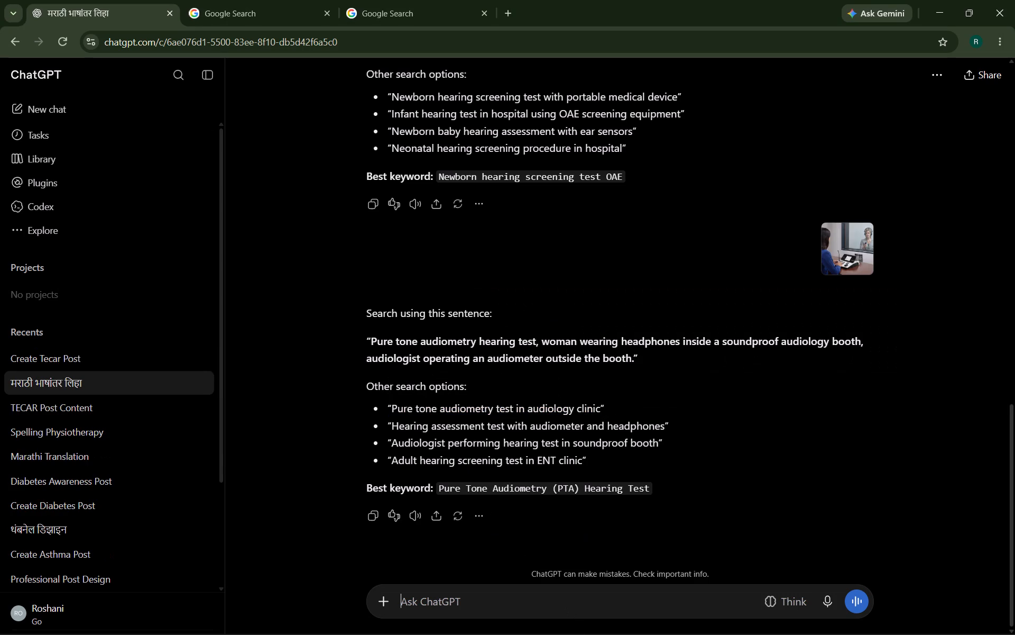
{"action": "key", "text": "ctrl+v"}
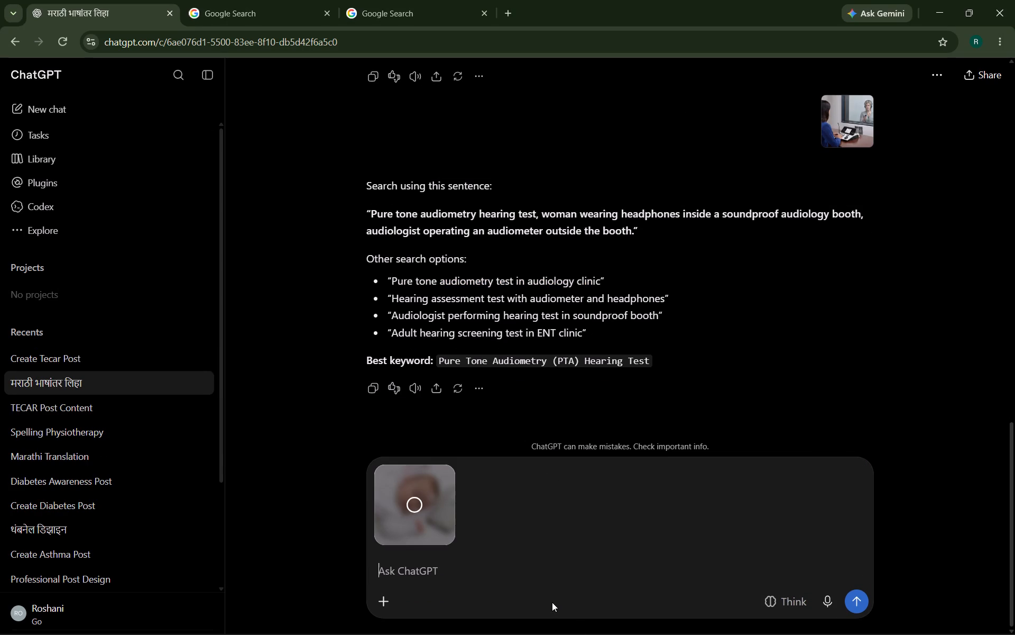
{"action": "type", "text": "make this a"}
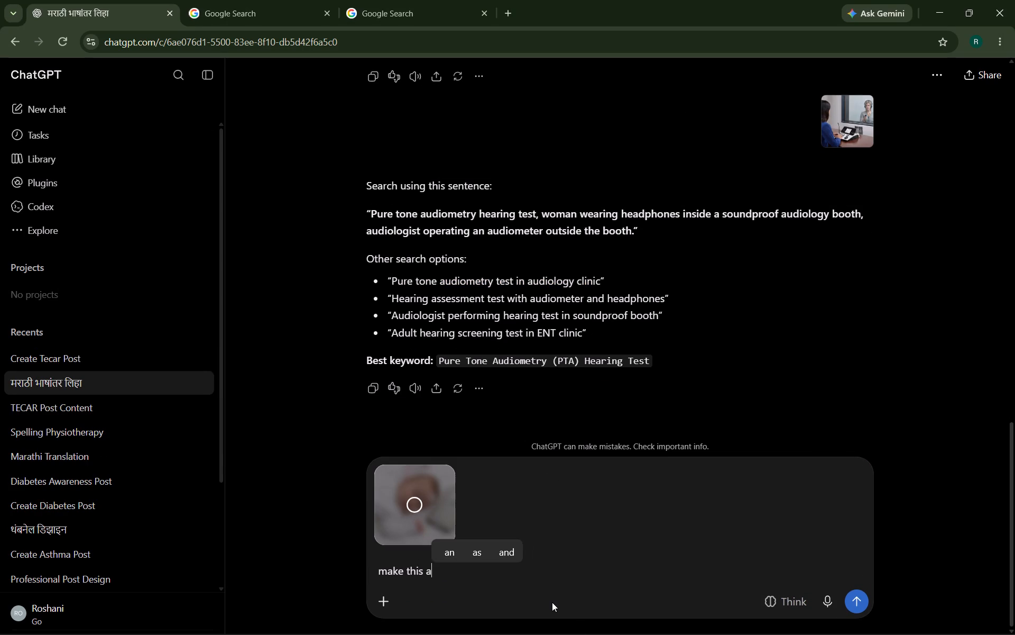
{"action": "key", "text": "BackSpace"}
{"action": "type", "text": "same design in 4 by 4"}
{"action": "key", "text": "Return"}
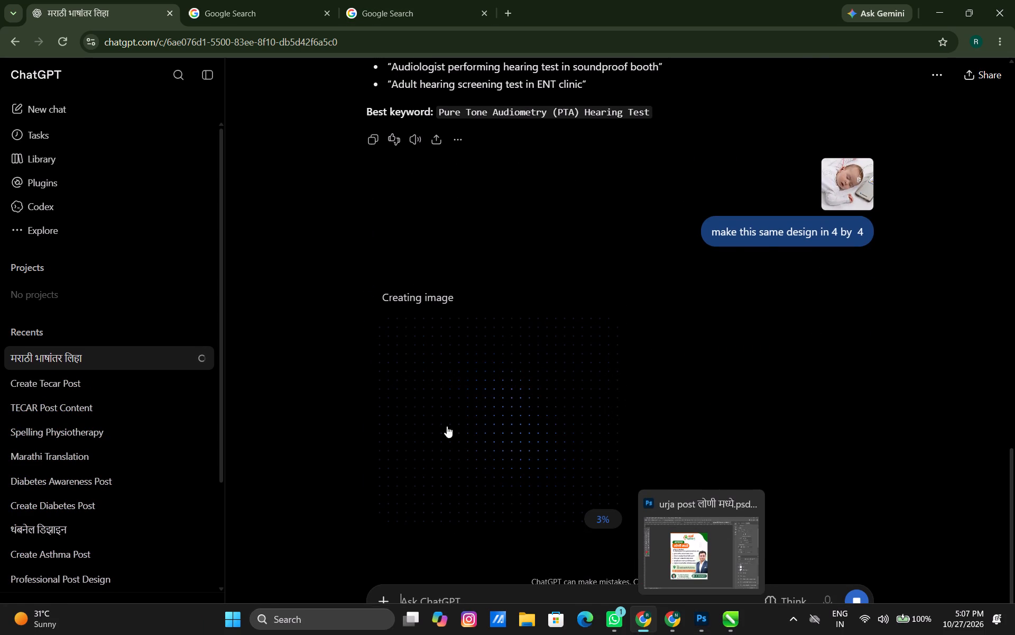
Return to the CorelDRAW brochure and finish editing the top-left frame's PowerClip contents.
{"action": "key", "text": "alt+Tab"}
{"action": "scroll", "coordinate": [503, 348], "scroll_direction": "down", "scroll_amount": 3}
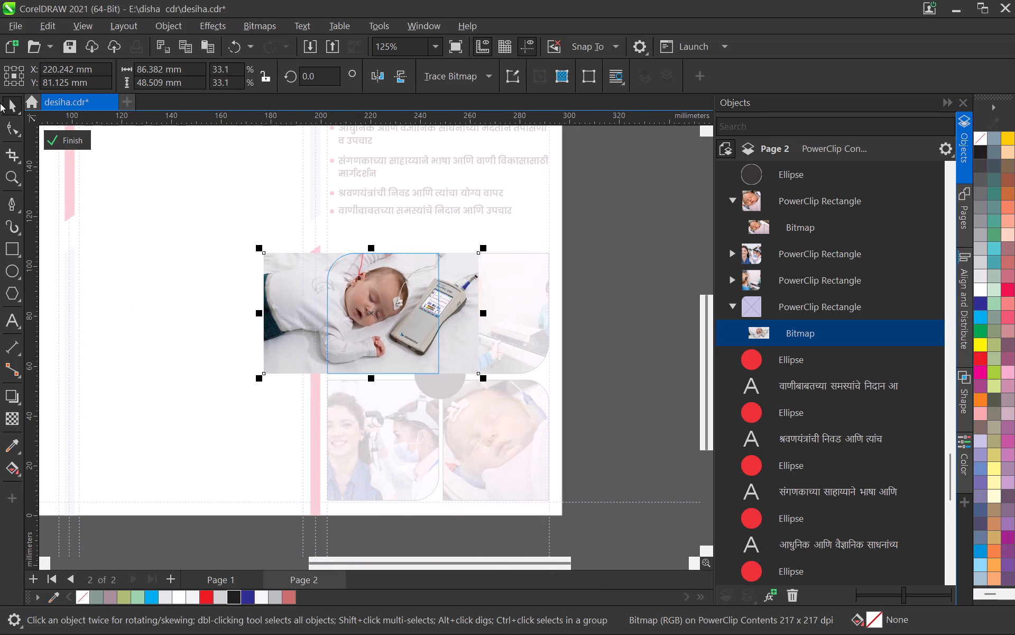
{"action": "left_click", "coordinate": [55, 143]}
{"action": "left_click", "coordinate": [572, 292]}
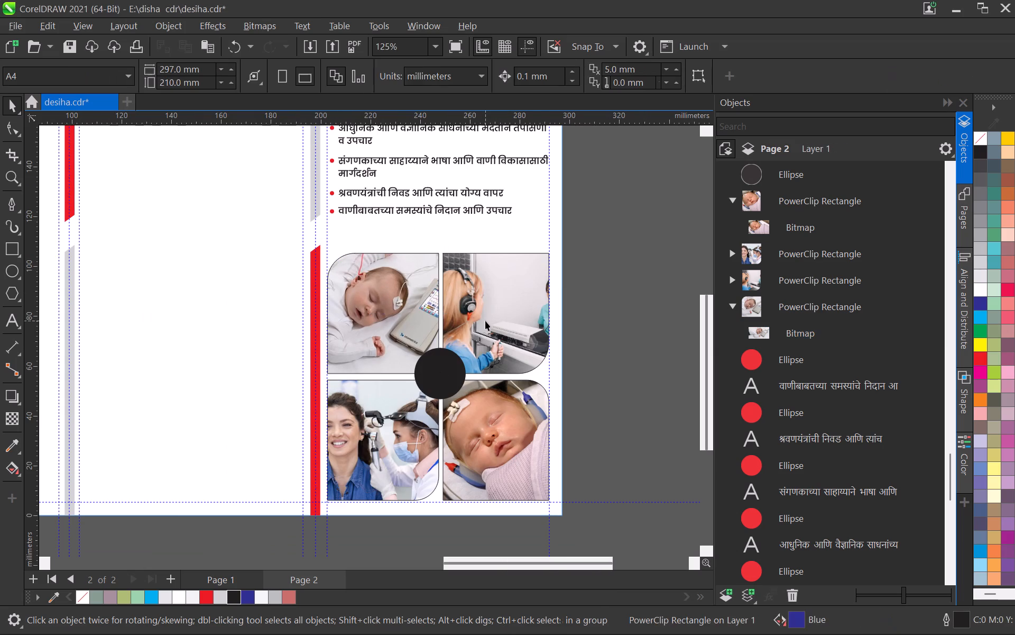
Open the top-right frame's PowerClip contents, copy the headphones hearing-test photo, and finish editing the frame.
{"action": "double_click", "coordinate": [485, 321]}
{"action": "scroll", "coordinate": [493, 319], "scroll_direction": "up", "scroll_amount": 2}
{"action": "right_click", "coordinate": [499, 297]}
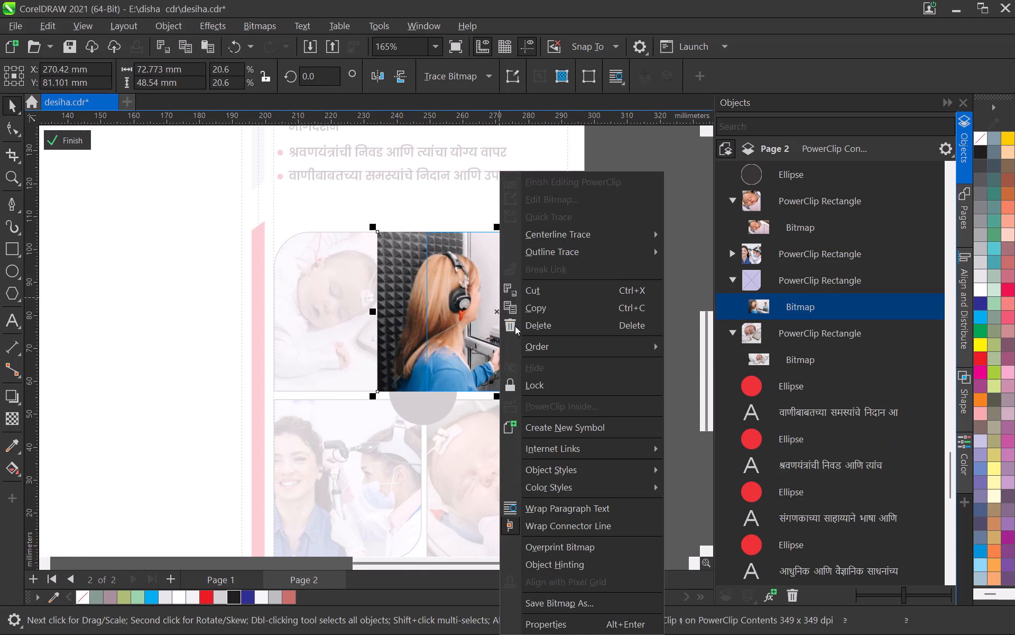
{"action": "left_click", "coordinate": [531, 313]}
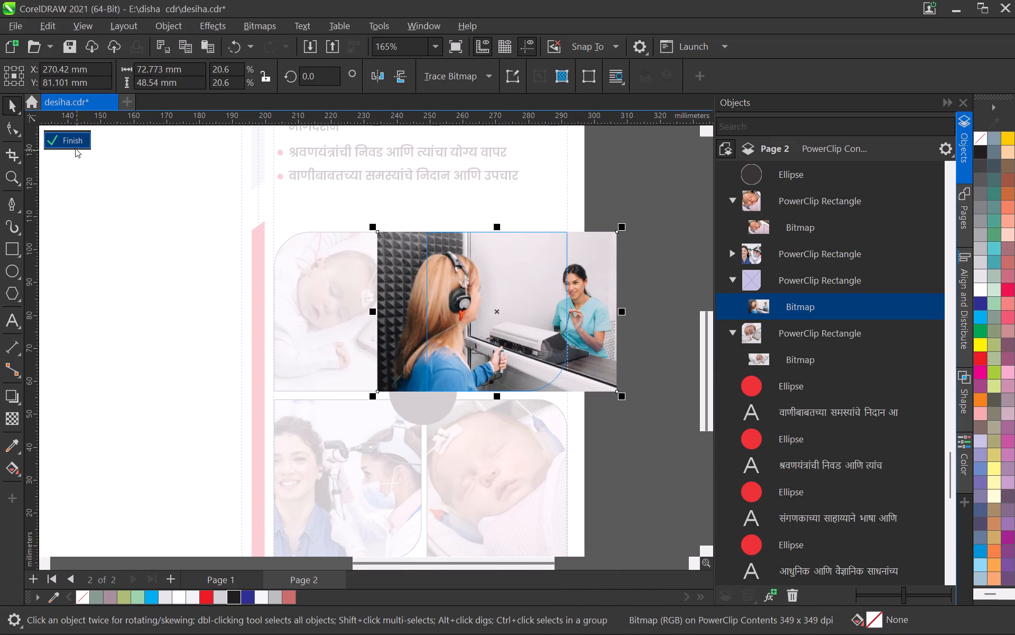
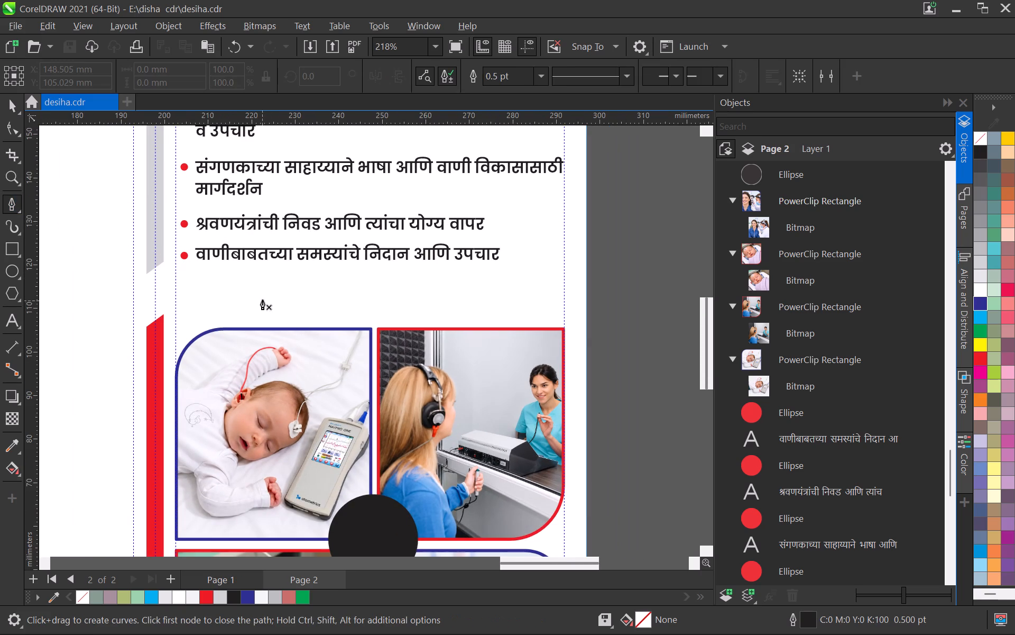
{"action": "left_click", "coordinate": [259, 294]}
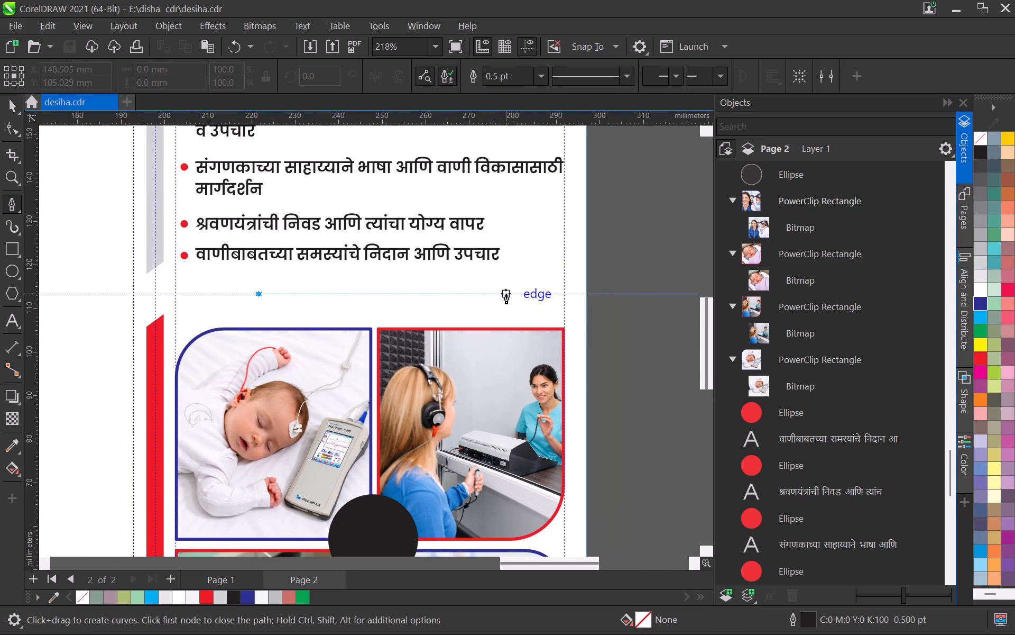
{"action": "left_click", "coordinate": [506, 294], "text": "shift"}
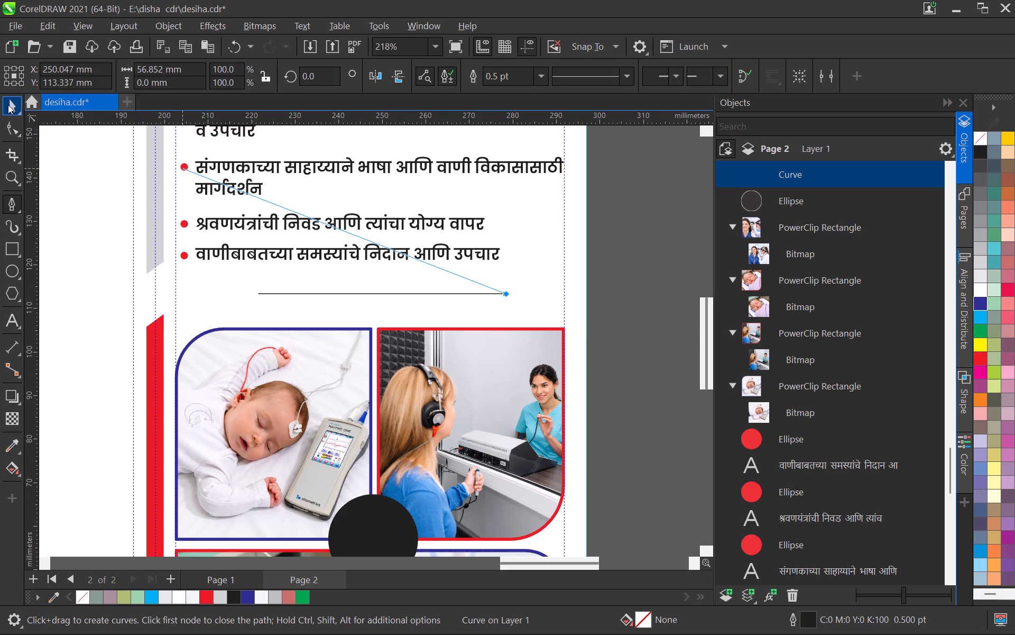
{"action": "left_click", "coordinate": [8, 105]}
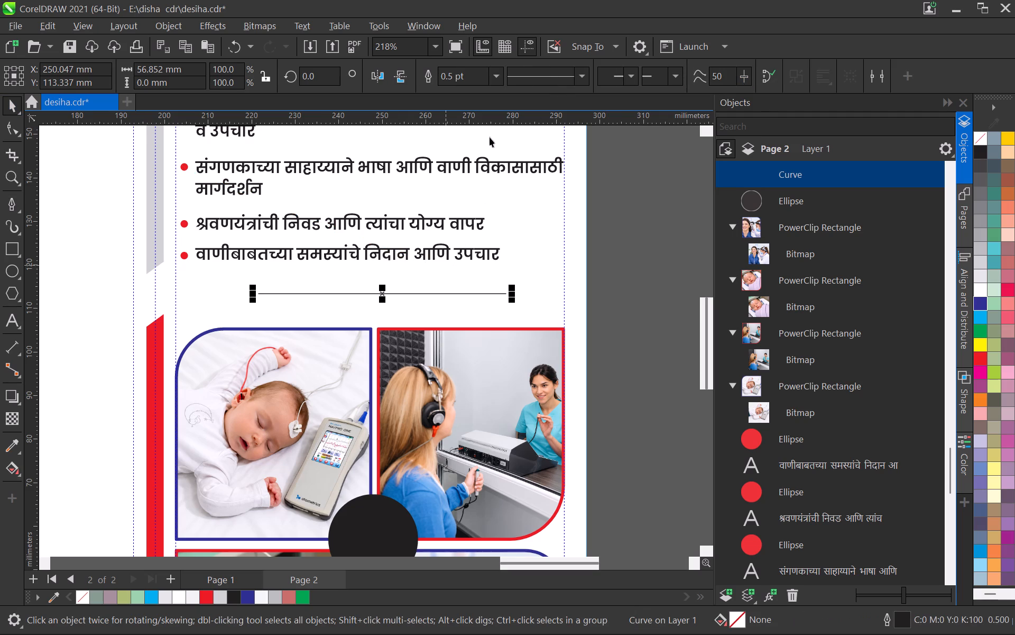
Set the divider line's outline width to 1.5 pt.
{"action": "left_click", "coordinate": [496, 76]}
{"action": "left_click", "coordinate": [459, 150]}
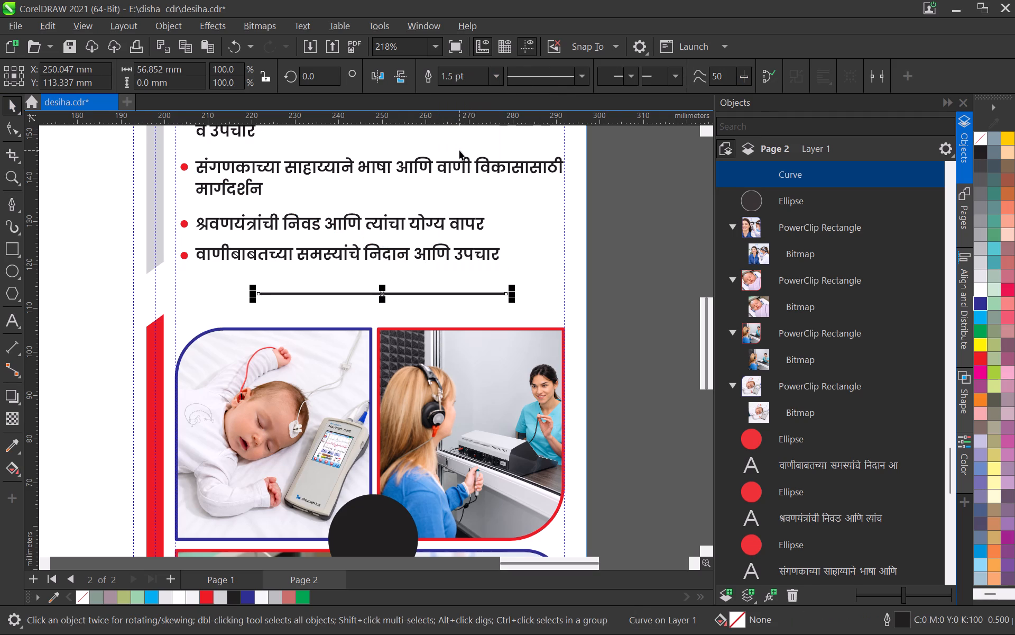
Nudge the divider line left by about 2 mm to centre it above the photo grid.
{"action": "key", "text": "Left"}
{"action": "key", "text": "Left"}
{"action": "key", "text": "Left"}
{"action": "key", "text": "Left"}
{"action": "key", "text": "Left"}
{"action": "key", "text": "Left"}
{"action": "key", "text": "Left"}
{"action": "key", "text": "Left"}
{"action": "key", "text": "Left"}
{"action": "key", "text": "Left"}
{"action": "key", "text": "Left"}
{"action": "key", "text": "Left"}
{"action": "key", "text": "Left"}
{"action": "key", "text": "Left"}
{"action": "key", "text": "Left"}
{"action": "key", "text": "Left"}
{"action": "key", "text": "Left"}
{"action": "key", "text": "Left"}
{"action": "key", "text": "Left"}
{"action": "key", "text": "Left"}
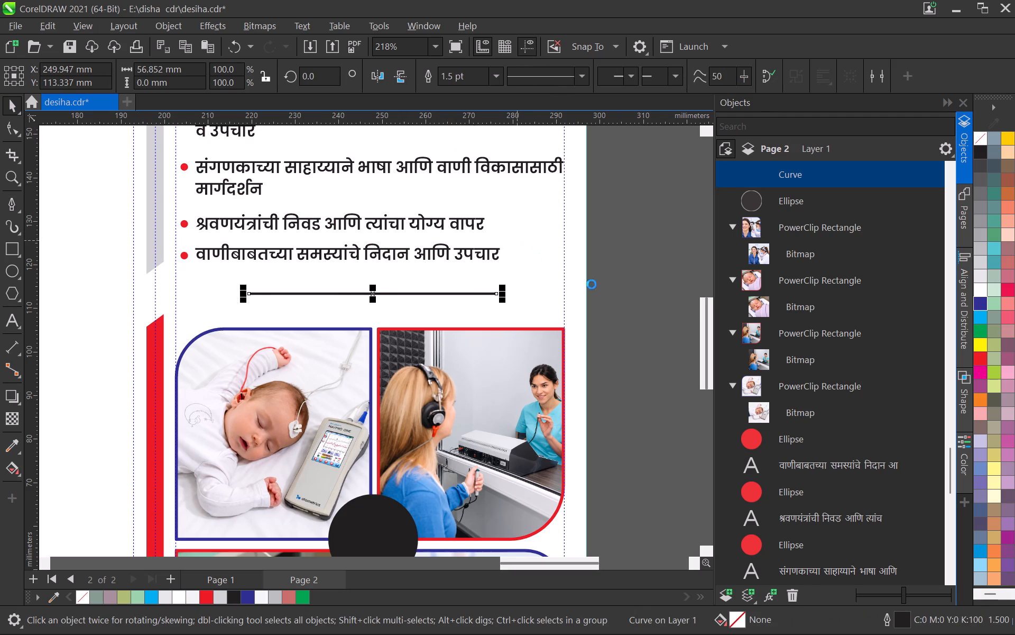
Save the brochure with the new divider line.
{"action": "left_click", "coordinate": [642, 296]}
{"action": "scroll", "coordinate": [568, 294], "scroll_direction": "down", "scroll_amount": 11}
{"action": "middle_click_drag", "start_coordinate": [574, 319], "coordinate": [493, 281]}
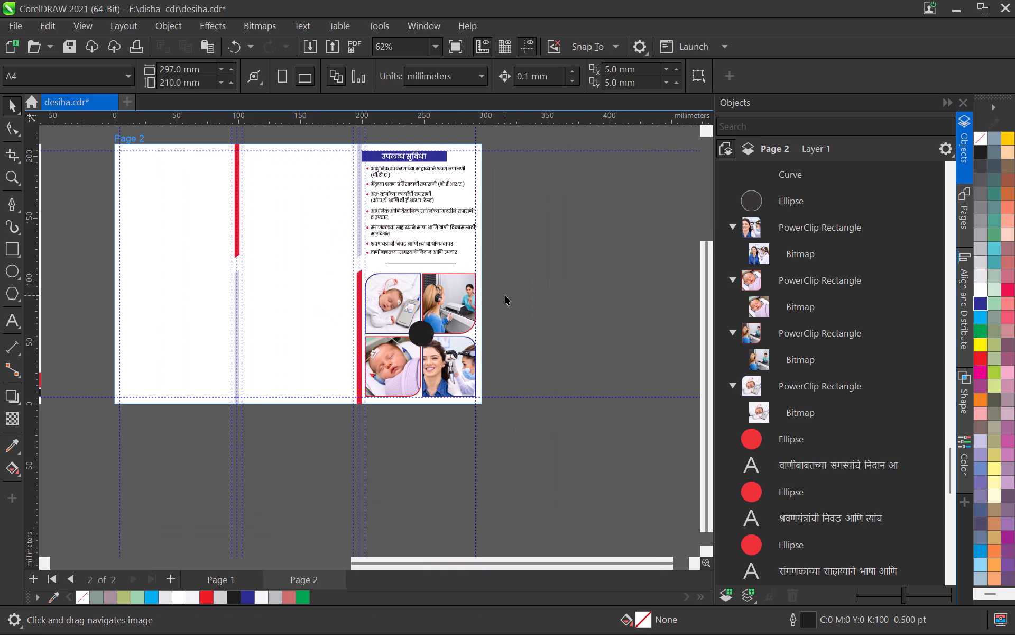
{"action": "left_click", "coordinate": [505, 295]}
{"action": "key", "text": "ctrl+s"}
Move the three-column reference brochure image onto Page 2's layer and park it just to the right of Page 2.
{"action": "middle_click_drag", "start_coordinate": [285, 166], "coordinate": [459, 216]}
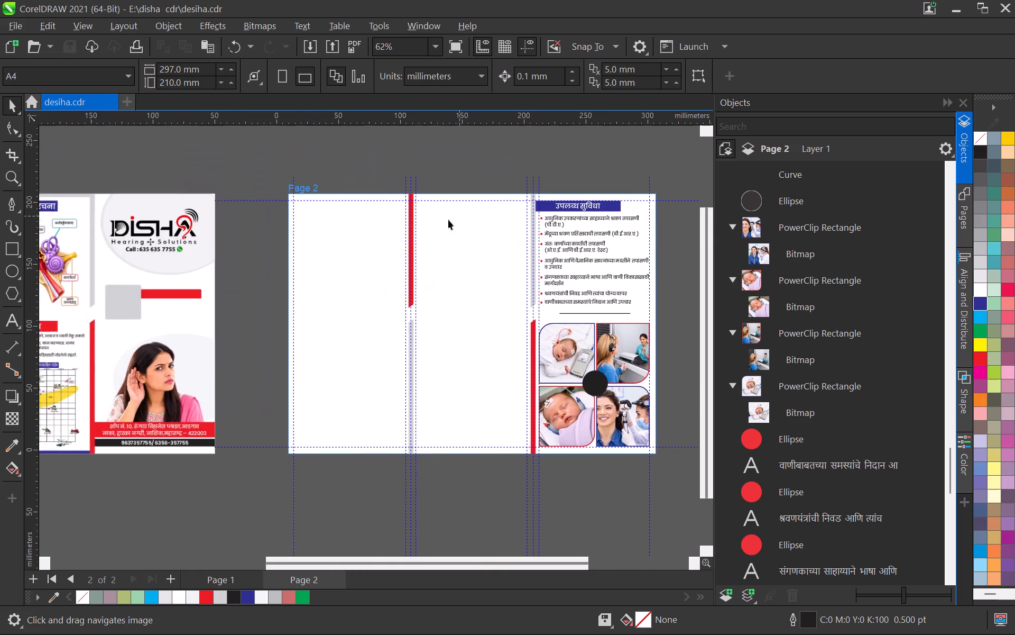
{"action": "scroll", "coordinate": [396, 238], "scroll_direction": "down", "scroll_amount": 6}
{"action": "left_click", "coordinate": [428, 276]}
{"action": "scroll", "coordinate": [560, 297], "scroll_direction": "up", "scroll_amount": 2}
{"action": "scroll", "coordinate": [560, 297], "scroll_direction": "down", "scroll_amount": 4}
{"action": "middle_click_drag", "start_coordinate": [563, 297], "coordinate": [414, 320]}
{"action": "scroll", "coordinate": [414, 320], "scroll_direction": "up", "scroll_amount": 1}
{"action": "middle_click_drag", "start_coordinate": [251, 331], "coordinate": [436, 335]}
{"action": "left_click", "coordinate": [347, 298]}
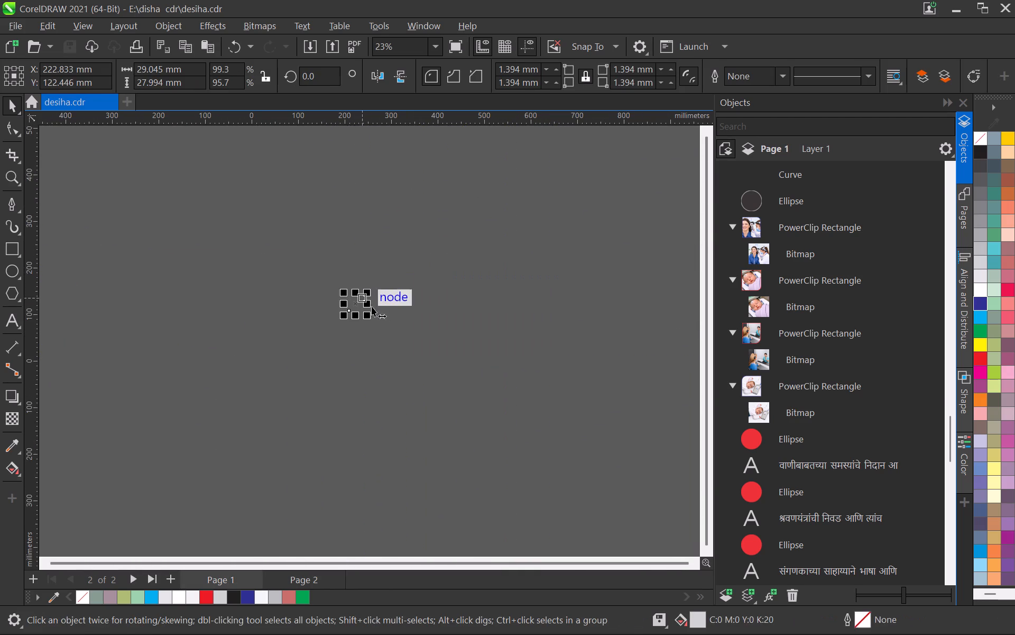
{"action": "scroll", "coordinate": [374, 310], "scroll_direction": "up", "scroll_amount": 1}
{"action": "scroll", "coordinate": [488, 315], "scroll_direction": "down", "scroll_amount": 3}
{"action": "middle_click_drag", "start_coordinate": [488, 317], "coordinate": [440, 317]}
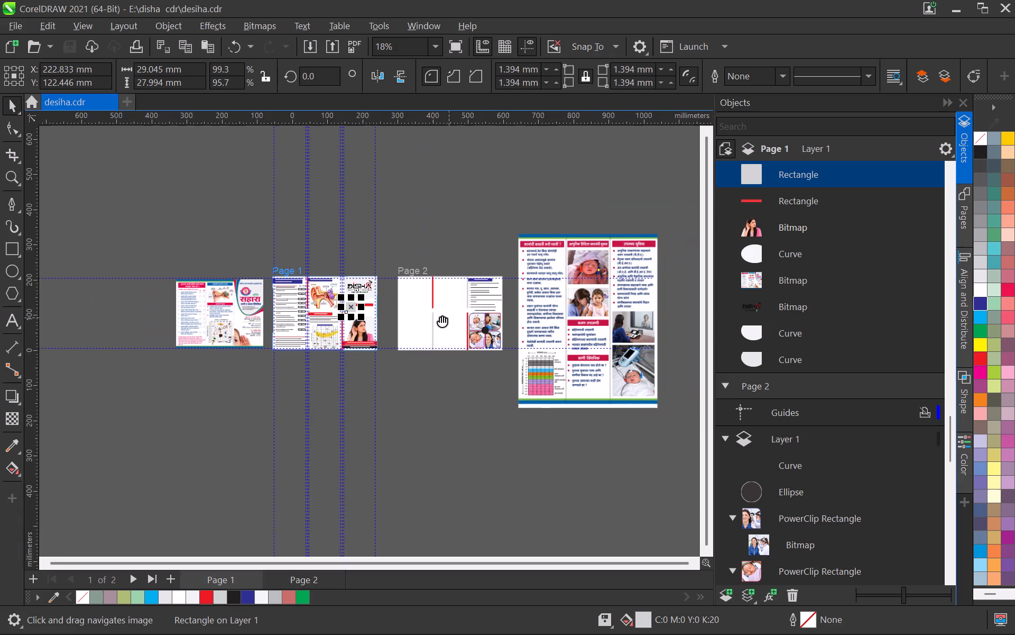
{"action": "middle_click_drag", "start_coordinate": [440, 317], "coordinate": [411, 324]}
{"action": "left_click", "coordinate": [552, 316]}
{"action": "left_click_drag", "start_coordinate": [561, 318], "coordinate": [485, 349]}
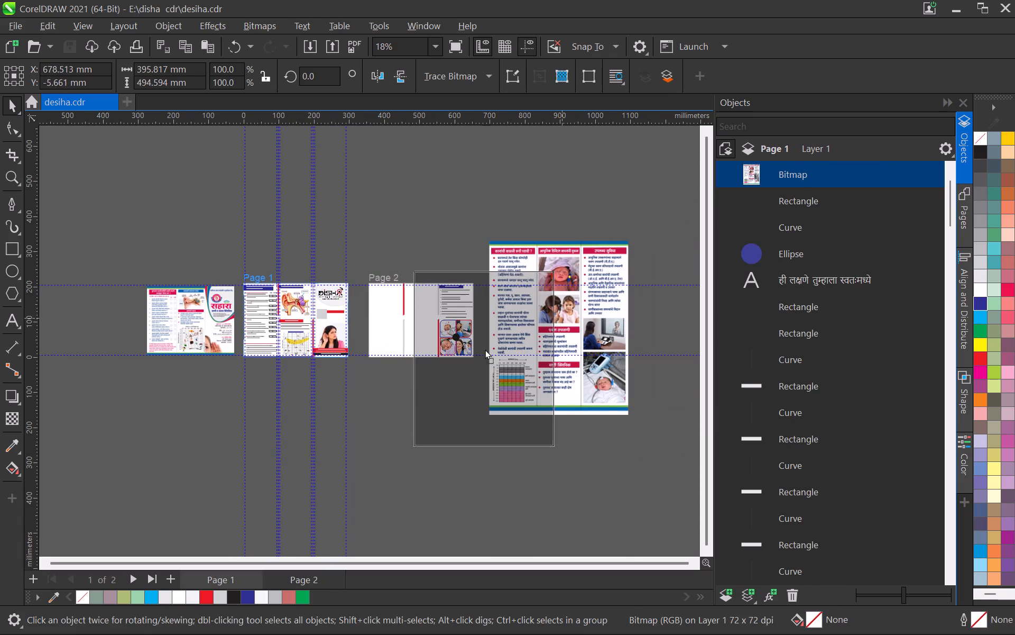
{"action": "left_click_drag", "start_coordinate": [485, 349], "coordinate": [422, 307]}
{"action": "scroll", "coordinate": [426, 315], "scroll_direction": "up", "scroll_amount": 3}
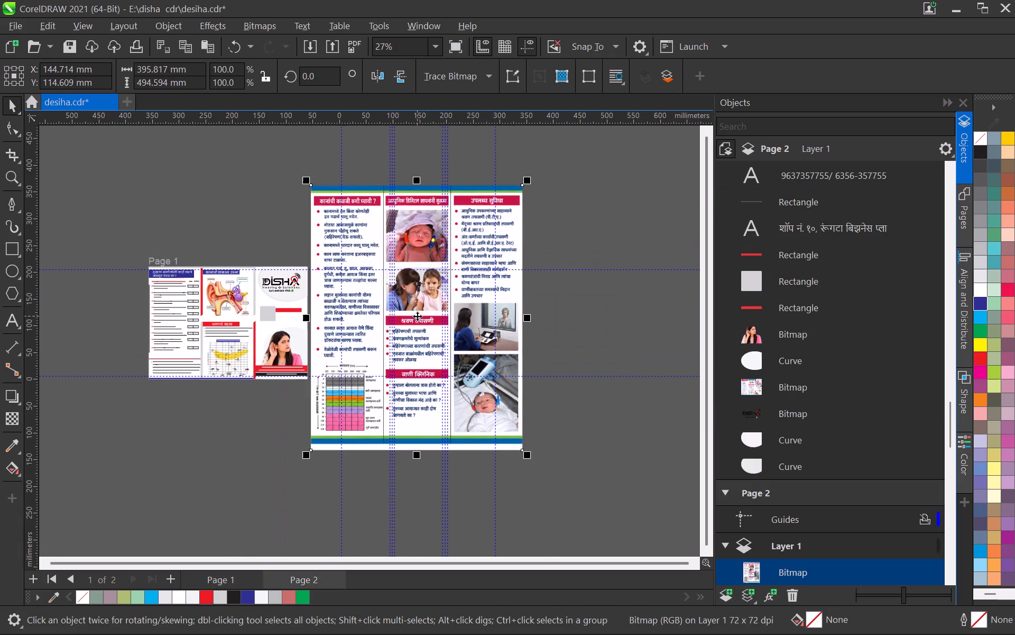
{"action": "left_click_drag", "start_coordinate": [417, 316], "coordinate": [616, 339]}
Duplicate the blue उपलब्ध सुविधा heading bar with its text into the middle column of Page 2.
{"action": "scroll", "coordinate": [421, 327], "scroll_direction": "up", "scroll_amount": 2}
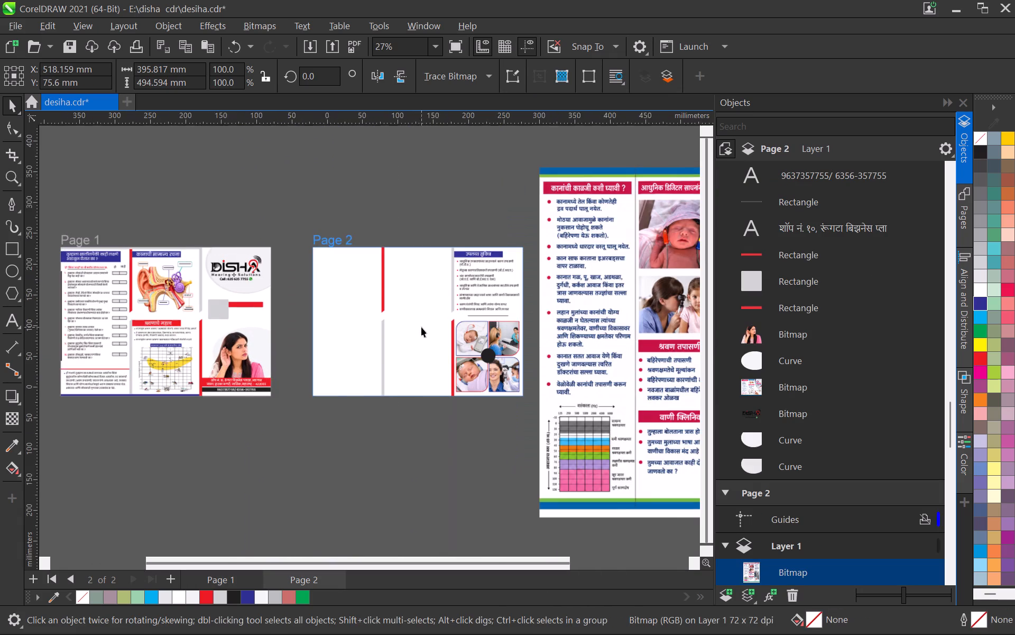
{"action": "middle_click_drag", "start_coordinate": [510, 345], "coordinate": [356, 311]}
{"action": "scroll", "coordinate": [348, 313], "scroll_direction": "up", "scroll_amount": 4}
{"action": "scroll", "coordinate": [357, 284], "scroll_direction": "down", "scroll_amount": 1}
{"action": "middle_click_drag", "start_coordinate": [356, 282], "coordinate": [474, 369]}
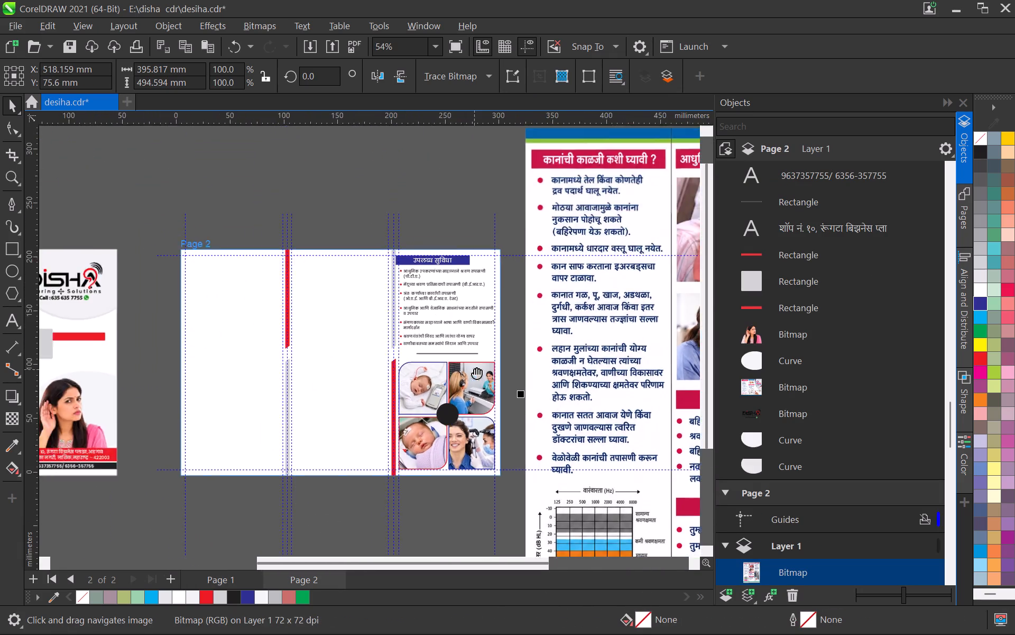
{"action": "middle_click_drag", "start_coordinate": [474, 369], "coordinate": [474, 369]}
{"action": "scroll", "coordinate": [457, 369], "scroll_direction": "down", "scroll_amount": 3}
{"action": "middle_click_drag", "start_coordinate": [491, 318], "coordinate": [448, 331]}
{"action": "scroll", "coordinate": [356, 346], "scroll_direction": "up", "scroll_amount": 6}
{"action": "middle_click_drag", "start_coordinate": [336, 310], "coordinate": [450, 349]}
{"action": "scroll", "coordinate": [505, 331], "scroll_direction": "up", "scroll_amount": 2}
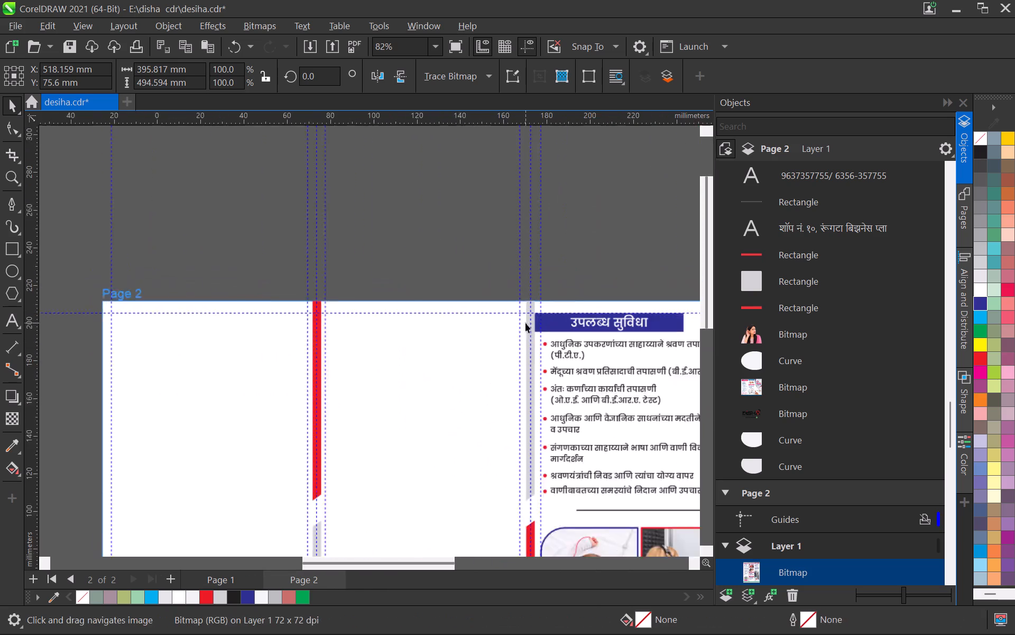
{"action": "scroll", "coordinate": [525, 323], "scroll_direction": "up", "scroll_amount": 1}
{"action": "left_click", "coordinate": [551, 324]}
{"action": "scroll", "coordinate": [575, 329], "scroll_direction": "up", "scroll_amount": 3}
{"action": "left_click", "coordinate": [590, 326], "text": "shift"}
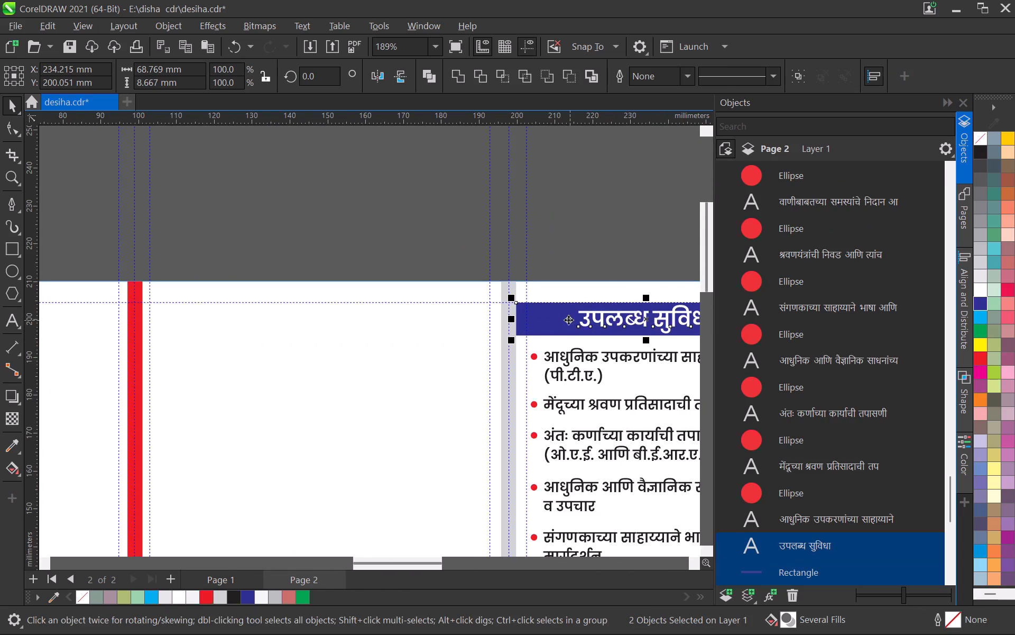
{"action": "left_click_drag", "start_coordinate": [568, 320], "coordinate": [182, 334]}
{"action": "right_click", "coordinate": [182, 334], "text": "shift"}
Position the copied heading against the red strip of the middle column, level with the top guideline.
{"action": "middle_click_drag", "start_coordinate": [174, 339], "coordinate": [350, 345]}
{"action": "scroll", "coordinate": [315, 345], "scroll_direction": "up", "scroll_amount": 3}
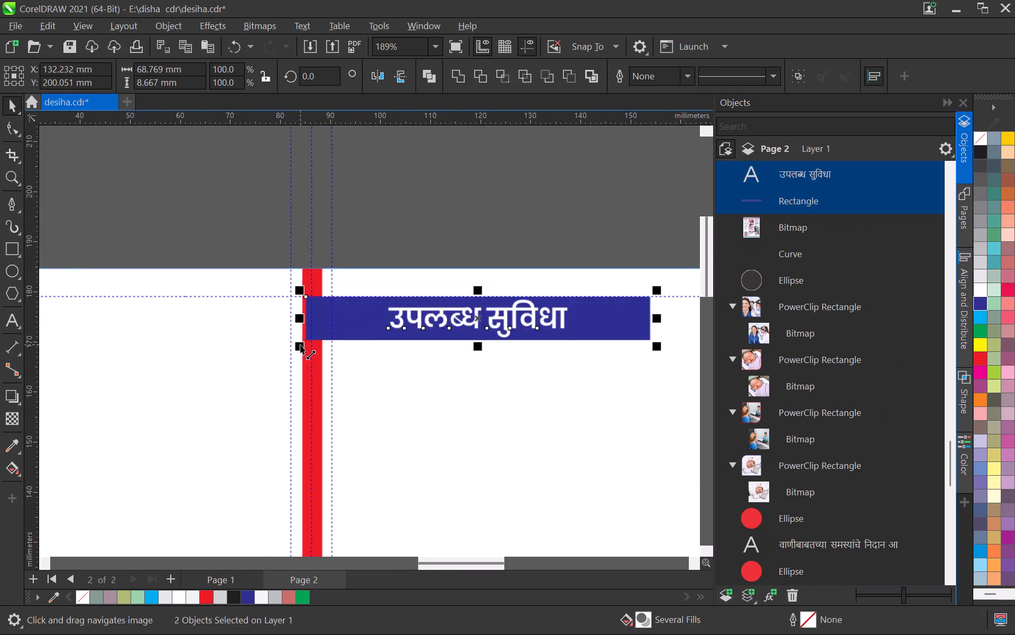
{"action": "scroll", "coordinate": [300, 344], "scroll_direction": "up", "scroll_amount": 4}
{"action": "left_click_drag", "start_coordinate": [329, 319], "coordinate": [363, 326]}
{"action": "scroll", "coordinate": [331, 338], "scroll_direction": "up", "scroll_amount": 7}
{"action": "left_click_drag", "start_coordinate": [336, 334], "coordinate": [328, 333]}
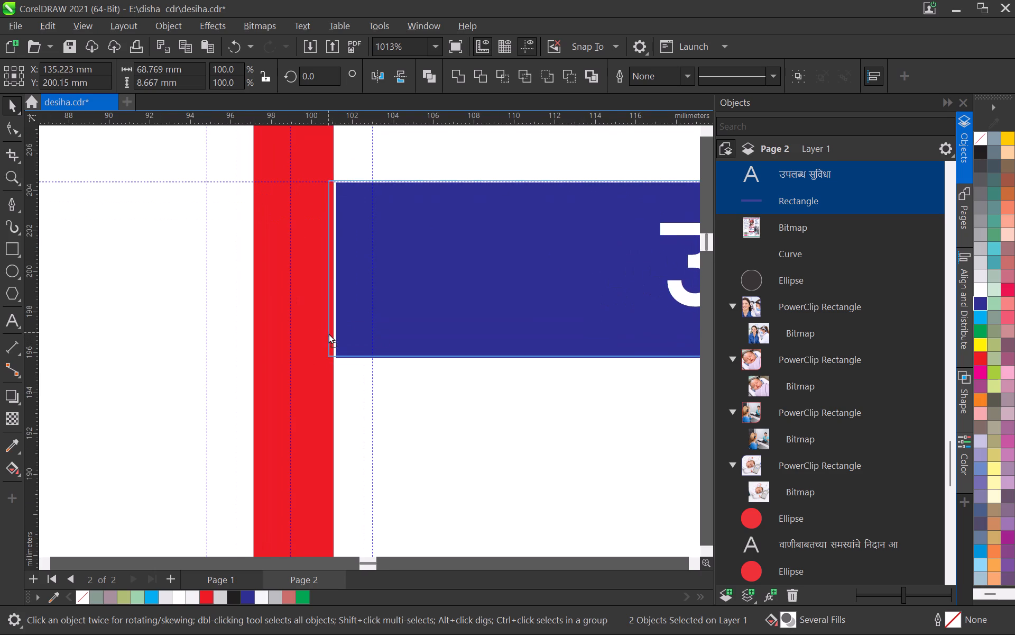
{"action": "left_click_drag", "start_coordinate": [328, 333], "coordinate": [330, 338]}
{"action": "scroll", "coordinate": [358, 322], "scroll_direction": "down", "scroll_amount": 5}
{"action": "scroll", "coordinate": [340, 321], "scroll_direction": "up", "scroll_amount": 9}
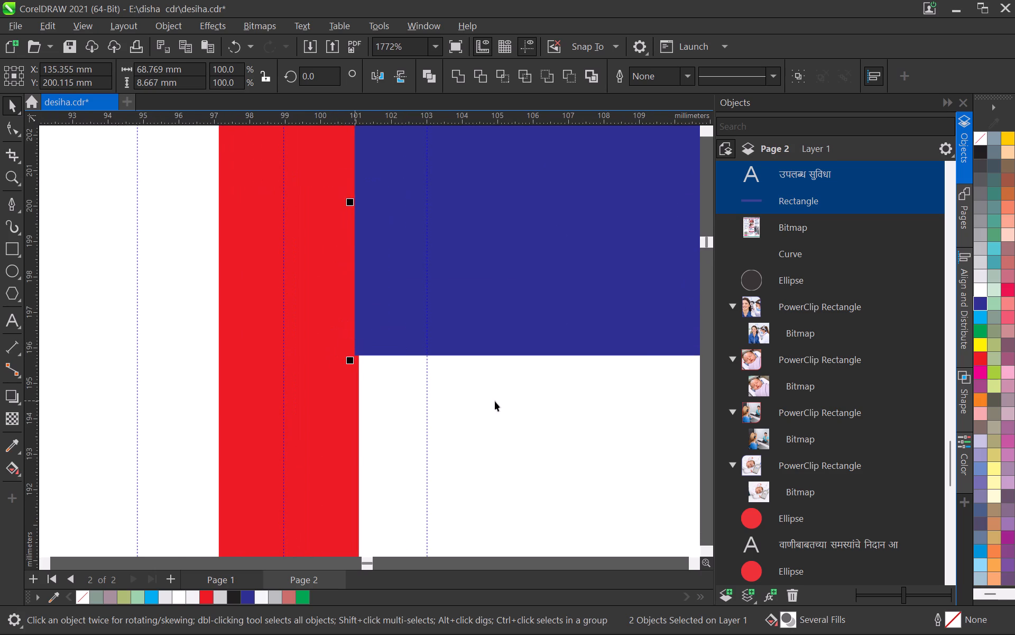
{"action": "left_click", "coordinate": [495, 401]}
Trim the copied heading's blue bar at its left edge to a width of about 68.65 mm, flush with the red strip.
{"action": "left_click", "coordinate": [411, 279]}
{"action": "middle_click_drag", "start_coordinate": [361, 202], "coordinate": [345, 244]}
{"action": "left_click_drag", "start_coordinate": [337, 242], "coordinate": [337, 245]}
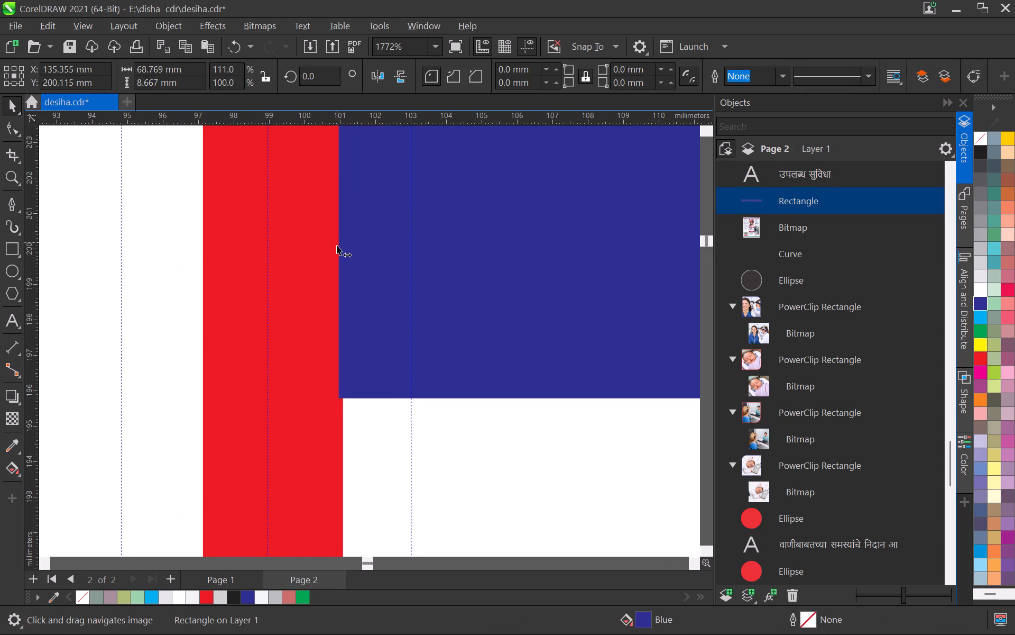
{"action": "left_click_drag", "start_coordinate": [337, 245], "coordinate": [341, 259]}
{"action": "scroll", "coordinate": [375, 262], "scroll_direction": "down", "scroll_amount": 20}
{"action": "scroll", "coordinate": [375, 262], "scroll_direction": "down", "scroll_amount": 8}
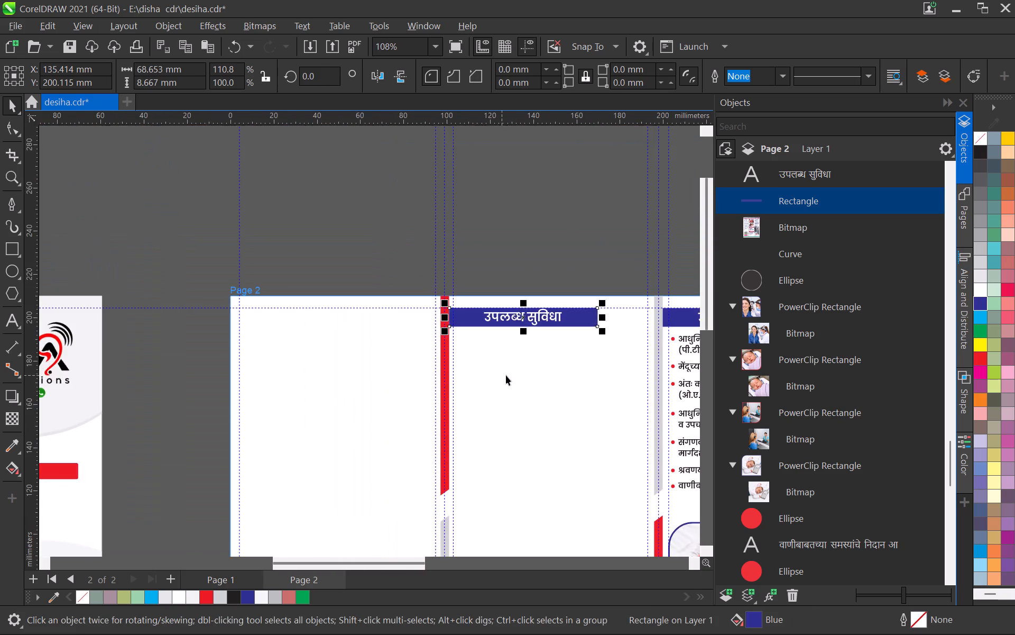
{"action": "left_click", "coordinate": [506, 375]}
Save the brochure with the copied middle-column heading.
{"action": "scroll", "coordinate": [564, 374], "scroll_direction": "down", "scroll_amount": 4}
{"action": "middle_click_drag", "start_coordinate": [574, 377], "coordinate": [389, 358]}
{"action": "left_click", "coordinate": [366, 400]}
{"action": "key", "text": "ctrl+s"}
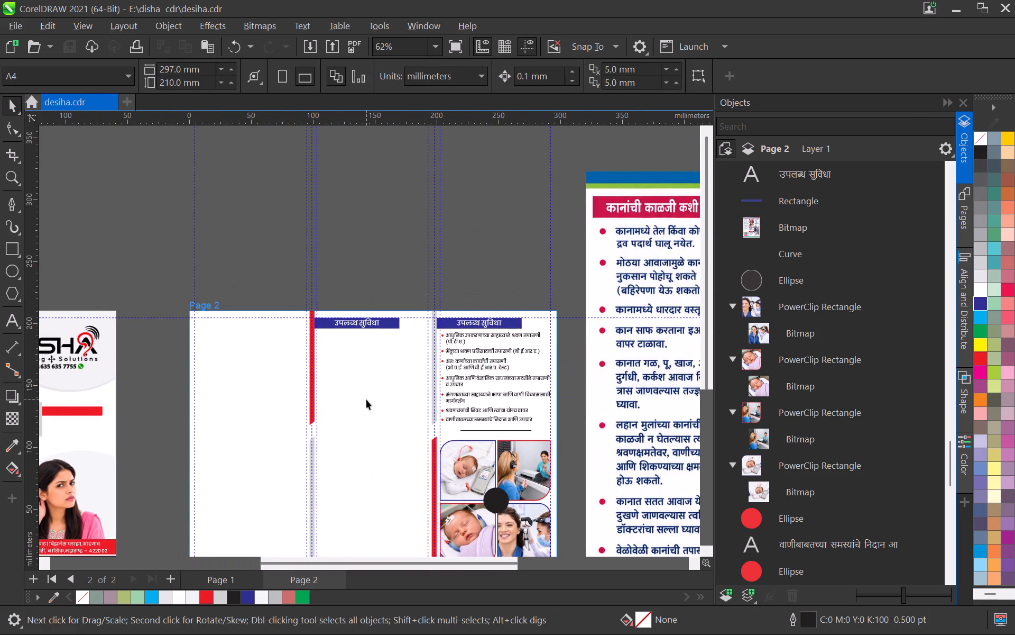
Switch to the browser's brochure reference image and copy its heading आधुनिक डिजिटल साधनांनी सुसज्ज.
{"action": "key", "text": "alt+Tab"}
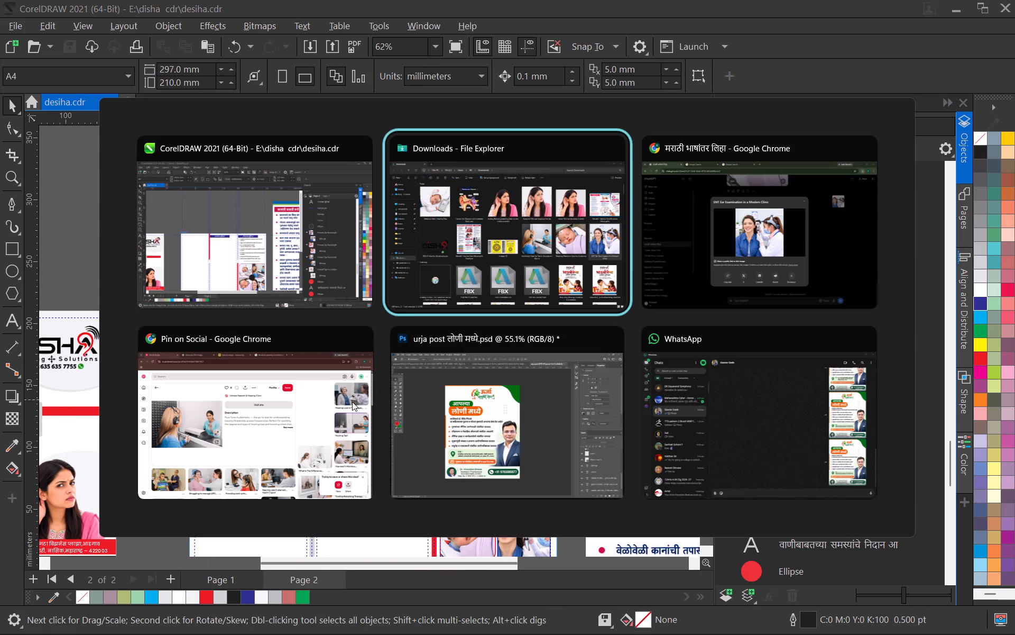
{"action": "left_click", "coordinate": [328, 409], "text": "alt"}
{"action": "left_click", "coordinate": [424, 0]}
{"action": "left_click", "coordinate": [538, 0]}
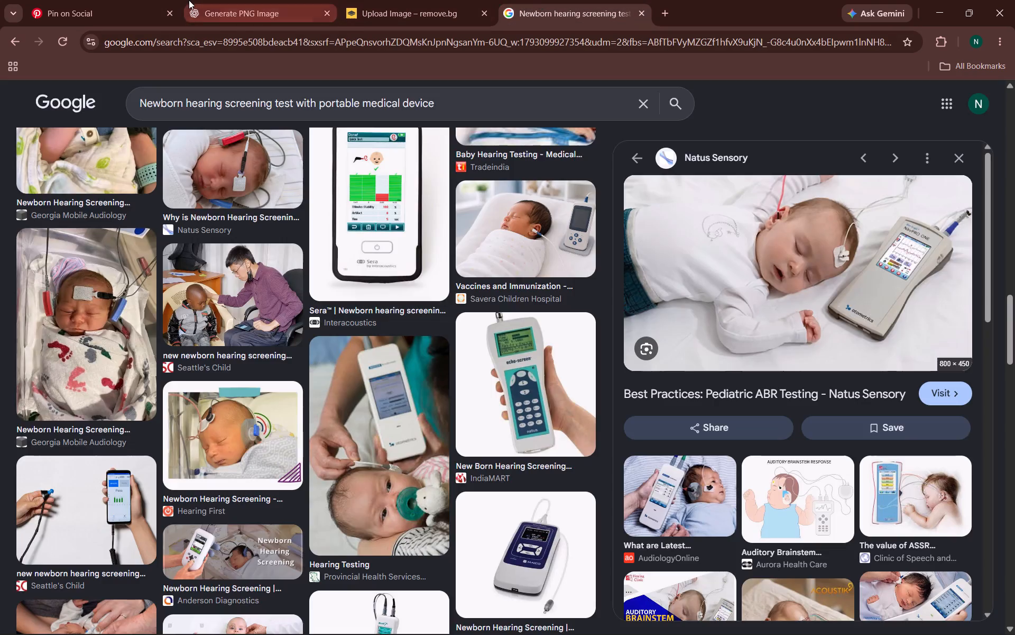
{"action": "left_click", "coordinate": [189, 0]}
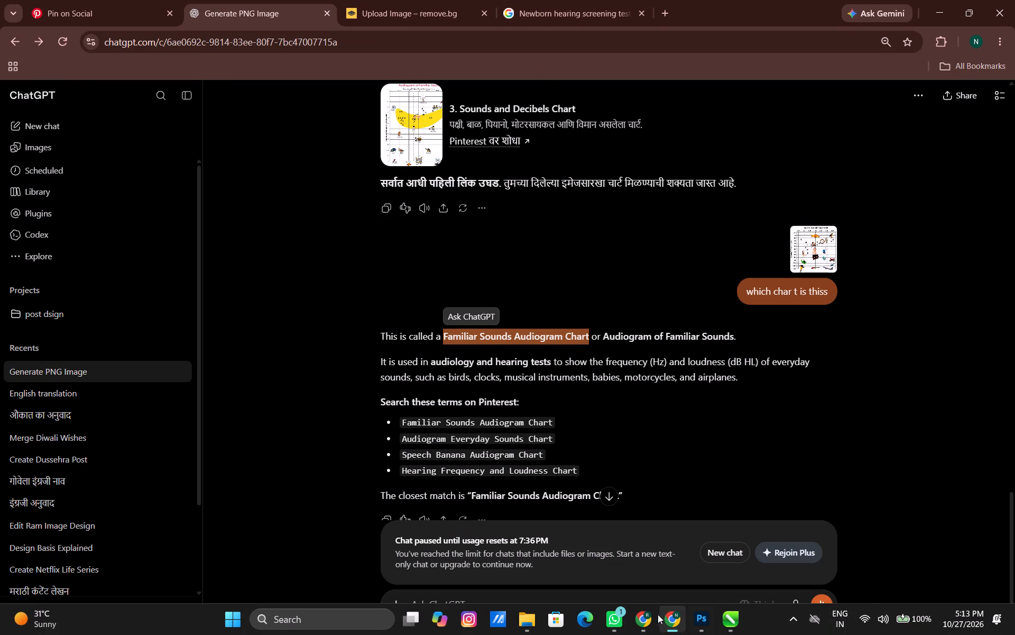
{"action": "left_click", "coordinate": [651, 618]}
{"action": "left_click", "coordinate": [285, 0]}
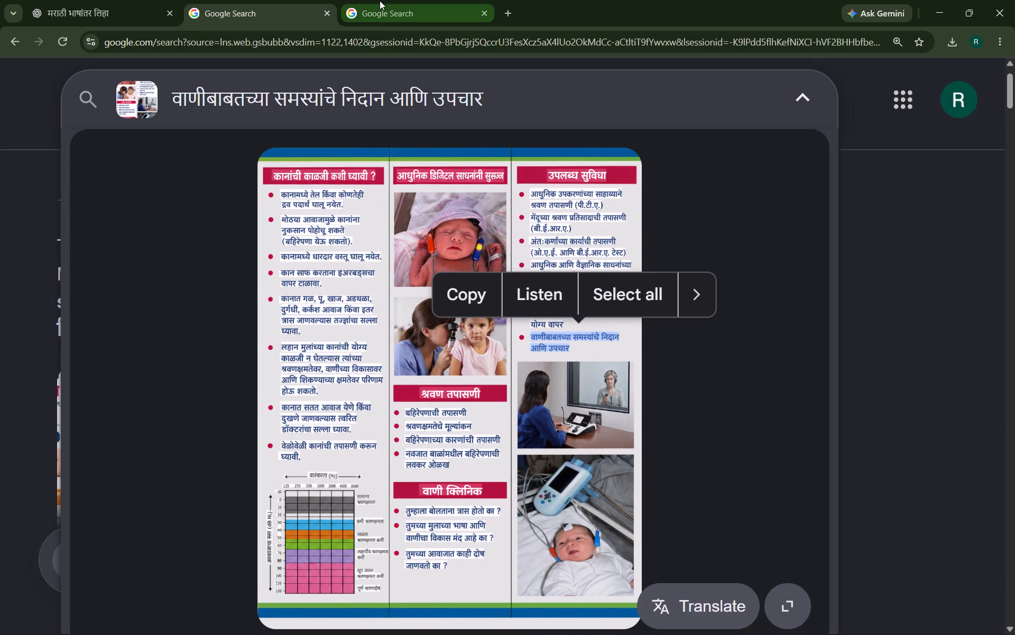
{"action": "double_click", "coordinate": [434, 176]}
{"action": "left_click", "coordinate": [331, 210]}
Return to CorelDRAW and replace the middle-column heading text on Page 2 with the copied आधुनिक डिजिटल साधनांनी सुसज्ज.
{"action": "key", "text": "alt+Tab"}
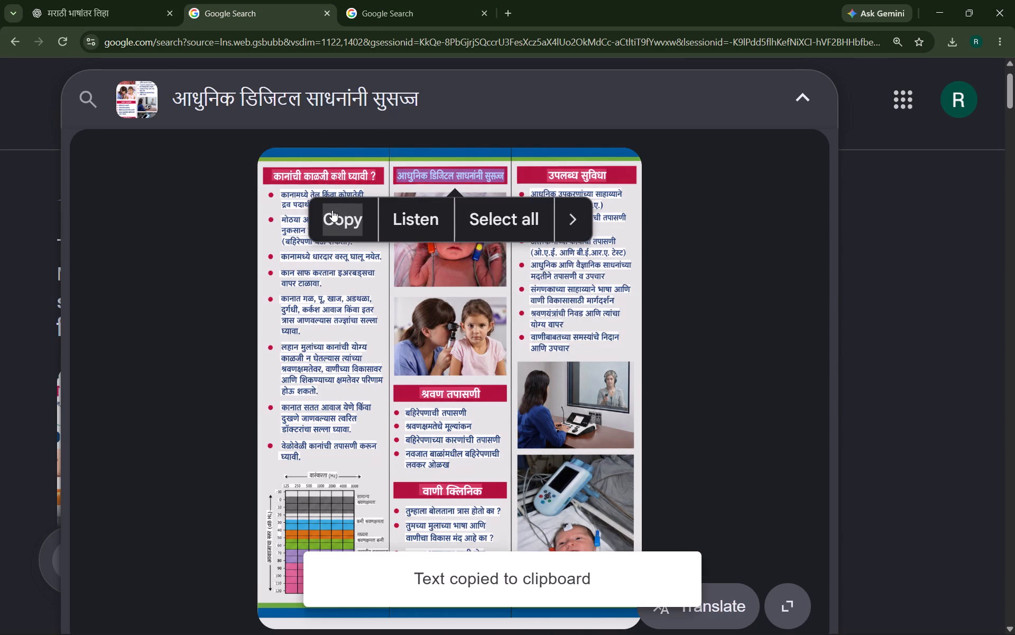
{"action": "key", "text": "alt+Tab"}
{"action": "scroll", "coordinate": [327, 273], "scroll_direction": "up", "scroll_amount": 8}
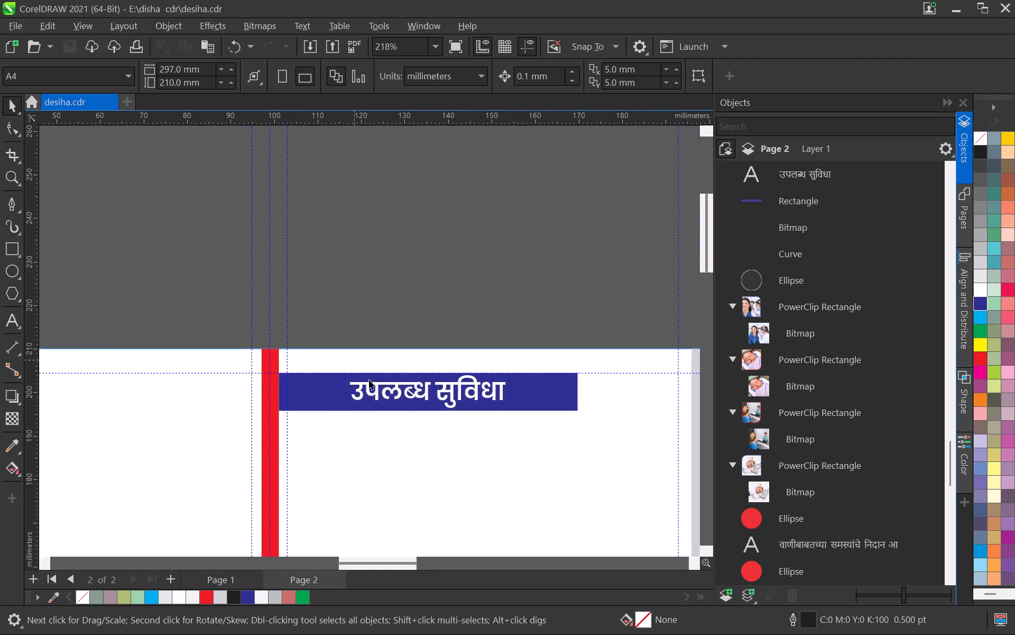
{"action": "scroll", "coordinate": [369, 379], "scroll_direction": "up", "scroll_amount": 4}
{"action": "middle_click_drag", "start_coordinate": [389, 401], "coordinate": [306, 264]}
{"action": "double_click", "coordinate": [306, 264]}
{"action": "key", "text": "ctrl+a"}
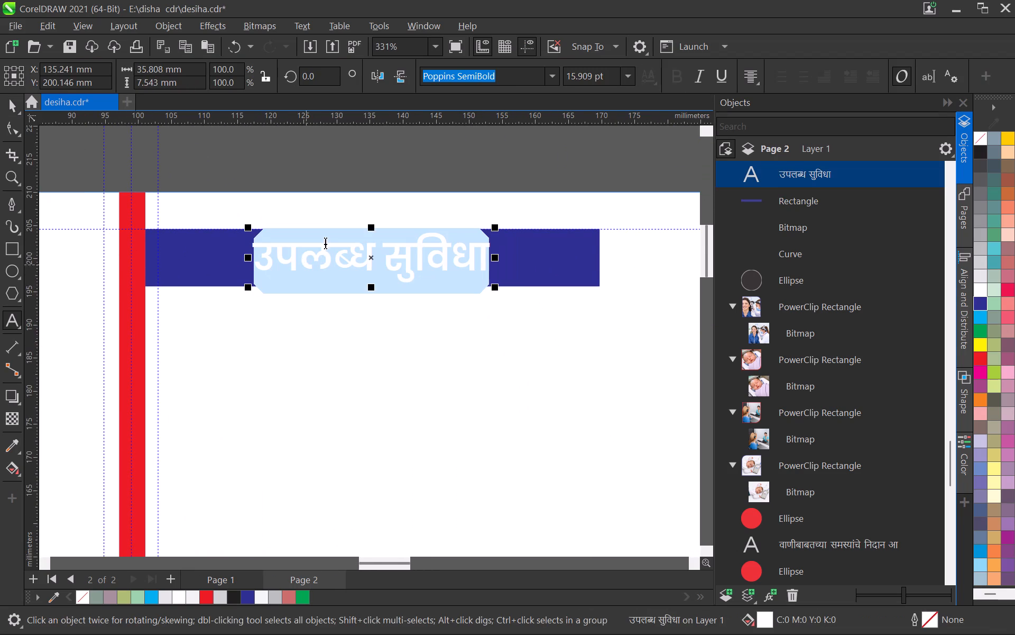
{"action": "key", "text": "ctrl+v"}
{"action": "left_click", "coordinate": [14, 105]}
Move the new heading text so that it starts just inside the left end of its blue bar.
{"action": "middle_click_drag", "start_coordinate": [366, 309], "coordinate": [225, 320]}
{"action": "scroll", "coordinate": [225, 320], "scroll_direction": "down", "scroll_amount": 3}
{"action": "left_click_drag", "start_coordinate": [230, 287], "coordinate": [292, 291]}
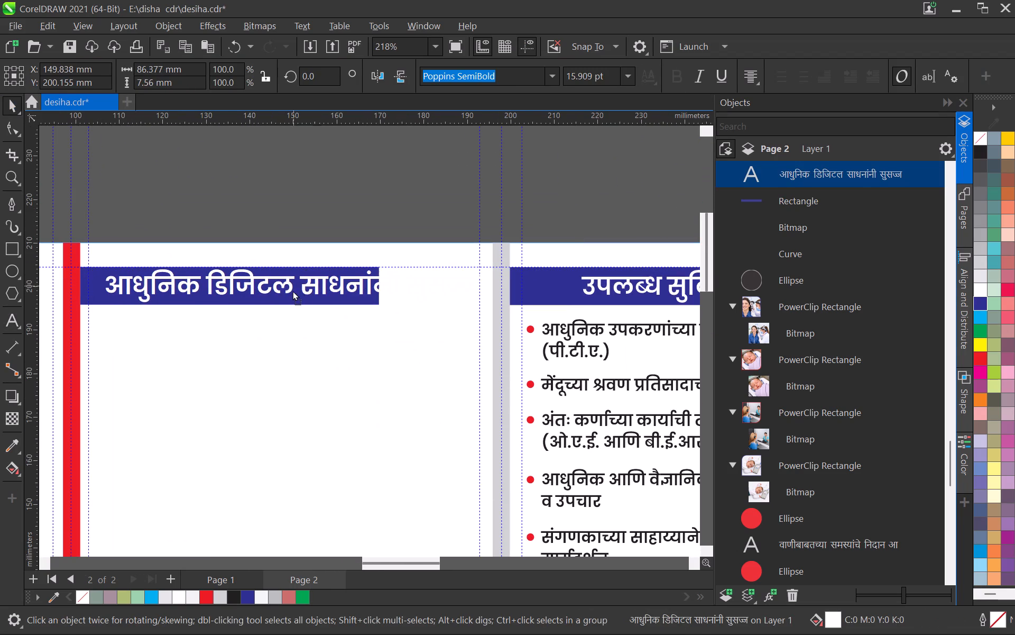
{"action": "left_click_drag", "start_coordinate": [292, 291], "coordinate": [292, 291]}
Widen the middle-column heading's blue bar to about 93.2 mm so that it spans the whole heading text.
{"action": "left_click", "coordinate": [95, 294]}
{"action": "scroll", "coordinate": [393, 316], "scroll_direction": "up", "scroll_amount": 1}
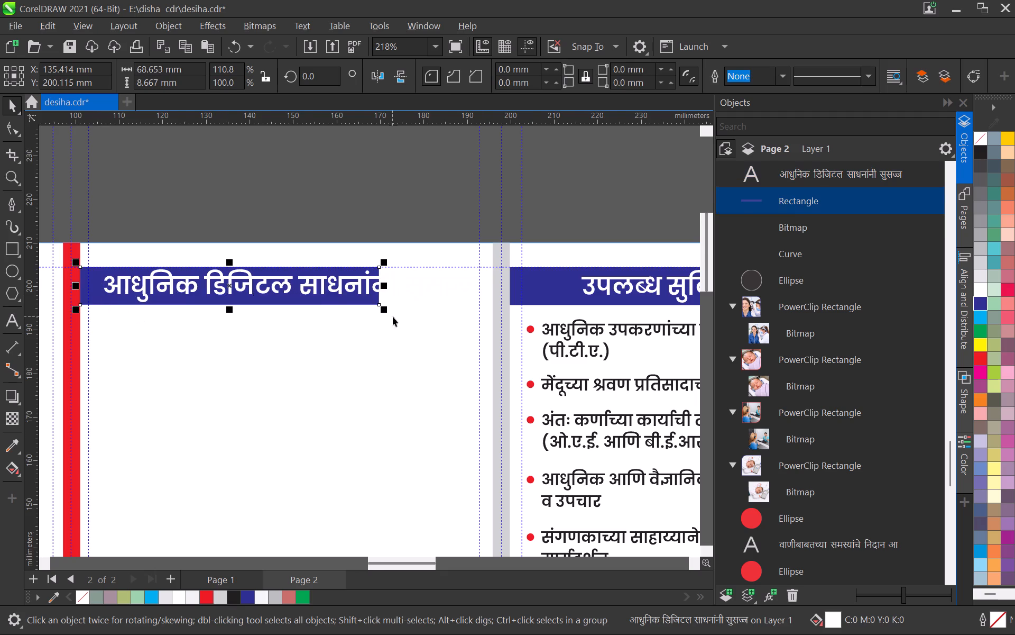
{"action": "scroll", "coordinate": [393, 316], "scroll_direction": "up", "scroll_amount": 1}
{"action": "left_click_drag", "start_coordinate": [380, 278], "coordinate": [503, 329]}
{"action": "scroll", "coordinate": [504, 273], "scroll_direction": "up", "scroll_amount": 3}
{"action": "left_click_drag", "start_coordinate": [501, 277], "coordinate": [529, 314]}
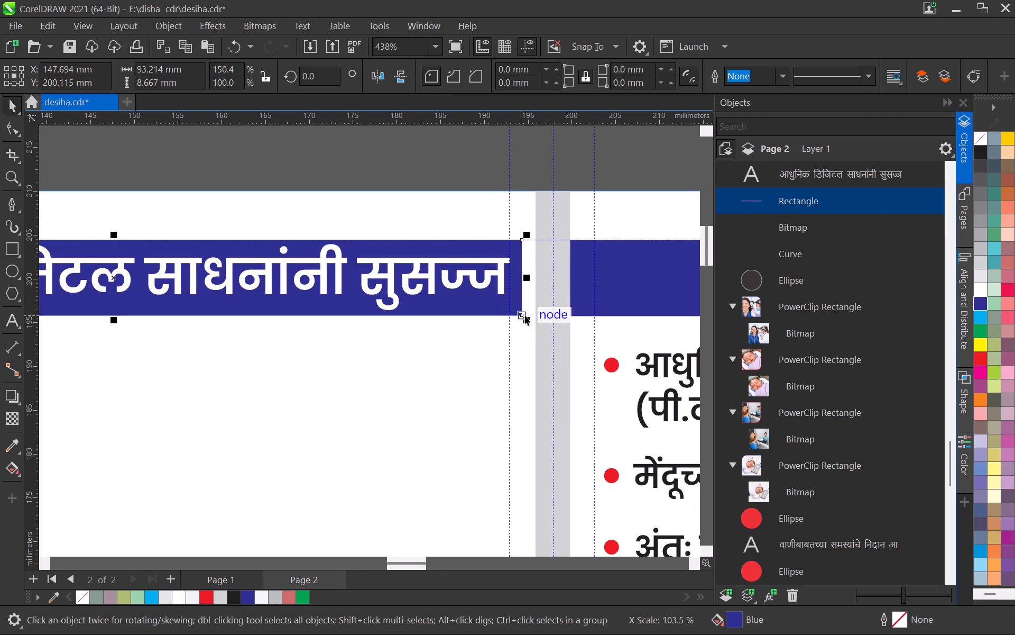
{"action": "middle_click_drag", "start_coordinate": [488, 290], "coordinate": [538, 301]}
{"action": "scroll", "coordinate": [538, 301], "scroll_direction": "down", "scroll_amount": 4}
{"action": "left_click", "coordinate": [420, 340]}
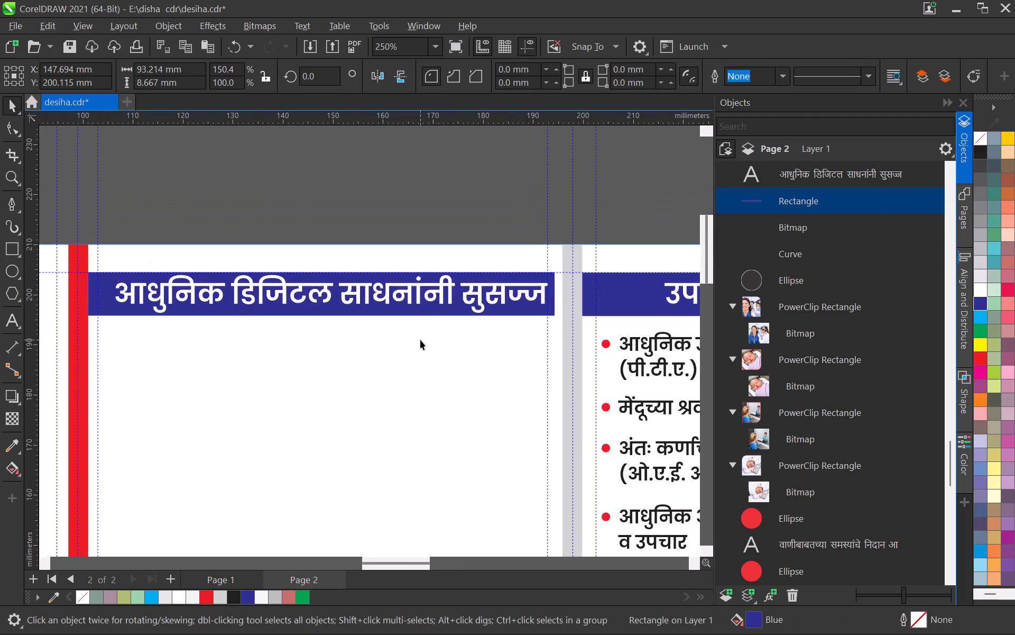
Nudge the middle-column heading text left and scale it down proportionally to about 75.4 mm wide, 13.884 pt.
{"action": "left_click", "coordinate": [412, 285]}
{"action": "key", "text": "Left"}
{"action": "key", "text": "Left"}
{"action": "key", "text": "Left"}
{"action": "key", "text": "Left"}
{"action": "key", "text": "Left"}
{"action": "key", "text": "Left"}
{"action": "key", "text": "Left"}
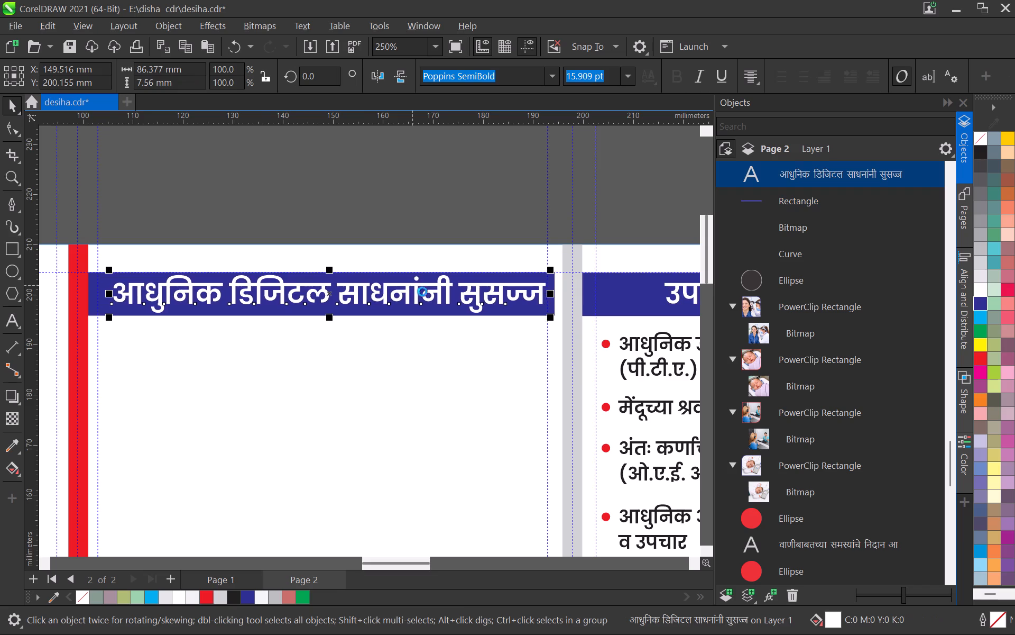
{"action": "scroll", "coordinate": [514, 309], "scroll_direction": "up", "scroll_amount": 2}
{"action": "left_click_drag", "start_coordinate": [557, 319], "coordinate": [536, 315]}
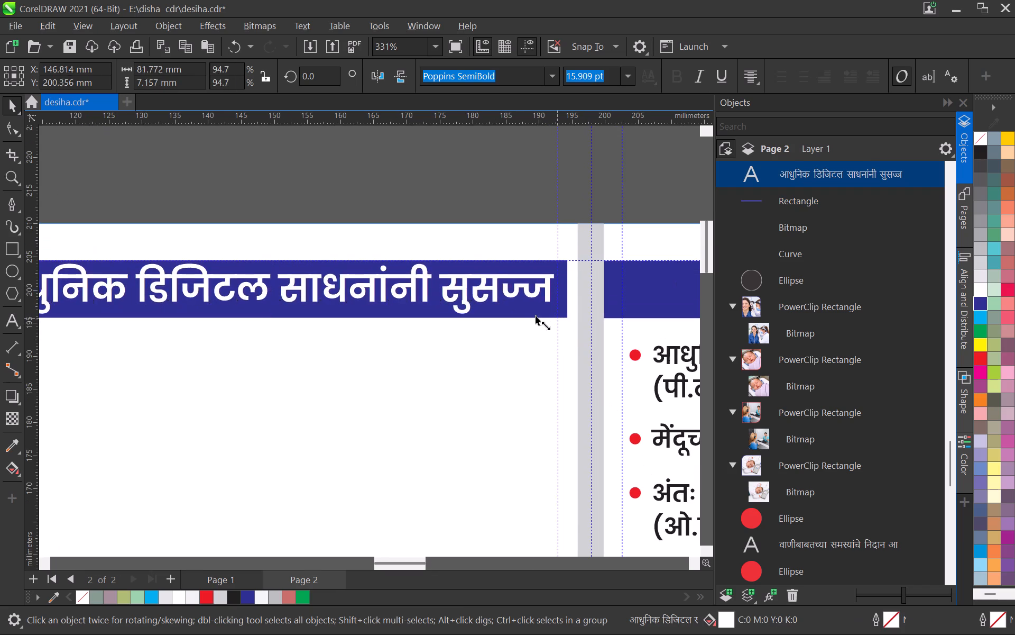
{"action": "left_click_drag", "start_coordinate": [536, 315], "coordinate": [521, 312]}
Shorten the middle heading's blue bar at its right edge to a width of about 82.34 mm.
{"action": "left_click", "coordinate": [529, 295]}
{"action": "left_click_drag", "start_coordinate": [576, 291], "coordinate": [541, 298]}
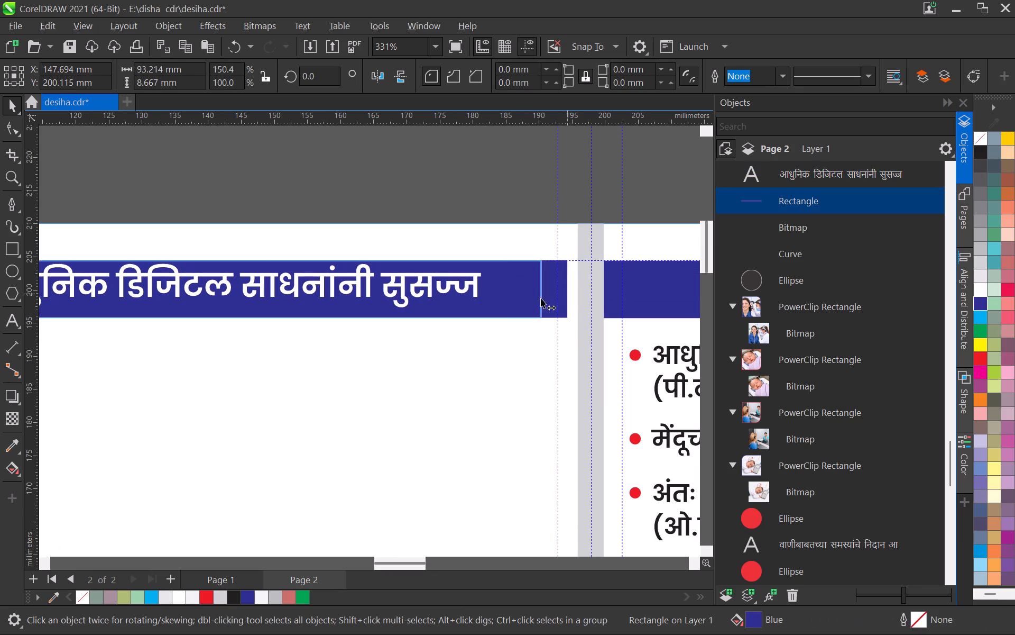
{"action": "left_click_drag", "start_coordinate": [541, 298], "coordinate": [504, 326]}
{"action": "left_click", "coordinate": [467, 348]}
Nudge the middle-column heading text down to centre it vertically within its blue bar.
{"action": "scroll", "coordinate": [458, 329], "scroll_direction": "down", "scroll_amount": 11}
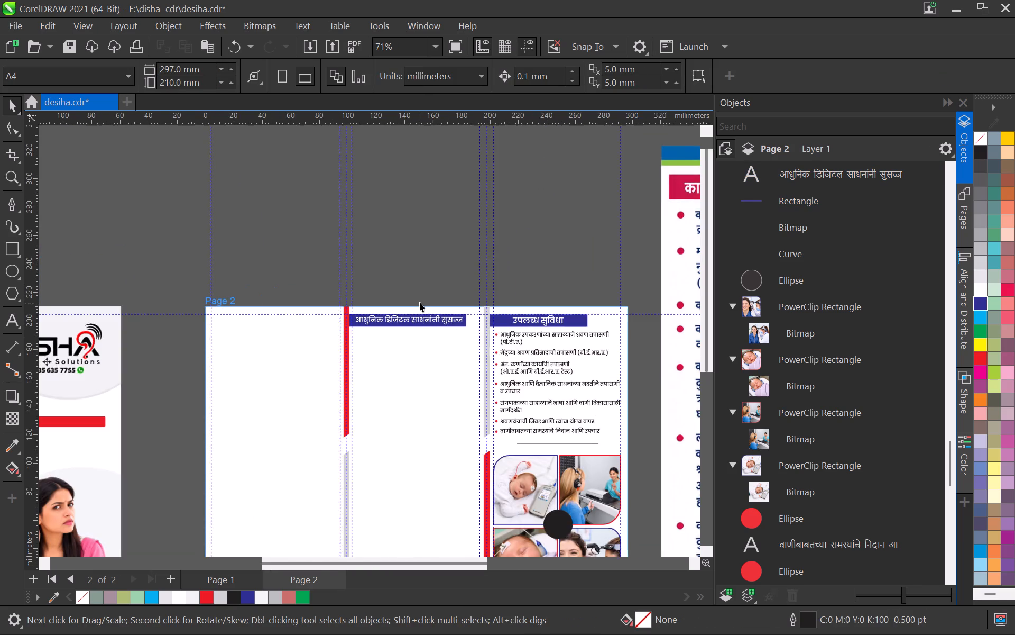
{"action": "scroll", "coordinate": [411, 321], "scroll_direction": "up", "scroll_amount": 5}
{"action": "left_click", "coordinate": [407, 321]}
{"action": "key", "text": "Down"}
{"action": "key", "text": "Down"}
{"action": "key", "text": "Down"}
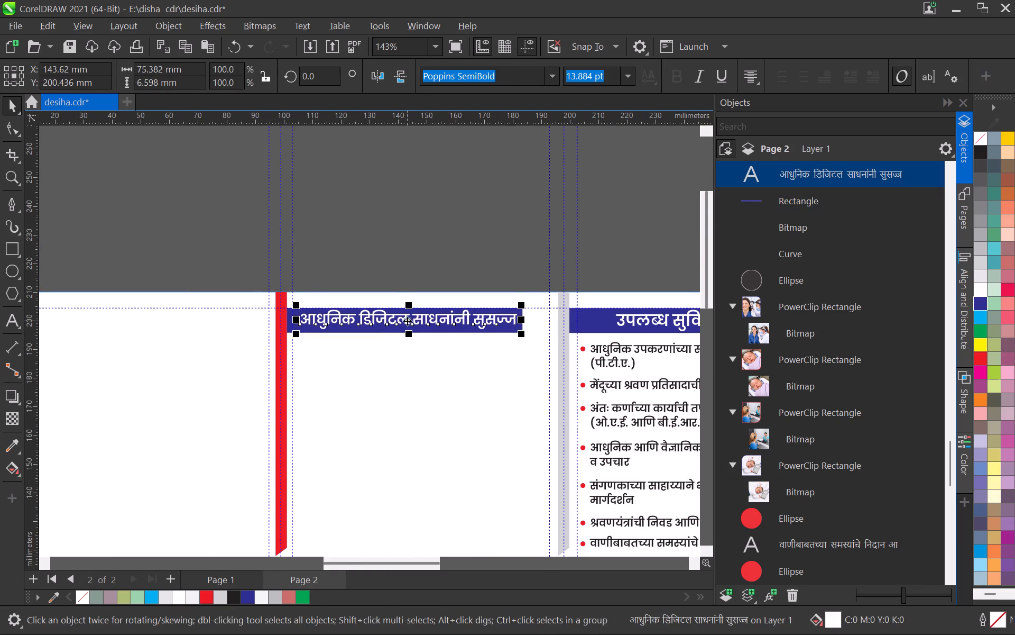
{"action": "key", "text": "Down"}
{"action": "key", "text": "Down"}
{"action": "left_click", "coordinate": [420, 263]}
{"action": "scroll", "coordinate": [424, 283], "scroll_direction": "down", "scroll_amount": 4}
{"action": "middle_click_drag", "start_coordinate": [429, 326], "coordinate": [402, 320]}
{"action": "left_click", "coordinate": [391, 347]}
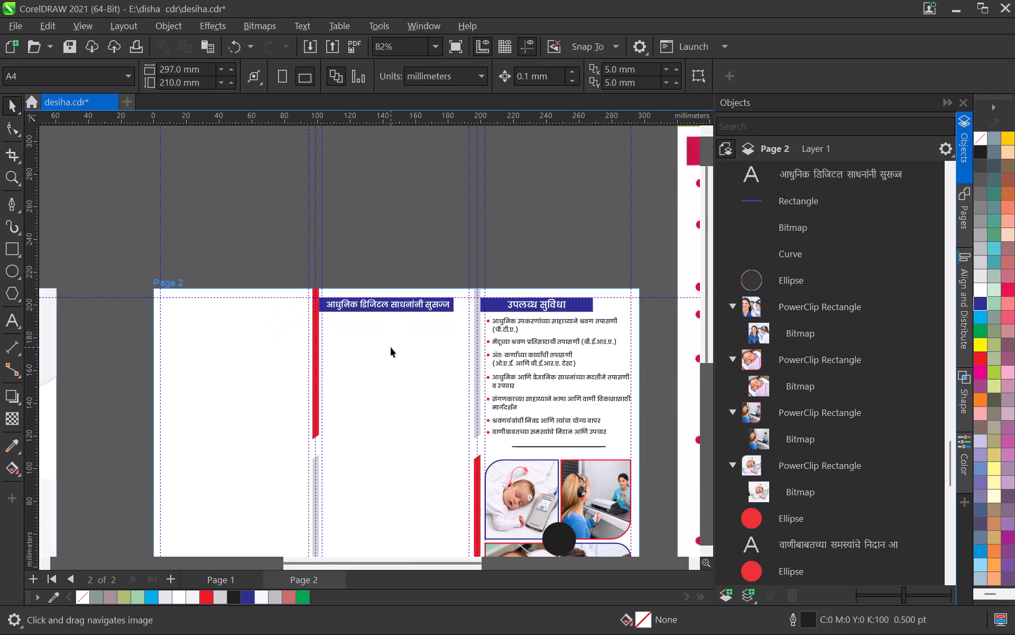
Save the brochure with the updated middle-column heading.
{"action": "key", "text": "ctrl+s"}
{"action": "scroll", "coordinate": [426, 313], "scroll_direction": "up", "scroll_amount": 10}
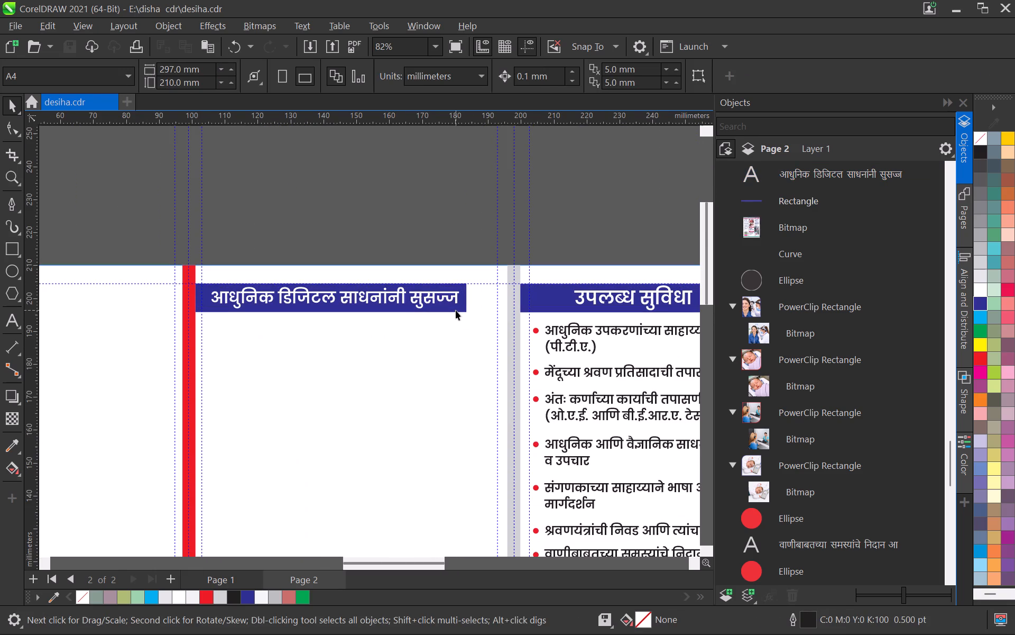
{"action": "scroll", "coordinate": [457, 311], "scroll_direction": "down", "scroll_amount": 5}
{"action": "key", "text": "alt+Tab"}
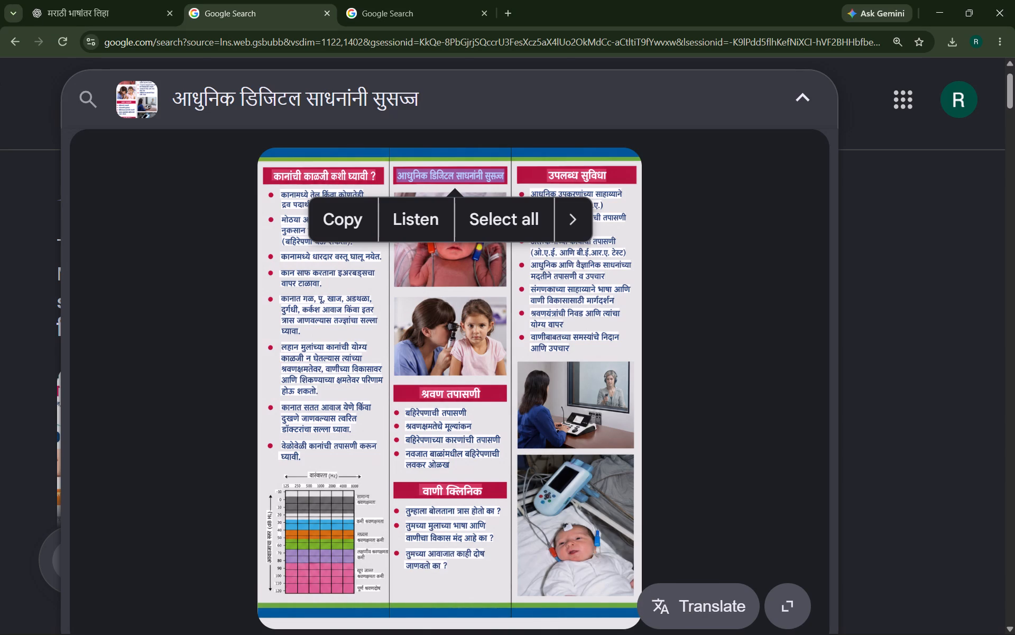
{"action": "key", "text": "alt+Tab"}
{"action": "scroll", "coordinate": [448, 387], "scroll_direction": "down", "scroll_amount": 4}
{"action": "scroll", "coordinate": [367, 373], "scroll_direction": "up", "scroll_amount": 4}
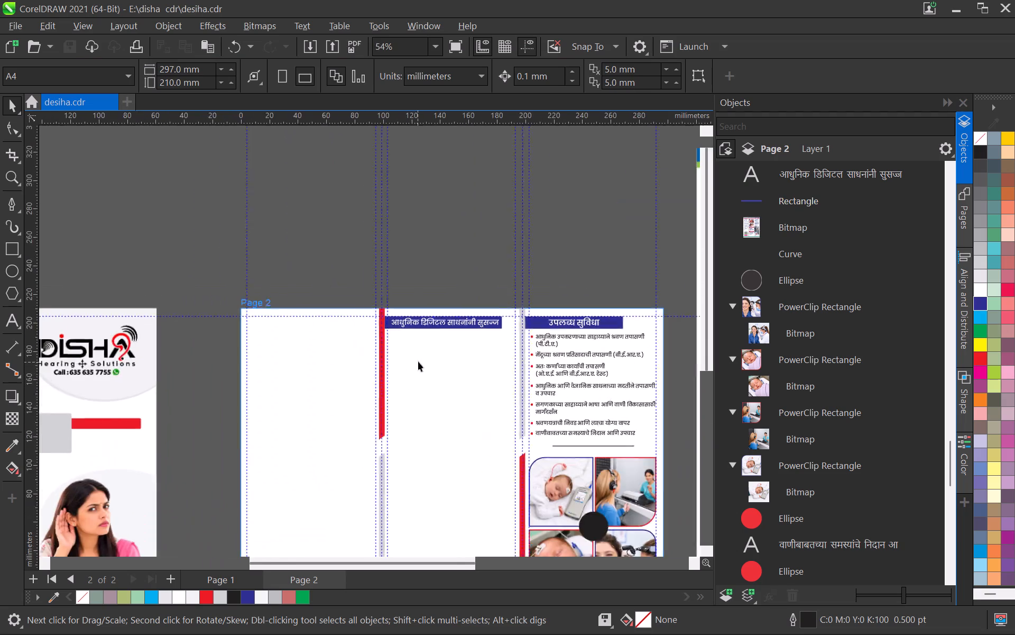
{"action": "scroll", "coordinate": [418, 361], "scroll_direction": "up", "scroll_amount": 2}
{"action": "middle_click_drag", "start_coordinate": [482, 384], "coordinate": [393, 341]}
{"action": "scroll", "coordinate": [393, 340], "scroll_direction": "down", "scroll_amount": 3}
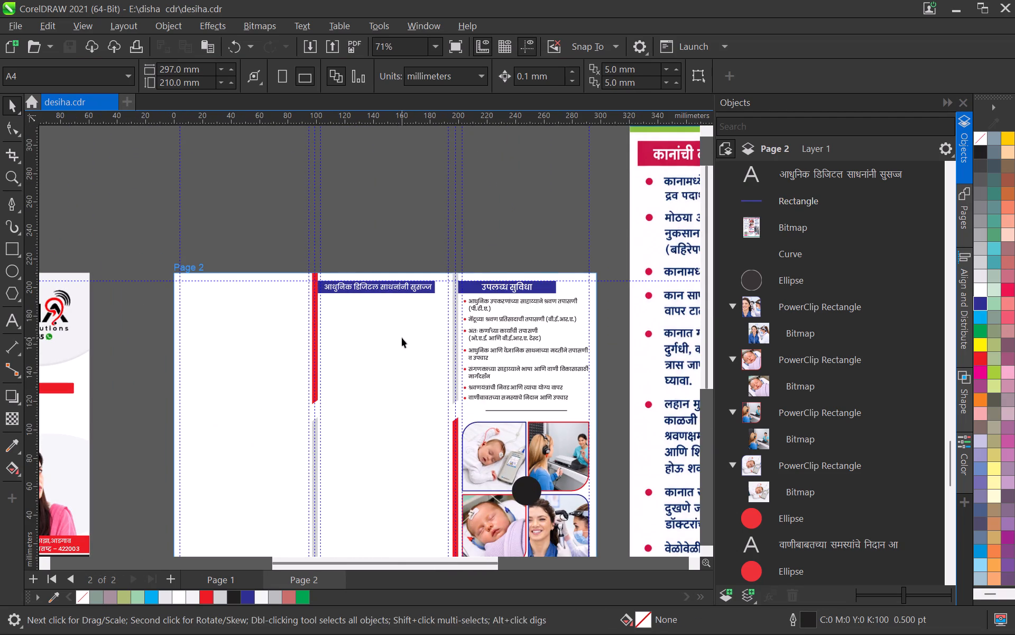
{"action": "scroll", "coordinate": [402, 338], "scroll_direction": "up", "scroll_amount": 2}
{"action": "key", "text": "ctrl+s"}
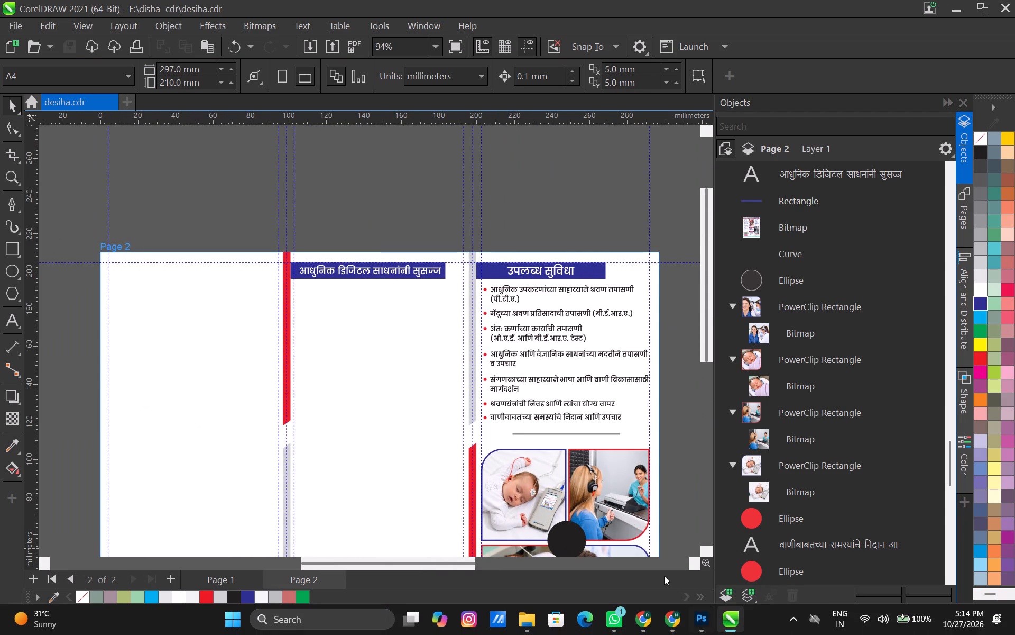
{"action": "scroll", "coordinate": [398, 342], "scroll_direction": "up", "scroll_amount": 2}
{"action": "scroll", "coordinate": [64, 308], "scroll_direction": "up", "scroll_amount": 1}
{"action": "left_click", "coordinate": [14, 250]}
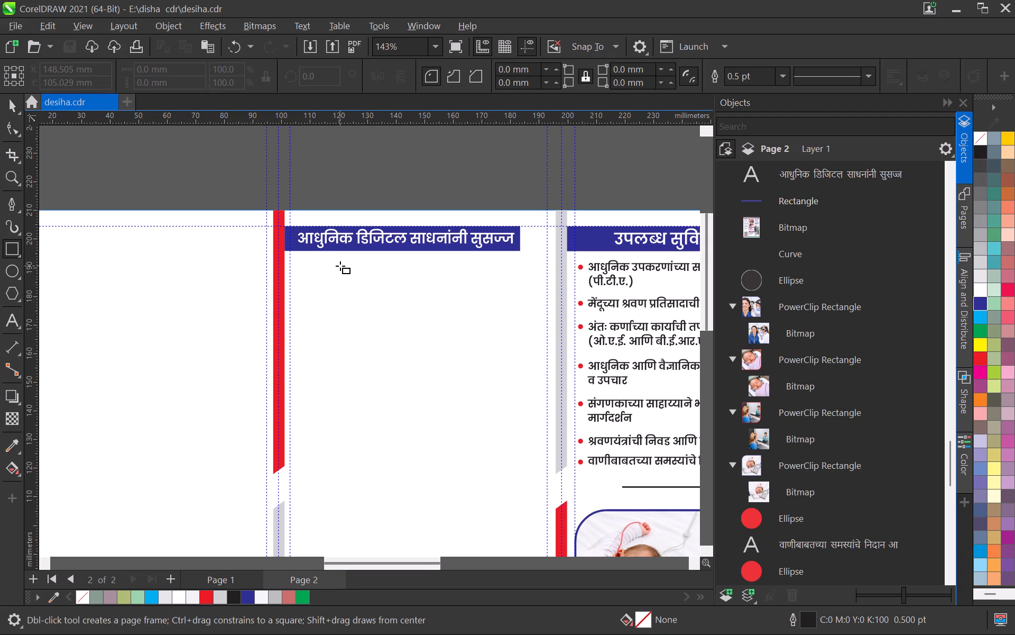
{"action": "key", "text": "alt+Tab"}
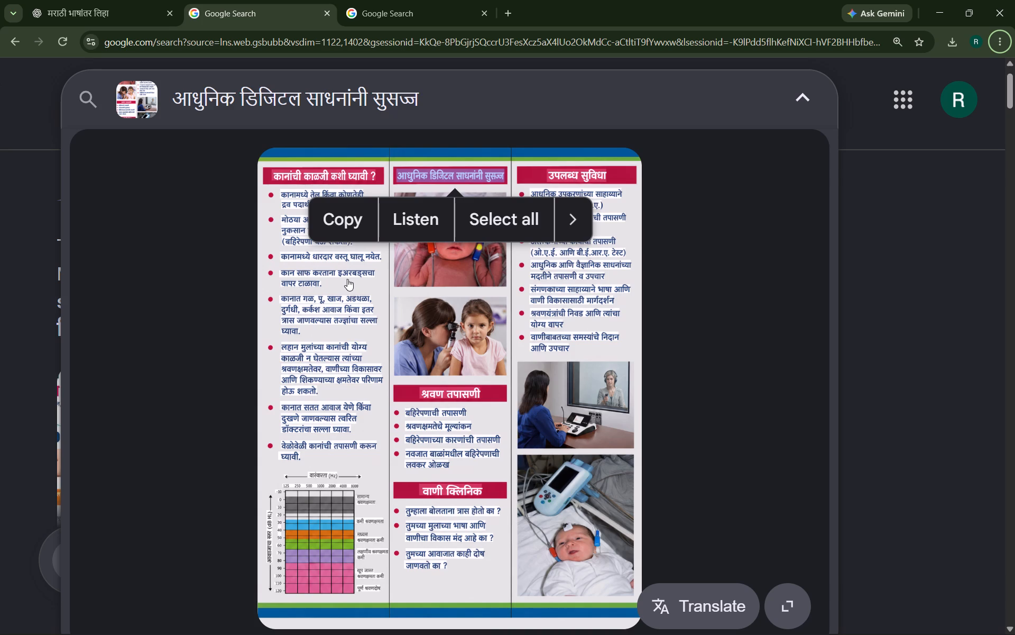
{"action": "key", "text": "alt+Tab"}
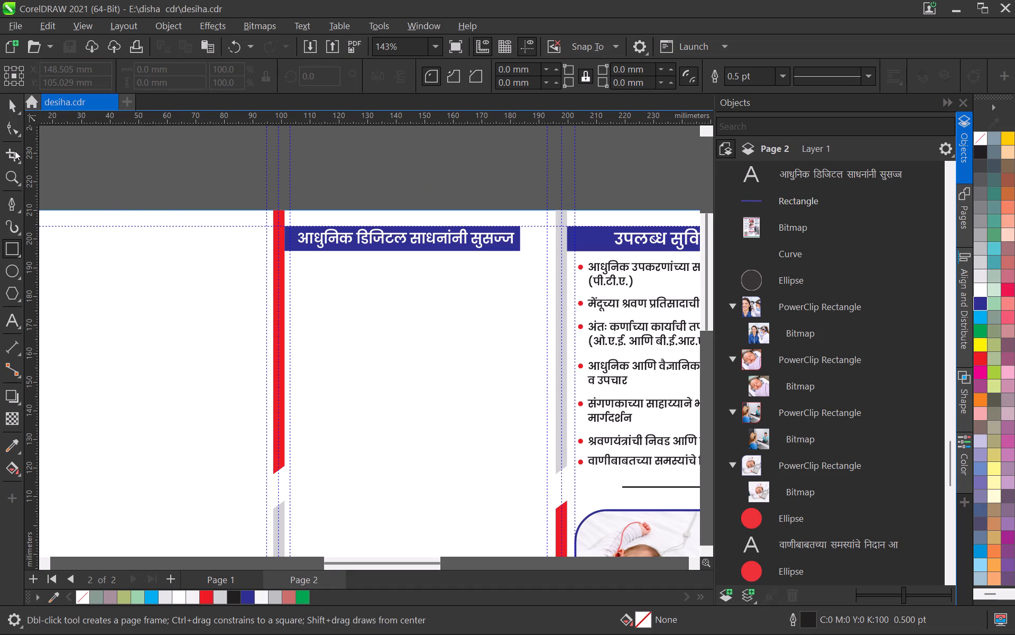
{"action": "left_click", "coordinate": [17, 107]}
Duplicate the middle-column heading text together with its blue bar into the left column of Page 2.
{"action": "scroll", "coordinate": [315, 322], "scroll_direction": "down", "scroll_amount": 1}
{"action": "middle_click_drag", "start_coordinate": [315, 322], "coordinate": [525, 342]}
{"action": "left_click", "coordinate": [526, 276]}
{"action": "scroll", "coordinate": [512, 274], "scroll_direction": "up", "scroll_amount": 3}
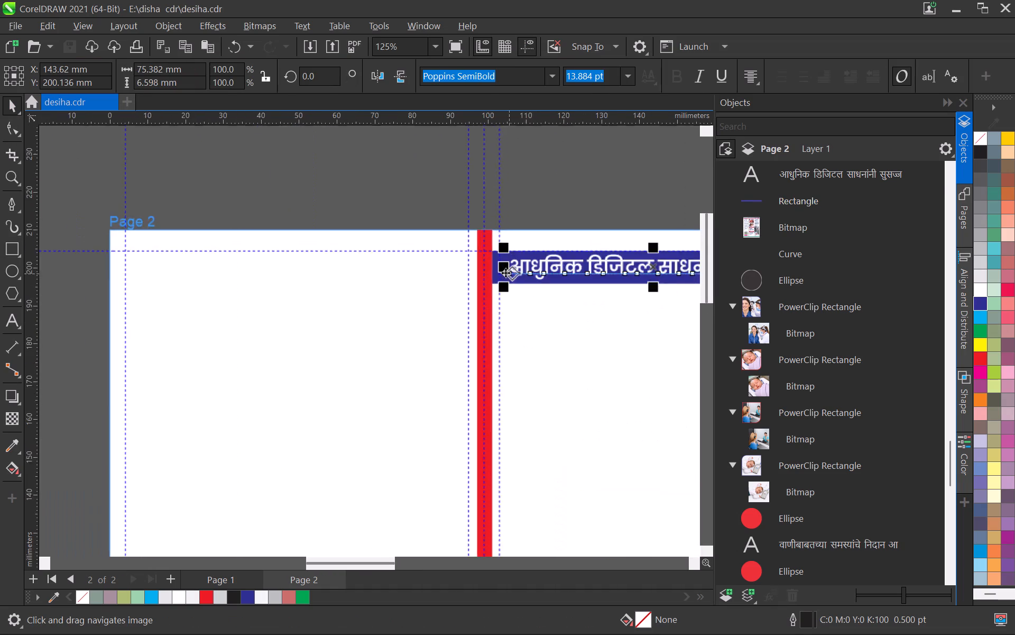
{"action": "scroll", "coordinate": [505, 273], "scroll_direction": "up", "scroll_amount": 3}
{"action": "left_click", "coordinate": [493, 262], "text": "shift"}
{"action": "scroll", "coordinate": [504, 268], "scroll_direction": "down", "scroll_amount": 4}
{"action": "left_click_drag", "start_coordinate": [558, 274], "coordinate": [474, 274]}
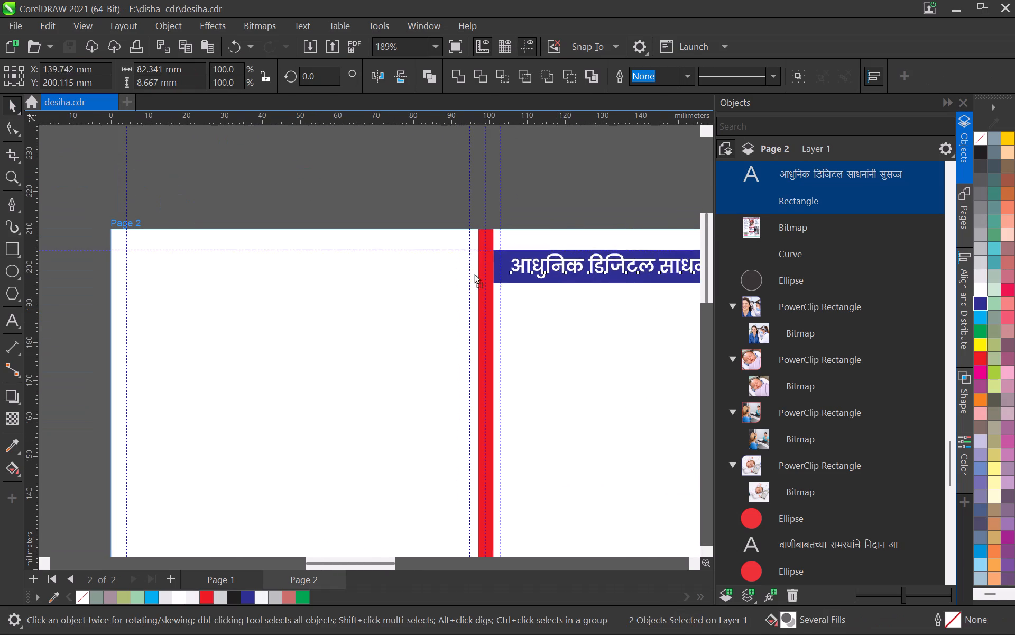
{"action": "left_click_drag", "start_coordinate": [474, 274], "coordinate": [195, 276]}
{"action": "right_click_drag", "start_coordinate": [206, 274], "coordinate": [195, 276], "text": "shift"}
Align the copied heading with the left margin guideline and the top guideline of Page 2.
{"action": "middle_click_drag", "start_coordinate": [237, 277], "coordinate": [420, 278]}
{"action": "scroll", "coordinate": [347, 278], "scroll_direction": "up", "scroll_amount": 2}
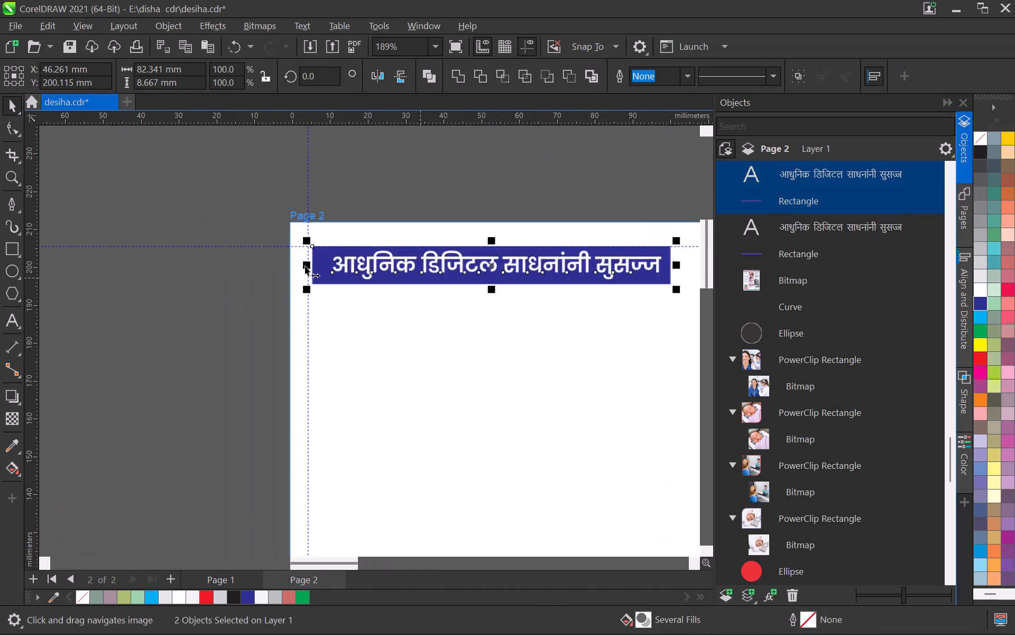
{"action": "scroll", "coordinate": [305, 266], "scroll_direction": "up", "scroll_amount": 4}
{"action": "left_click_drag", "start_coordinate": [322, 268], "coordinate": [311, 263]}
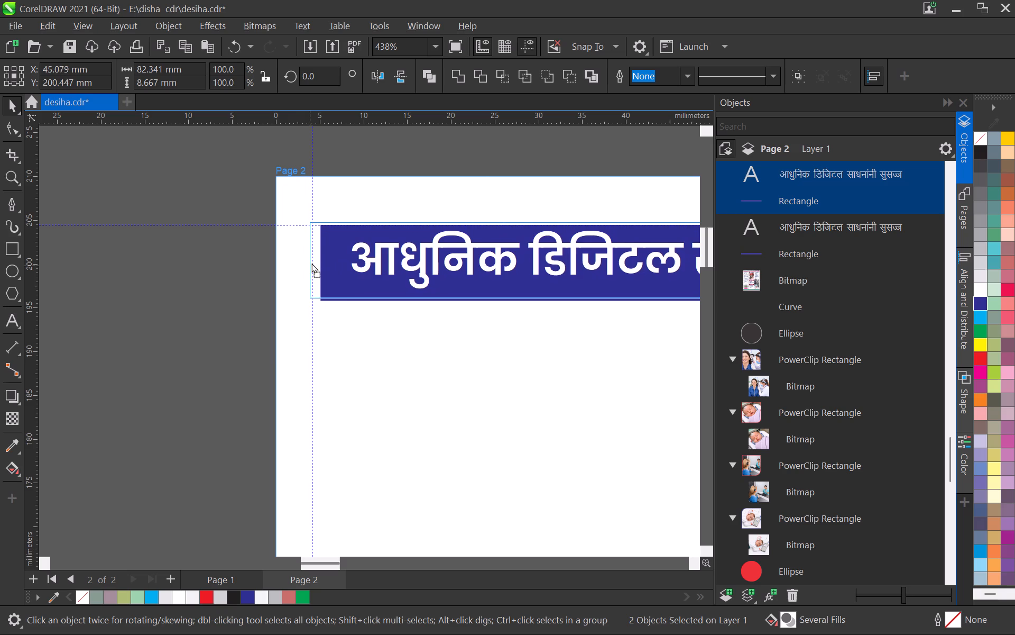
{"action": "left_click_drag", "start_coordinate": [311, 263], "coordinate": [313, 263]}
{"action": "scroll", "coordinate": [355, 270], "scroll_direction": "down", "scroll_amount": 16}
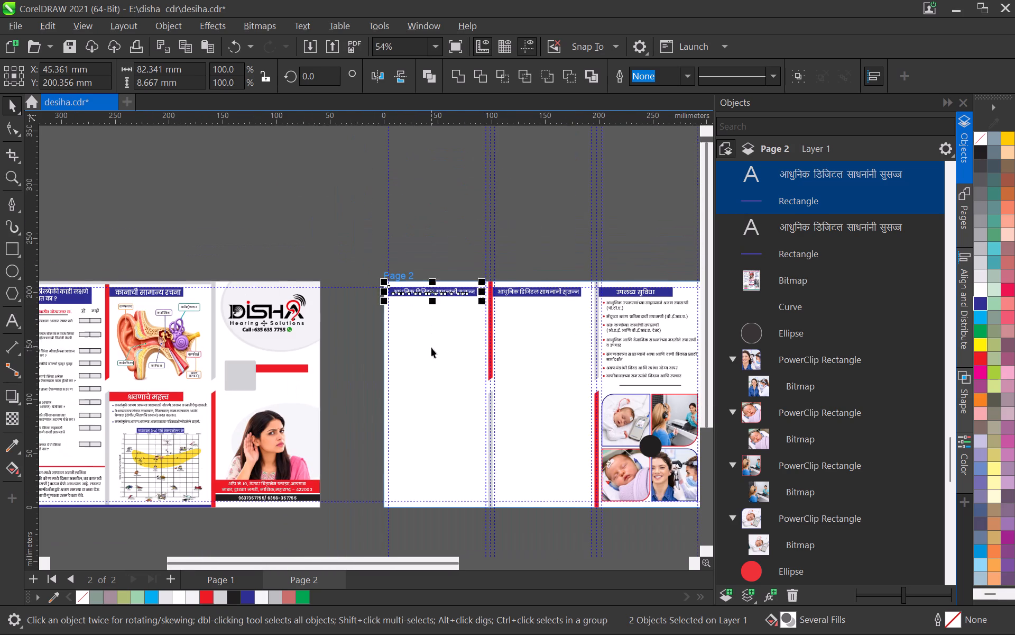
{"action": "left_click", "coordinate": [431, 348]}
Extend the left-column heading's blue bar leftward to the outer edge of Page 2.
{"action": "middle_click_drag", "start_coordinate": [405, 312], "coordinate": [506, 325]}
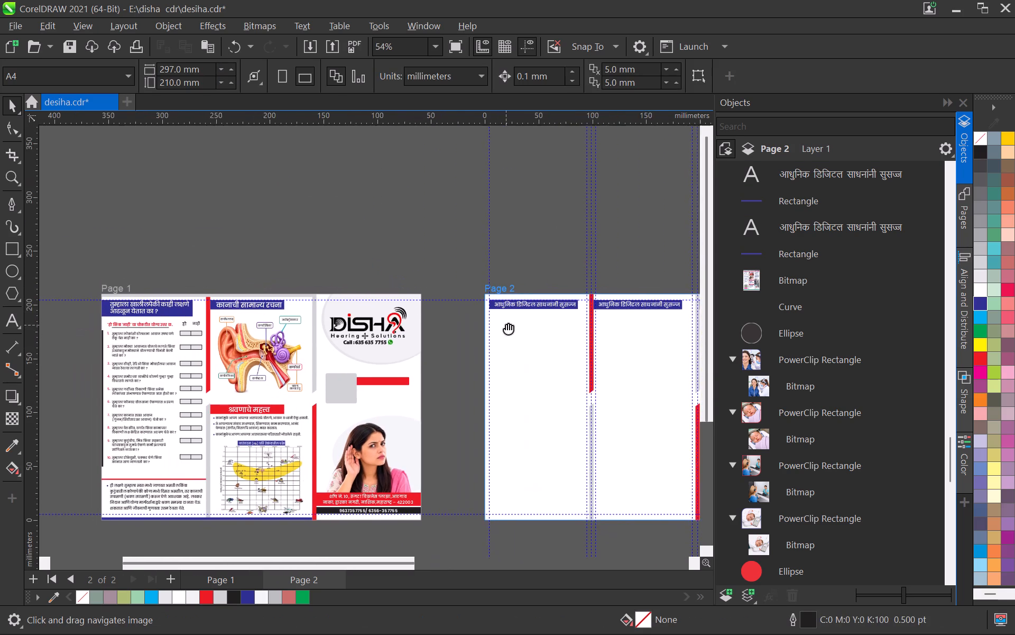
{"action": "middle_click_drag", "start_coordinate": [506, 325], "coordinate": [465, 328]}
{"action": "scroll", "coordinate": [464, 328], "scroll_direction": "up", "scroll_amount": 16}
{"action": "left_click", "coordinate": [446, 292]}
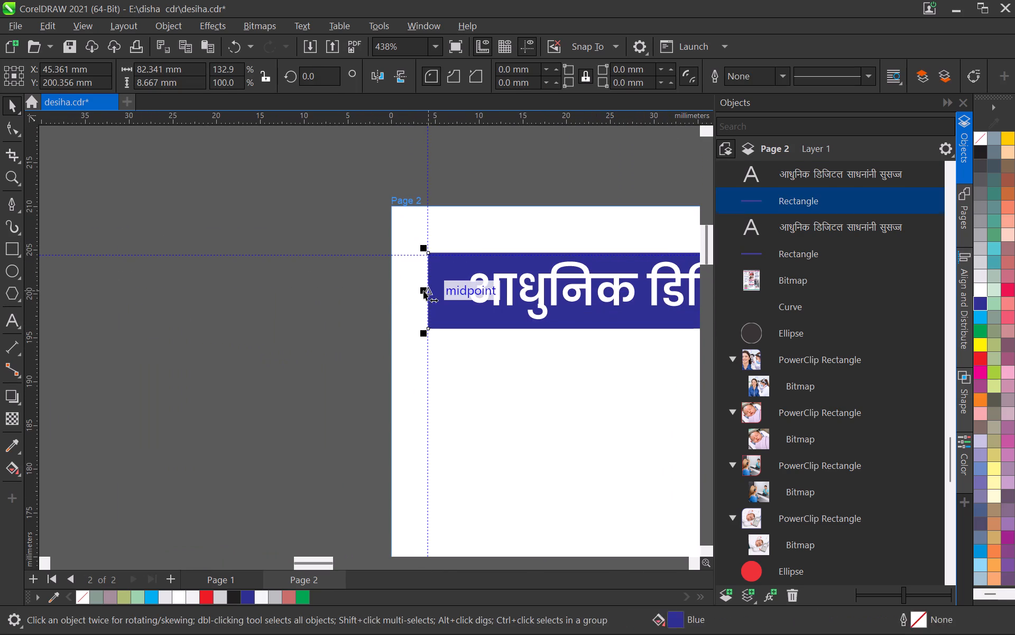
{"action": "left_click_drag", "start_coordinate": [423, 291], "coordinate": [387, 298]}
{"action": "scroll", "coordinate": [401, 298], "scroll_direction": "down", "scroll_amount": 11}
{"action": "left_click", "coordinate": [485, 399]}
Replace the left-column heading text with "कानांची काळजी कशी घ्यावी ?" copied from the reference brochure in Chrome.
{"action": "key", "text": "alt+Tab"}
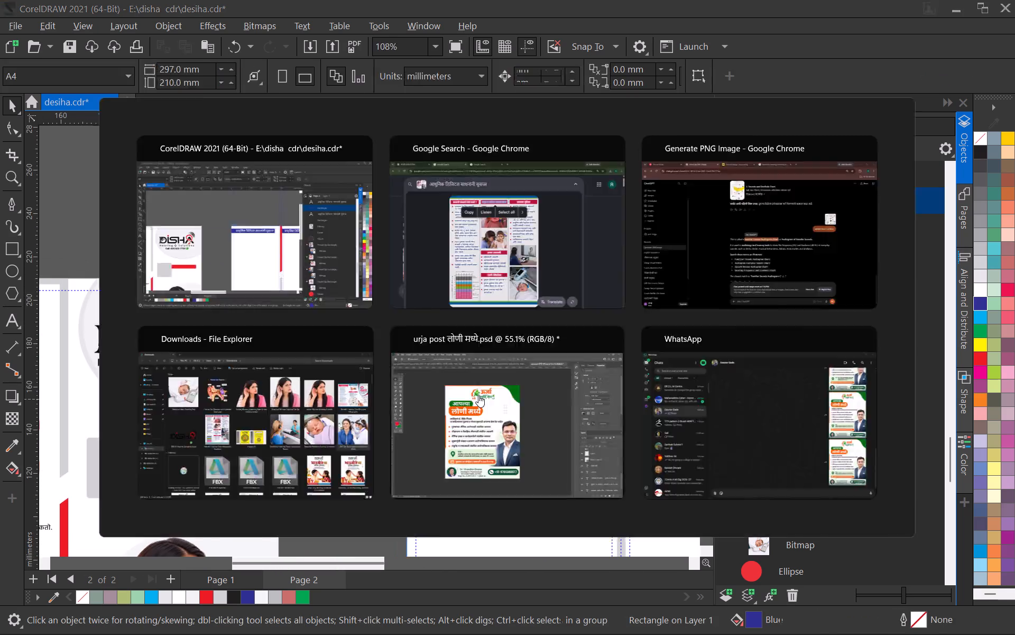
{"action": "double_click", "coordinate": [287, 175]}
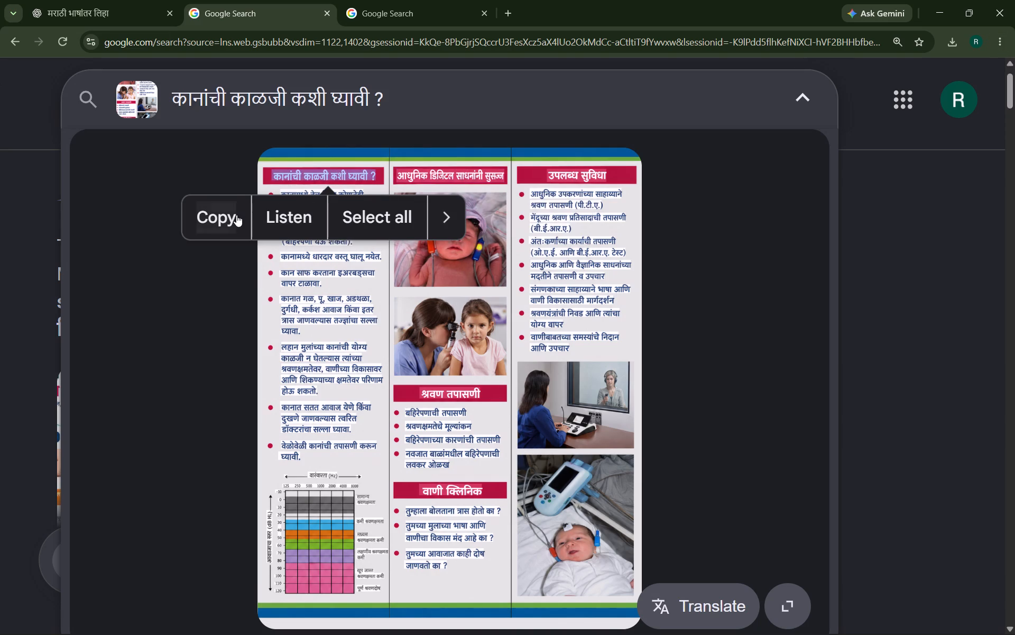
{"action": "left_click", "coordinate": [236, 215]}
{"action": "key", "text": "alt+Tab"}
{"action": "double_click", "coordinate": [465, 304]}
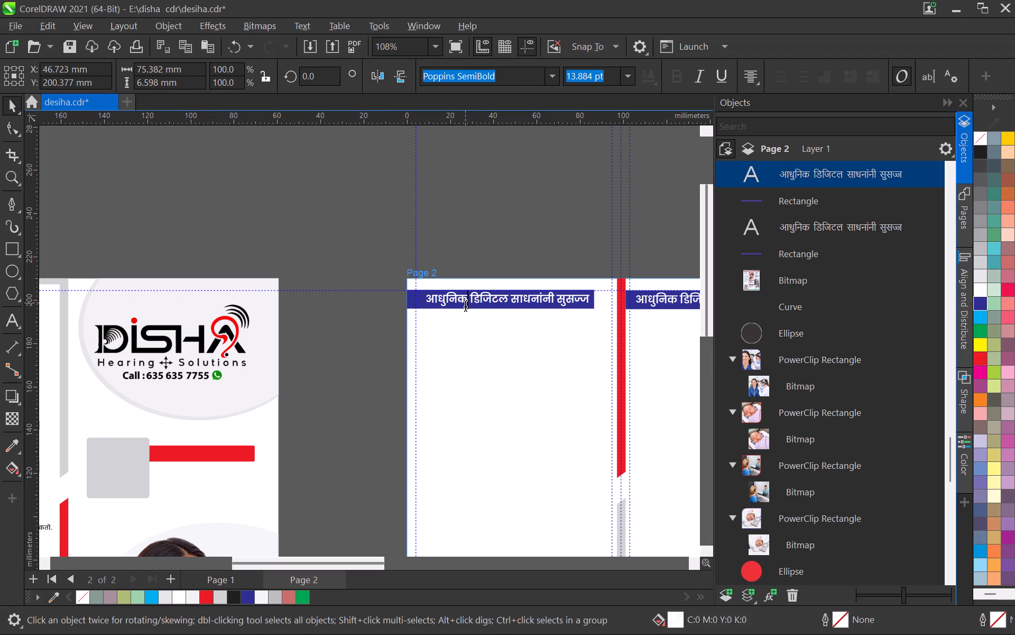
{"action": "key", "text": "ctrl+a"}
{"action": "key", "text": "ctrl+v"}
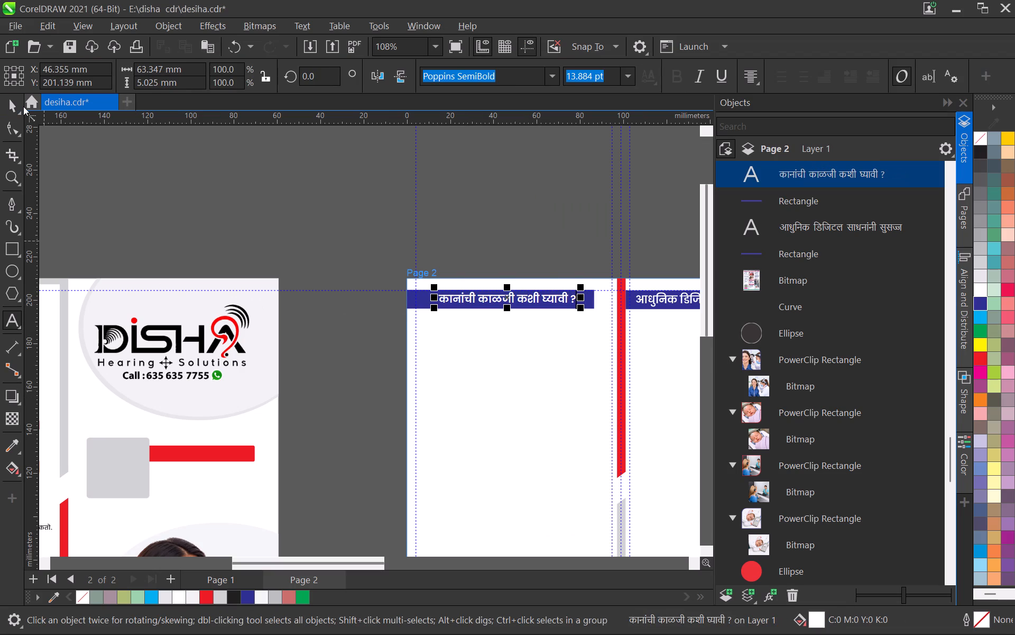
{"action": "left_click", "coordinate": [23, 106]}
{"action": "left_click", "coordinate": [13, 106]}
Nudge the "कानांची काळजी कशी घ्यावी ?" heading left and slightly down within its blue bar.
{"action": "scroll", "coordinate": [464, 291], "scroll_direction": "up", "scroll_amount": 8}
{"action": "scroll", "coordinate": [490, 325], "scroll_direction": "down", "scroll_amount": 3}
{"action": "key", "text": "Left"}
{"action": "key", "text": "Left"}
{"action": "key", "text": "Left"}
{"action": "key", "text": "Left"}
{"action": "key", "text": "Left"}
{"action": "key", "text": "Left"}
{"action": "key", "text": "Left"}
{"action": "key", "text": "Left"}
{"action": "key", "text": "Left"}
{"action": "key", "text": "Left"}
{"action": "key", "text": "Left"}
{"action": "key", "text": "Left"}
{"action": "key", "text": "Left"}
{"action": "key", "text": "Left"}
{"action": "key", "text": "Left"}
{"action": "key", "text": "Left"}
{"action": "key", "text": "Left"}
{"action": "key", "text": "Left"}
{"action": "key", "text": "Left"}
{"action": "key", "text": "Left"}
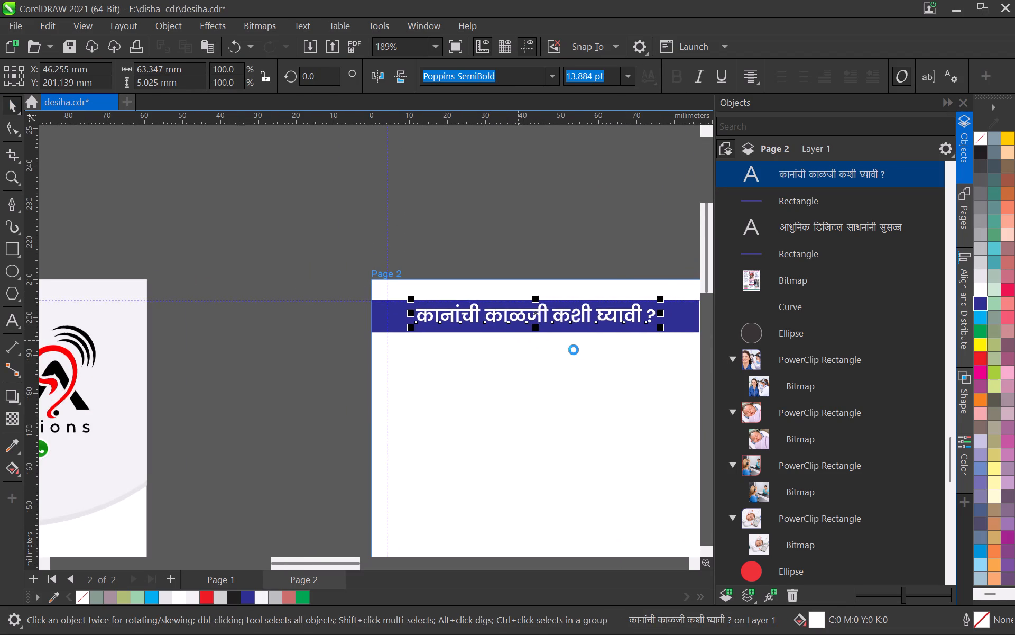
{"action": "key", "text": "Down"}
{"action": "key", "text": "Down"}
{"action": "key", "text": "Down"}
{"action": "key", "text": "Down"}
{"action": "key", "text": "Down"}
{"action": "key", "text": "Left"}
{"action": "key", "text": "Left"}
{"action": "key", "text": "Left"}
{"action": "key", "text": "Left"}
{"action": "key", "text": "Left"}
{"action": "key", "text": "Left"}
{"action": "key", "text": "Left"}
{"action": "key", "text": "Left"}
{"action": "key", "text": "Left"}
{"action": "key", "text": "Left"}
{"action": "key", "text": "Left"}
{"action": "key", "text": "Left"}
{"action": "key", "text": "Left"}
{"action": "key", "text": "Left"}
{"action": "key", "text": "Left"}
{"action": "key", "text": "Left"}
{"action": "key", "text": "Left"}
{"action": "key", "text": "Left"}
{"action": "key", "text": "Left"}
{"action": "key", "text": "Left"}
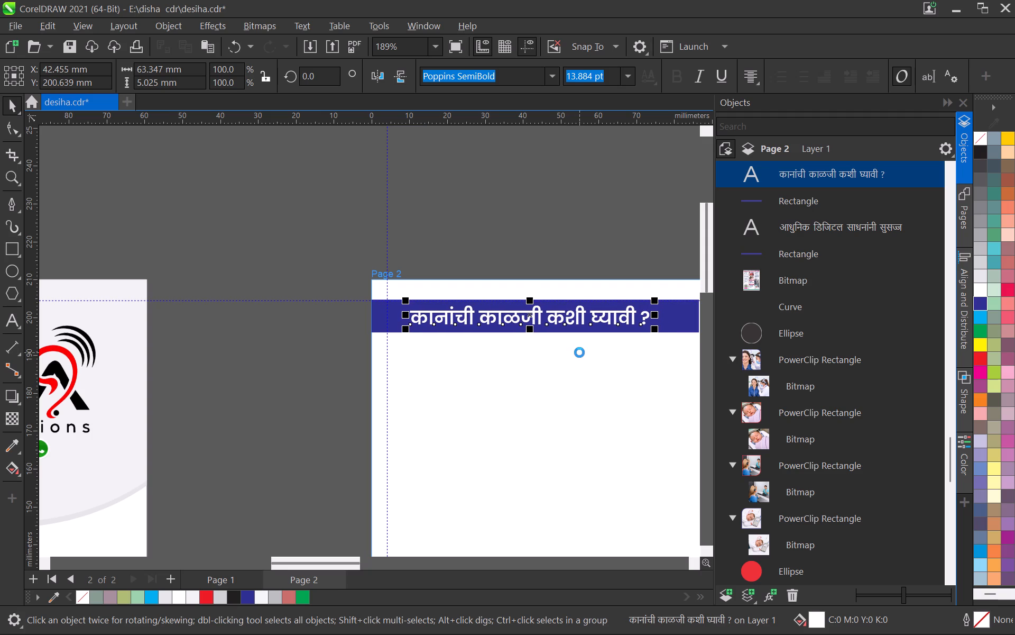
{"action": "key", "text": "Up"}
{"action": "key", "text": "Right"}
{"action": "key", "text": "Right"}
{"action": "key", "text": "Right"}
{"action": "key", "text": "Right"}
{"action": "key", "text": "Right"}
{"action": "key", "text": "Right"}
{"action": "key", "text": "Right"}
{"action": "key", "text": "Right"}
{"action": "key", "text": "Right"}
{"action": "key", "text": "Right"}
{"action": "key", "text": "Right"}
{"action": "key", "text": "Right"}
{"action": "key", "text": "Right"}
{"action": "key", "text": "Right"}
{"action": "key", "text": "Right"}
{"action": "key", "text": "Right"}
{"action": "key", "text": "Right"}
{"action": "key", "text": "Right"}
{"action": "key", "text": "Right"}
{"action": "key", "text": "Right"}
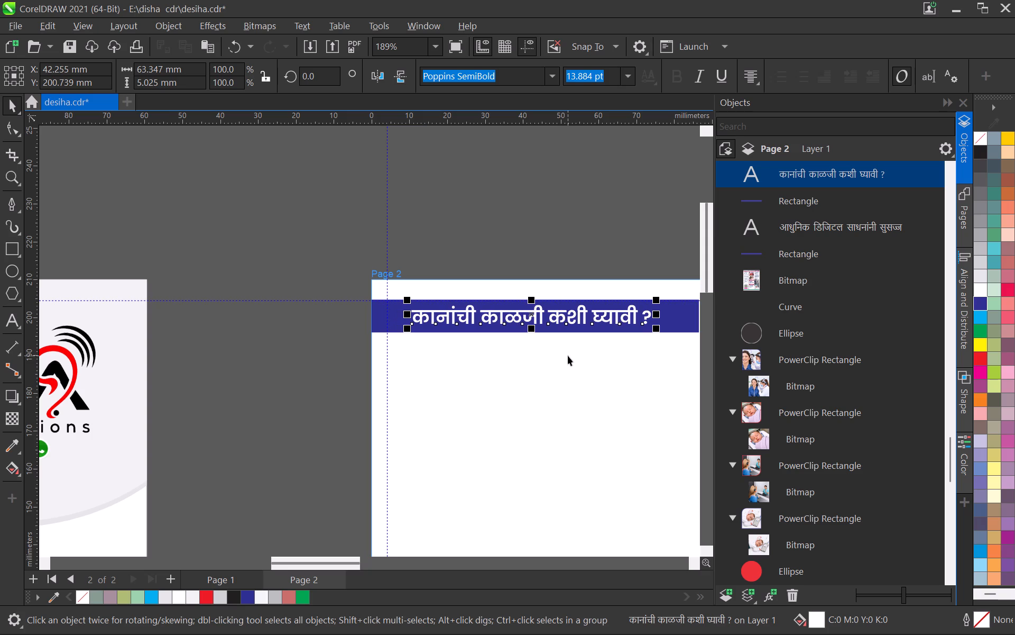
Shorten the left-column heading's blue bar from its inner end to about 76.6 mm wide.
{"action": "scroll", "coordinate": [502, 279], "scroll_direction": "down", "scroll_amount": 5}
{"action": "middle_click_drag", "start_coordinate": [505, 285], "coordinate": [326, 285]}
{"action": "scroll", "coordinate": [396, 298], "scroll_direction": "up", "scroll_amount": 10}
{"action": "left_click", "coordinate": [412, 301]}
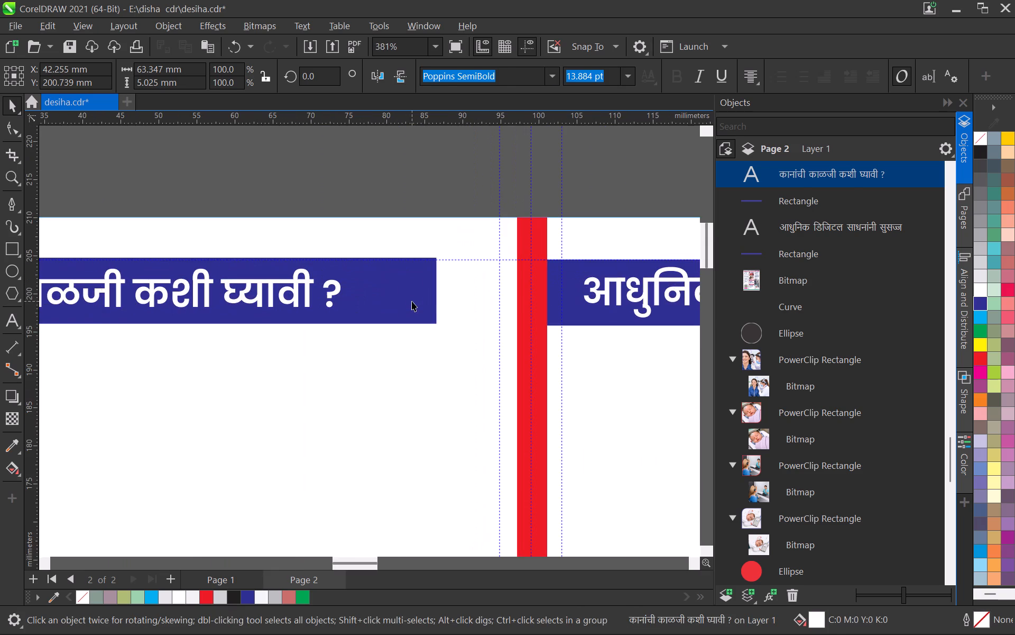
{"action": "left_click_drag", "start_coordinate": [440, 294], "coordinate": [365, 310]}
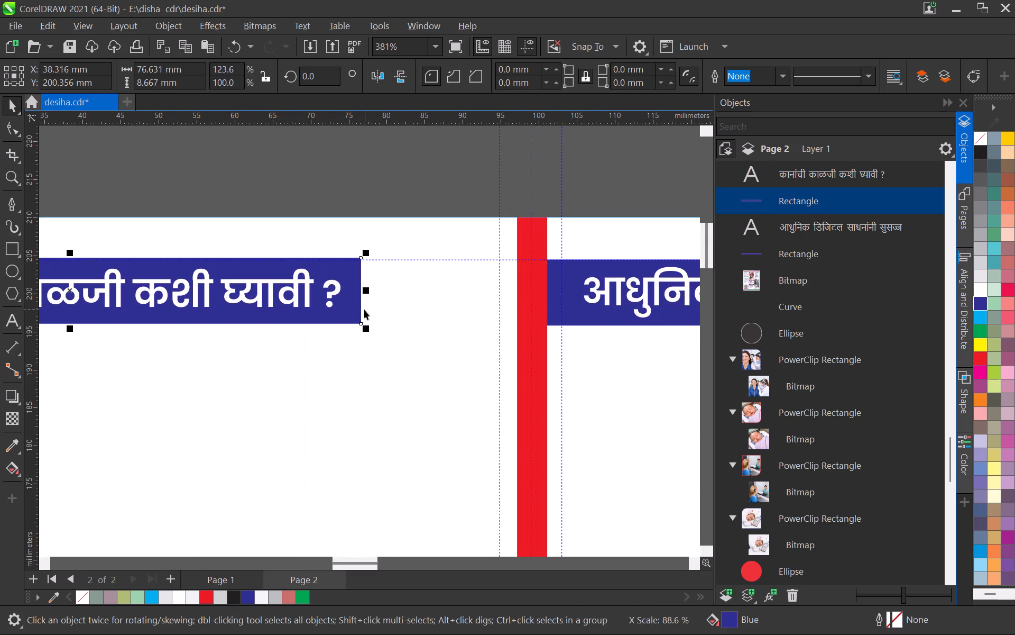
{"action": "scroll", "coordinate": [383, 300], "scroll_direction": "down", "scroll_amount": 5}
{"action": "left_click", "coordinate": [374, 429]}
Copy the heading "श्रवण तपासणी" from the middle column of the reference brochure in Chrome.
{"action": "key", "text": "alt+Tab"}
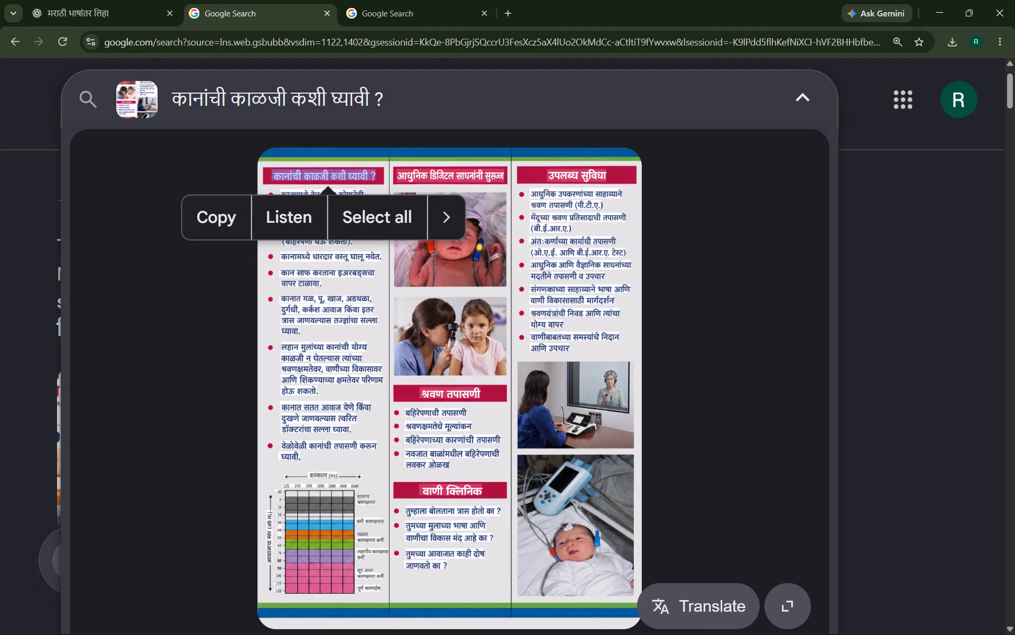
{"action": "double_click", "coordinate": [442, 392]}
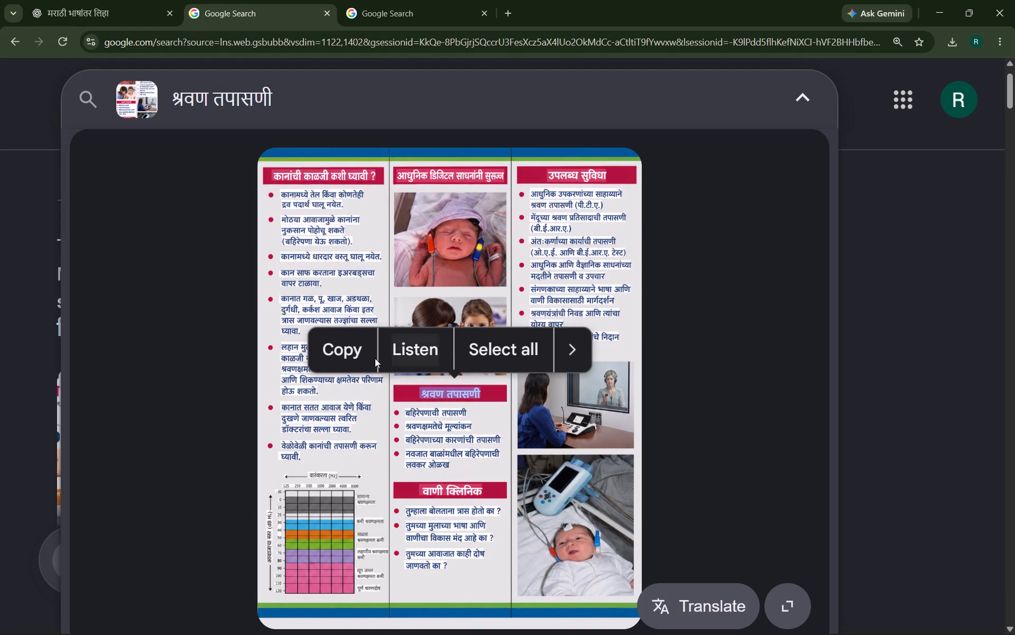
{"action": "left_click", "coordinate": [371, 356]}
{"action": "left_click", "coordinate": [339, 356]}
{"action": "key", "text": "alt+Tab"}
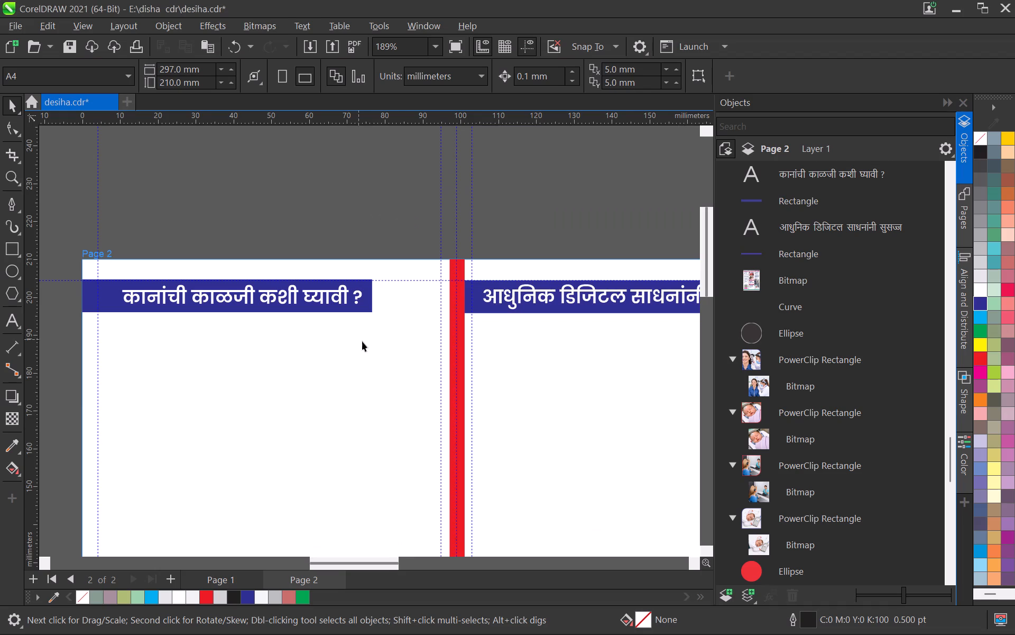
Duplicate the middle-column heading and its blue bar about 98 mm straight down in the same column of Page 2.
{"action": "scroll", "coordinate": [435, 405], "scroll_direction": "down", "scroll_amount": 3}
{"action": "middle_click_drag", "start_coordinate": [504, 405], "coordinate": [294, 232]}
{"action": "scroll", "coordinate": [292, 230], "scroll_direction": "down", "scroll_amount": 6}
{"action": "middle_click_drag", "start_coordinate": [321, 242], "coordinate": [347, 292]}
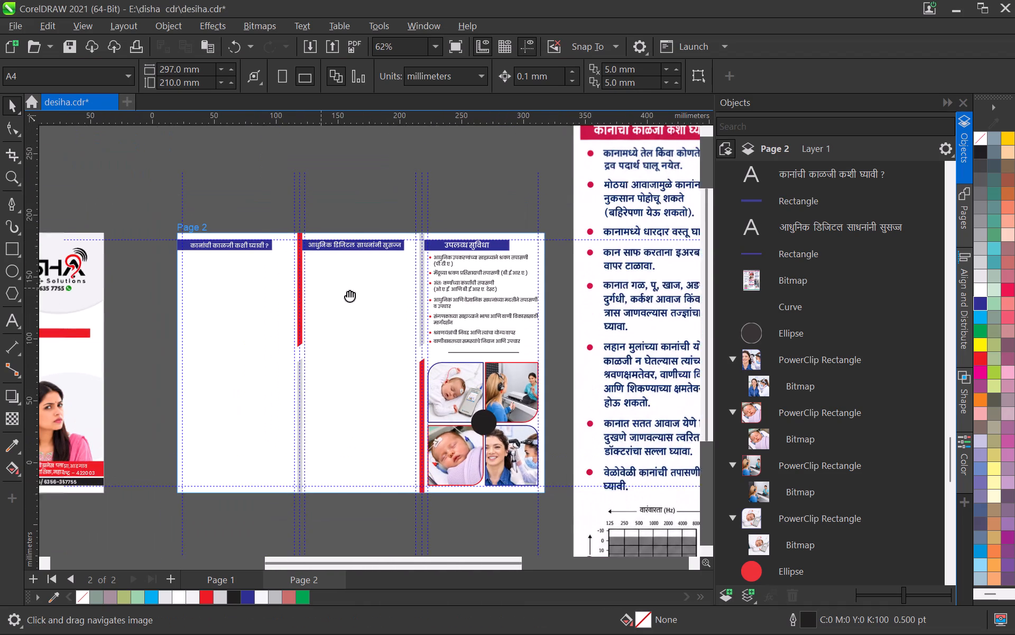
{"action": "middle_click_drag", "start_coordinate": [347, 292], "coordinate": [348, 293]}
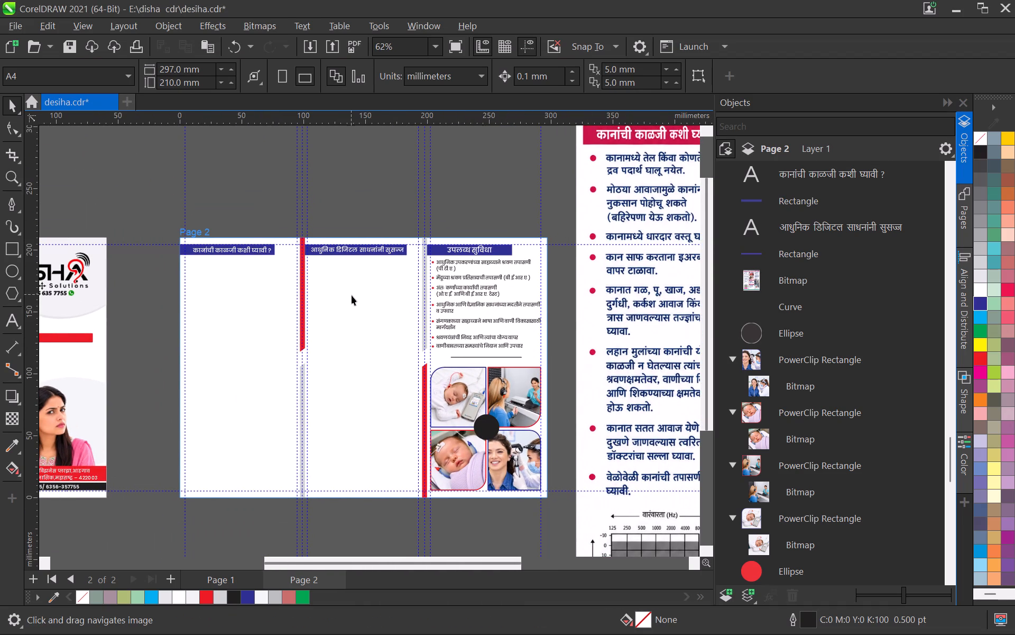
{"action": "key", "text": "alt+Tab"}
{"action": "key", "text": "alt+Tab"}
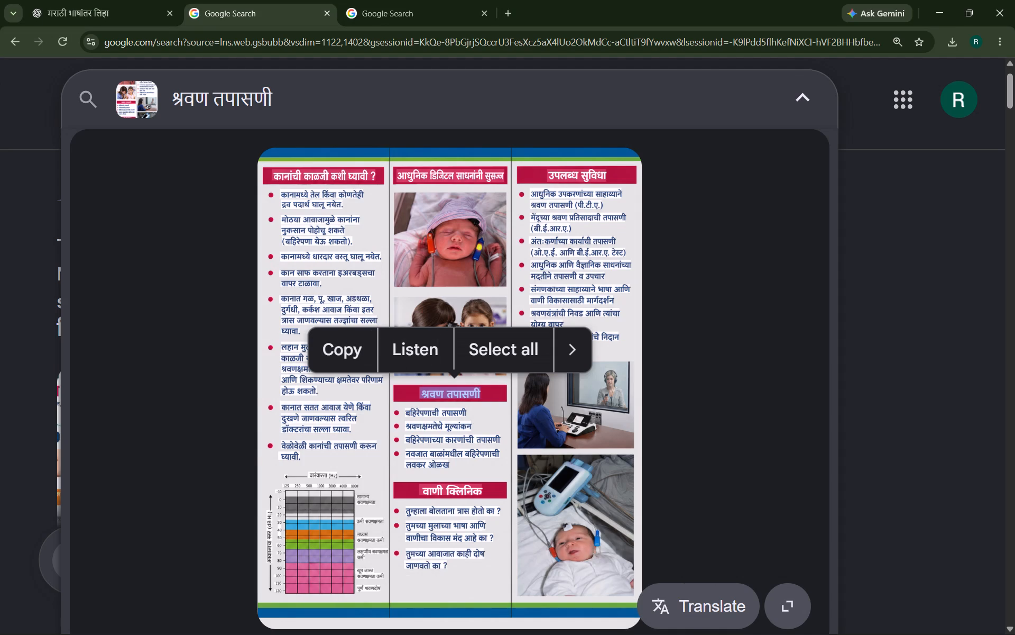
{"action": "scroll", "coordinate": [411, 340], "scroll_direction": "up", "scroll_amount": 4}
{"action": "middle_click_drag", "start_coordinate": [339, 262], "coordinate": [417, 255]}
{"action": "scroll", "coordinate": [346, 261], "scroll_direction": "down", "scroll_amount": 1}
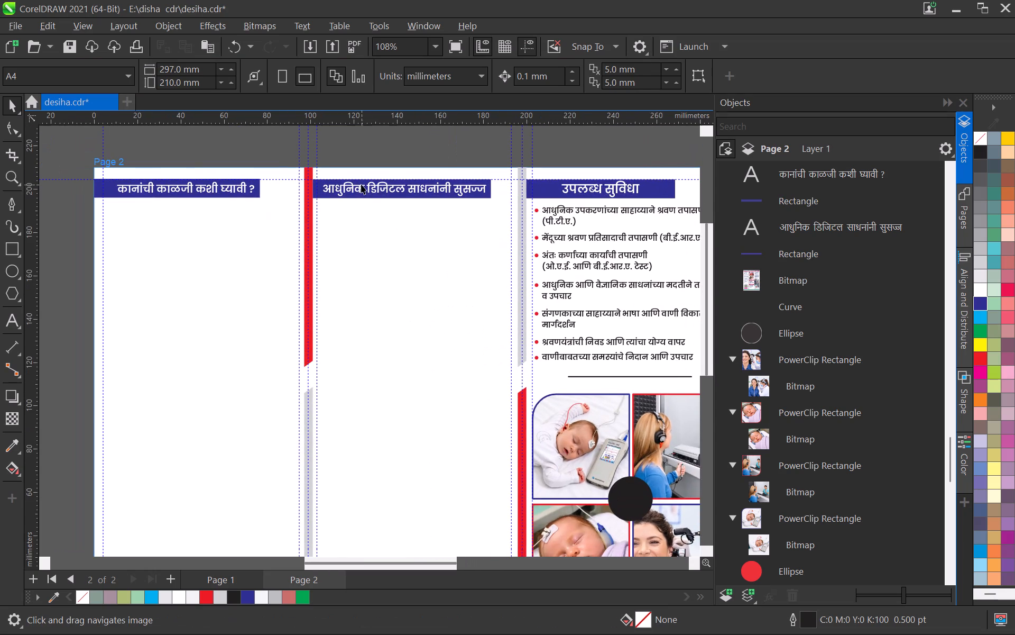
{"action": "left_click", "coordinate": [361, 184]}
{"action": "scroll", "coordinate": [338, 185], "scroll_direction": "up", "scroll_amount": 8}
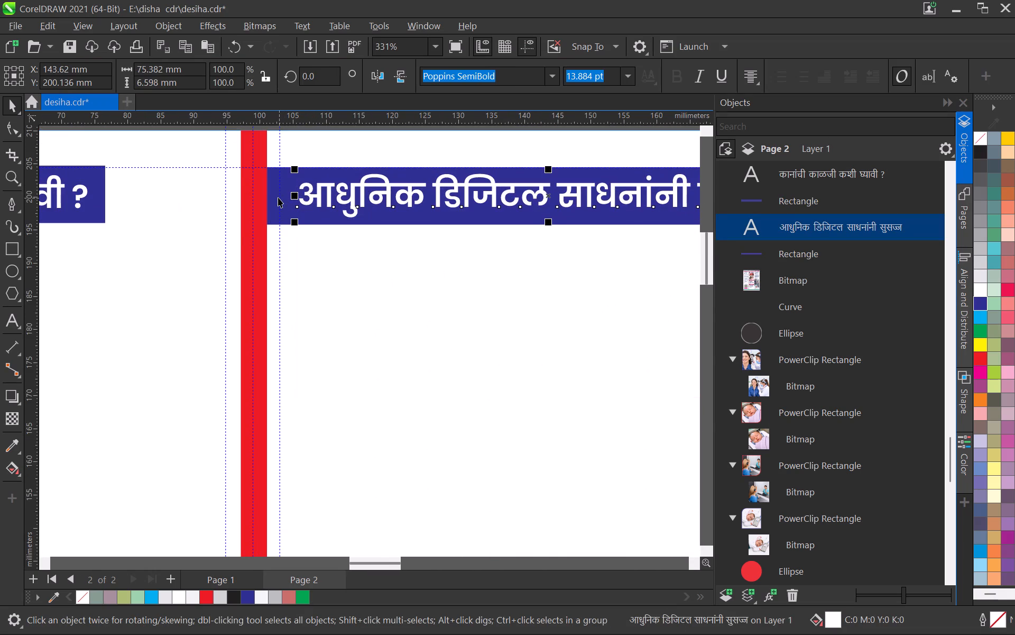
{"action": "left_click", "coordinate": [276, 197], "text": "shift"}
{"action": "scroll", "coordinate": [350, 206], "scroll_direction": "down", "scroll_amount": 9}
{"action": "middle_click_drag", "start_coordinate": [379, 260], "coordinate": [389, 241]}
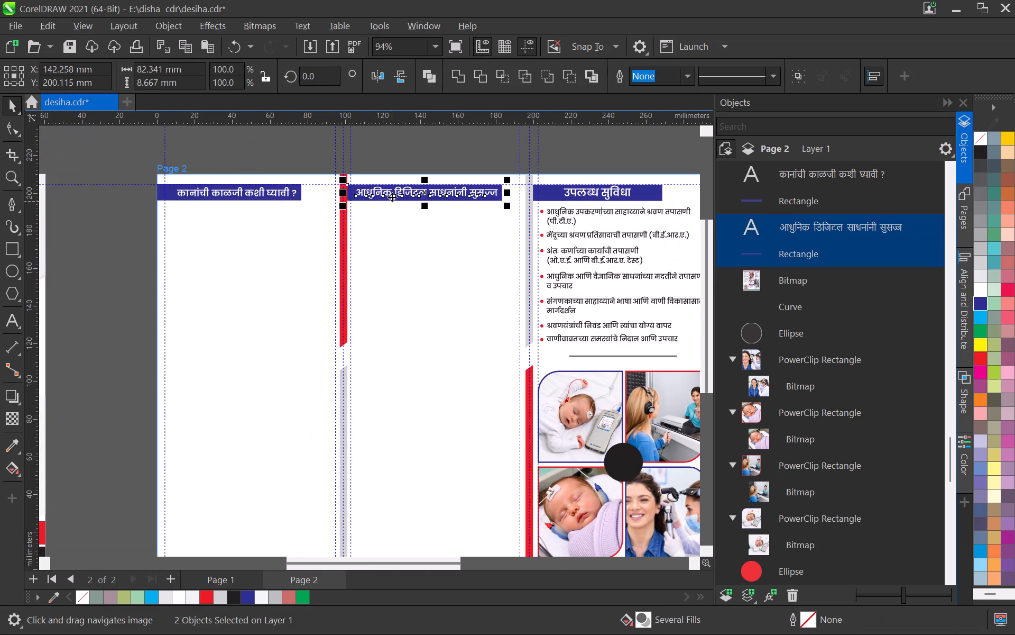
{"action": "left_click_drag", "start_coordinate": [392, 196], "coordinate": [414, 380]}
{"action": "right_click", "coordinate": [414, 380], "text": "shift"}
{"action": "scroll", "coordinate": [376, 383], "scroll_direction": "up", "scroll_amount": 3}
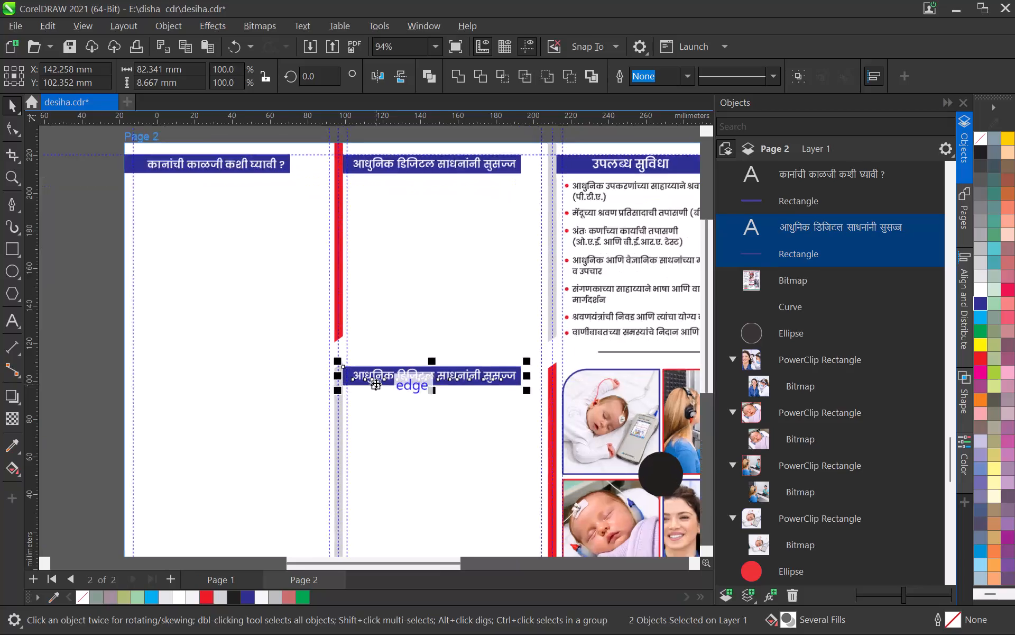
Replace the duplicated middle-column heading's text with the copied "श्रवण तपासणी".
{"action": "scroll", "coordinate": [376, 383], "scroll_direction": "up", "scroll_amount": 1}
{"action": "left_click", "coordinate": [364, 456]}
{"action": "double_click", "coordinate": [389, 375]}
{"action": "key", "text": "ctrl+a"}
{"action": "key", "text": "ctrl+v"}
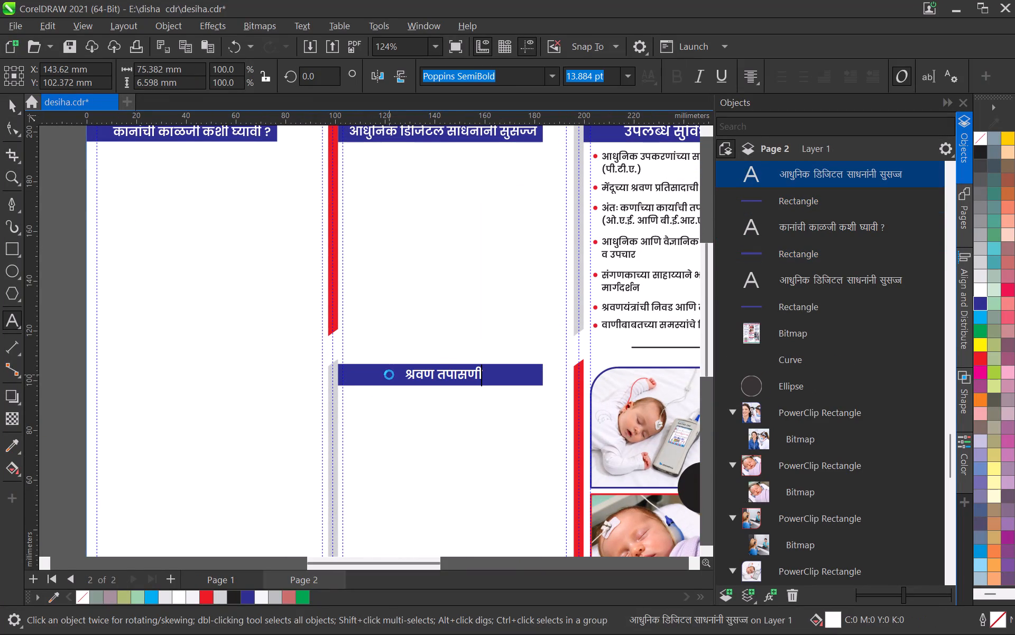
{"action": "left_click", "coordinate": [14, 104]}
{"action": "left_click", "coordinate": [434, 422]}
Shorten the blue bar behind "श्रवण तपासणी" from its right end to about 68 mm wide.
{"action": "scroll", "coordinate": [451, 407], "scroll_direction": "down", "scroll_amount": 4}
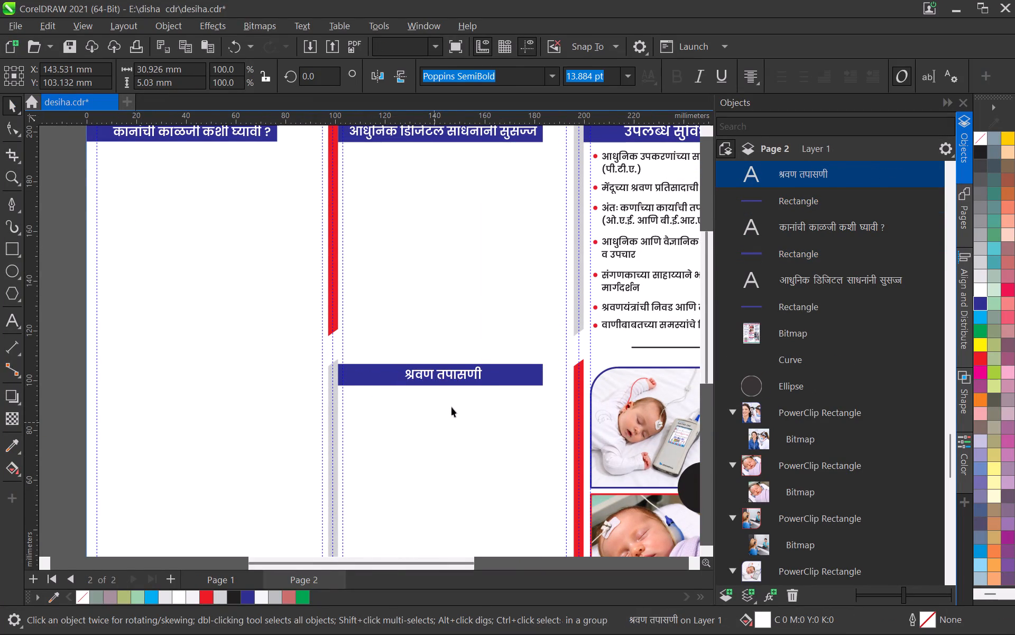
{"action": "scroll", "coordinate": [451, 407], "scroll_direction": "down", "scroll_amount": 3}
{"action": "scroll", "coordinate": [482, 400], "scroll_direction": "up", "scroll_amount": 8}
{"action": "left_click", "coordinate": [497, 367]}
{"action": "left_click_drag", "start_coordinate": [528, 378], "coordinate": [481, 389]}
Nudge the "श्रवण तपासणी" text left toward the middle of its shortened blue bar.
{"action": "left_click", "coordinate": [394, 374]}
{"action": "key", "text": "Left"}
{"action": "key", "text": "Left"}
{"action": "key", "text": "Left"}
{"action": "key", "text": "Left"}
{"action": "key", "text": "Left"}
{"action": "key", "text": "Left"}
{"action": "key", "text": "Left"}
{"action": "key", "text": "Left"}
{"action": "key", "text": "Left"}
{"action": "key", "text": "Left"}
{"action": "key", "text": "Left"}
{"action": "key", "text": "Left"}
{"action": "key", "text": "Left"}
{"action": "key", "text": "Left"}
{"action": "key", "text": "Left"}
{"action": "key", "text": "Left"}
{"action": "key", "text": "Left"}
{"action": "key", "text": "Left"}
{"action": "key", "text": "Left"}
{"action": "key", "text": "Left"}
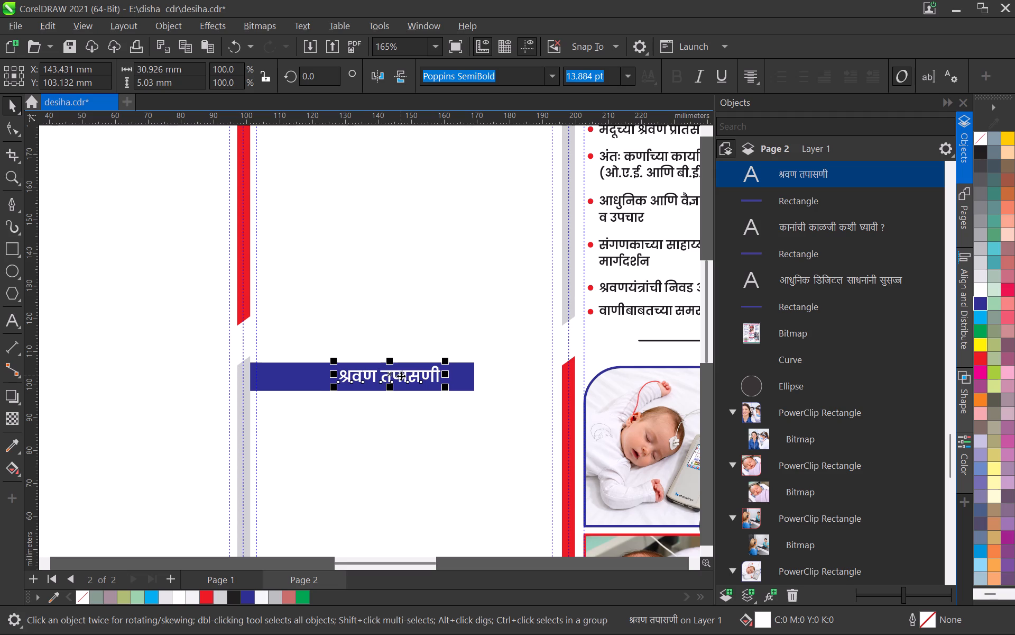
{"action": "left_click", "coordinate": [412, 407]}
Save the brochure with the new "श्रवण तपासणी" heading.
{"action": "scroll", "coordinate": [412, 404], "scroll_direction": "down", "scroll_amount": 4}
{"action": "key", "text": "ctrl+s"}
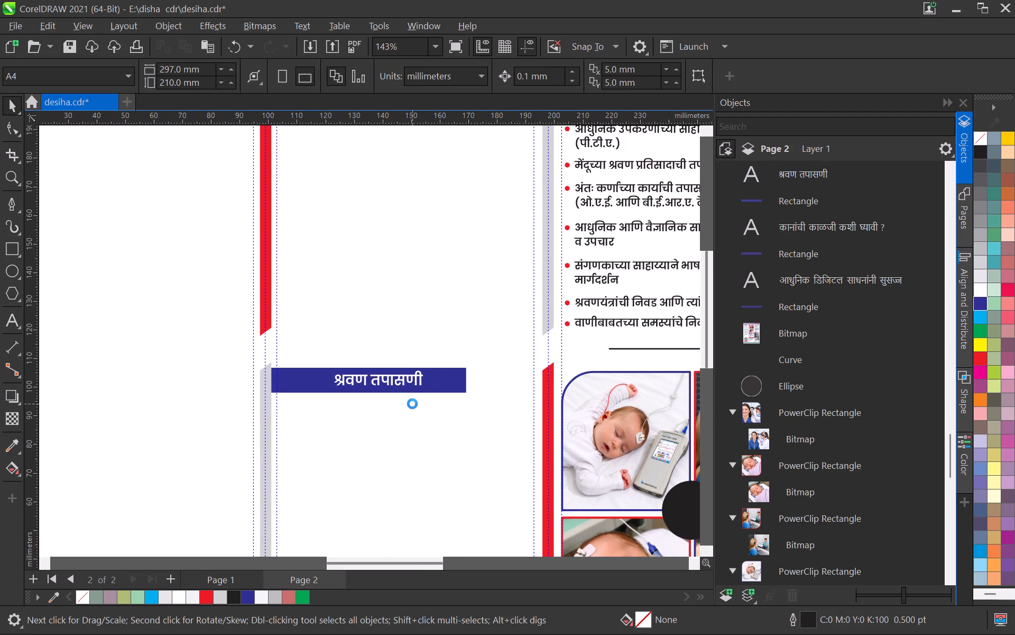
Copy the heading "वाणी क्लिनिक" from the middle column of the reference brochure in Chrome.
{"action": "key", "text": "alt+Tab"}
{"action": "double_click", "coordinate": [433, 489]}
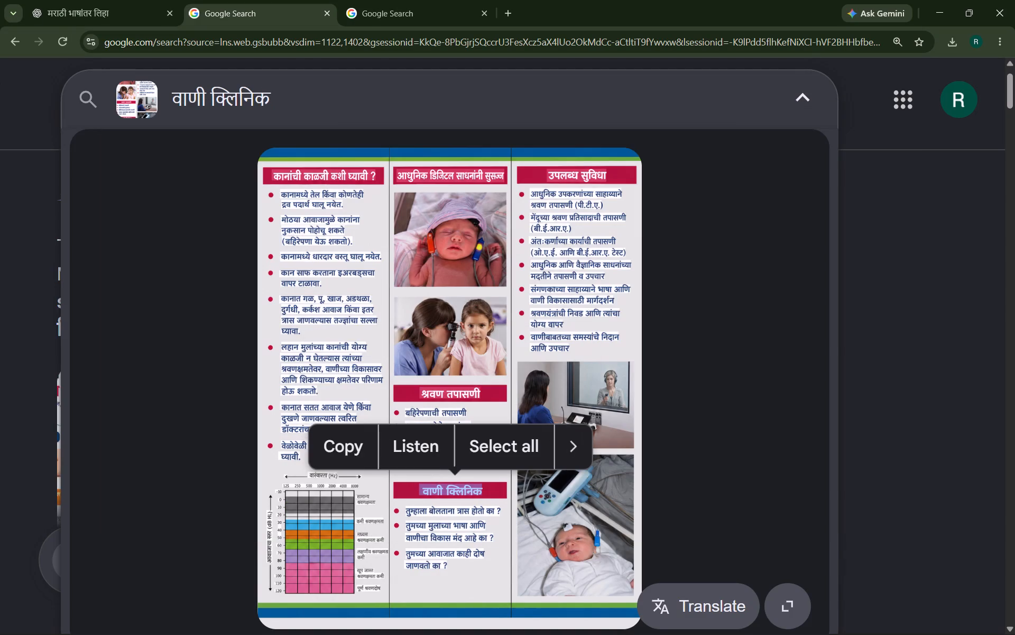
{"action": "left_click", "coordinate": [356, 451]}
{"action": "key", "text": "alt+Tab"}
Duplicate the "श्रवण तपासणी" heading with its blue bar straight down into the lower middle column of Page 2.
{"action": "scroll", "coordinate": [401, 459], "scroll_direction": "down", "scroll_amount": 4}
{"action": "middle_click_drag", "start_coordinate": [411, 461], "coordinate": [410, 259]}
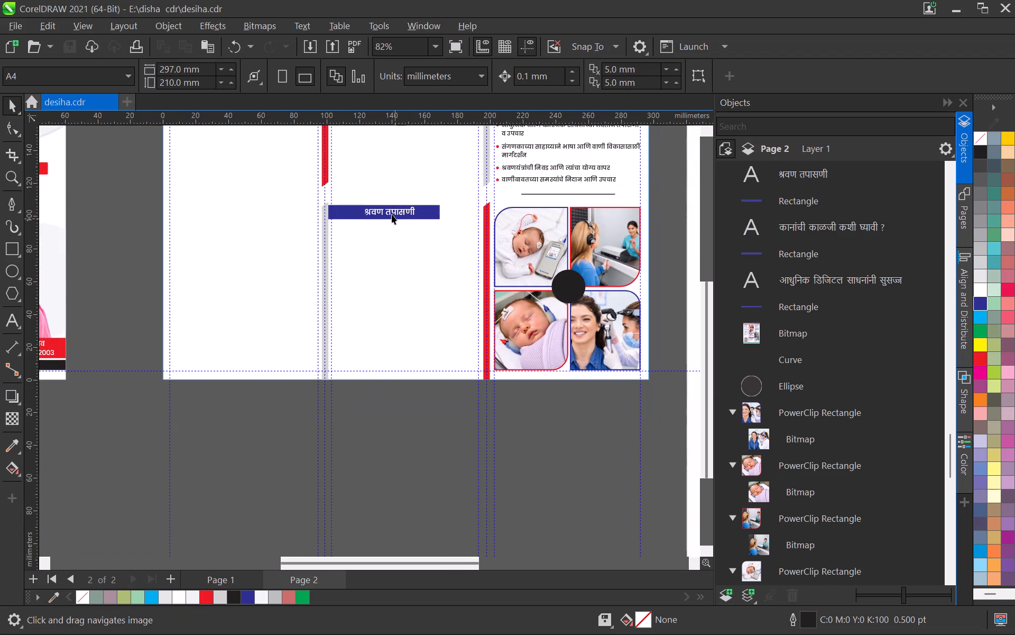
{"action": "left_click", "coordinate": [391, 213]}
{"action": "scroll", "coordinate": [412, 227], "scroll_direction": "up", "scroll_amount": 3}
{"action": "left_click", "coordinate": [440, 210], "text": "shift"}
{"action": "left_click_drag", "start_coordinate": [432, 206], "coordinate": [430, 321]}
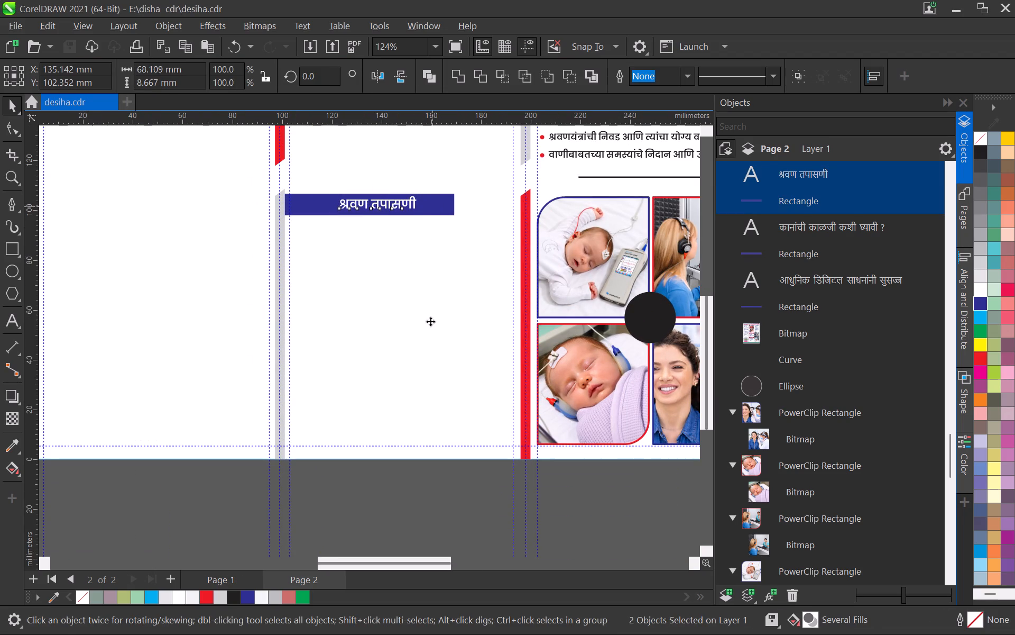
{"action": "left_click_drag", "start_coordinate": [430, 321], "coordinate": [432, 336]}
{"action": "right_click", "coordinate": [432, 336], "text": "shift"}
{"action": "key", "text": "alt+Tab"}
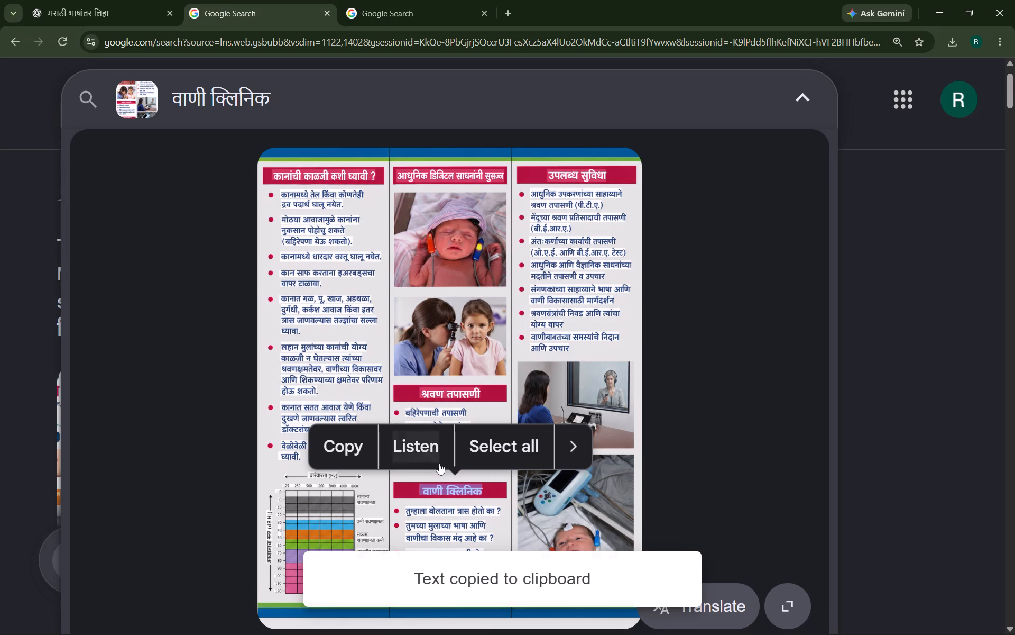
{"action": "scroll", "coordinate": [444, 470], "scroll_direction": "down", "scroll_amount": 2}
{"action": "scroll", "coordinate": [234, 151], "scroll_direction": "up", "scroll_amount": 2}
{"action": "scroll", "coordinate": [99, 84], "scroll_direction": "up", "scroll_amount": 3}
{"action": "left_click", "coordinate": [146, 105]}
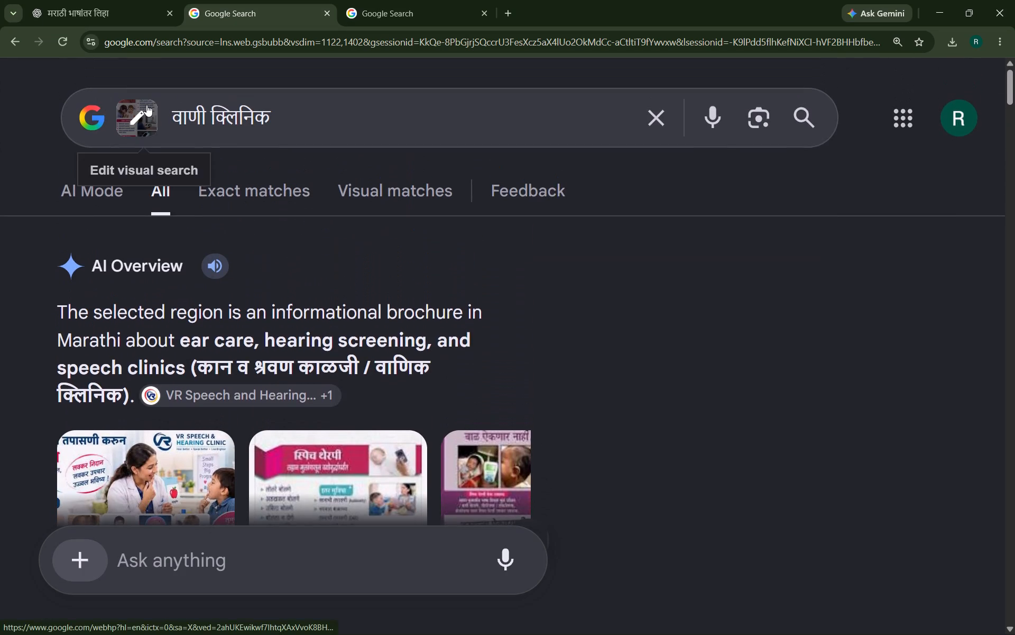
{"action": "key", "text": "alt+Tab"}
Replace the text of the lower duplicated heading in the middle column with the copied "वाणी क्लिनिक".
{"action": "scroll", "coordinate": [382, 342], "scroll_direction": "up", "scroll_amount": 3}
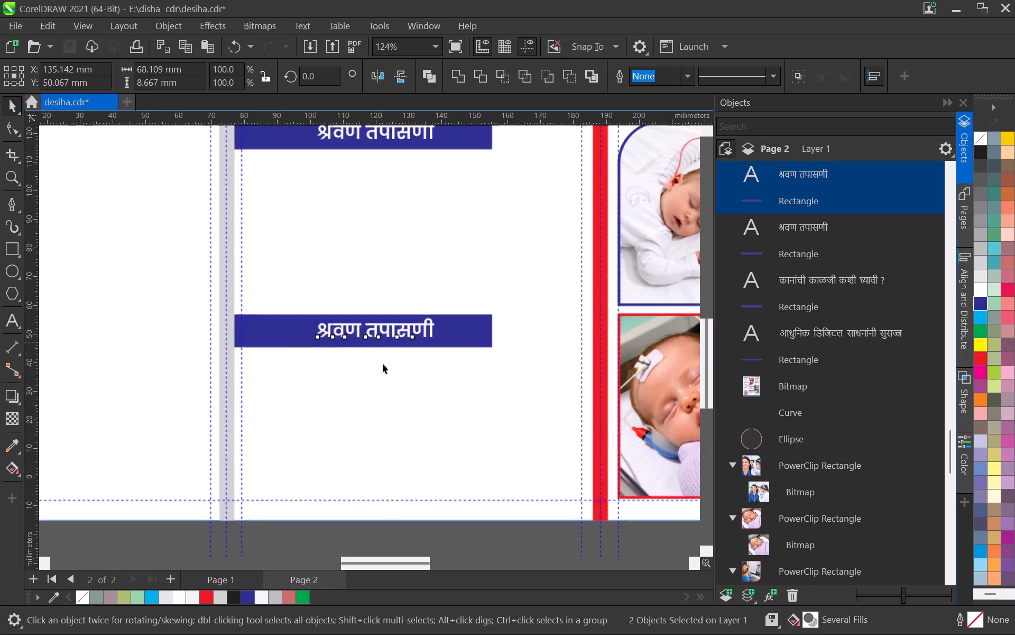
{"action": "left_click", "coordinate": [384, 375]}
{"action": "double_click", "coordinate": [380, 324]}
{"action": "key", "text": "ctrl+a"}
{"action": "key", "text": "ctrl+v"}
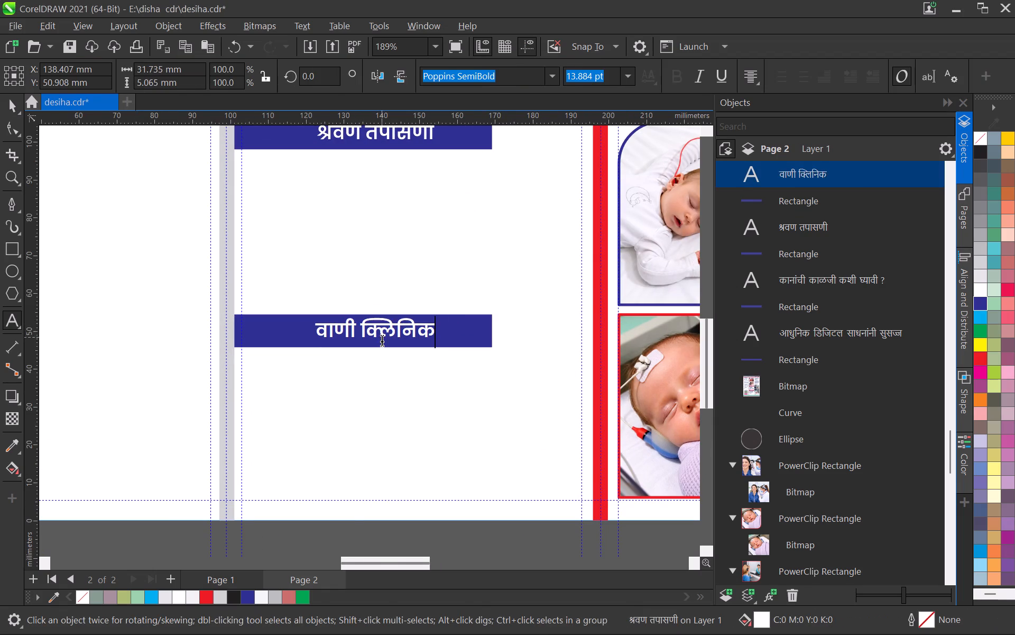
{"action": "key", "text": "alt+Tab"}
{"action": "key", "text": "alt+Tab"}
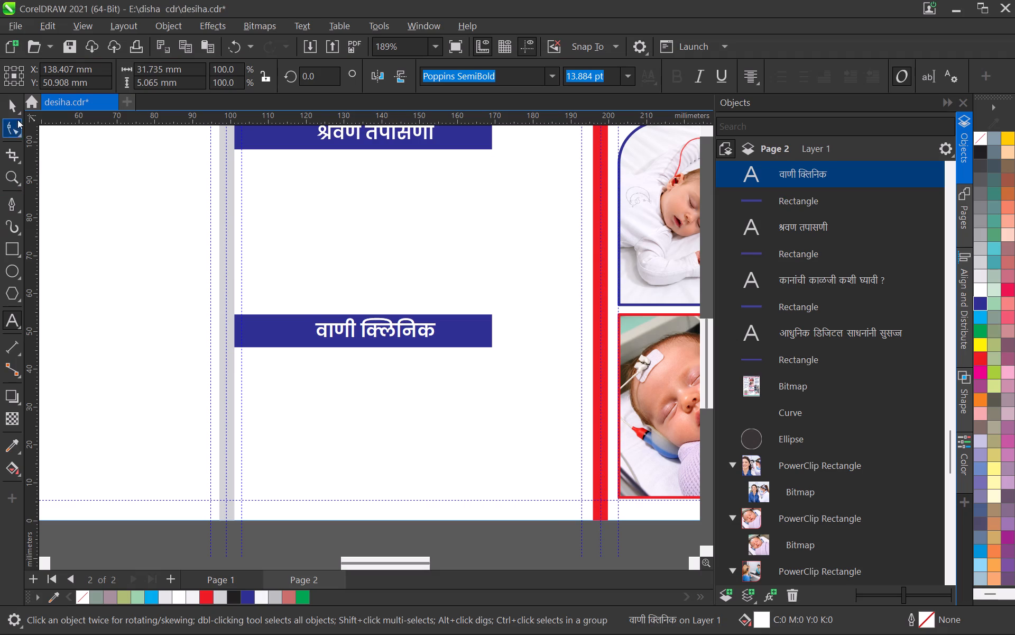
{"action": "left_click", "coordinate": [15, 111]}
{"action": "scroll", "coordinate": [335, 386], "scroll_direction": "down", "scroll_amount": 1}
{"action": "left_click", "coordinate": [346, 398]}
{"action": "scroll", "coordinate": [356, 321], "scroll_direction": "down", "scroll_amount": 1}
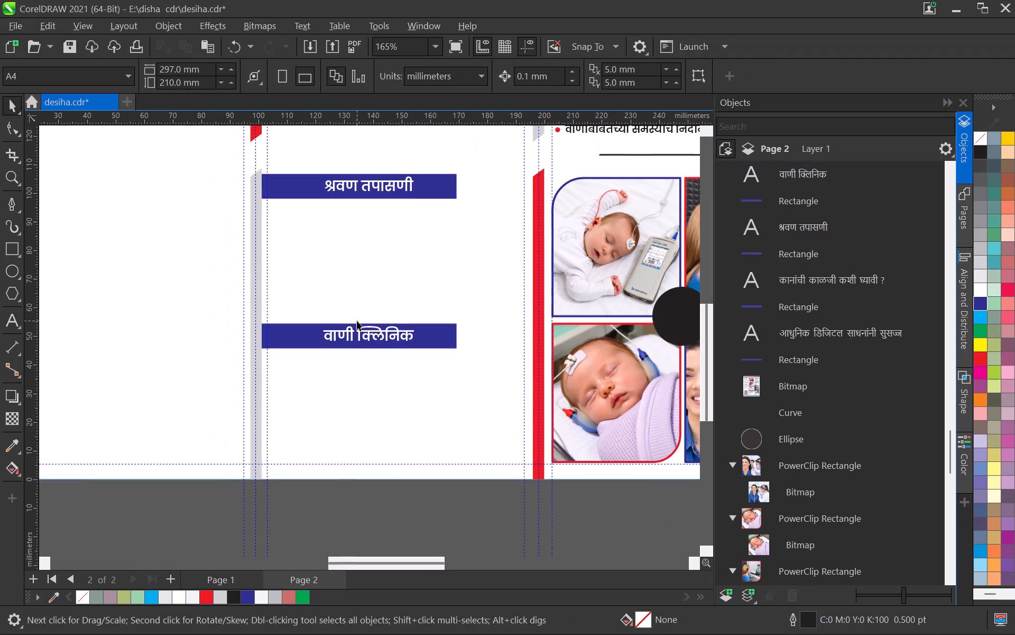
{"action": "middle_click_drag", "start_coordinate": [357, 321], "coordinate": [349, 377]}
{"action": "scroll", "coordinate": [366, 291], "scroll_direction": "up", "scroll_amount": 1}
Switch to Chrome and copy the first bullet under "श्रवण तपासणी", "बहिरेपणाची तपासणी", from the reference brochure.
{"action": "key", "text": "alt+Tab"}
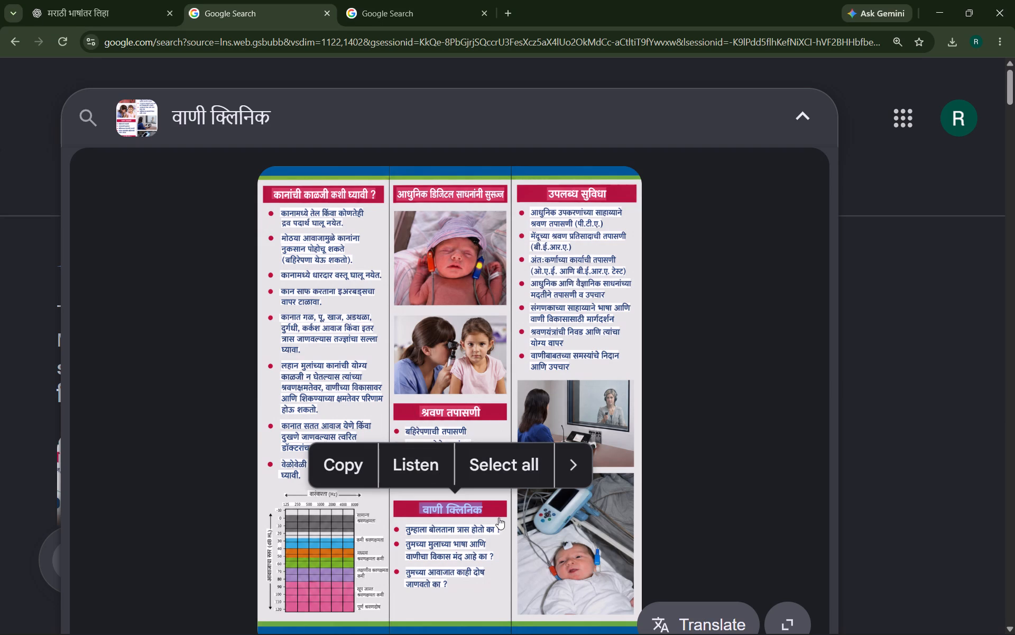
{"action": "double_click", "coordinate": [417, 432]}
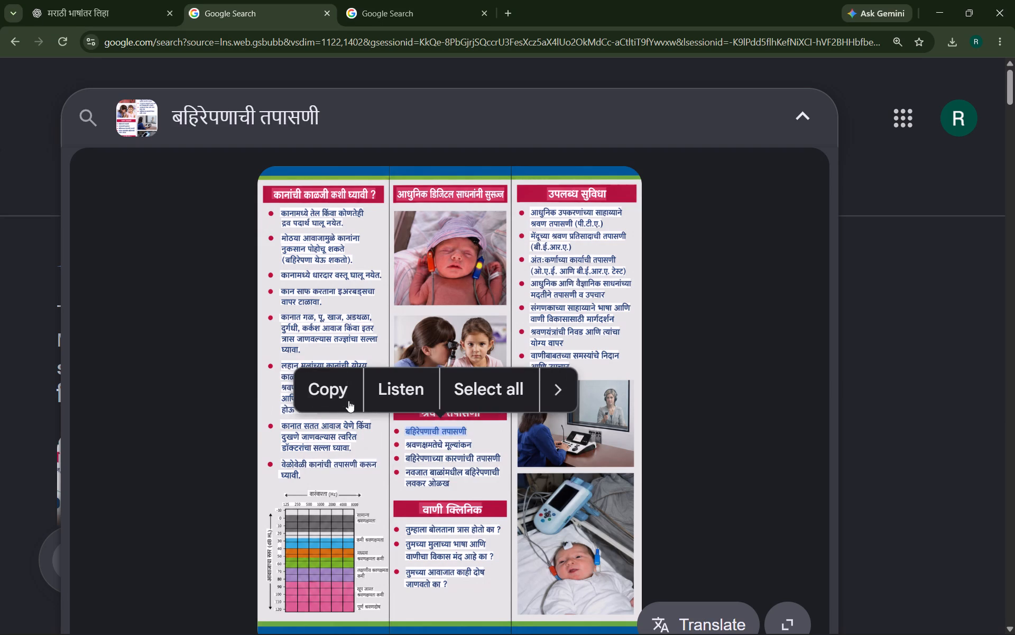
{"action": "left_click", "coordinate": [338, 397]}
Back in CorelDRAW, duplicate the bullet line "श्रवणयंत्रांची निवड आणि त्यांचा योग्य वापर" with its red dot beneath the "श्रवण तपासणी" bar, inside the column guide.
{"action": "key", "text": "alt+Tab"}
{"action": "middle_click_drag", "start_coordinate": [310, 244], "coordinate": [351, 340]}
{"action": "scroll", "coordinate": [354, 340], "scroll_direction": "down", "scroll_amount": 6}
{"action": "scroll", "coordinate": [460, 313], "scroll_direction": "up", "scroll_amount": 2}
{"action": "left_click", "coordinate": [472, 290]}
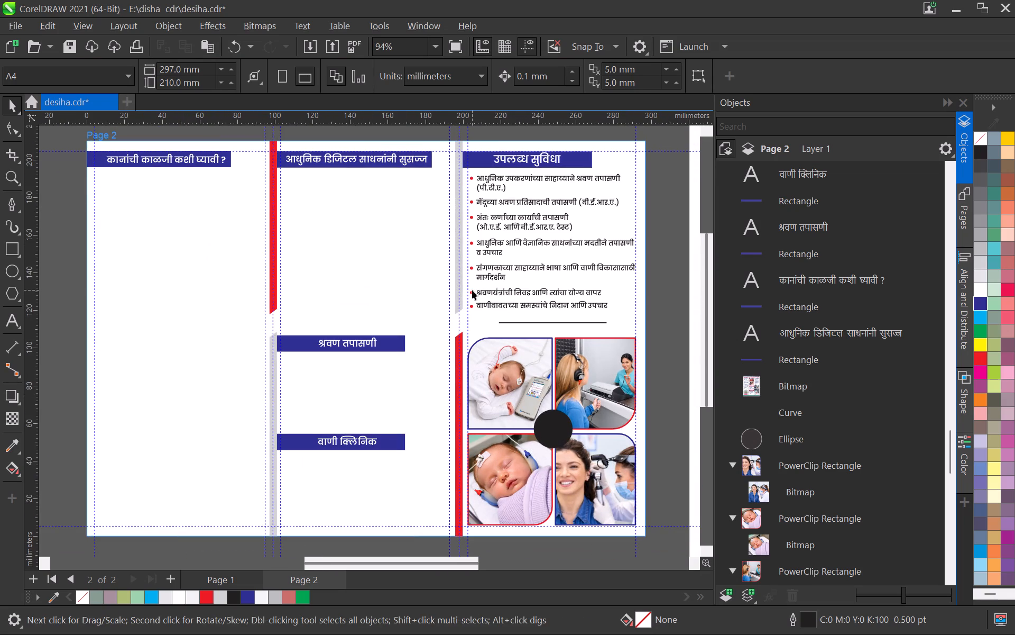
{"action": "left_click", "coordinate": [497, 295], "text": "shift"}
{"action": "left_click_drag", "start_coordinate": [499, 295], "coordinate": [301, 373]}
{"action": "right_click", "coordinate": [301, 373]}
{"action": "scroll", "coordinate": [294, 372], "scroll_direction": "up", "scroll_amount": 8}
{"action": "left_click_drag", "start_coordinate": [279, 369], "coordinate": [324, 342]}
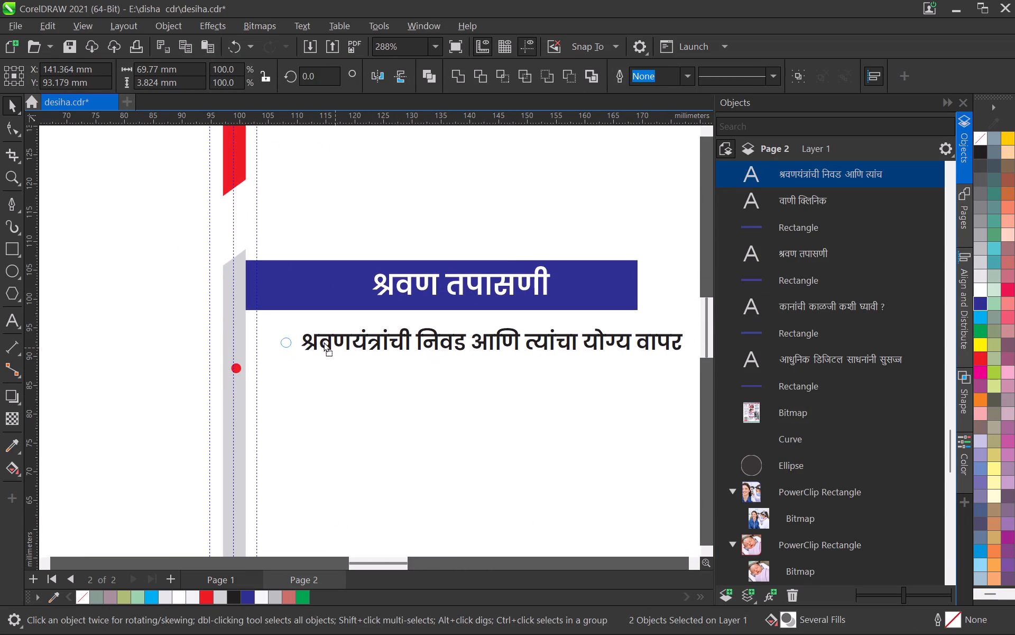
{"action": "left_click_drag", "start_coordinate": [324, 342], "coordinate": [310, 345]}
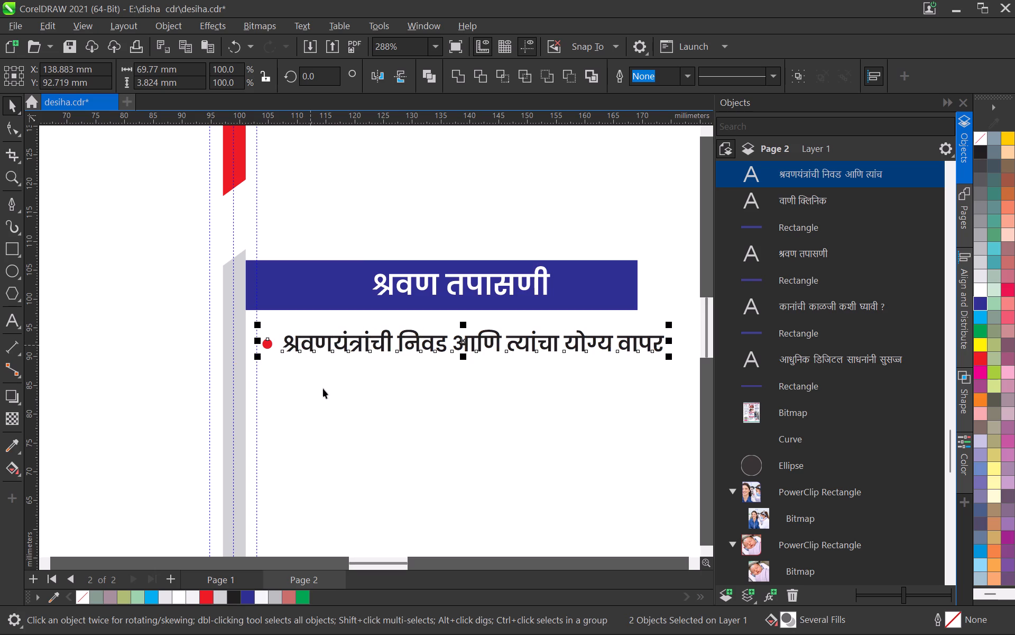
Replace the duplicated bullet's text with the copied "बहिरेपणाची तपासणी".
{"action": "left_click", "coordinate": [326, 398]}
{"action": "double_click", "coordinate": [345, 343]}
{"action": "key", "text": "ctrl+a"}
{"action": "key", "text": "ctrl+v"}
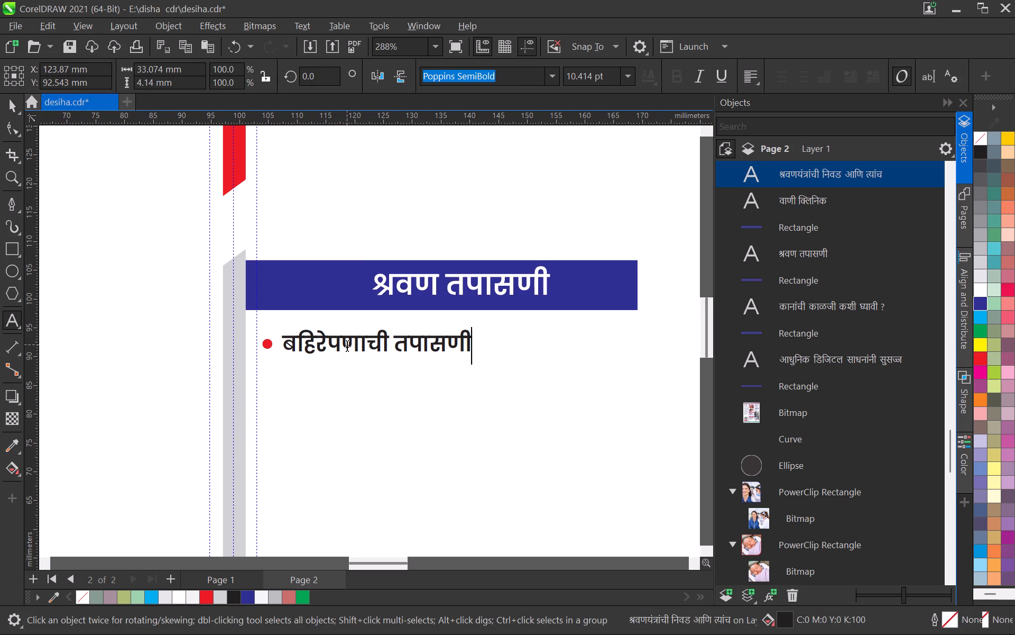
{"action": "left_click", "coordinate": [12, 112]}
Copy the second bullet under "श्रवण तपासणी", "श्रवणक्षमतेचे मूल्यांकन", from the reference brochure in Chrome.
{"action": "key", "text": "alt+Tab"}
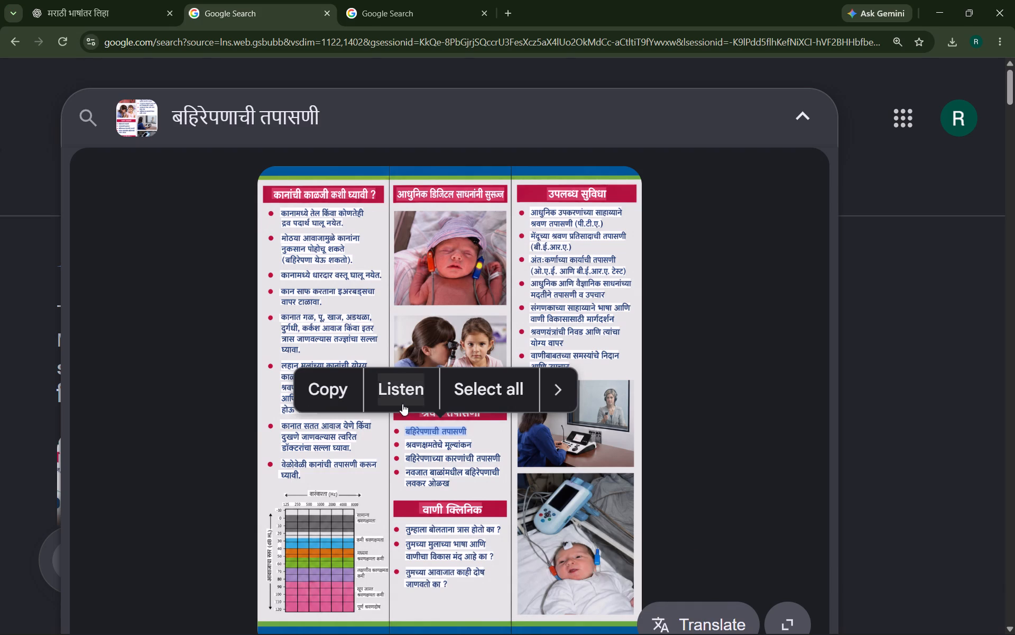
{"action": "double_click", "coordinate": [425, 440]}
{"action": "left_click", "coordinate": [327, 392]}
Duplicate the first bullet line with its red dot straight down in CorelDRAW and replace the copy's text with "श्रवणक्षमतेचे मूल्यांकन".
{"action": "key", "text": "alt+Tab"}
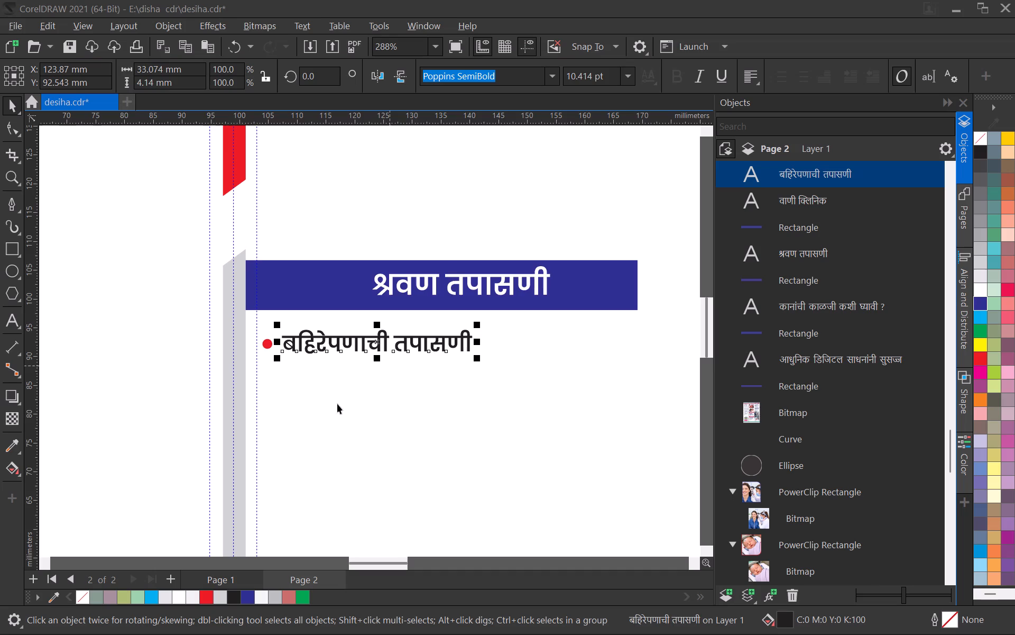
{"action": "scroll", "coordinate": [282, 368], "scroll_direction": "up", "scroll_amount": 1}
{"action": "left_click", "coordinate": [261, 345], "text": "shift"}
{"action": "left_click_drag", "start_coordinate": [265, 341], "coordinate": [266, 396]}
{"action": "right_click", "coordinate": [266, 396], "text": "shift"}
{"action": "left_click", "coordinate": [300, 442]}
{"action": "double_click", "coordinate": [315, 398]}
{"action": "key", "text": "ctrl+a"}
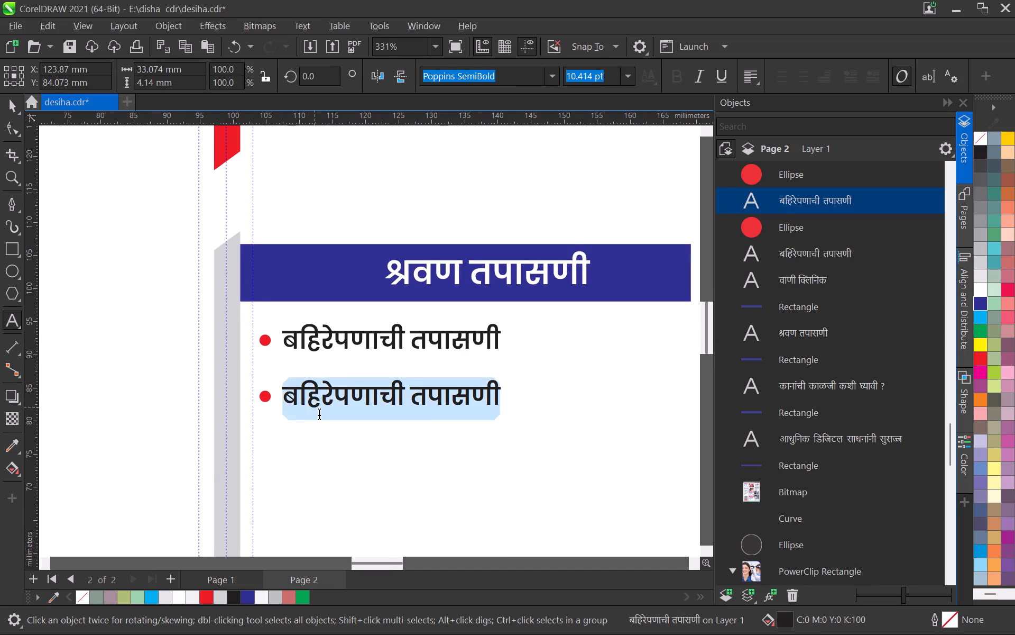
{"action": "key", "text": "ctrl+v"}
{"action": "left_click", "coordinate": [12, 112]}
Copy the third bullet under "श्रवण तपासणी", "बहिरेपणाच्या कारणांची तपासणी", from the reference brochure in Chrome.
{"action": "key", "text": "alt+Tab"}
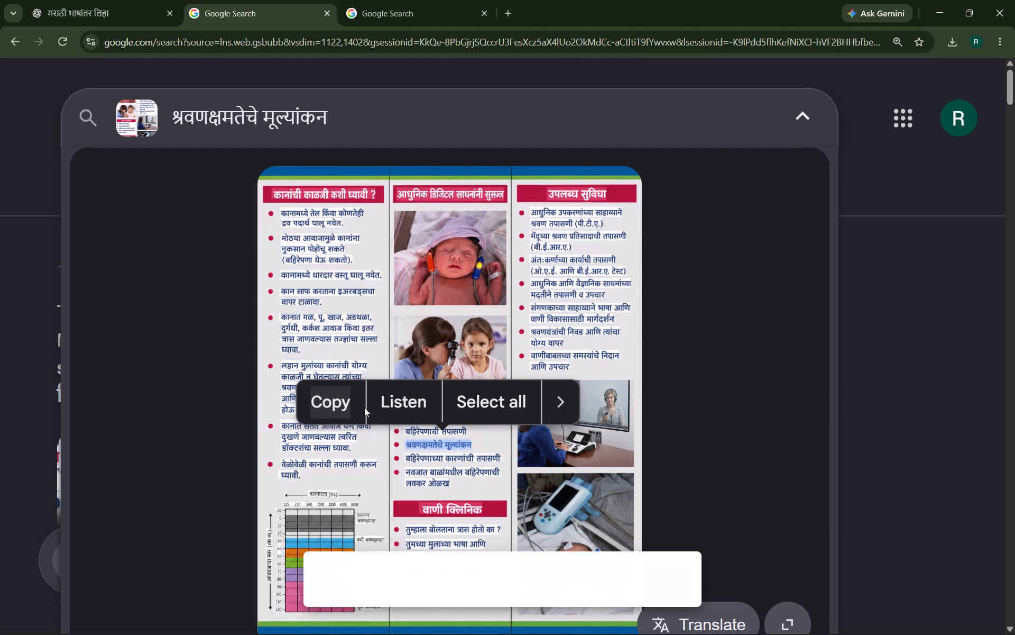
{"action": "double_click", "coordinate": [419, 456]}
{"action": "left_click", "coordinate": [367, 420]}
Duplicate the second bullet line with its red dot downward in CorelDRAW and replace the copy's text with "बहिरेपणाच्या कारणांची तपासणी".
{"action": "key", "text": "alt+Tab"}
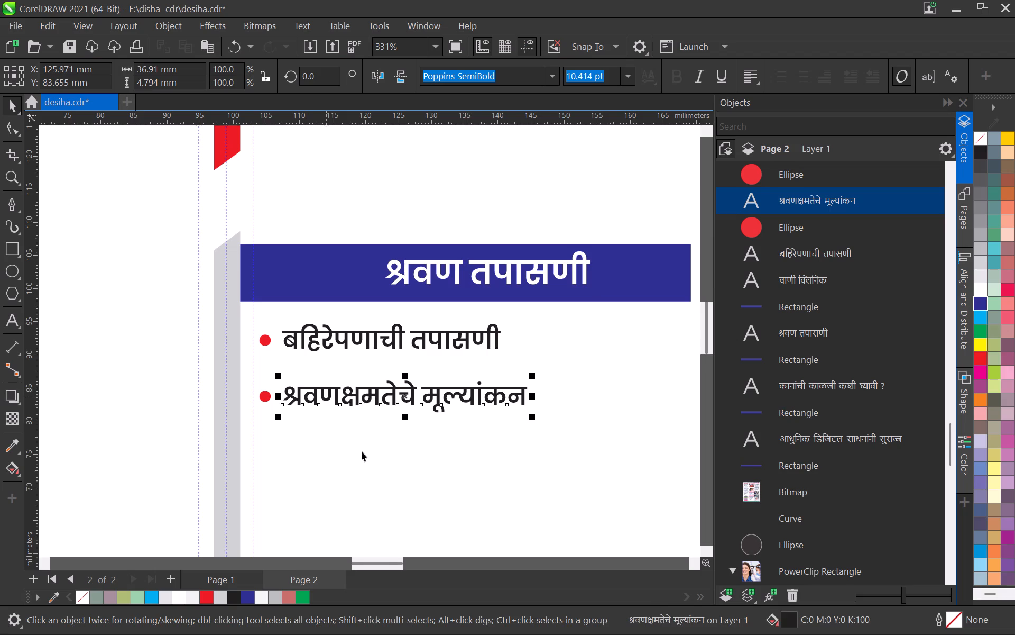
{"action": "middle_click_drag", "start_coordinate": [359, 451], "coordinate": [386, 343]}
{"action": "left_click", "coordinate": [292, 290], "text": "shift"}
{"action": "left_click_drag", "start_coordinate": [293, 287], "coordinate": [294, 321]}
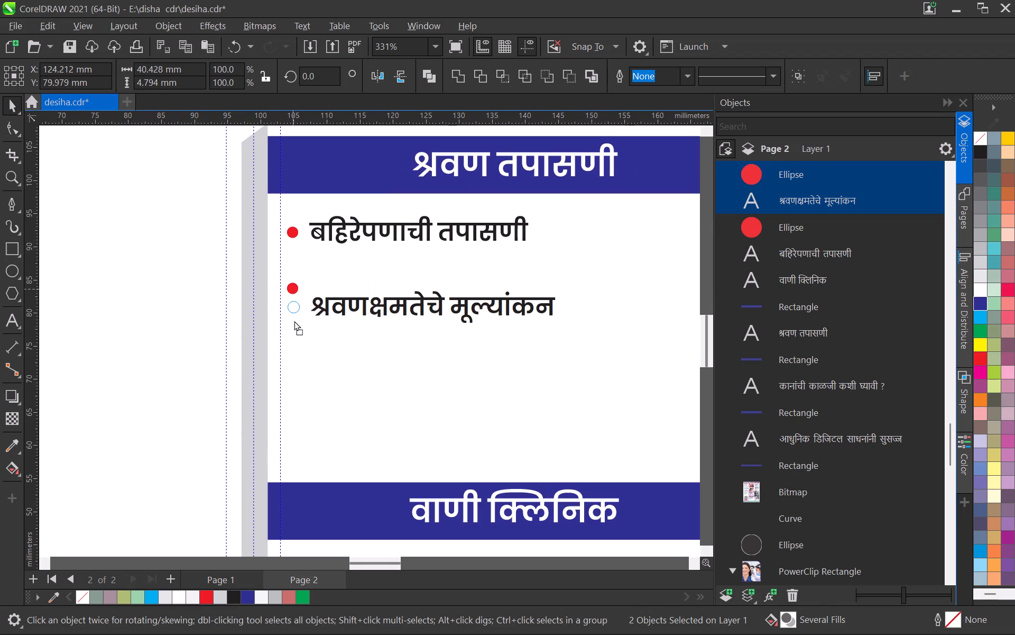
{"action": "left_click_drag", "start_coordinate": [294, 321], "coordinate": [294, 326]}
{"action": "right_click", "coordinate": [294, 326], "text": "shift"}
{"action": "left_click", "coordinate": [322, 368]}
{"action": "double_click", "coordinate": [334, 324]}
{"action": "key", "text": "ctrl+a"}
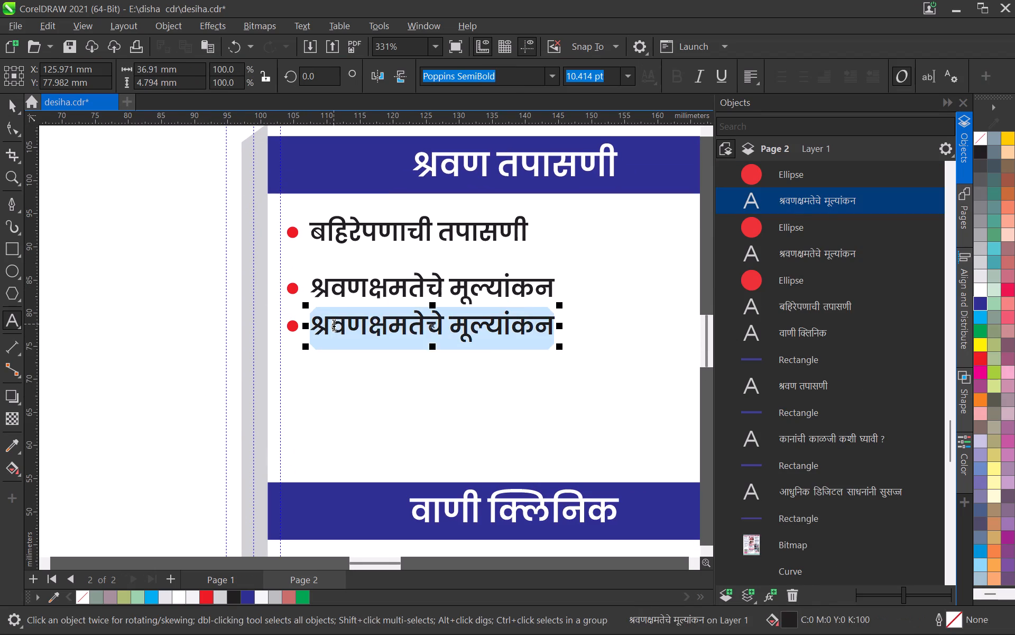
{"action": "key", "text": "ctrl+v"}
{"action": "left_click", "coordinate": [7, 109]}
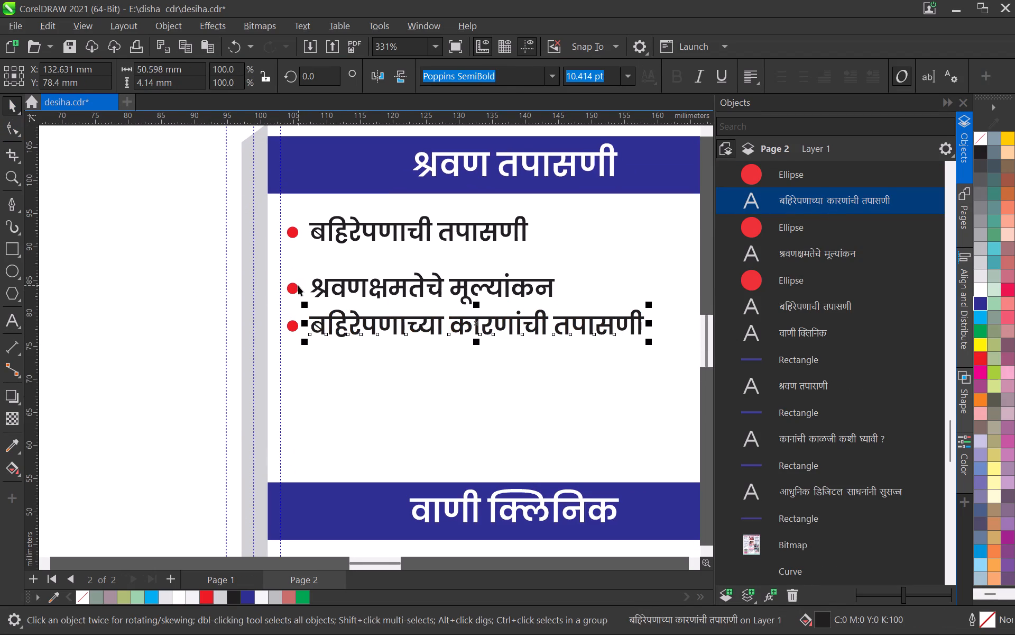
Nudge the "श्रवणक्षमतेचे मूल्यांकन" line and its red dot up closer to the first bullet.
{"action": "left_click", "coordinate": [298, 286]}
{"action": "left_click", "coordinate": [337, 292], "text": "shift"}
{"action": "key", "text": "Up"}
{"action": "key", "text": "Up"}
{"action": "key", "text": "Up"}
{"action": "key", "text": "Up"}
{"action": "key", "text": "Up"}
{"action": "key", "text": "Up"}
{"action": "key", "text": "Up"}
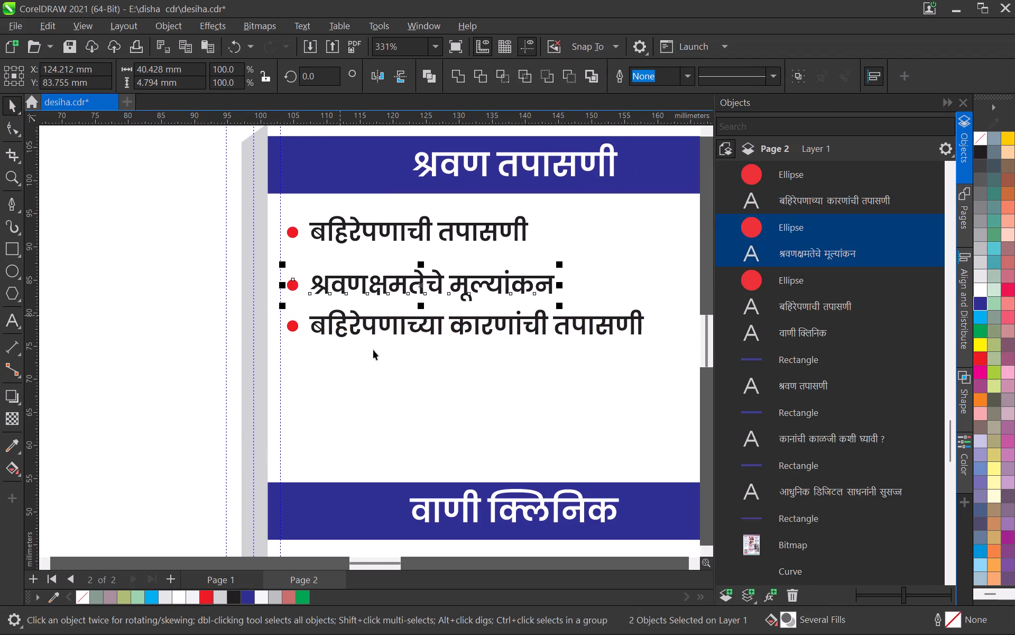
{"action": "key", "text": "Up"}
{"action": "key", "text": "Up"}
{"action": "key", "text": "Up"}
{"action": "key", "text": "Up"}
{"action": "key", "text": "Up"}
{"action": "key", "text": "Up"}
{"action": "key", "text": "Up"}
{"action": "key", "text": "Up"}
{"action": "key", "text": "Up"}
{"action": "key", "text": "Up"}
{"action": "key", "text": "Up"}
{"action": "key", "text": "Up"}
{"action": "key", "text": "Up"}
{"action": "key", "text": "Up"}
{"action": "key", "text": "Up"}
{"action": "key", "text": "Up"}
{"action": "key", "text": "Up"}
{"action": "key", "text": "Down"}
{"action": "key", "text": "Down"}
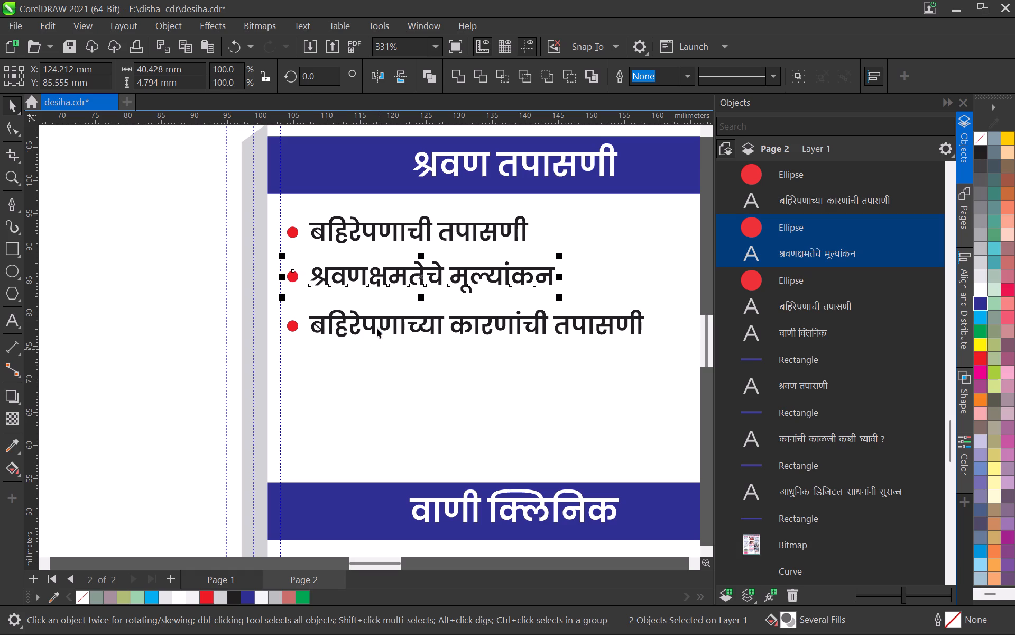
{"action": "key", "text": "Down"}
{"action": "key", "text": "Down"}
Nudge the "बहिरेपणाच्या कारणांची तपासणी" line and its red dot up 0.8 mm to even out the bullet spacing.
{"action": "left_click", "coordinate": [296, 327]}
{"action": "left_click", "coordinate": [337, 328], "text": "shift"}
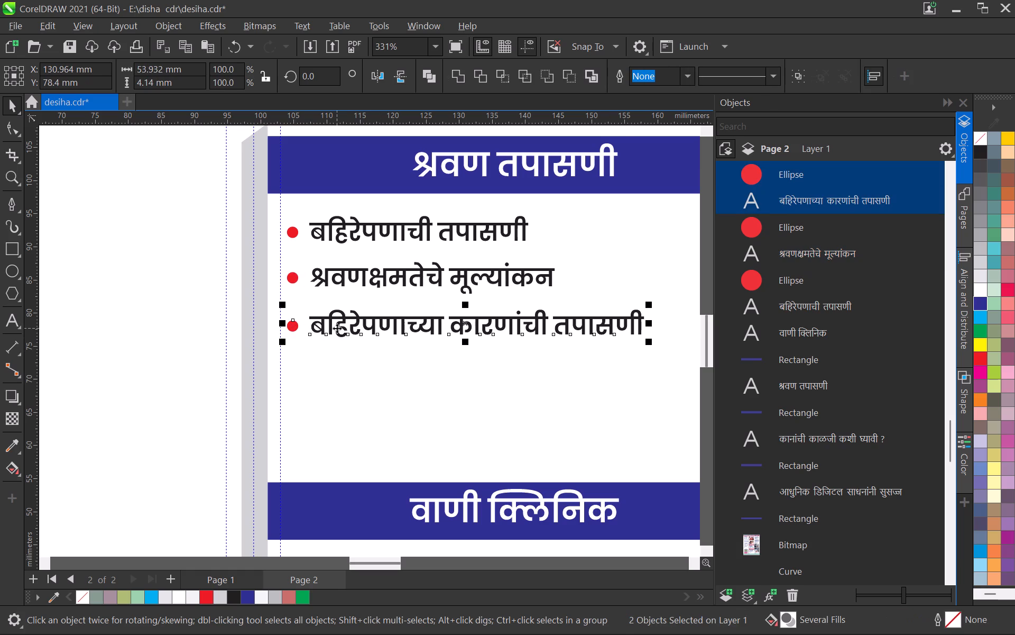
{"action": "key", "text": "Up"}
{"action": "key", "text": "Up"}
{"action": "key", "text": "Up"}
{"action": "key", "text": "Up"}
{"action": "key", "text": "Up"}
{"action": "key", "text": "Up"}
{"action": "key", "text": "Up"}
{"action": "key", "text": "Up"}
{"action": "left_click", "coordinate": [350, 356]}
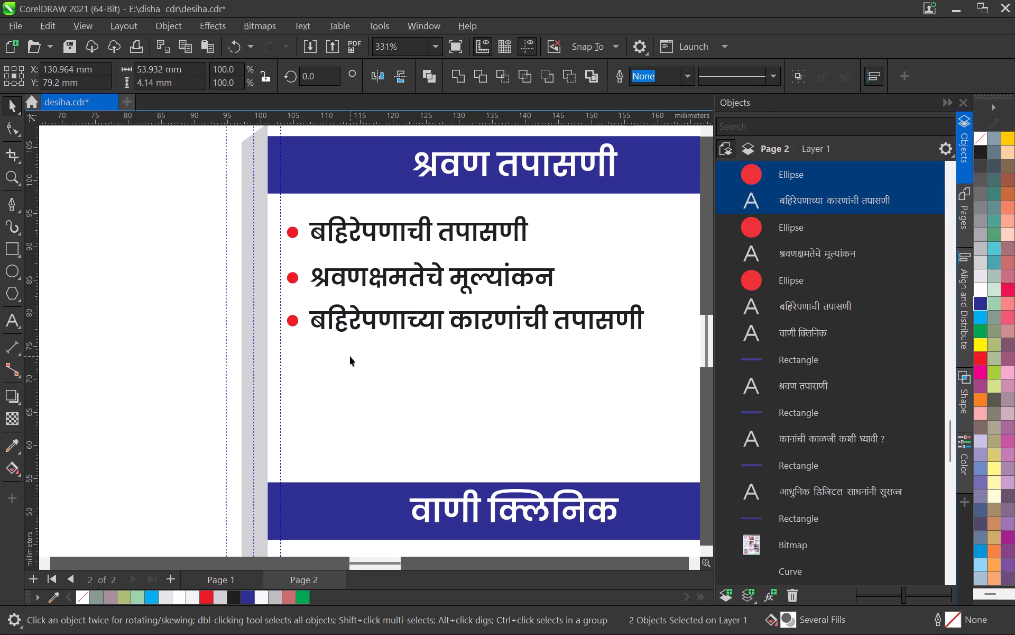
Copy the fourth bullet under "श्रवण तपासणी", "नवजात बाळांमधील बहिरेपणाची लवकर ओळख", from the reference brochure in Chrome.
{"action": "scroll", "coordinate": [372, 340], "scroll_direction": "down", "scroll_amount": 5}
{"action": "key", "text": "alt+Tab"}
{"action": "double_click", "coordinate": [427, 470]}
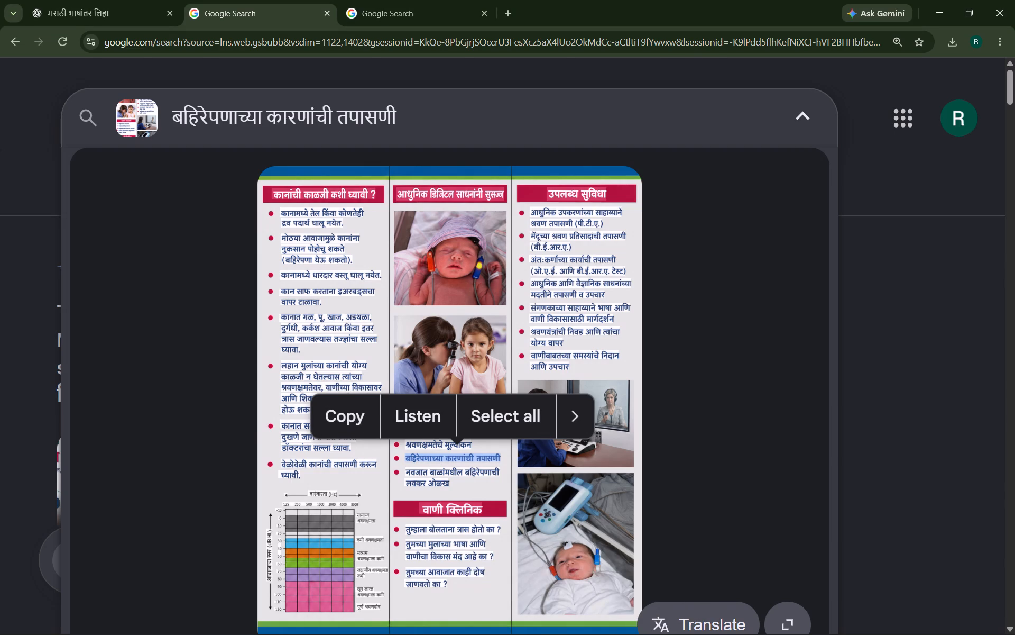
{"action": "left_click", "coordinate": [343, 437]}
Duplicate the third bullet line with its red dot downward in CorelDRAW and replace the copy's text with "नवजात बाळांमधील बहिरेपणाची लवकर ओळख".
{"action": "key", "text": "alt+Tab"}
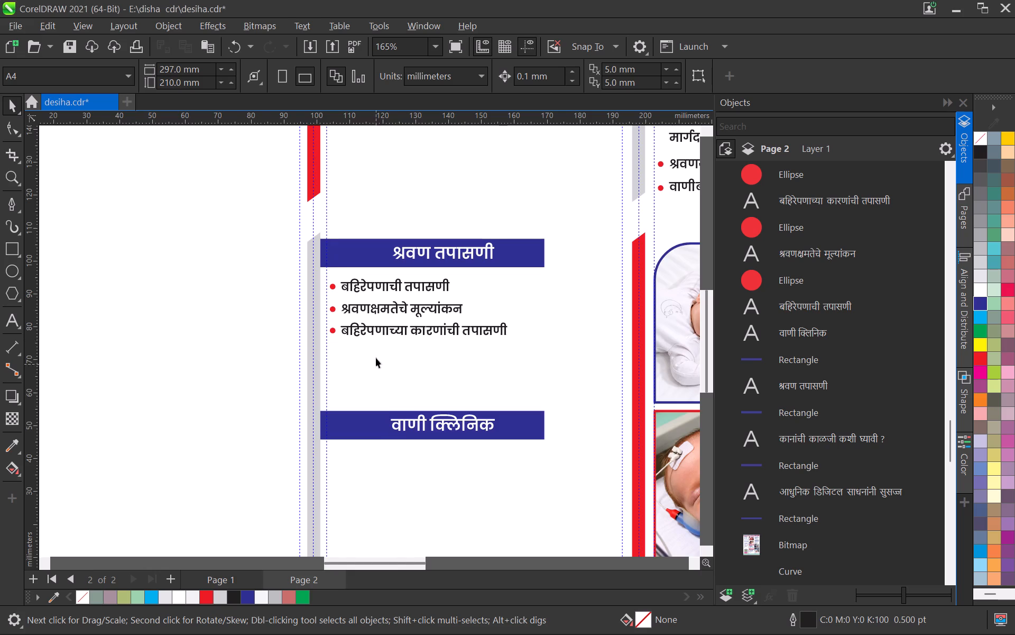
{"action": "scroll", "coordinate": [368, 345], "scroll_direction": "up", "scroll_amount": 6}
{"action": "left_click", "coordinate": [322, 320]}
{"action": "left_click", "coordinate": [374, 325], "text": "shift"}
{"action": "left_click_drag", "start_coordinate": [372, 319], "coordinate": [374, 358]}
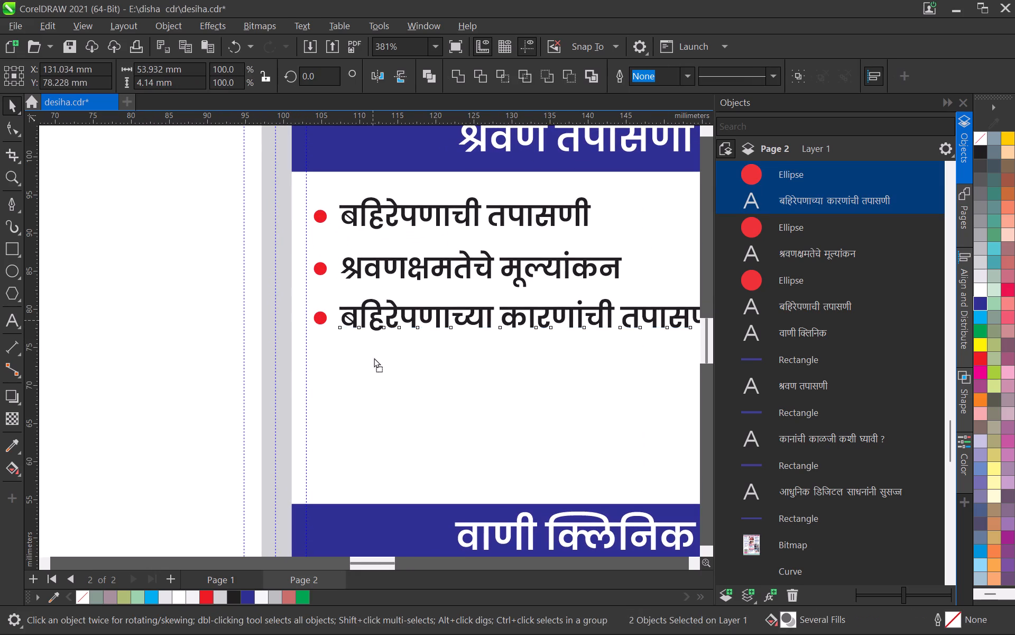
{"action": "left_click_drag", "start_coordinate": [374, 358], "coordinate": [371, 385]}
{"action": "right_click", "coordinate": [371, 385], "text": "shift"}
{"action": "left_click", "coordinate": [371, 407]}
{"action": "double_click", "coordinate": [371, 383]}
{"action": "key", "text": "ctrl+a"}
{"action": "scroll", "coordinate": [371, 383], "scroll_direction": "down", "scroll_amount": 4, "text": "ctrl"}
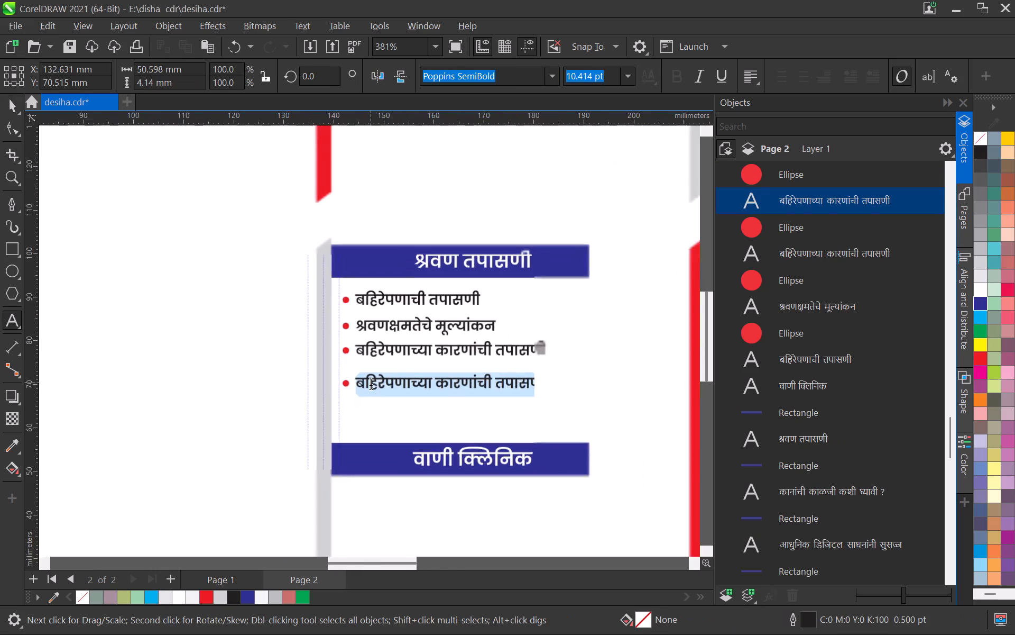
{"action": "scroll", "coordinate": [371, 383], "scroll_direction": "down", "scroll_amount": 2, "text": "ctrl"}
{"action": "key", "text": "ctrl+v"}
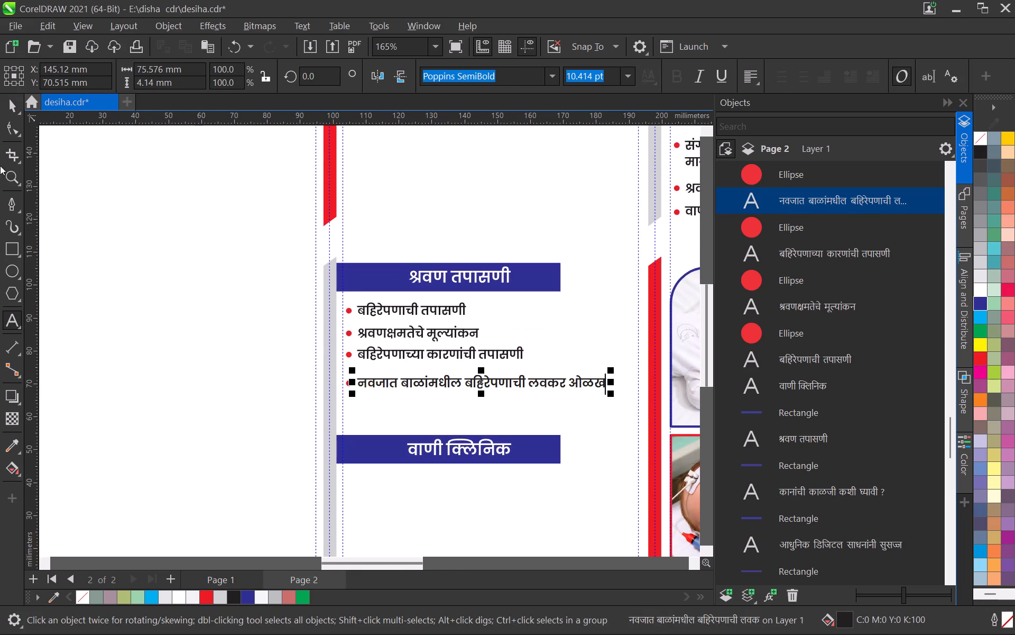
{"action": "left_click", "coordinate": [8, 98]}
Nudge the "नवजात बाळांमधील बहिरेपणाची लवकर ओळख" line and its red dot up closer to the third bullet.
{"action": "scroll", "coordinate": [267, 377], "scroll_direction": "up", "scroll_amount": 7}
{"action": "left_click", "coordinate": [389, 379], "text": "shift"}
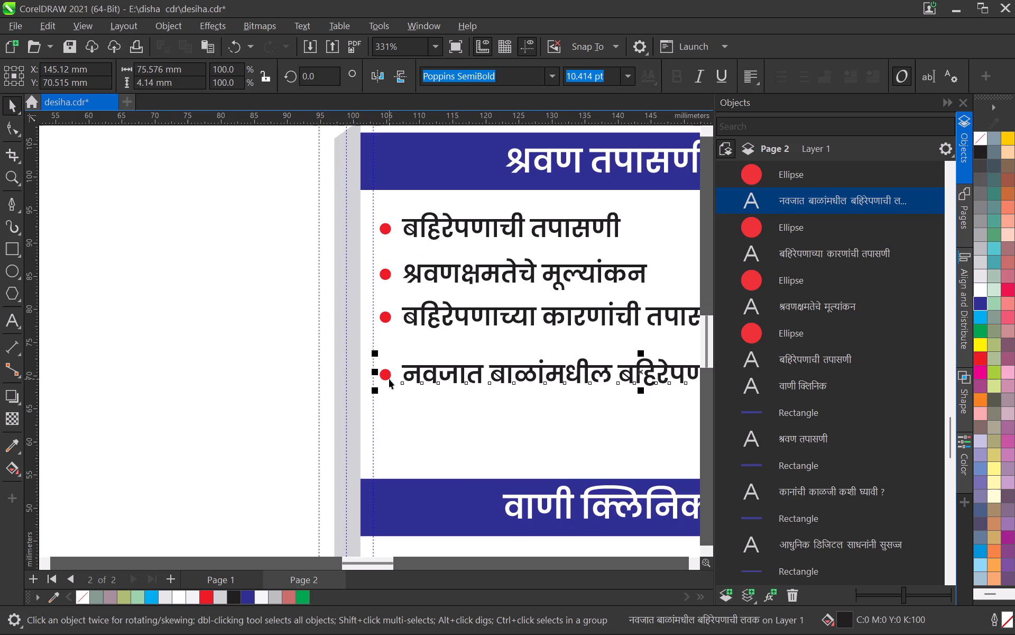
{"action": "scroll", "coordinate": [387, 380], "scroll_direction": "down", "scroll_amount": 5}
{"action": "key", "text": "Up"}
{"action": "key", "text": "Up"}
{"action": "key", "text": "Up"}
{"action": "key", "text": "Up"}
{"action": "key", "text": "Up"}
{"action": "key", "text": "Up"}
{"action": "key", "text": "Up"}
{"action": "key", "text": "Up"}
{"action": "key", "text": "Up"}
{"action": "key", "text": "Up"}
{"action": "key", "text": "Up"}
{"action": "key", "text": "Up"}
{"action": "key", "text": "Up"}
{"action": "key", "text": "Up"}
{"action": "key", "text": "Up"}
{"action": "key", "text": "Up"}
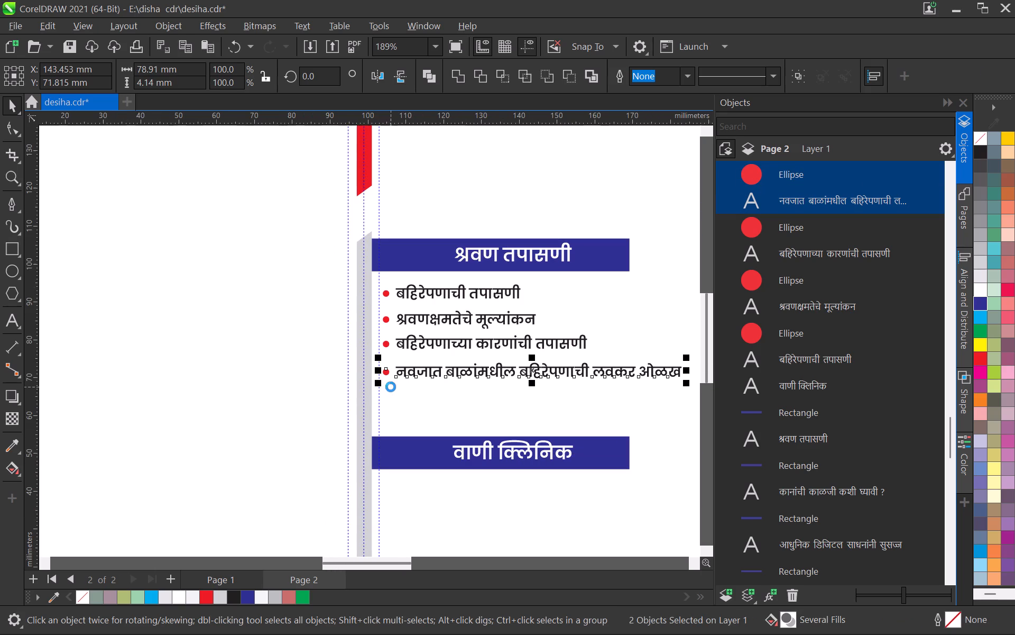
{"action": "scroll", "coordinate": [431, 384], "scroll_direction": "down", "scroll_amount": 4}
{"action": "middle_click_drag", "start_coordinate": [516, 384], "coordinate": [450, 332]}
{"action": "left_click", "coordinate": [428, 387]}
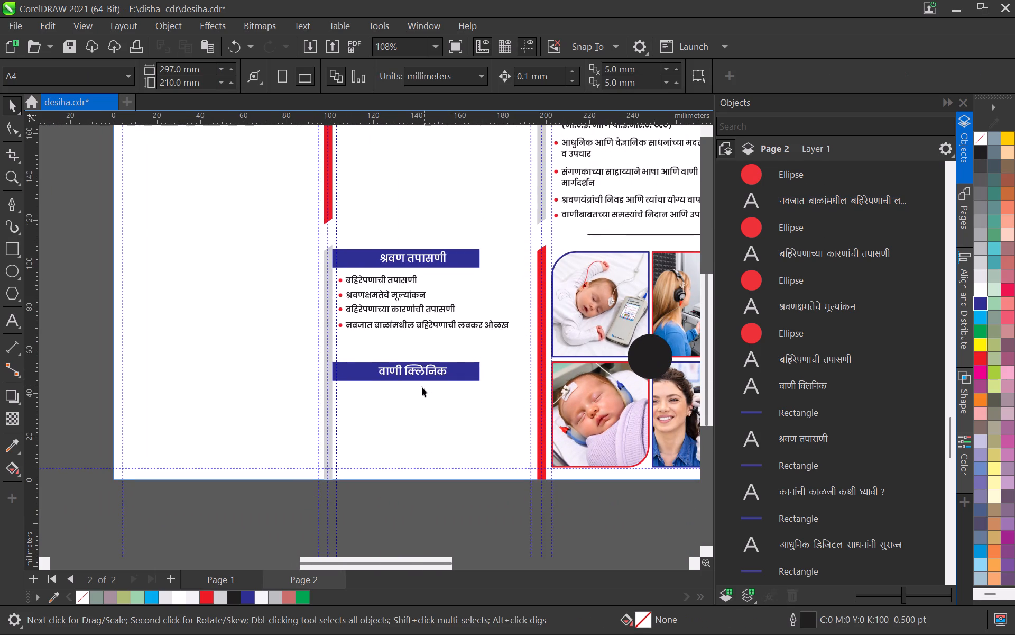
Move the "वाणी क्लिनिक" heading with its blue bar up about 4.5 mm, closer to the fourth bullet.
{"action": "scroll", "coordinate": [396, 374], "scroll_direction": "up", "scroll_amount": 4}
{"action": "left_click", "coordinate": [398, 373]}
{"action": "left_click", "coordinate": [341, 371], "text": "shift"}
{"action": "key", "text": "Up"}
{"action": "key", "text": "Up"}
{"action": "key", "text": "Up"}
{"action": "key", "text": "Up"}
{"action": "key", "text": "Up"}
{"action": "key", "text": "Up"}
{"action": "key", "text": "Up"}
{"action": "key", "text": "Up"}
{"action": "key", "text": "Up"}
{"action": "key", "text": "Up"}
{"action": "key", "text": "Up"}
{"action": "key", "text": "Up"}
{"action": "key", "text": "Up"}
{"action": "key", "text": "Up"}
{"action": "key", "text": "Up"}
{"action": "key", "text": "Up"}
{"action": "key", "text": "Up"}
{"action": "key", "text": "Up"}
{"action": "key", "text": "Up"}
{"action": "key", "text": "Up"}
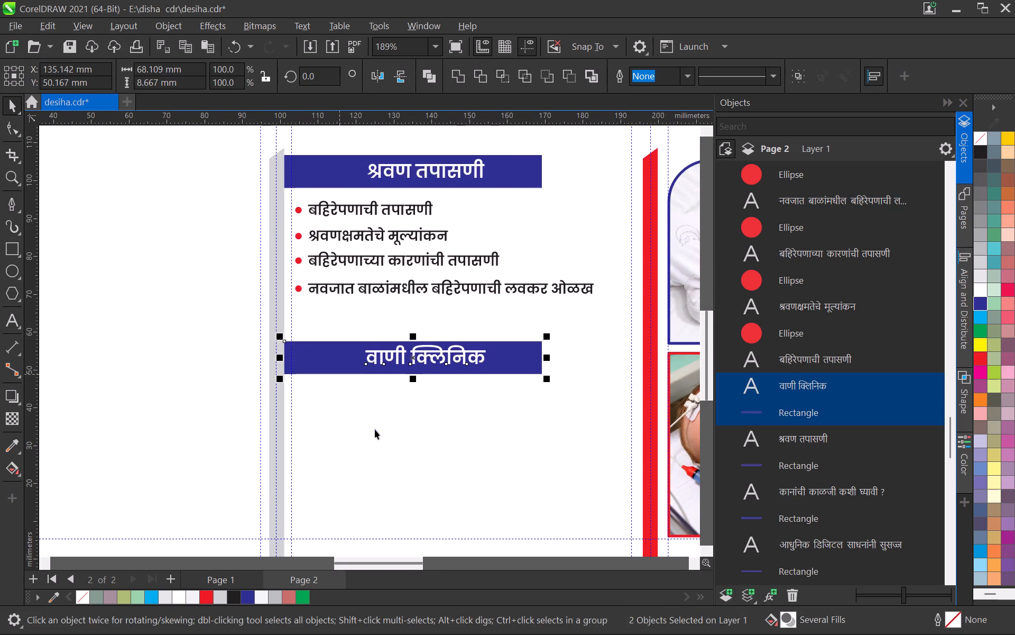
{"action": "left_click", "coordinate": [375, 429]}
Recolour the bar behind the "वाणी क्लिनिक" heading from blue to red.
{"action": "scroll", "coordinate": [380, 360], "scroll_direction": "down", "scroll_amount": 6}
{"action": "left_click", "coordinate": [343, 360]}
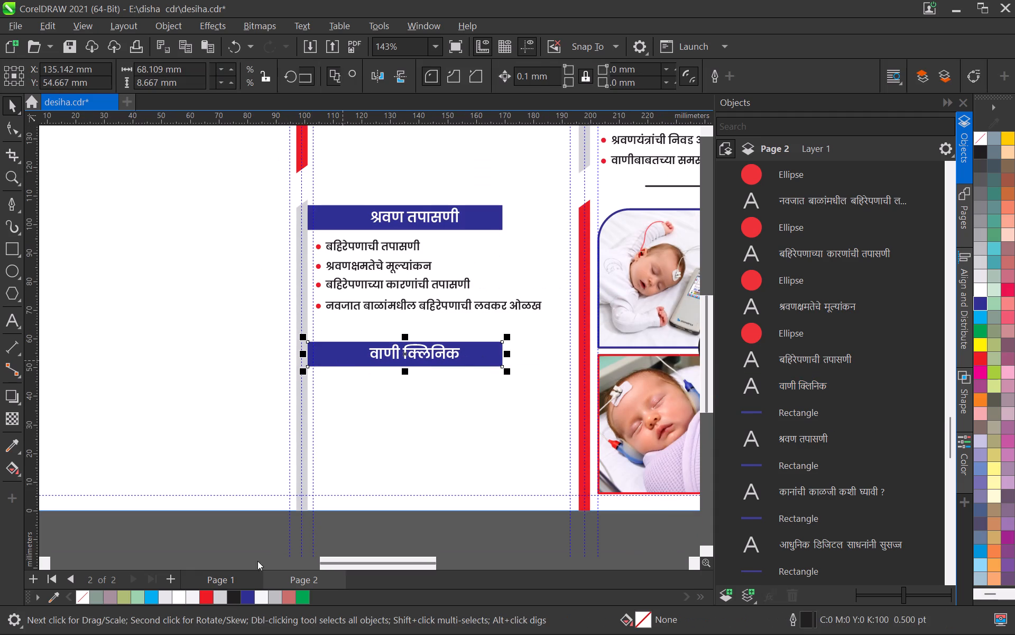
{"action": "left_click", "coordinate": [207, 601]}
{"action": "left_click", "coordinate": [388, 466]}
Switch to Chrome and copy the first "वाणी क्लिनिक" bullet, "तुम्हाला बोलताना त्रास होतो का ?", from the reference brochure.
{"action": "scroll", "coordinate": [387, 462], "scroll_direction": "down", "scroll_amount": 5}
{"action": "key", "text": "alt+Tab"}
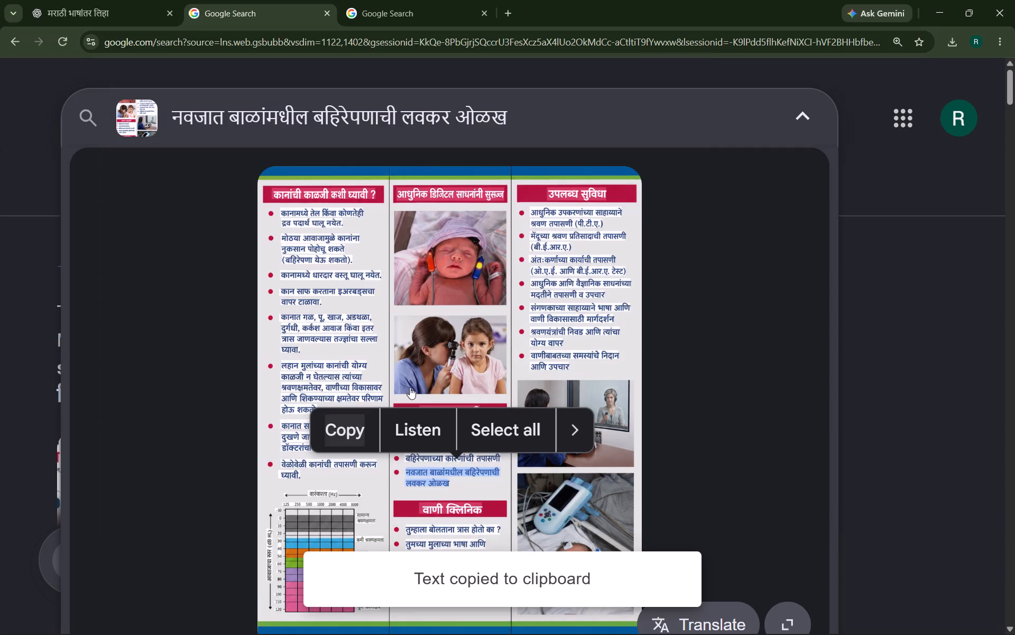
{"action": "double_click", "coordinate": [421, 533]}
{"action": "left_click", "coordinate": [341, 481]}
{"action": "key", "text": "alt+Tab"}
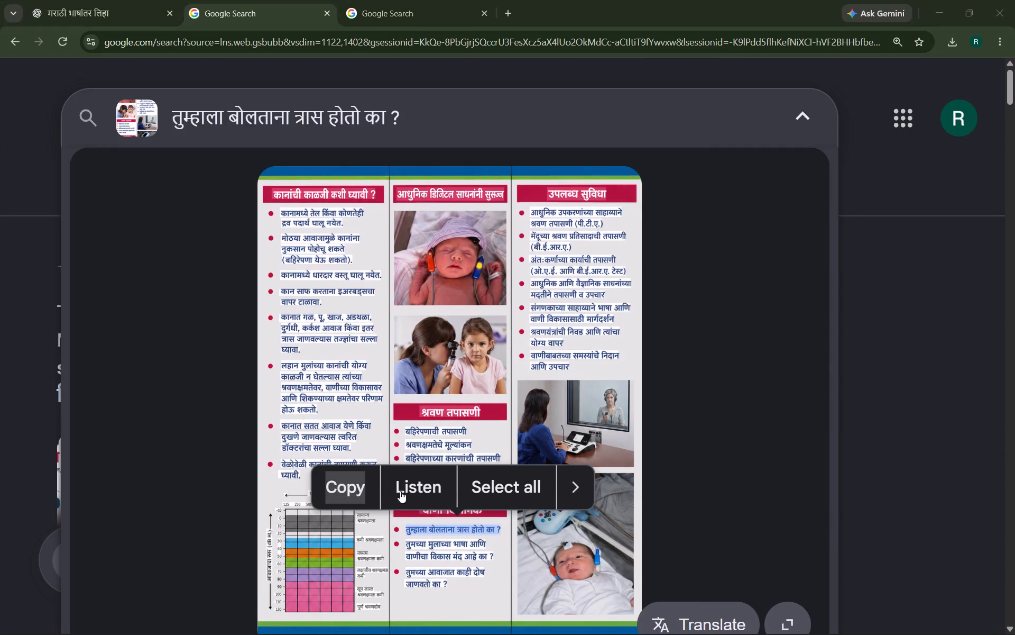
Back in CorelDRAW, nudge the "वाणी क्लिनिक" heading text about 4 mm left and 0.7 mm down on its red bar.
{"action": "middle_click_drag", "start_coordinate": [434, 450], "coordinate": [426, 401]}
{"action": "scroll", "coordinate": [416, 382], "scroll_direction": "up", "scroll_amount": 3}
{"action": "left_click", "coordinate": [401, 297]}
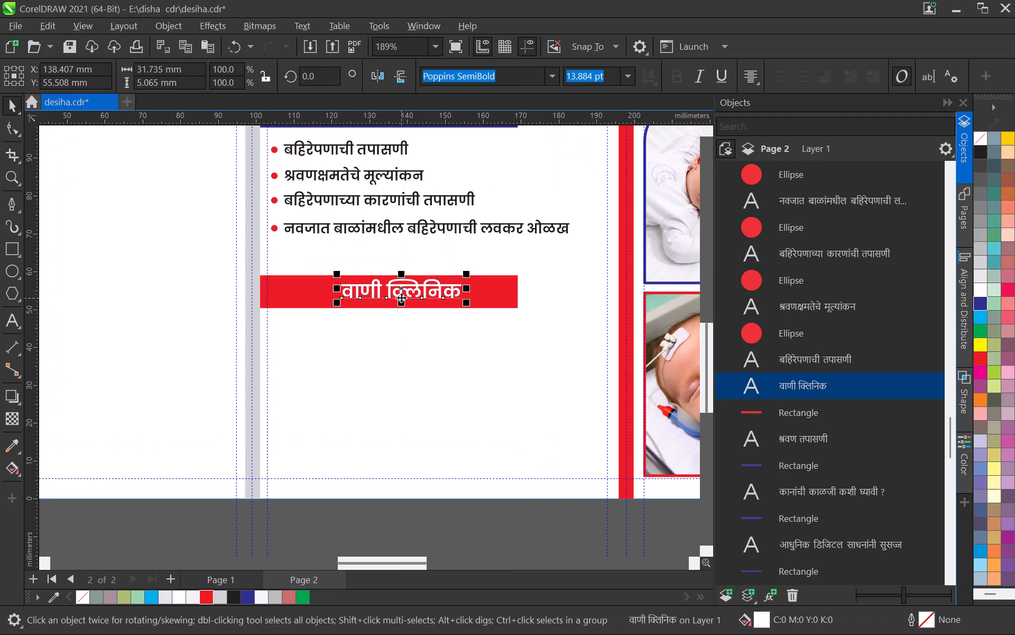
{"action": "key", "text": "Left"}
{"action": "key", "text": "Left"}
{"action": "key", "text": "Left"}
{"action": "key", "text": "Left"}
{"action": "key", "text": "Left"}
{"action": "key", "text": "Left"}
{"action": "key", "text": "Left"}
{"action": "key", "text": "Left"}
{"action": "key", "text": "Left"}
{"action": "key", "text": "Left"}
{"action": "key", "text": "Left"}
{"action": "key", "text": "Left"}
{"action": "key", "text": "Left"}
{"action": "key", "text": "Left"}
{"action": "key", "text": "Left"}
{"action": "key", "text": "Left"}
{"action": "key", "text": "Left"}
{"action": "key", "text": "Left"}
{"action": "key", "text": "Left"}
{"action": "key", "text": "Left"}
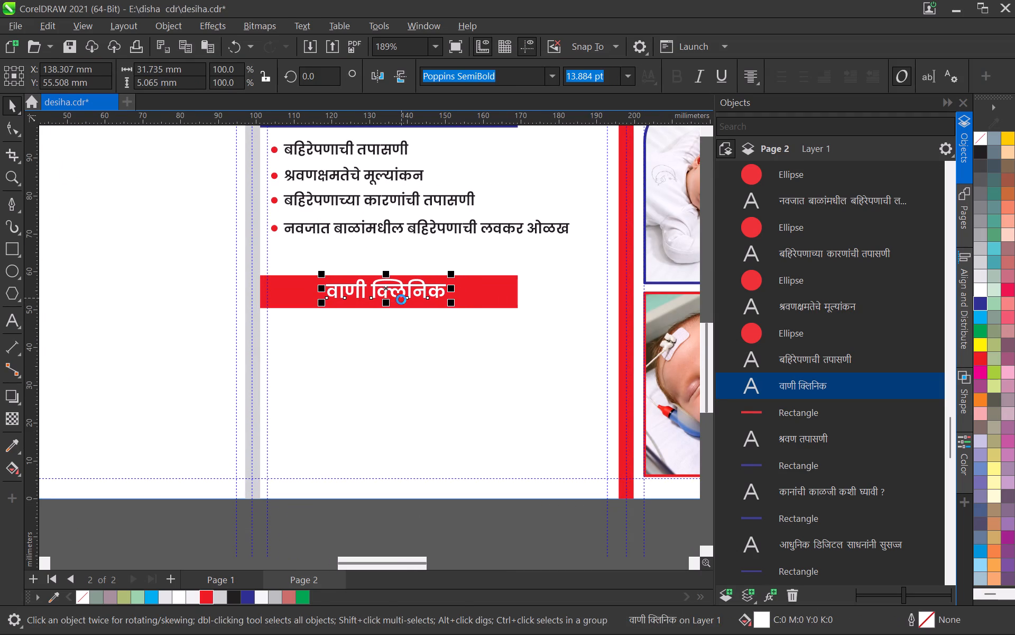
{"action": "key", "text": "Down"}
{"action": "key", "text": "Down"}
{"action": "key", "text": "Down"}
{"action": "key", "text": "Down"}
{"action": "key", "text": "Down"}
{"action": "key", "text": "Down"}
{"action": "key", "text": "Down"}
{"action": "key", "text": "Down"}
{"action": "key", "text": "Down"}
{"action": "key", "text": "Down"}
Enlarge the "वाणी क्लिनिक" heading text to about 15.6 pt and adjust its height to sit centred in the red bar.
{"action": "scroll", "coordinate": [453, 307], "scroll_direction": "up", "scroll_amount": 3}
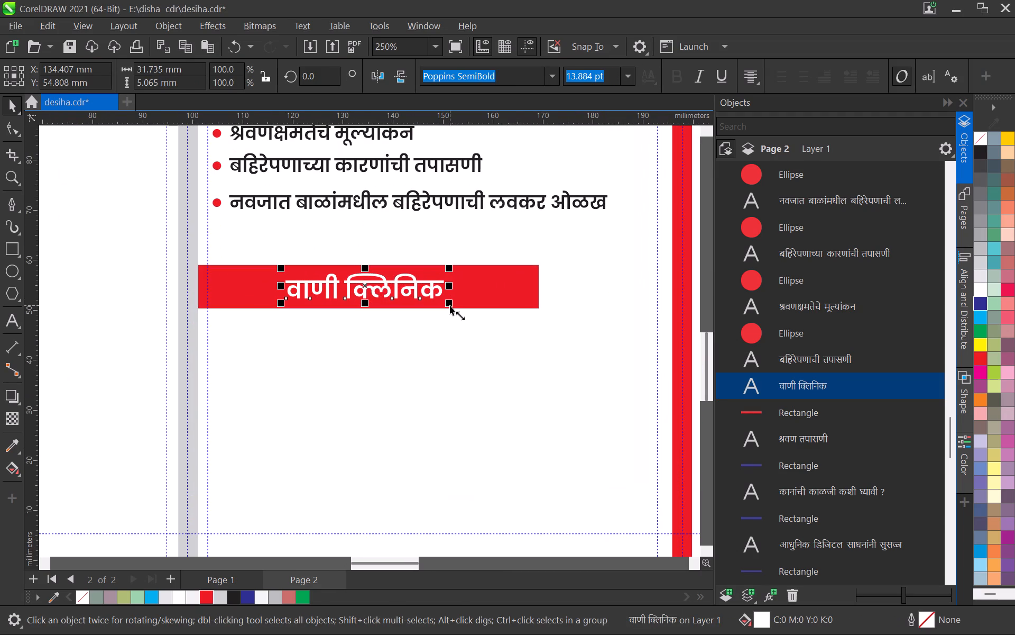
{"action": "left_click_drag", "start_coordinate": [450, 305], "coordinate": [469, 319]}
{"action": "key", "text": "Up"}
{"action": "key", "text": "Up"}
{"action": "key", "text": "Up"}
{"action": "key", "text": "Up"}
{"action": "key", "text": "Up"}
{"action": "key", "text": "Up"}
{"action": "key", "text": "Up"}
{"action": "key", "text": "Up"}
{"action": "key", "text": "Up"}
{"action": "key", "text": "Up"}
{"action": "key", "text": "Up"}
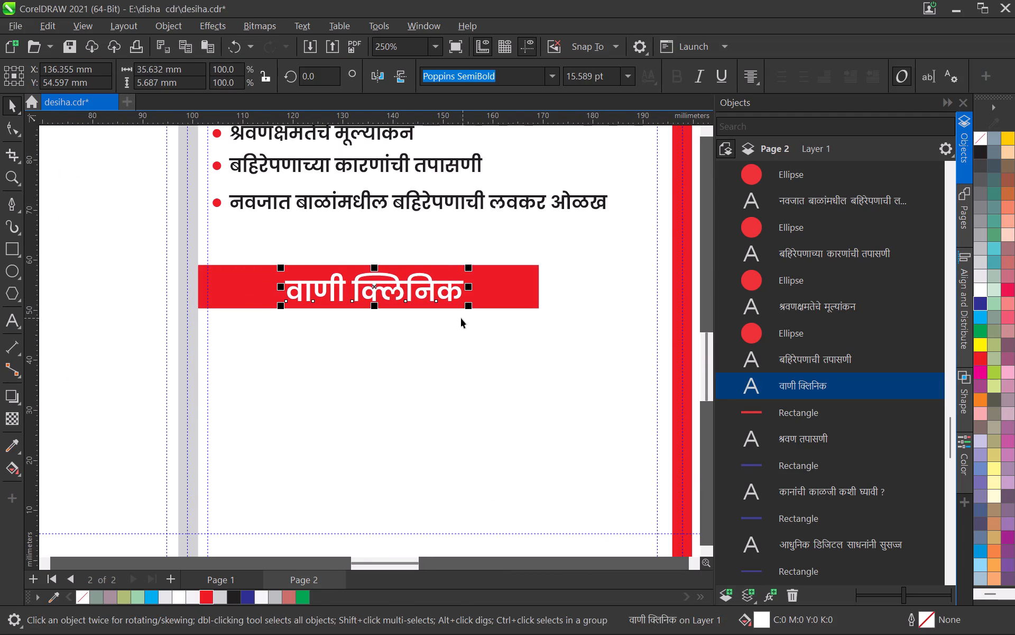
{"action": "key", "text": "Down"}
{"action": "key", "text": "Down"}
{"action": "key", "text": "Down"}
{"action": "key", "text": "Down"}
{"action": "key", "text": "Down"}
{"action": "key", "text": "Down"}
{"action": "key", "text": "Down"}
Shorten the red "वाणी क्लिनिक" bar from its right end.
{"action": "left_click", "coordinate": [507, 293]}
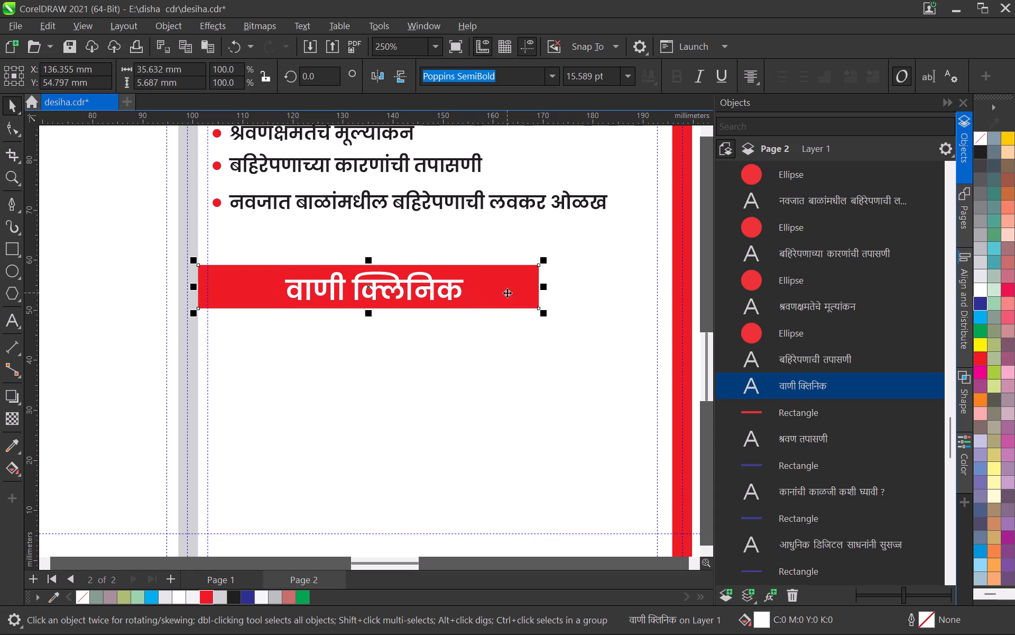
{"action": "left_click_drag", "start_coordinate": [542, 288], "coordinate": [502, 300]}
Nudge the "वाणी क्लिनिक" heading text about 2.1 mm left to centre it on the shortened red bar.
{"action": "left_click", "coordinate": [441, 287]}
{"action": "key", "text": "Left"}
{"action": "key", "text": "Left"}
{"action": "key", "text": "Left"}
{"action": "key", "text": "Left"}
{"action": "key", "text": "Left"}
{"action": "key", "text": "Left"}
{"action": "key", "text": "Left"}
{"action": "key", "text": "Left"}
{"action": "key", "text": "Left"}
{"action": "key", "text": "Left"}
{"action": "key", "text": "Left"}
{"action": "key", "text": "Left"}
{"action": "key", "text": "Left"}
{"action": "key", "text": "Left"}
{"action": "key", "text": "Left"}
{"action": "key", "text": "Left"}
{"action": "key", "text": "Left"}
{"action": "key", "text": "Left"}
{"action": "key", "text": "Left"}
{"action": "key", "text": "Left"}
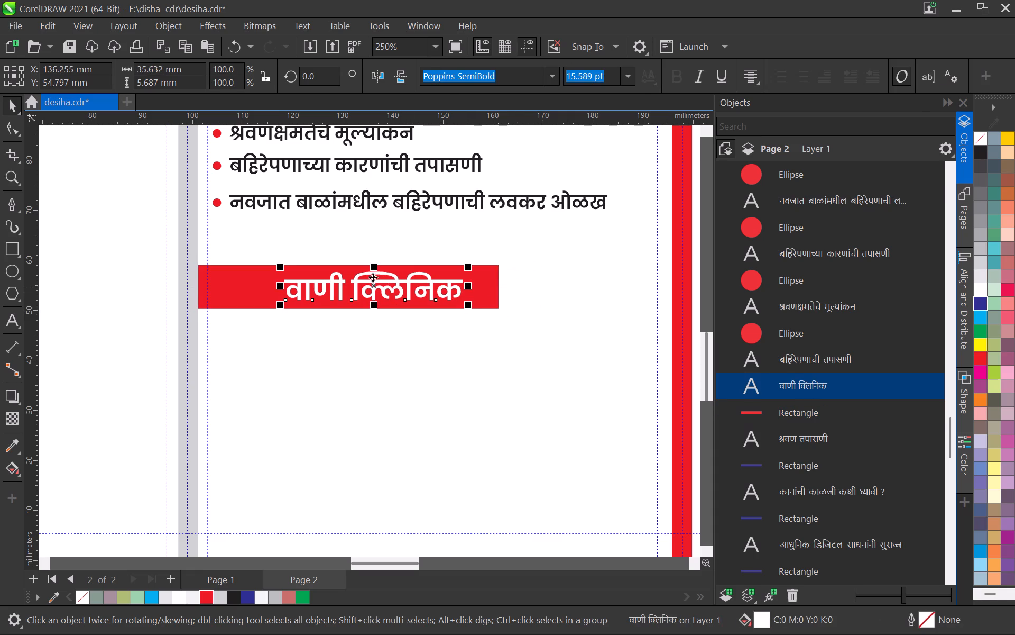
Shorten the blue "श्रवण तपासणी" bar from its right end to about 61.4 mm wide.
{"action": "middle_click_drag", "start_coordinate": [347, 235], "coordinate": [329, 432]}
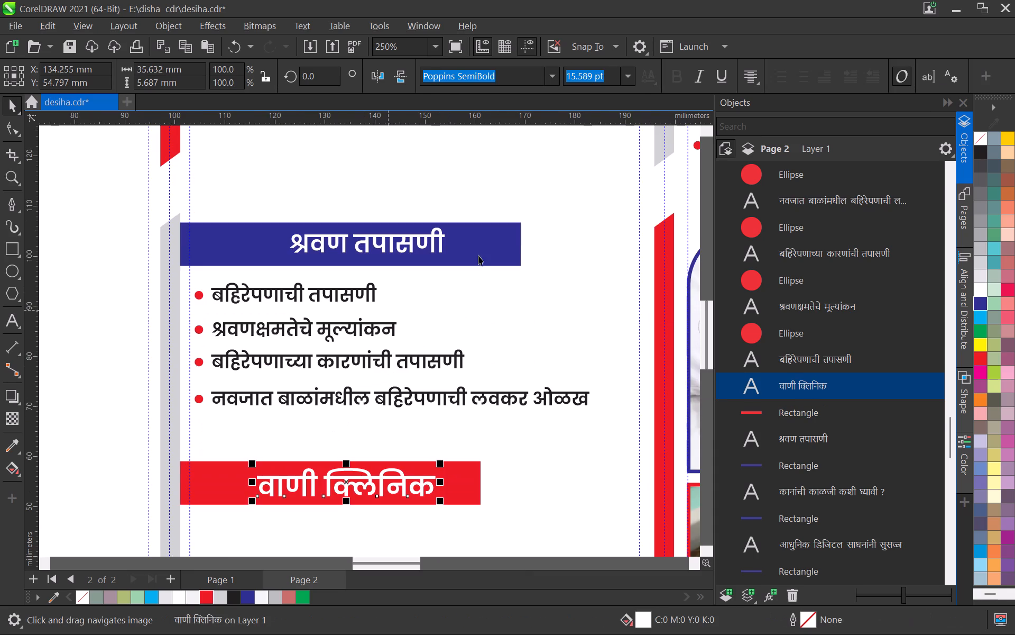
{"action": "left_click", "coordinate": [478, 249]}
{"action": "left_click_drag", "start_coordinate": [526, 246], "coordinate": [493, 259]}
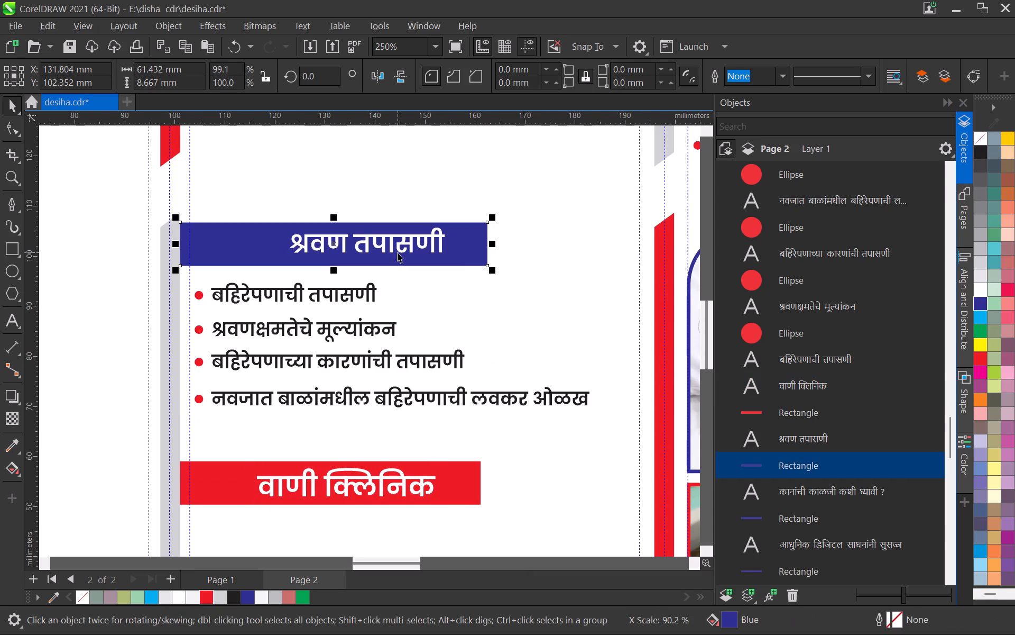
Enlarge the "श्रवण तपासणी" heading text to about 15.15 pt.
{"action": "left_click", "coordinate": [397, 249]}
{"action": "left_click_drag", "start_coordinate": [286, 258], "coordinate": [264, 261]}
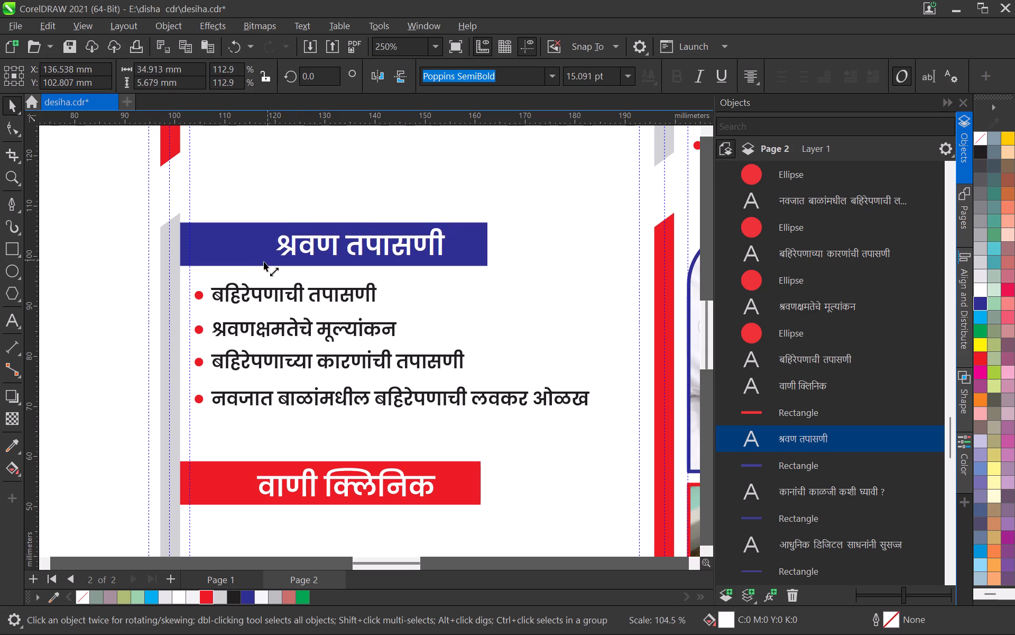
{"action": "left_click_drag", "start_coordinate": [264, 261], "coordinate": [272, 261]}
Move the "श्रवण तपासणी" heading text left along its blue bar, starting near the left edge of the bullet text.
{"action": "key", "text": "Left"}
{"action": "key", "text": "Left"}
{"action": "key", "text": "Left"}
{"action": "key", "text": "Left"}
{"action": "key", "text": "Left"}
{"action": "key", "text": "Left"}
{"action": "key", "text": "Left"}
{"action": "key", "text": "Left"}
{"action": "key", "text": "Left"}
{"action": "key", "text": "Left"}
{"action": "key", "text": "Left"}
{"action": "key", "text": "Left"}
{"action": "key", "text": "Left"}
{"action": "key", "text": "Left"}
{"action": "key", "text": "Left"}
{"action": "key", "text": "Left"}
{"action": "key", "text": "Left"}
{"action": "key", "text": "Left"}
{"action": "key", "text": "Left"}
{"action": "key", "text": "Left"}
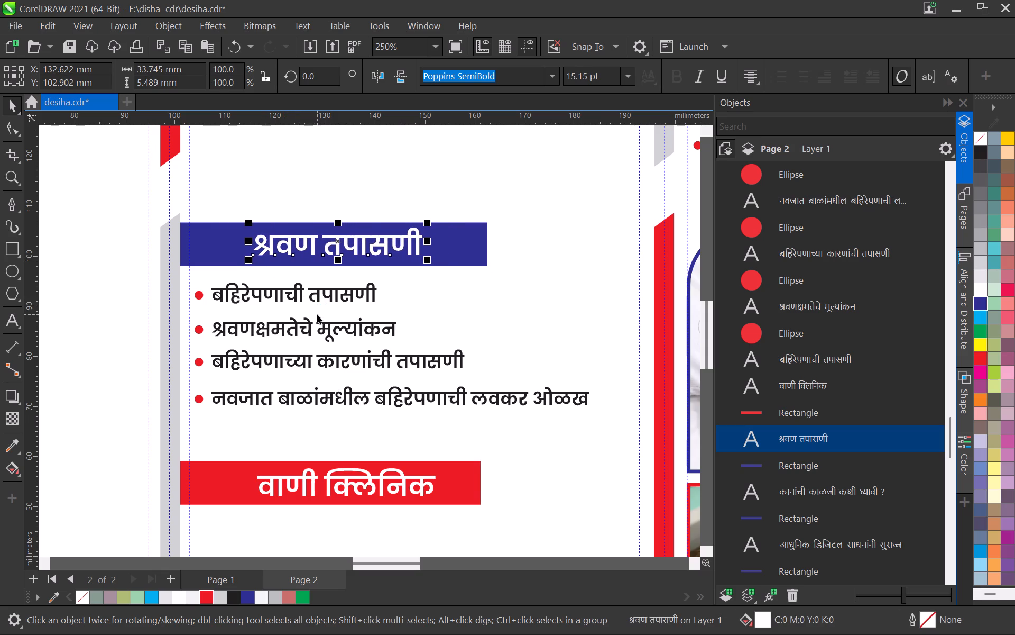
{"action": "key", "text": "shift+Left"}
{"action": "key", "text": "shift+Left"}
{"action": "key", "text": "shift+Left"}
{"action": "key", "text": "shift+Left"}
{"action": "key", "text": "shift+Left"}
{"action": "key", "text": "shift+Left"}
{"action": "key", "text": "shift+Left"}
{"action": "key", "text": "shift+Left"}
{"action": "key", "text": "shift+Left"}
{"action": "key", "text": "shift+Left"}
{"action": "key", "text": "shift+Left"}
{"action": "key", "text": "shift+Left"}
{"action": "key", "text": "shift+Left"}
{"action": "key", "text": "shift+Left"}
{"action": "key", "text": "shift+Left"}
{"action": "key", "text": "shift+Left"}
{"action": "key", "text": "shift+Left"}
{"action": "key", "text": "shift+Left"}
{"action": "key", "text": "shift+Left"}
{"action": "key", "text": "shift+Left"}
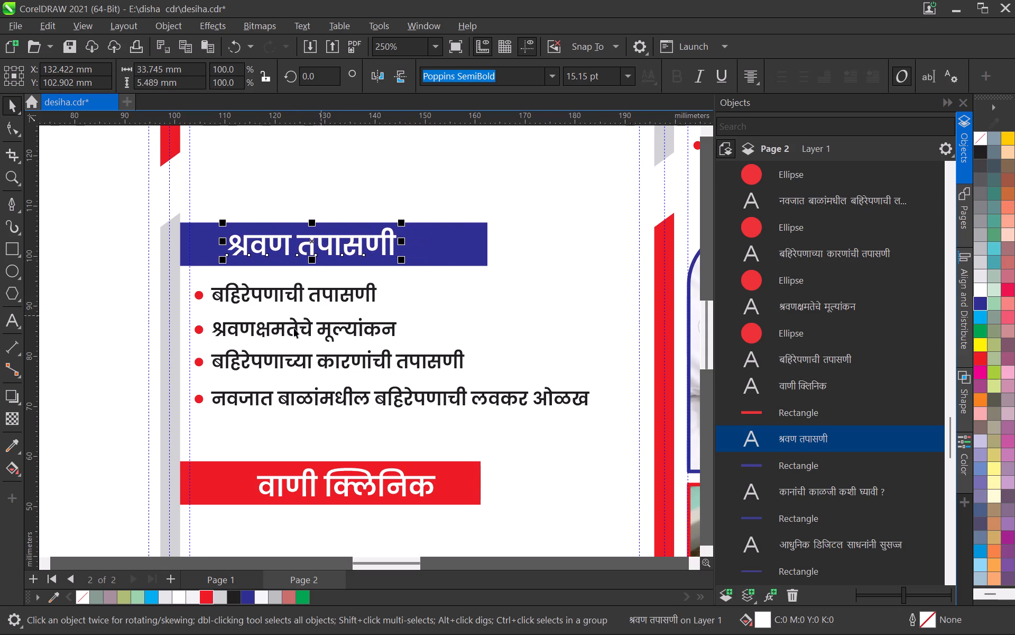
Move the "वाणी क्लिनिक" heading text about 9 mm left along the red bar, starting in line with the bullet text above.
{"action": "middle_click_drag", "start_coordinate": [271, 343], "coordinate": [384, 297]}
{"action": "left_click", "coordinate": [399, 431]}
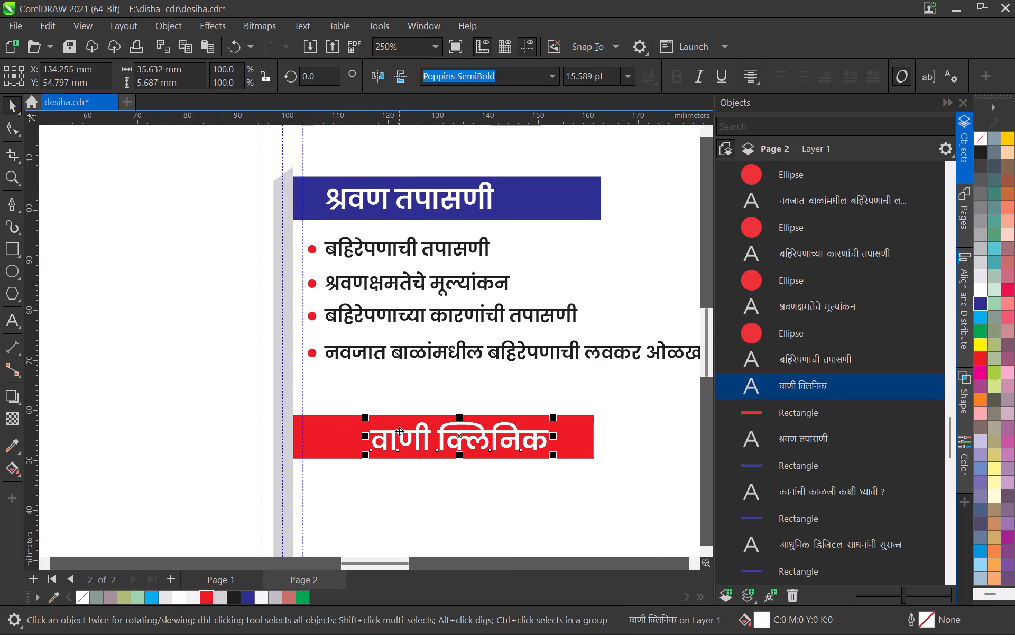
{"action": "key", "text": "shift+Left"}
{"action": "key", "text": "shift+Left"}
{"action": "key", "text": "shift+Left"}
{"action": "key", "text": "shift+Left"}
{"action": "key", "text": "shift+Left"}
{"action": "key", "text": "shift+Left"}
{"action": "key", "text": "shift+Left"}
{"action": "key", "text": "shift+Left"}
{"action": "key", "text": "shift+Left"}
{"action": "key", "text": "shift+Left"}
{"action": "key", "text": "shift+Left"}
{"action": "key", "text": "shift+Left"}
{"action": "key", "text": "shift+Left"}
{"action": "key", "text": "shift+Left"}
{"action": "key", "text": "shift+Left"}
{"action": "key", "text": "shift+Left"}
{"action": "key", "text": "shift+Left"}
{"action": "key", "text": "shift+Left"}
{"action": "key", "text": "shift+Left"}
{"action": "key", "text": "shift+Left"}
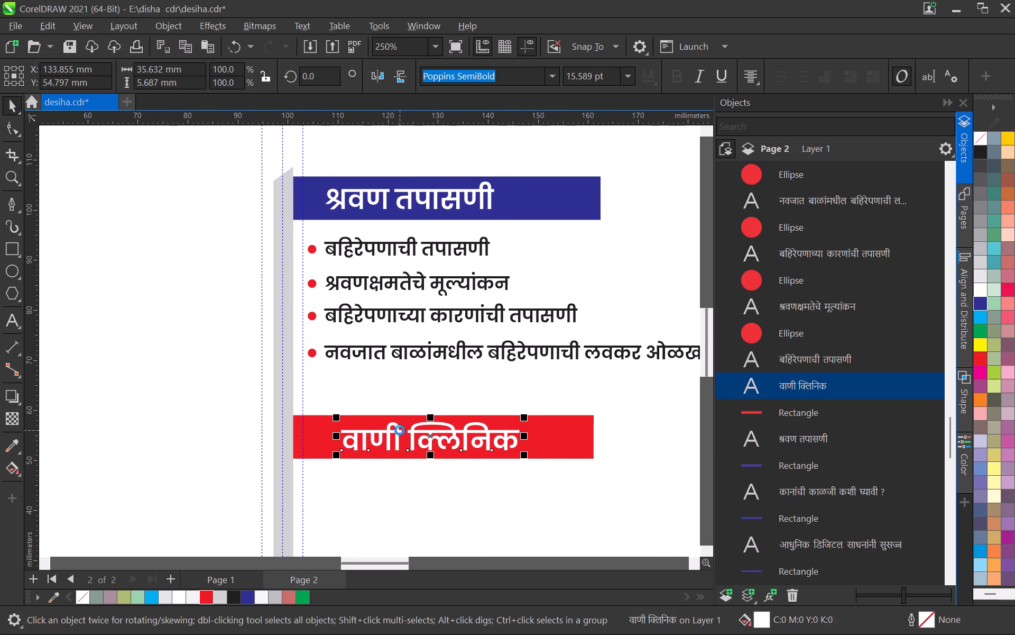
Duplicate the "बहिरेपणाची तपासणी" bullet and its red dot below the red bar, replacing the text with the copied "तुम्हाला बोलताना त्रास होतो का ?".
{"action": "scroll", "coordinate": [400, 429], "scroll_direction": "down", "scroll_amount": 7}
{"action": "middle_click_drag", "start_coordinate": [398, 429], "coordinate": [391, 286]}
{"action": "scroll", "coordinate": [390, 286], "scroll_direction": "up", "scroll_amount": 3}
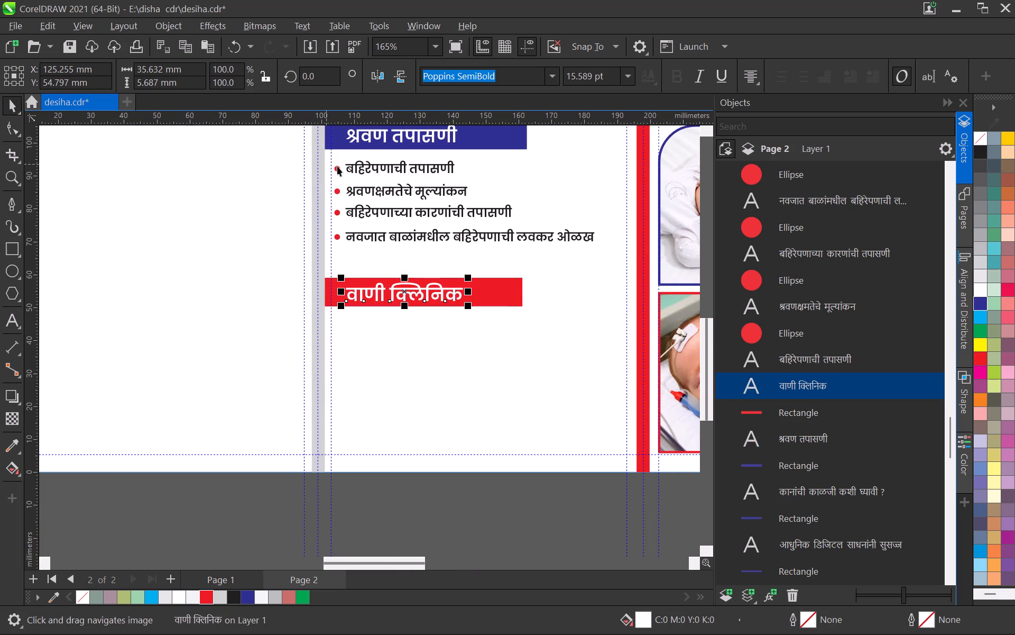
{"action": "left_click", "coordinate": [337, 166]}
{"action": "left_click", "coordinate": [361, 168], "text": "shift"}
{"action": "left_click_drag", "start_coordinate": [362, 169], "coordinate": [365, 323]}
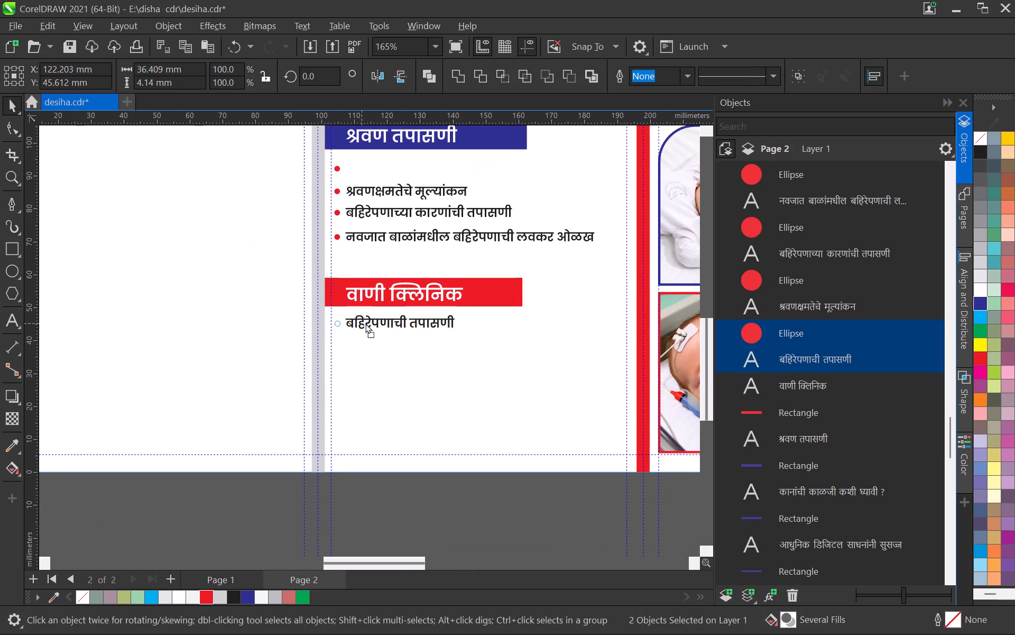
{"action": "left_click_drag", "start_coordinate": [365, 323], "coordinate": [366, 327]}
{"action": "right_click", "coordinate": [366, 327], "text": "shift"}
{"action": "left_click", "coordinate": [369, 364]}
{"action": "double_click", "coordinate": [371, 323]}
{"action": "key", "text": "ctrl+a"}
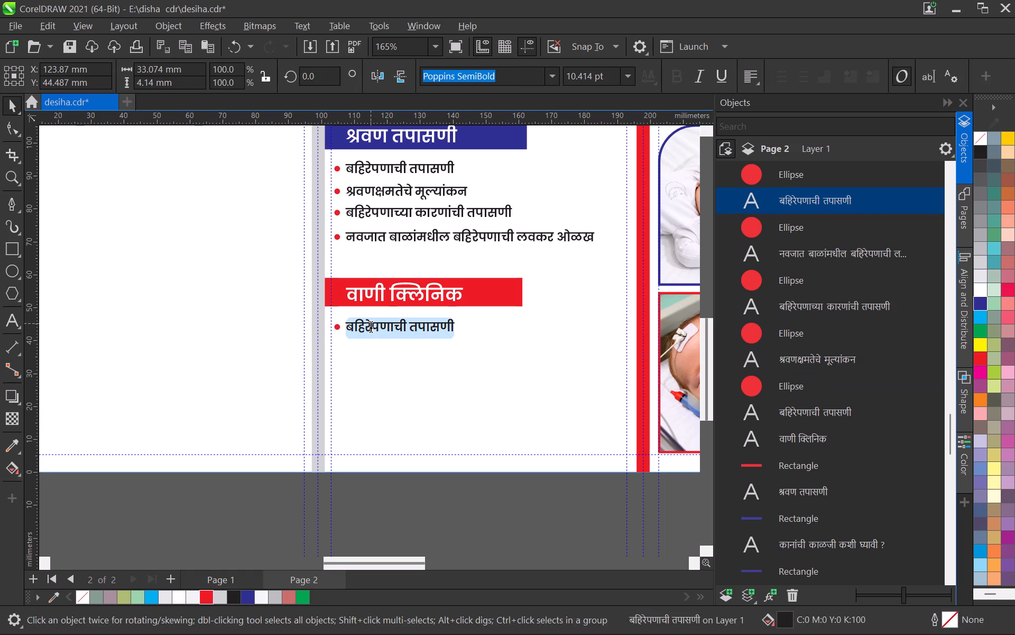
{"action": "key", "text": "ctrl+v"}
{"action": "left_click", "coordinate": [3, 99]}
Copy "तुमच्या मुलाच्या भाषा आणि वाणीचा विकास मंद आहे का ?" from the reference brochure in Chrome and return to CorelDRAW.
{"action": "key", "text": "alt+Tab"}
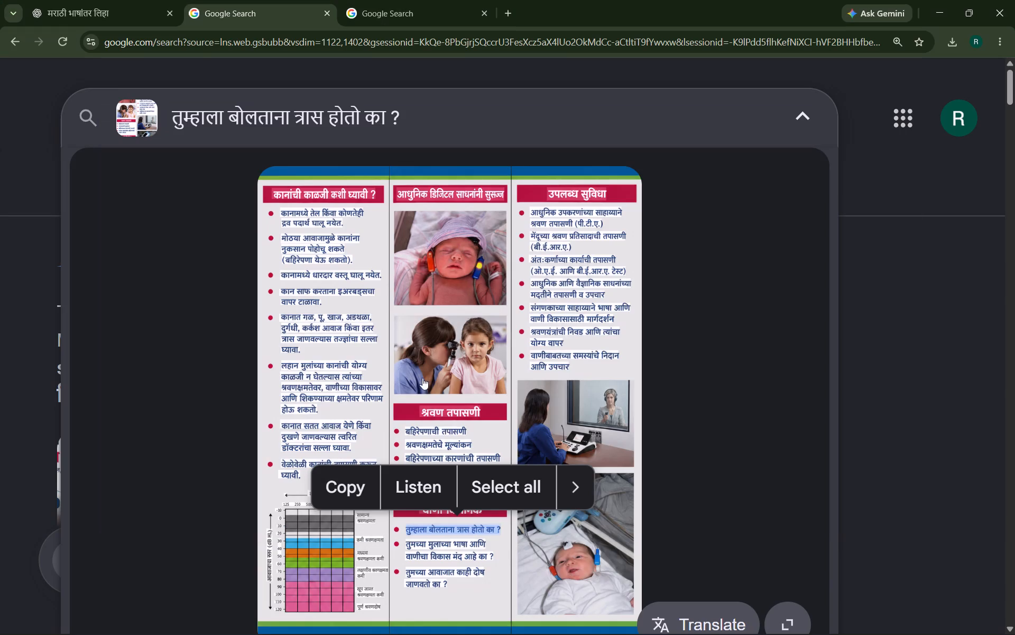
{"action": "double_click", "coordinate": [446, 543]}
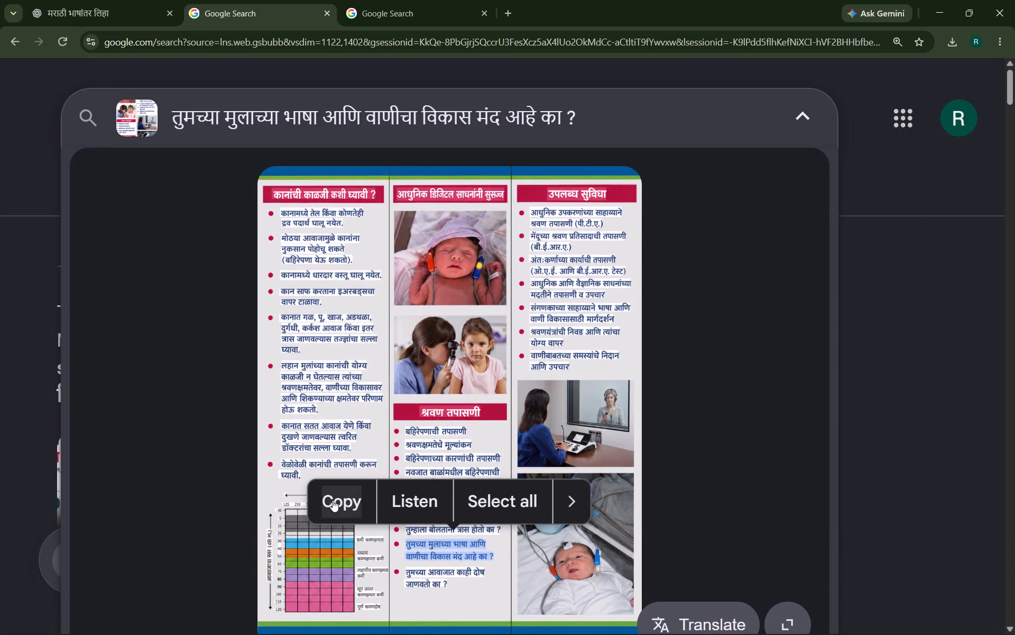
{"action": "left_click", "coordinate": [349, 503]}
{"action": "key", "text": "alt+Tab"}
Duplicate the "तुम्हाला बोलताना त्रास होतो का ?" bullet with its red dot and position the copy about 8 mm below the original.
{"action": "middle_click_drag", "start_coordinate": [411, 414], "coordinate": [402, 337]}
{"action": "scroll", "coordinate": [396, 322], "scroll_direction": "up", "scroll_amount": 3}
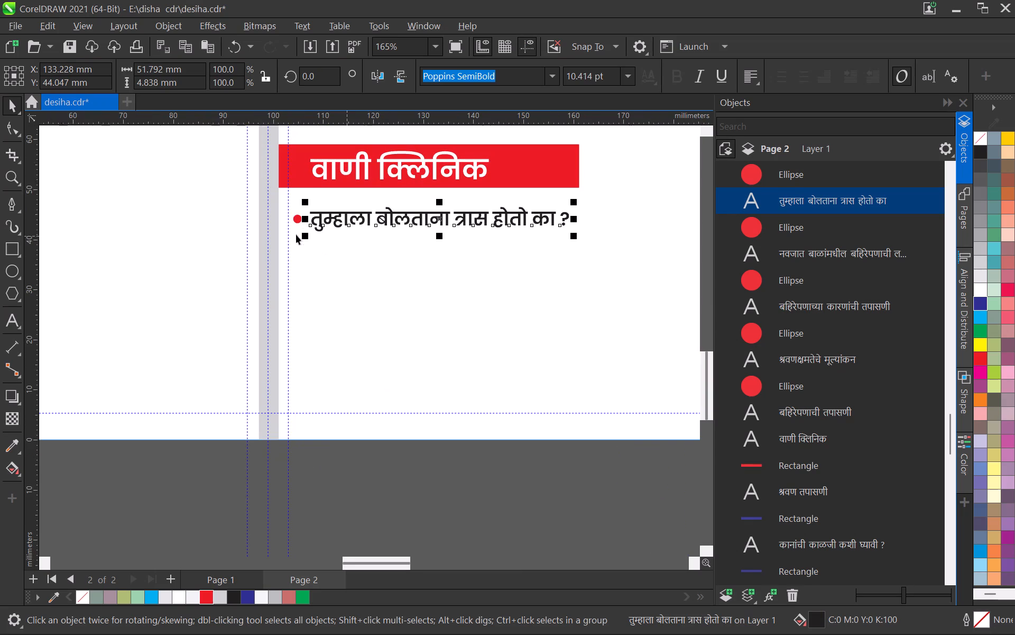
{"action": "left_click", "coordinate": [299, 220], "text": "shift"}
{"action": "left_click_drag", "start_coordinate": [326, 221], "coordinate": [326, 283]}
{"action": "right_click", "coordinate": [326, 283], "text": "shift"}
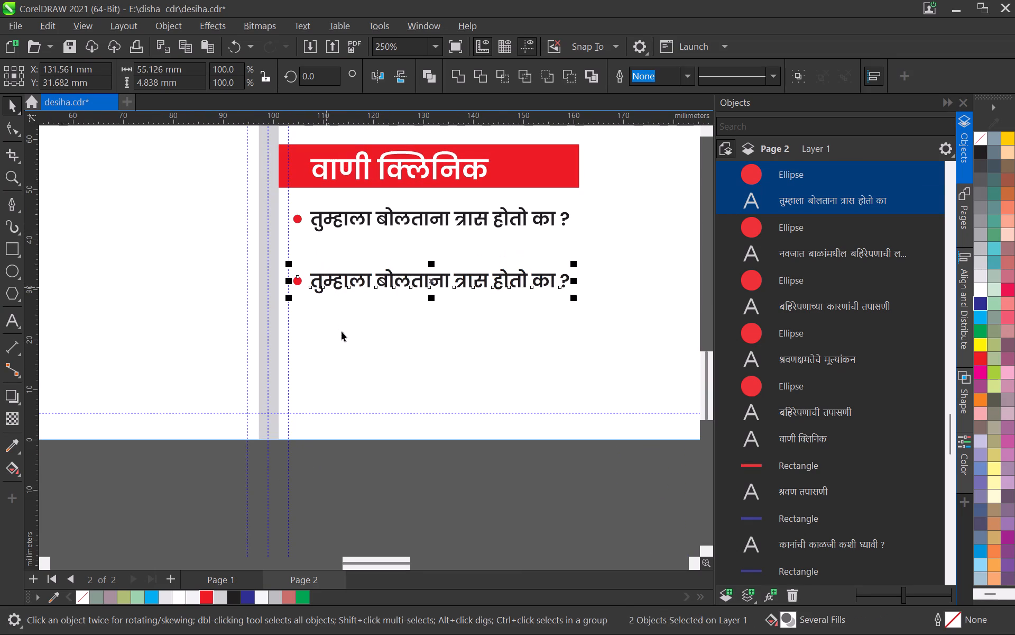
{"action": "key", "text": "Up"}
{"action": "key", "text": "Up"}
{"action": "key", "text": "Up"}
{"action": "key", "text": "Up"}
{"action": "key", "text": "Up"}
{"action": "key", "text": "Up"}
{"action": "key", "text": "Up"}
{"action": "key", "text": "Up"}
{"action": "key", "text": "Up"}
{"action": "key", "text": "Up"}
{"action": "key", "text": "Up"}
{"action": "key", "text": "Up"}
{"action": "key", "text": "Up"}
{"action": "key", "text": "Up"}
{"action": "key", "text": "Up"}
{"action": "key", "text": "Up"}
{"action": "key", "text": "Up"}
{"action": "key", "text": "Up"}
{"action": "key", "text": "Up"}
{"action": "key", "text": "Up"}
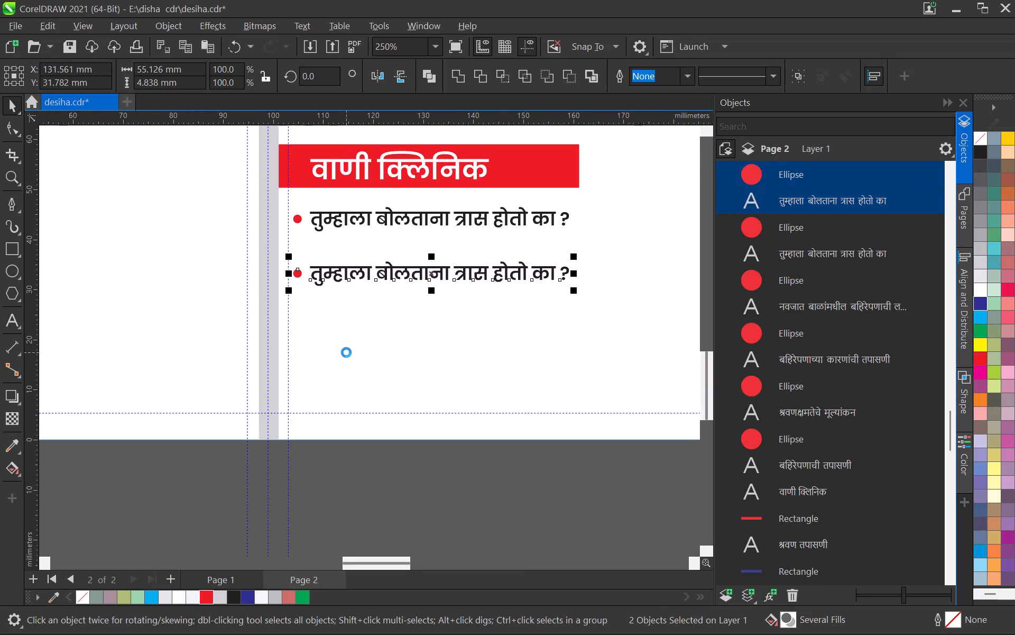
{"action": "left_click", "coordinate": [346, 352]}
Replace the lower bullet's text with the copied "तुमच्या मुलाच्या भाषा आणि वाणीचा विकास मंद आहे का ?", breaking the line before "आहे".
{"action": "double_click", "coordinate": [369, 251]}
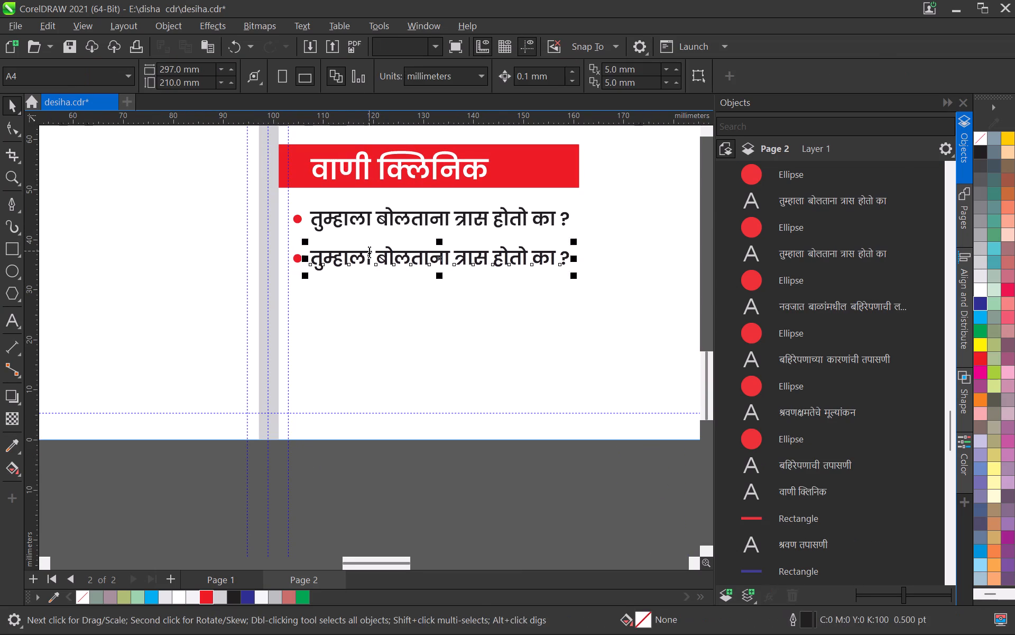
{"action": "key", "text": "ctrl+a"}
{"action": "key", "text": "ctrl+v"}
{"action": "middle_click_drag", "start_coordinate": [525, 286], "coordinate": [386, 303]}
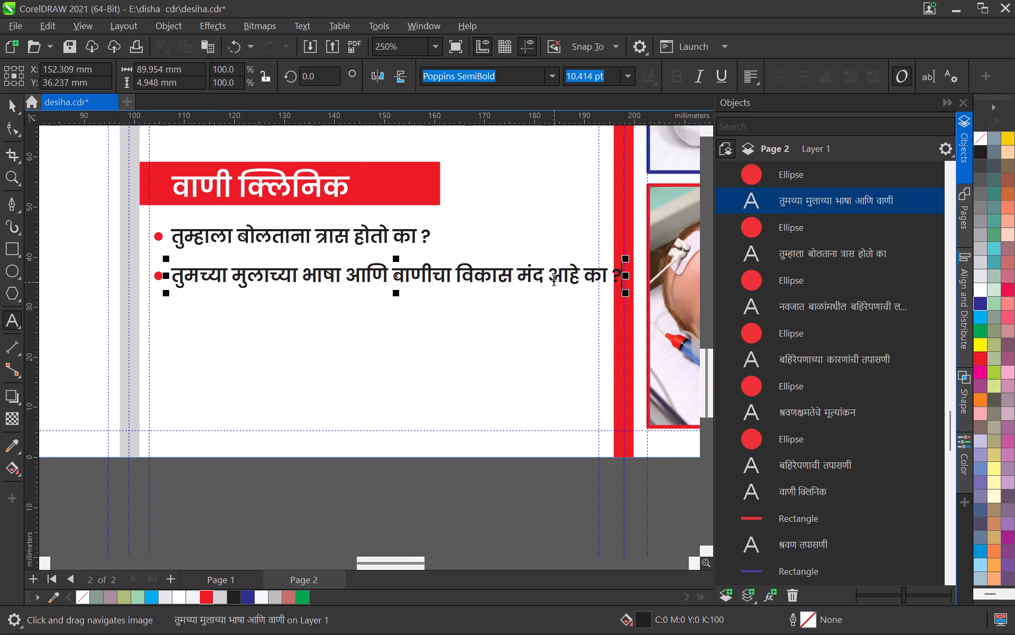
{"action": "left_click", "coordinate": [551, 274]}
{"action": "key", "text": "Return"}
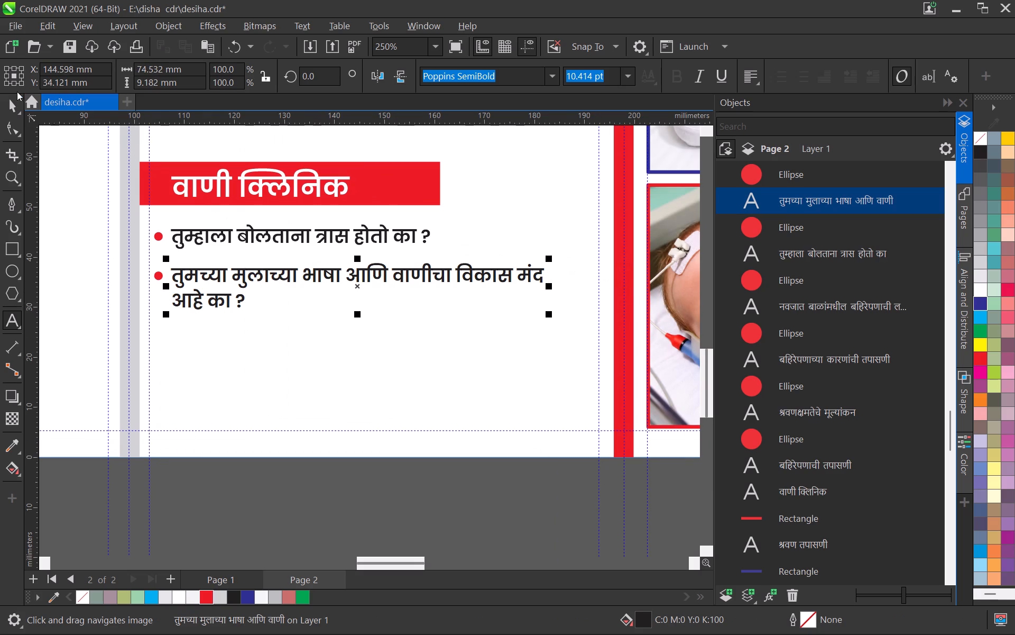
{"action": "left_click", "coordinate": [12, 101]}
{"action": "scroll", "coordinate": [325, 292], "scroll_direction": "down", "scroll_amount": 8}
{"action": "left_click", "coordinate": [315, 390]}
Save the brochure document.
{"action": "key", "text": "ctrl+s"}
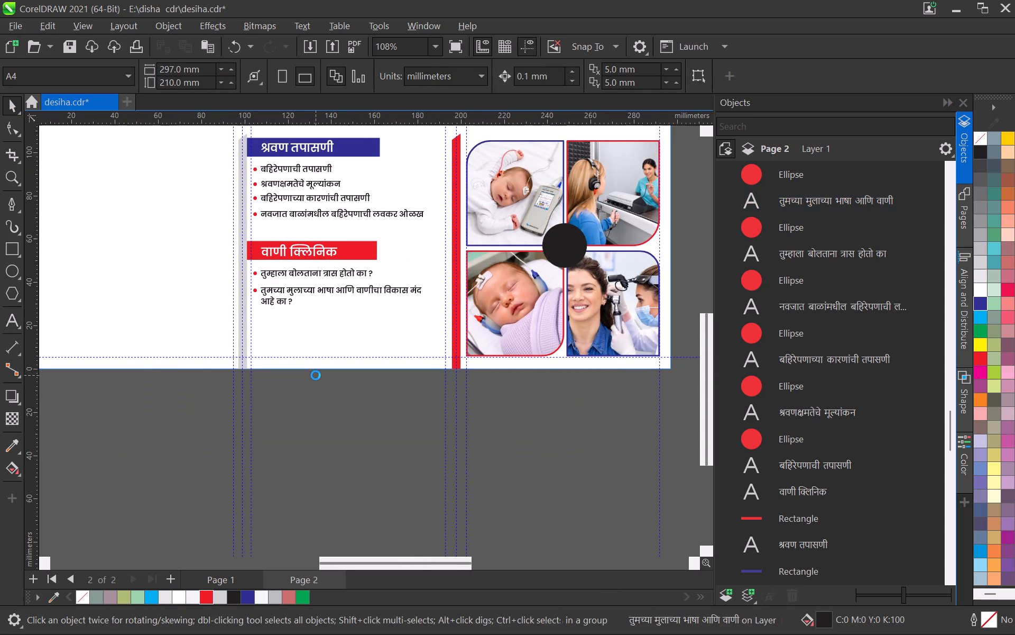
Copy "तुमच्या आवाजात काही दोष जाणवतो का ?" from the reference brochure in Chrome and return to CorelDRAW.
{"action": "key", "text": "alt+Tab"}
{"action": "double_click", "coordinate": [437, 569]}
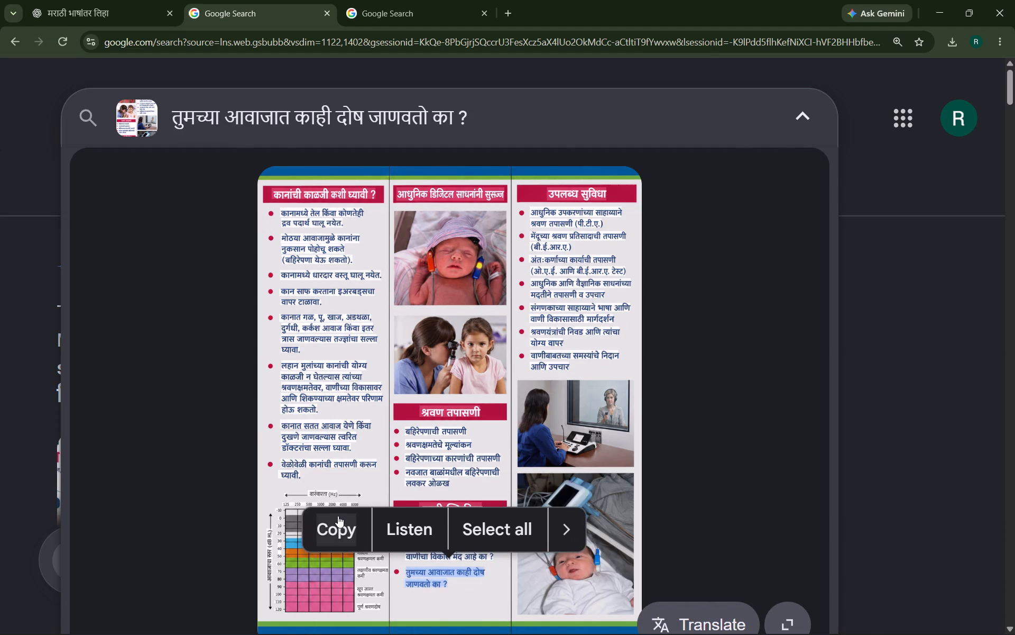
{"action": "left_click", "coordinate": [338, 516]}
{"action": "key", "text": "alt+Tab"}
Duplicate the two-line bullet and its red dot about 14.6 mm lower, replacing the text with "तुमच्या आवाजात काही दोष जाणवतो का ?".
{"action": "scroll", "coordinate": [299, 336], "scroll_direction": "up", "scroll_amount": 7}
{"action": "left_click", "coordinate": [240, 254]}
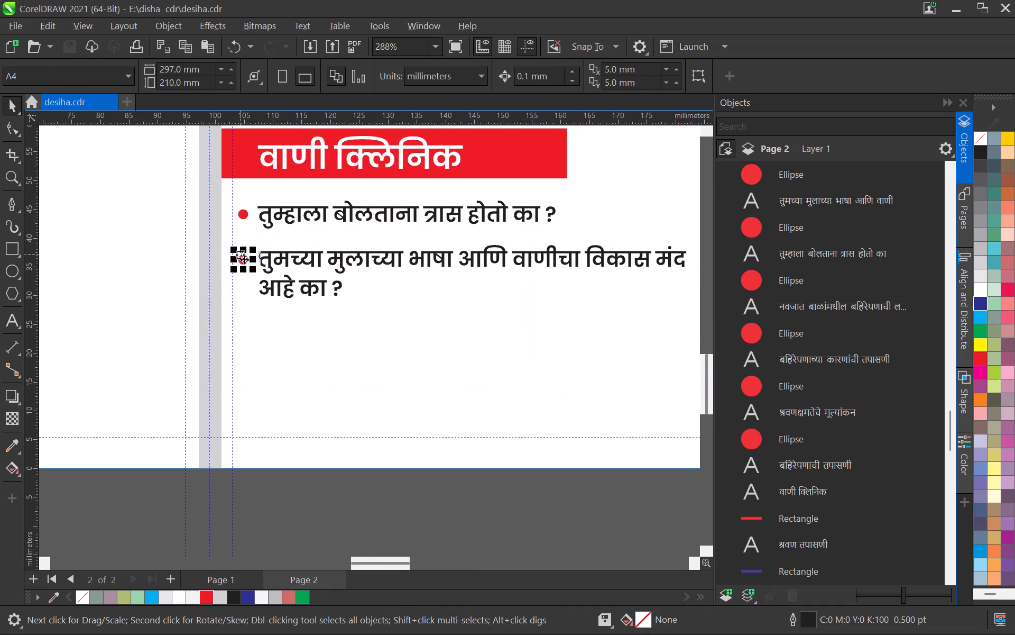
{"action": "left_click", "coordinate": [279, 263], "text": "shift"}
{"action": "left_click_drag", "start_coordinate": [281, 262], "coordinate": [275, 346]}
{"action": "right_click", "coordinate": [275, 346], "text": "shift"}
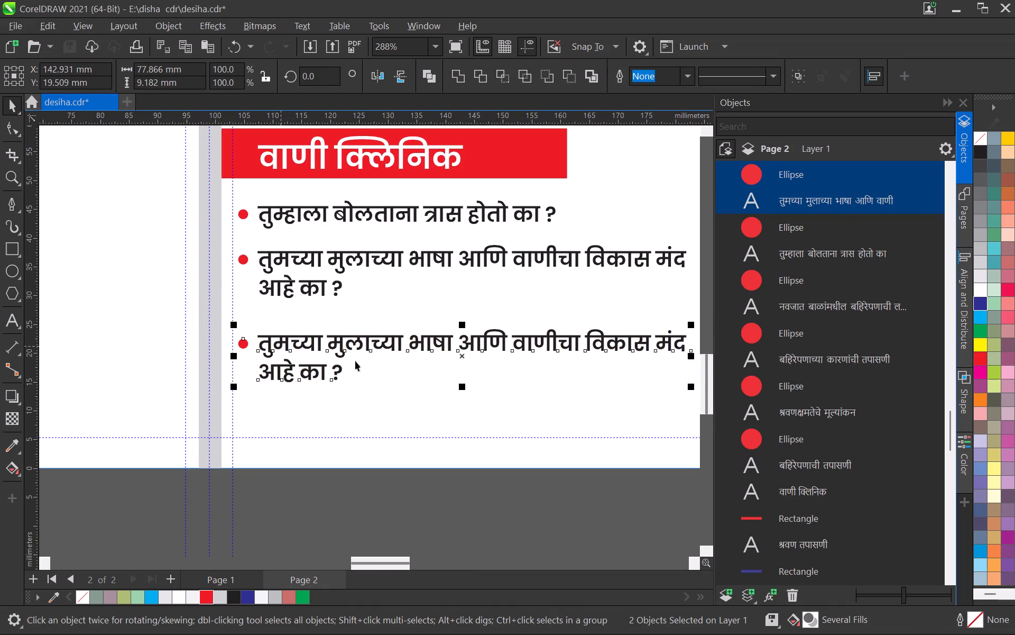
{"action": "left_click", "coordinate": [435, 378]}
{"action": "double_click", "coordinate": [379, 345]}
{"action": "key", "text": "ctrl+a"}
{"action": "key", "text": "ctrl+v"}
{"action": "scroll", "coordinate": [473, 347], "scroll_direction": "down", "scroll_amount": 1}
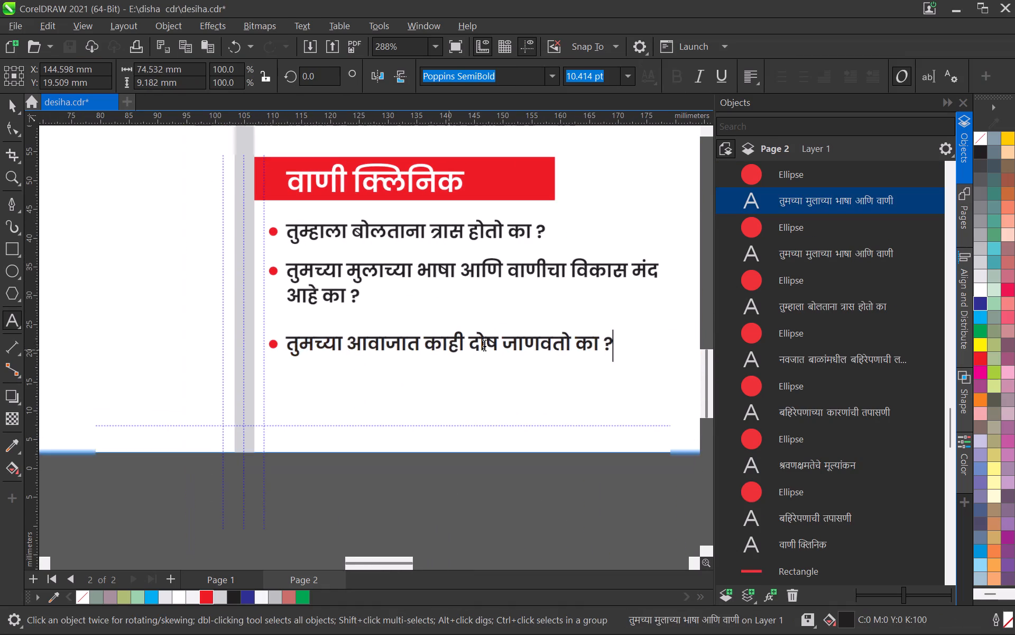
{"action": "middle_click_drag", "start_coordinate": [492, 344], "coordinate": [459, 348]}
{"action": "left_click", "coordinate": [15, 101]}
Nudge the "तुमच्या आवाजात काही दोष जाणवतो का ?" bullet and its red dot up, closer beneath the two-line bullet.
{"action": "scroll", "coordinate": [183, 346], "scroll_direction": "up", "scroll_amount": 3}
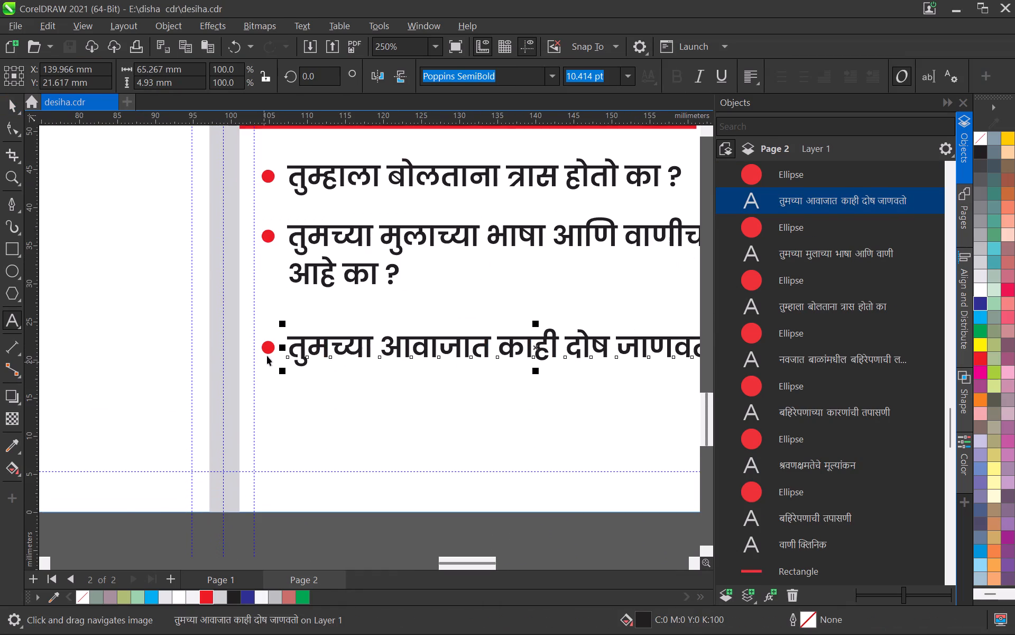
{"action": "left_click", "coordinate": [273, 349], "text": "shift"}
{"action": "scroll", "coordinate": [273, 349], "scroll_direction": "down", "scroll_amount": 6}
{"action": "key", "text": "Up"}
{"action": "key", "text": "Up"}
{"action": "key", "text": "Up"}
{"action": "key", "text": "Up"}
{"action": "key", "text": "Up"}
{"action": "key", "text": "Up"}
{"action": "key", "text": "Up"}
{"action": "key", "text": "Up"}
{"action": "key", "text": "Up"}
{"action": "key", "text": "Up"}
{"action": "key", "text": "Up"}
{"action": "key", "text": "Up"}
{"action": "key", "text": "Up"}
{"action": "key", "text": "Up"}
{"action": "key", "text": "Up"}
{"action": "key", "text": "Up"}
{"action": "key", "text": "Up"}
{"action": "key", "text": "Up"}
{"action": "key", "text": "Up"}
{"action": "key", "text": "Up"}
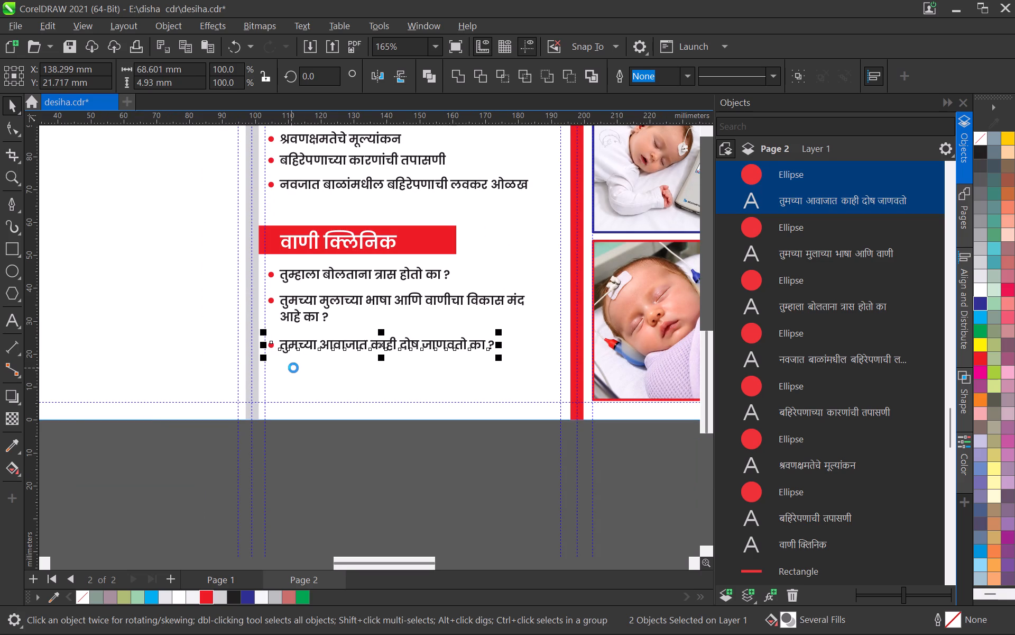
{"action": "left_click", "coordinate": [307, 369]}
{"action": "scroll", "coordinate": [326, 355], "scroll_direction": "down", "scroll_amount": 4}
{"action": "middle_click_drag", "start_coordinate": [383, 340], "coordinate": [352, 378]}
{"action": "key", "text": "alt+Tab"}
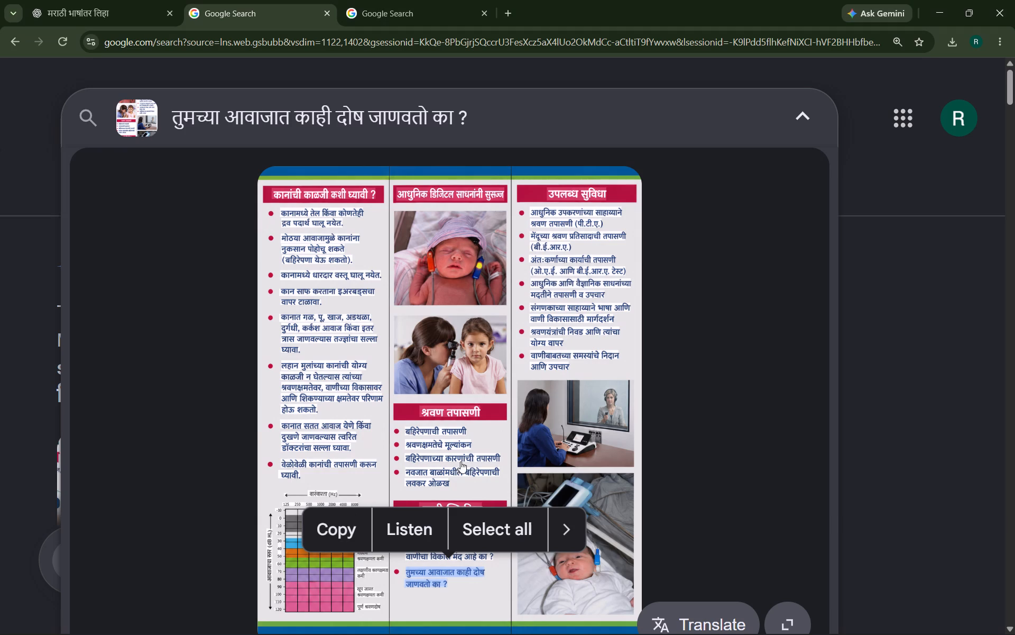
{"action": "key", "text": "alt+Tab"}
Move the whole "वाणी क्लिनिक" block, with its red bar, heading and three dotted bullets, up about 2.5 mm.
{"action": "scroll", "coordinate": [389, 338], "scroll_direction": "down", "scroll_amount": 8}
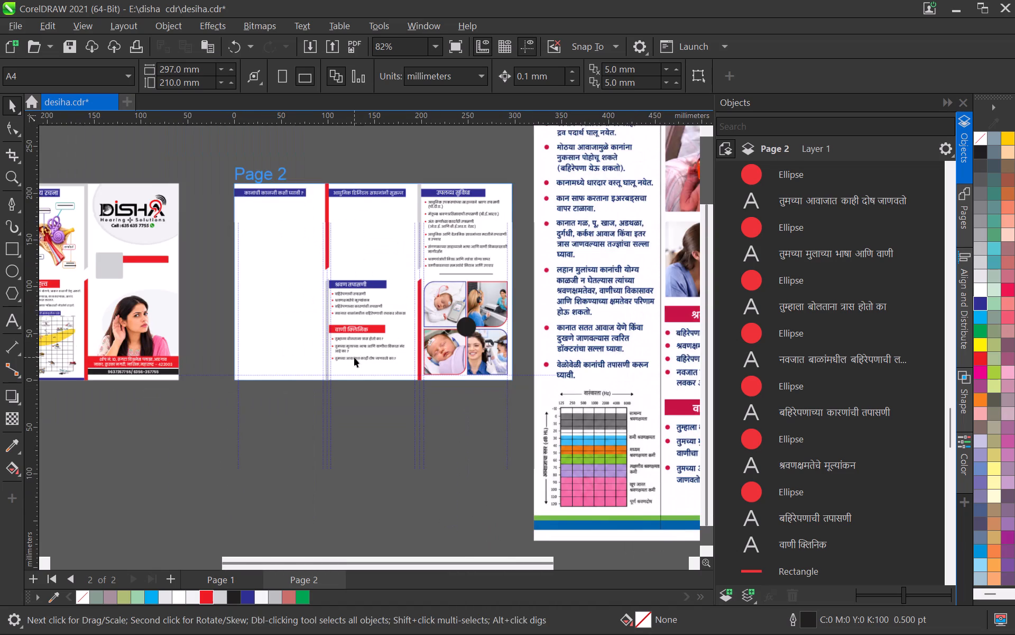
{"action": "middle_click_drag", "start_coordinate": [354, 357], "coordinate": [400, 379]}
{"action": "scroll", "coordinate": [401, 379], "scroll_direction": "up", "scroll_amount": 9}
{"action": "left_click", "coordinate": [273, 285]}
{"action": "left_click_drag", "start_coordinate": [264, 270], "coordinate": [577, 424]}
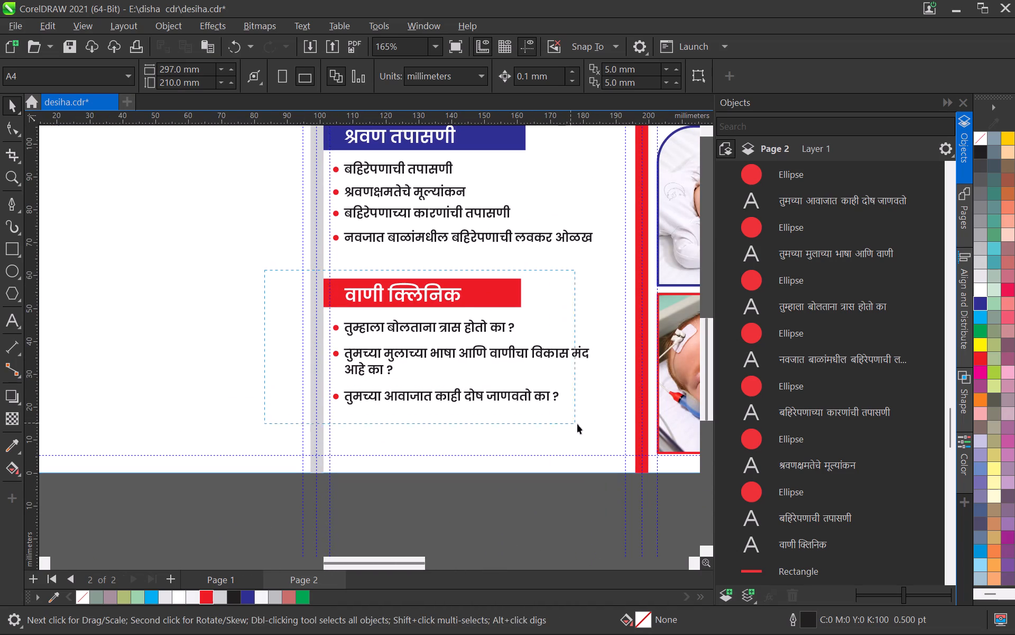
{"action": "left_click_drag", "start_coordinate": [577, 424], "coordinate": [602, 423]}
{"action": "key", "text": "Up"}
{"action": "key", "text": "Up"}
{"action": "key", "text": "Up"}
{"action": "key", "text": "Up"}
{"action": "key", "text": "Up"}
{"action": "key", "text": "Up"}
{"action": "key", "text": "Up"}
{"action": "key", "text": "Up"}
{"action": "key", "text": "Up"}
{"action": "key", "text": "Up"}
{"action": "key", "text": "Up"}
{"action": "key", "text": "Up"}
{"action": "key", "text": "Up"}
{"action": "key", "text": "Up"}
{"action": "key", "text": "Up"}
{"action": "key", "text": "Up"}
{"action": "key", "text": "Up"}
{"action": "key", "text": "Up"}
{"action": "key", "text": "Up"}
{"action": "key", "text": "Up"}
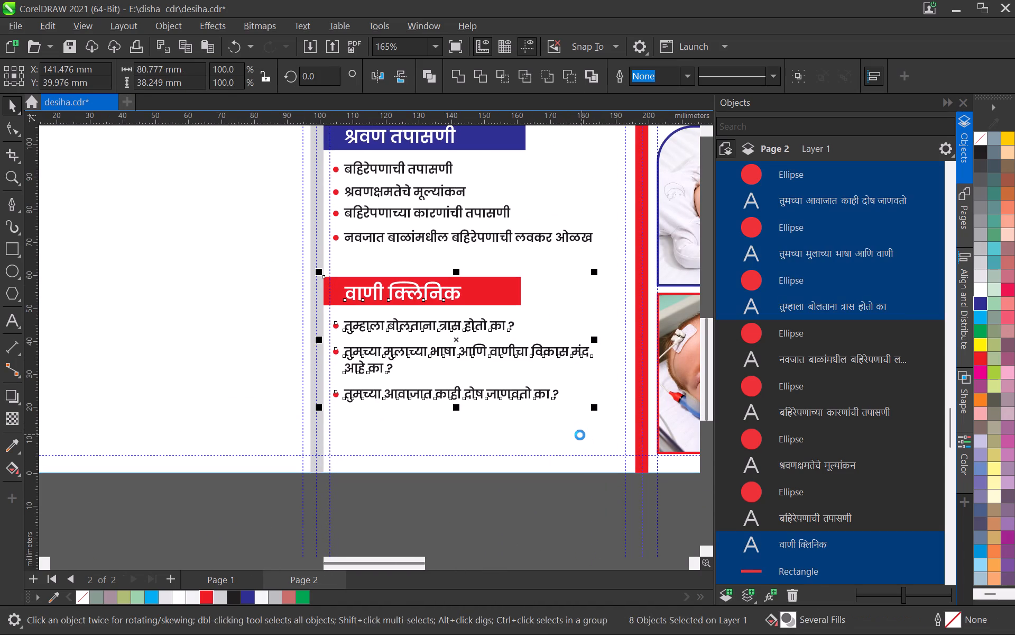
{"action": "key", "text": "Down"}
{"action": "left_click", "coordinate": [495, 513]}
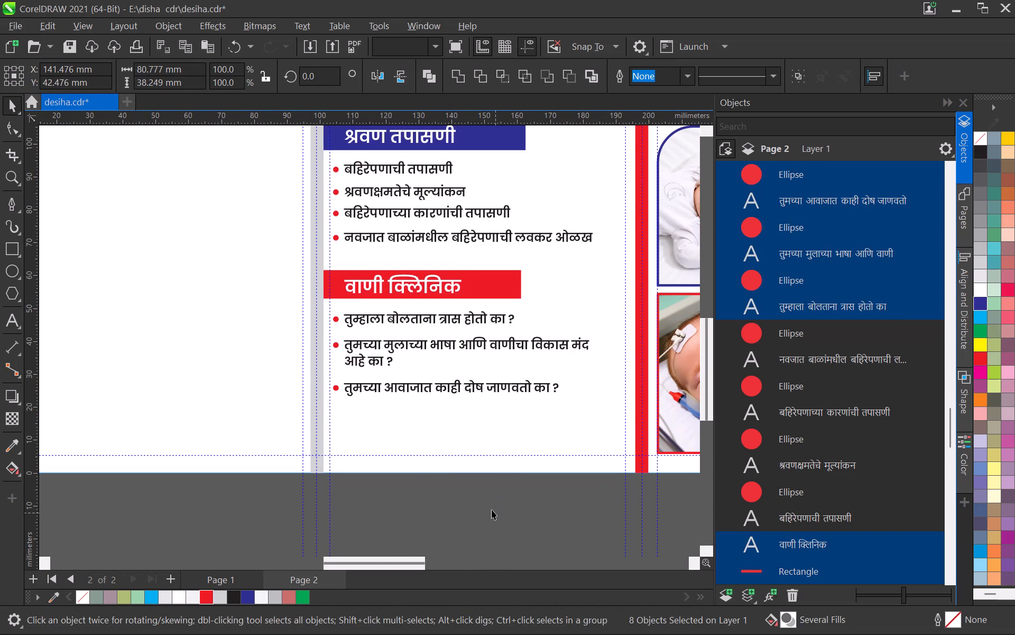
Nudge the last bullet, "तुमच्या आवाजात काही दोष जाणवतो का ?", and its red dot up about 0.7 mm.
{"action": "left_click_drag", "start_coordinate": [248, 369], "coordinate": [600, 418]}
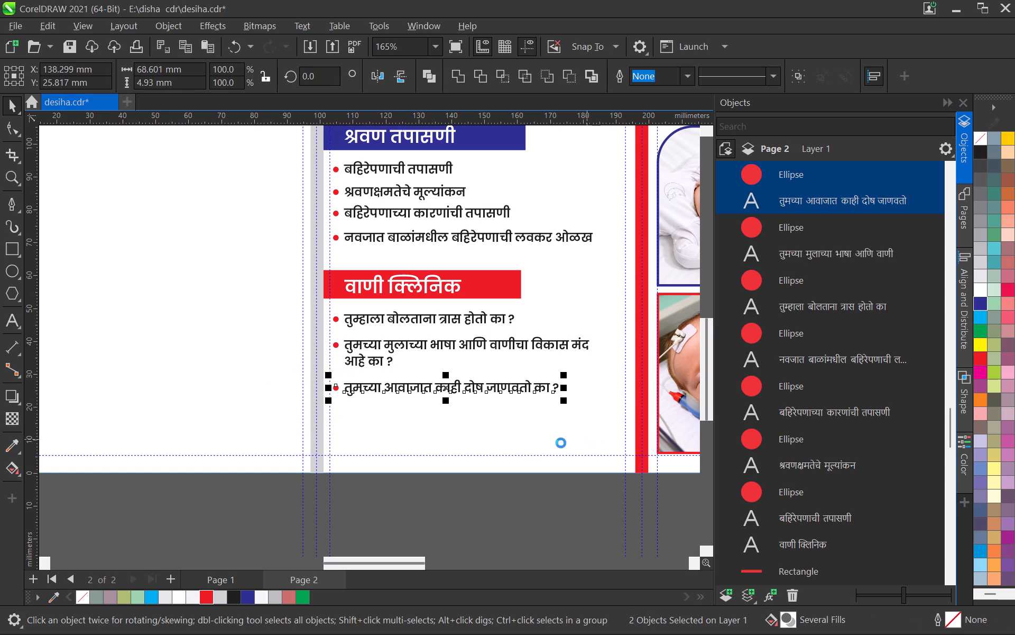
{"action": "key", "text": "Up"}
{"action": "key", "text": "Up"}
{"action": "key", "text": "Up"}
{"action": "key", "text": "Up"}
{"action": "key", "text": "Up"}
{"action": "key", "text": "Up"}
{"action": "key", "text": "Up"}
{"action": "left_click", "coordinate": [408, 429]}
{"action": "scroll", "coordinate": [420, 368], "scroll_direction": "down", "scroll_amount": 5}
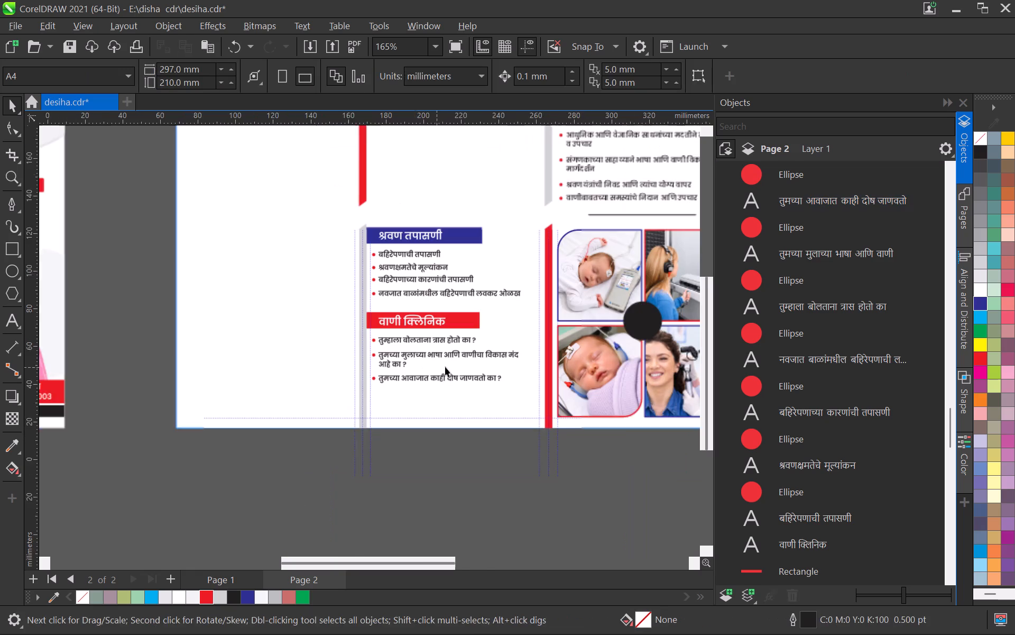
Save the brochure document.
{"action": "middle_click_drag", "start_coordinate": [450, 365], "coordinate": [422, 397]}
{"action": "key", "text": "ctrl+s"}
Move the "श्रवण तपासणी" and "वाणी क्लिनिक" blocks together down about 17 mm, to the bottom margin guide of Page 2's middle panel.
{"action": "left_click", "coordinate": [290, 301]}
{"action": "left_click_drag", "start_coordinate": [281, 252], "coordinate": [375, 323]}
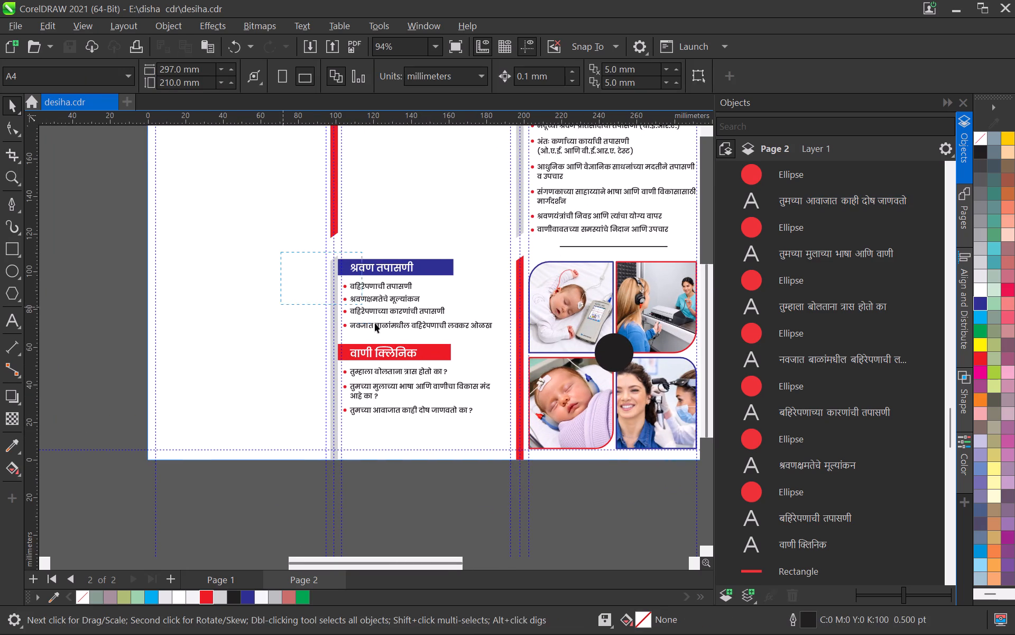
{"action": "left_click_drag", "start_coordinate": [375, 323], "coordinate": [505, 424]}
{"action": "key", "text": "Down"}
{"action": "key", "text": "Down"}
{"action": "key", "text": "Down"}
{"action": "key", "text": "Down"}
{"action": "key", "text": "Down"}
{"action": "key", "text": "Down"}
{"action": "key", "text": "Down"}
{"action": "key", "text": "Down"}
{"action": "key", "text": "Down"}
{"action": "key", "text": "Down"}
{"action": "key", "text": "Down"}
{"action": "key", "text": "Down"}
{"action": "key", "text": "Down"}
{"action": "key", "text": "Down"}
{"action": "key", "text": "Down"}
{"action": "key", "text": "Down"}
{"action": "key", "text": "Down"}
{"action": "key", "text": "Down"}
{"action": "key", "text": "Down"}
{"action": "key", "text": "Down"}
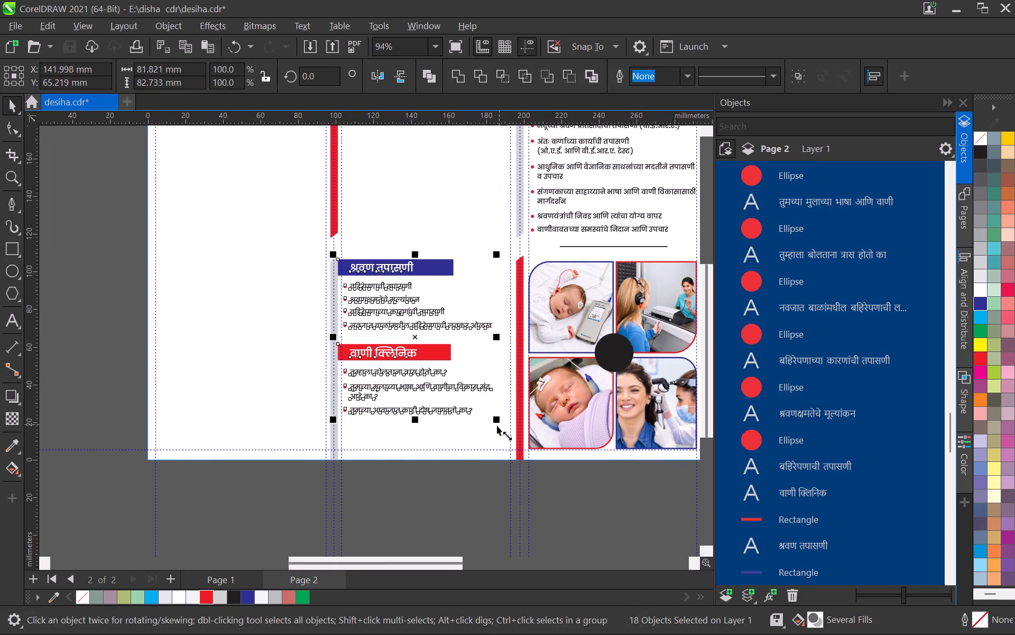
{"action": "key", "text": "shift+Down"}
{"action": "key", "text": "shift+Down"}
{"action": "key", "text": "shift+Down"}
{"action": "key", "text": "shift+Down"}
{"action": "key", "text": "shift+Down"}
{"action": "key", "text": "shift+Down"}
{"action": "key", "text": "shift+Down"}
{"action": "key", "text": "shift+Down"}
{"action": "key", "text": "shift+Down"}
{"action": "key", "text": "shift+Down"}
{"action": "key", "text": "shift+Down"}
{"action": "key", "text": "shift+Down"}
{"action": "key", "text": "shift+Down"}
{"action": "key", "text": "shift+Down"}
{"action": "key", "text": "shift+Down"}
{"action": "key", "text": "shift+Down"}
{"action": "key", "text": "shift+Down"}
{"action": "key", "text": "shift+Down"}
{"action": "key", "text": "shift+Down"}
{"action": "key", "text": "shift+Down"}
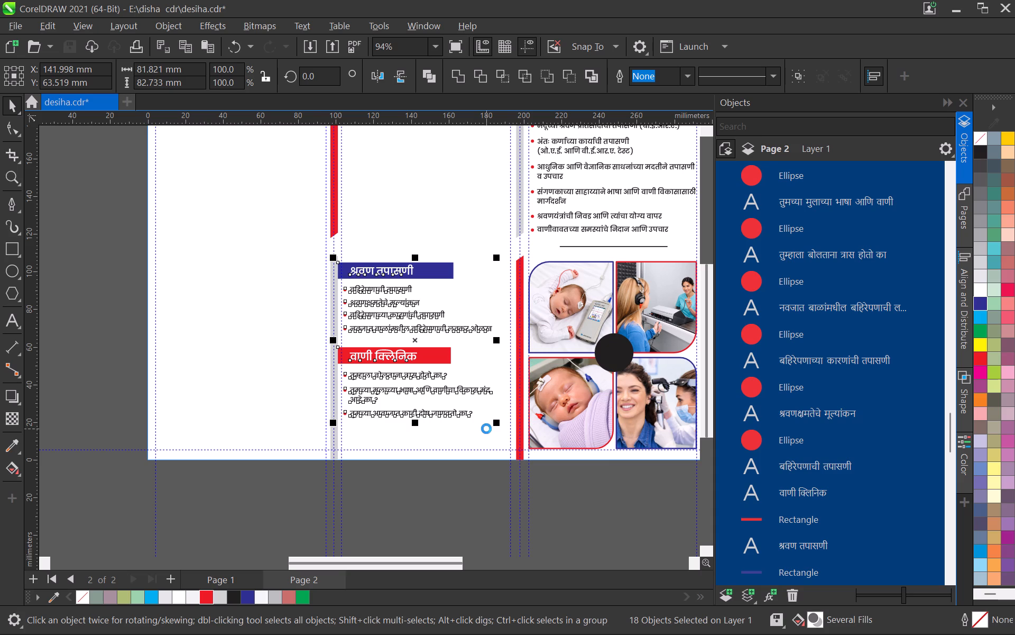
{"action": "key", "text": "shift+Up"}
{"action": "left_click", "coordinate": [461, 476]}
Save the brochure with the repositioned heading and bullet blocks.
{"action": "scroll", "coordinate": [455, 439], "scroll_direction": "down", "scroll_amount": 4}
{"action": "middle_click_drag", "start_coordinate": [396, 430], "coordinate": [563, 395]}
{"action": "middle_click_drag", "start_coordinate": [177, 415], "coordinate": [318, 415]}
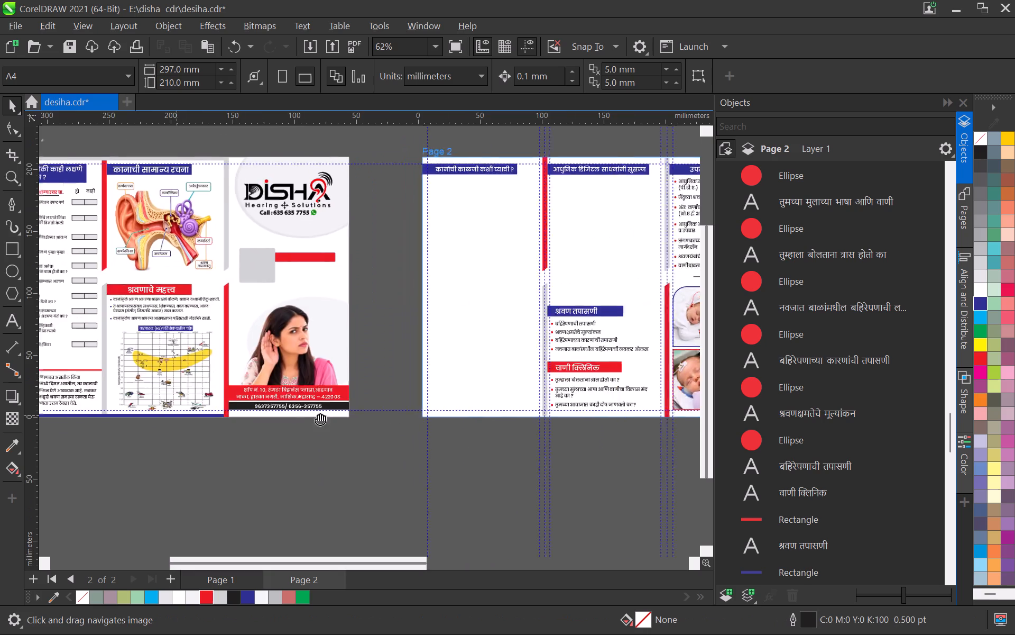
{"action": "middle_click_drag", "start_coordinate": [318, 415], "coordinate": [429, 412]}
{"action": "scroll", "coordinate": [327, 423], "scroll_direction": "up", "scroll_amount": 3}
{"action": "key", "text": "ctrl+s"}
Copy Page 1's thin grey top strip and blue bottom strip, and paste both onto Page 2 in the same position.
{"action": "middle_click_drag", "start_coordinate": [321, 384], "coordinate": [319, 469]}
{"action": "middle_click_drag", "start_coordinate": [349, 159], "coordinate": [339, 237]}
{"action": "scroll", "coordinate": [362, 195], "scroll_direction": "up", "scroll_amount": 2}
{"action": "left_click", "coordinate": [361, 174]}
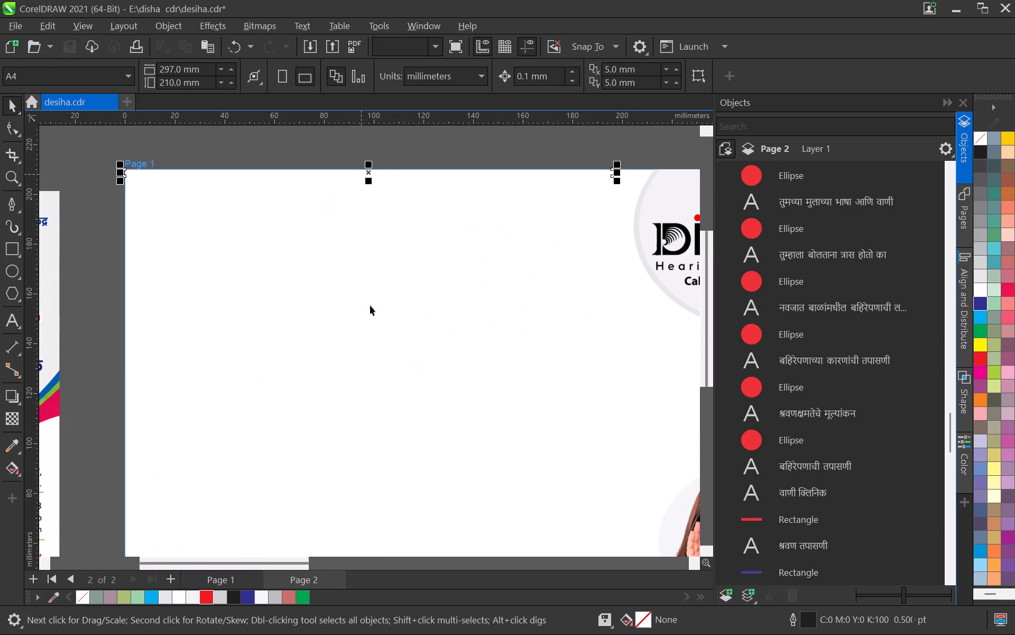
{"action": "middle_click_drag", "start_coordinate": [374, 349], "coordinate": [404, 165]}
{"action": "left_click", "coordinate": [378, 502], "text": "shift"}
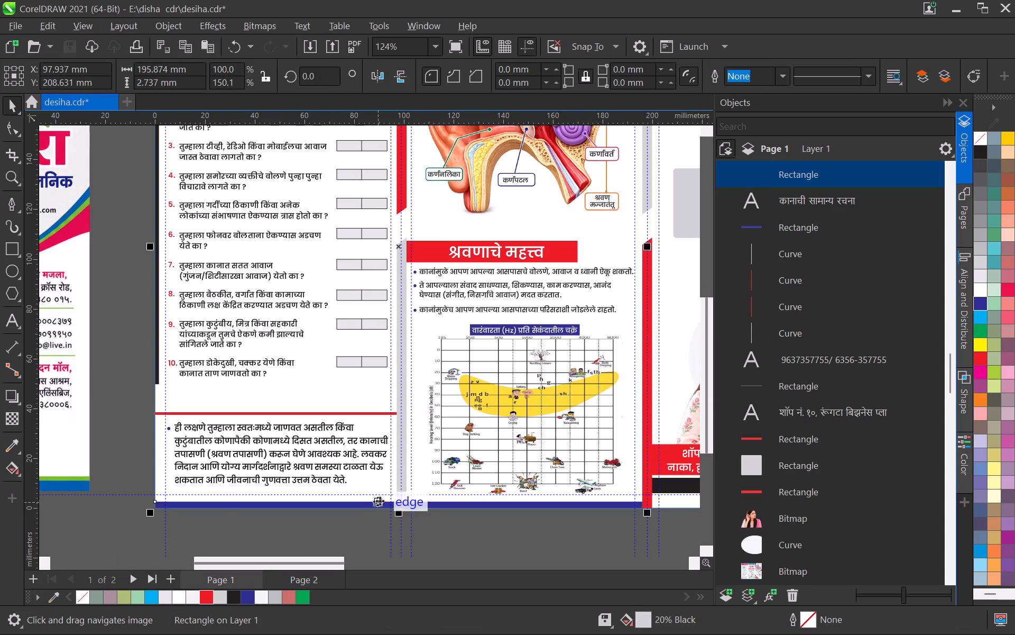
{"action": "scroll", "coordinate": [389, 492], "scroll_direction": "down", "scroll_amount": 11}
{"action": "key", "text": "ctrl+c"}
{"action": "middle_click_drag", "start_coordinate": [560, 474], "coordinate": [358, 447]}
{"action": "scroll", "coordinate": [560, 473], "scroll_direction": "up", "scroll_amount": 1}
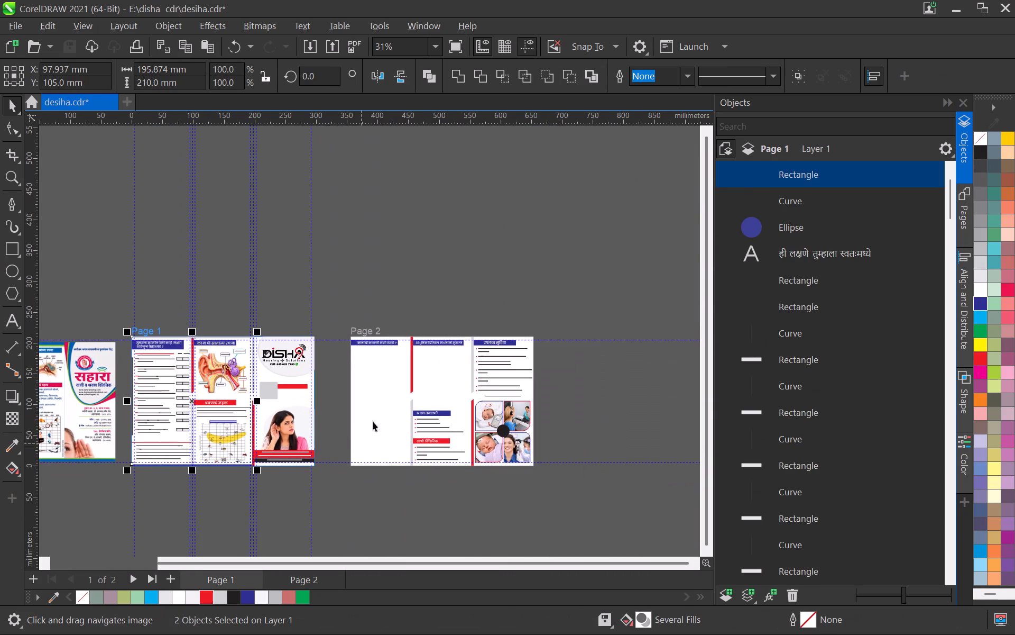
{"action": "left_click", "coordinate": [376, 412]}
{"action": "key", "text": "ctrl+v"}
Save the brochure with the strips added to Page 2.
{"action": "scroll", "coordinate": [415, 423], "scroll_direction": "down", "scroll_amount": 3}
{"action": "middle_click_drag", "start_coordinate": [447, 436], "coordinate": [435, 410]}
{"action": "scroll", "coordinate": [321, 381], "scroll_direction": "up", "scroll_amount": 5}
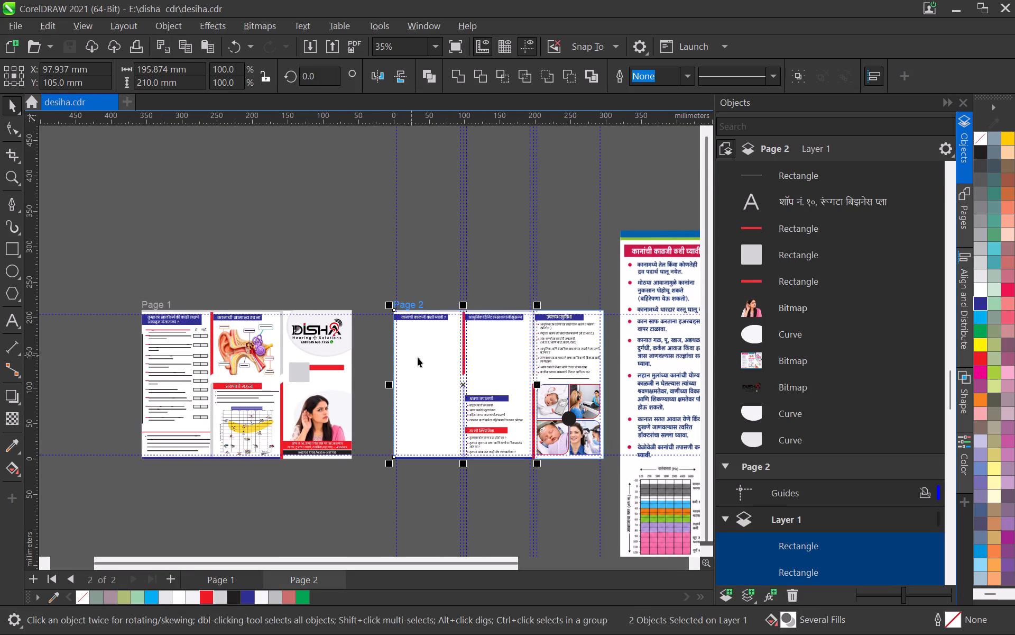
{"action": "scroll", "coordinate": [472, 364], "scroll_direction": "down", "scroll_amount": 4}
{"action": "scroll", "coordinate": [485, 379], "scroll_direction": "up", "scroll_amount": 9}
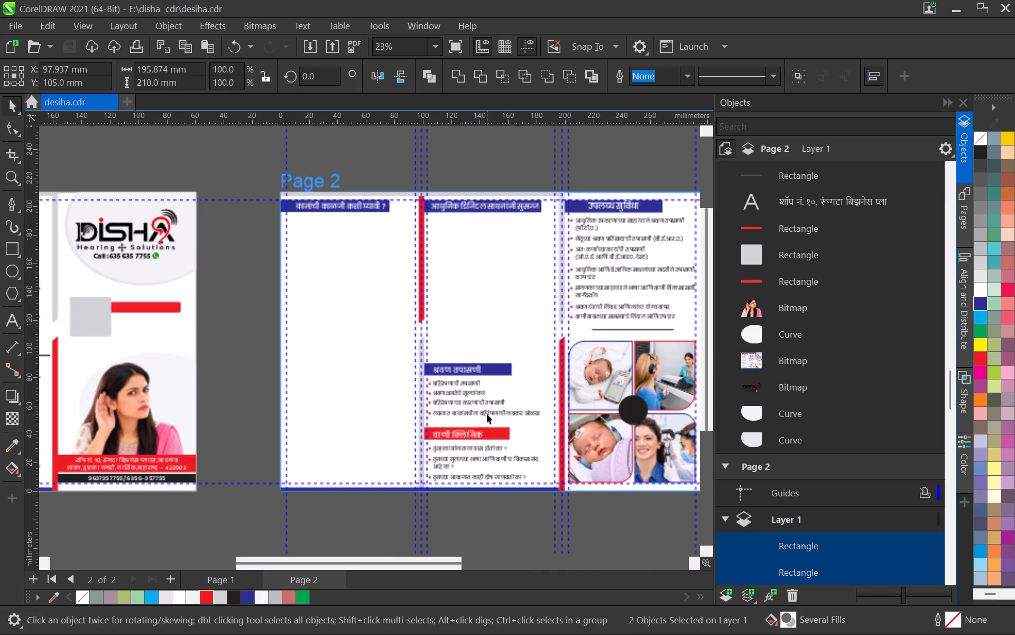
{"action": "middle_click_drag", "start_coordinate": [532, 390], "coordinate": [468, 403]}
{"action": "scroll", "coordinate": [532, 390], "scroll_direction": "down", "scroll_amount": 1}
{"action": "scroll", "coordinate": [422, 360], "scroll_direction": "up", "scroll_amount": 1}
{"action": "middle_click_drag", "start_coordinate": [393, 351], "coordinate": [477, 404]}
{"action": "scroll", "coordinate": [457, 392], "scroll_direction": "up", "scroll_amount": 1}
{"action": "scroll", "coordinate": [456, 385], "scroll_direction": "down", "scroll_amount": 3}
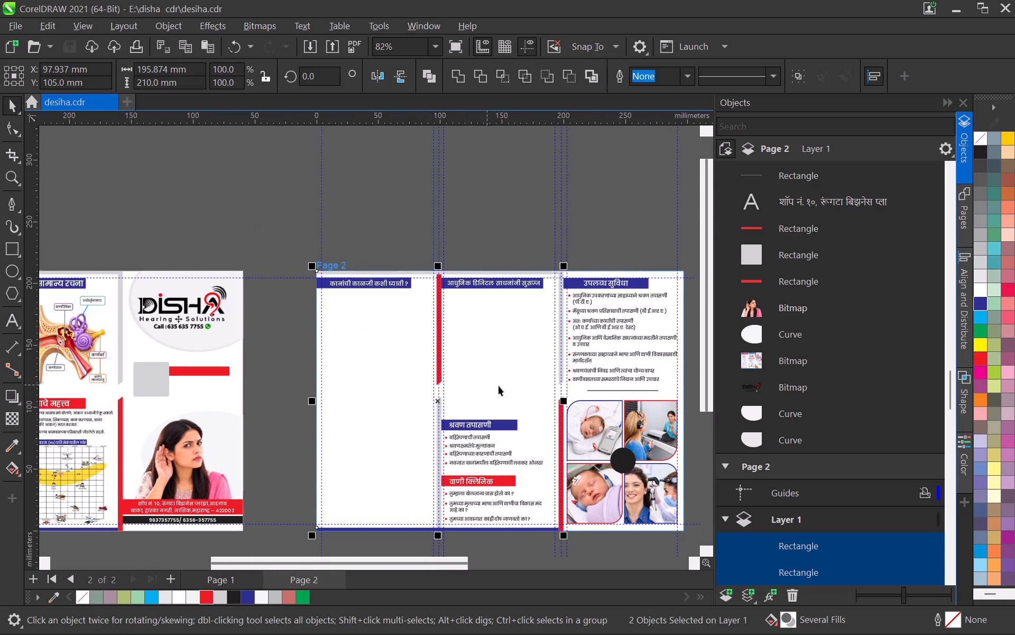
{"action": "key", "text": "ctrl+s"}
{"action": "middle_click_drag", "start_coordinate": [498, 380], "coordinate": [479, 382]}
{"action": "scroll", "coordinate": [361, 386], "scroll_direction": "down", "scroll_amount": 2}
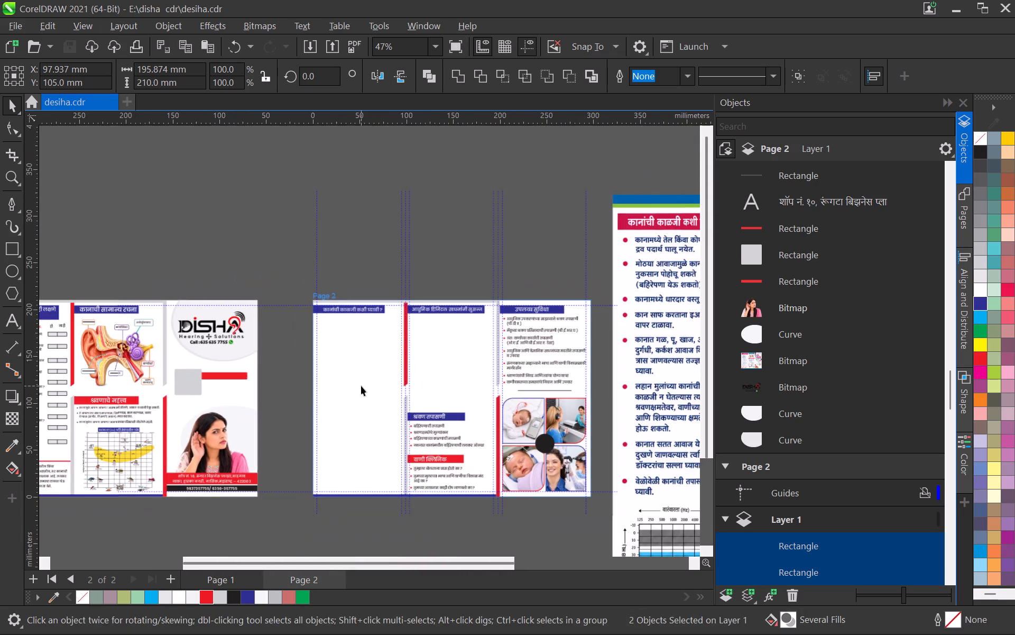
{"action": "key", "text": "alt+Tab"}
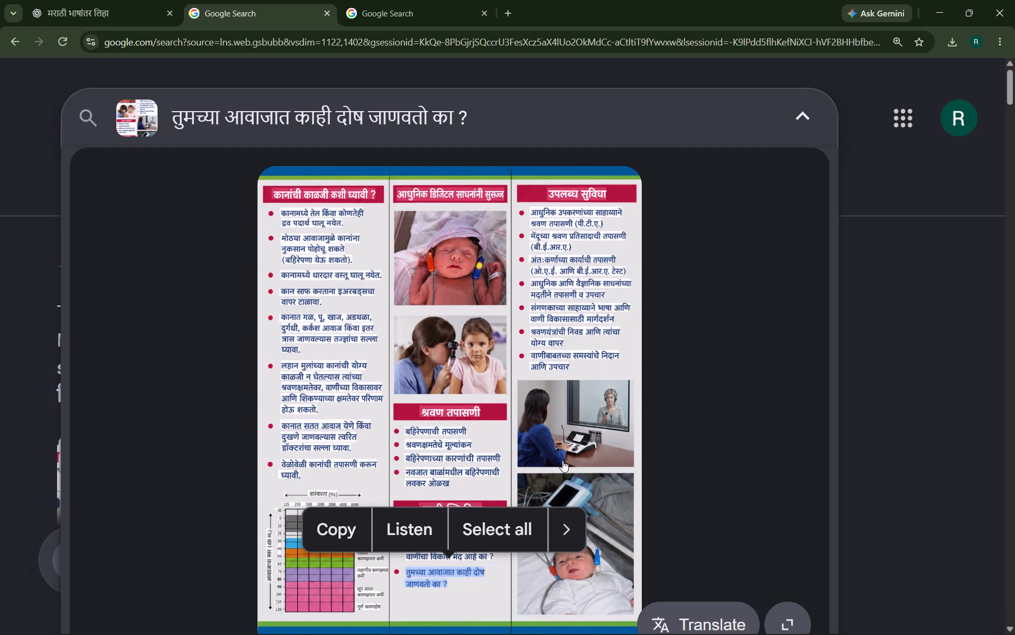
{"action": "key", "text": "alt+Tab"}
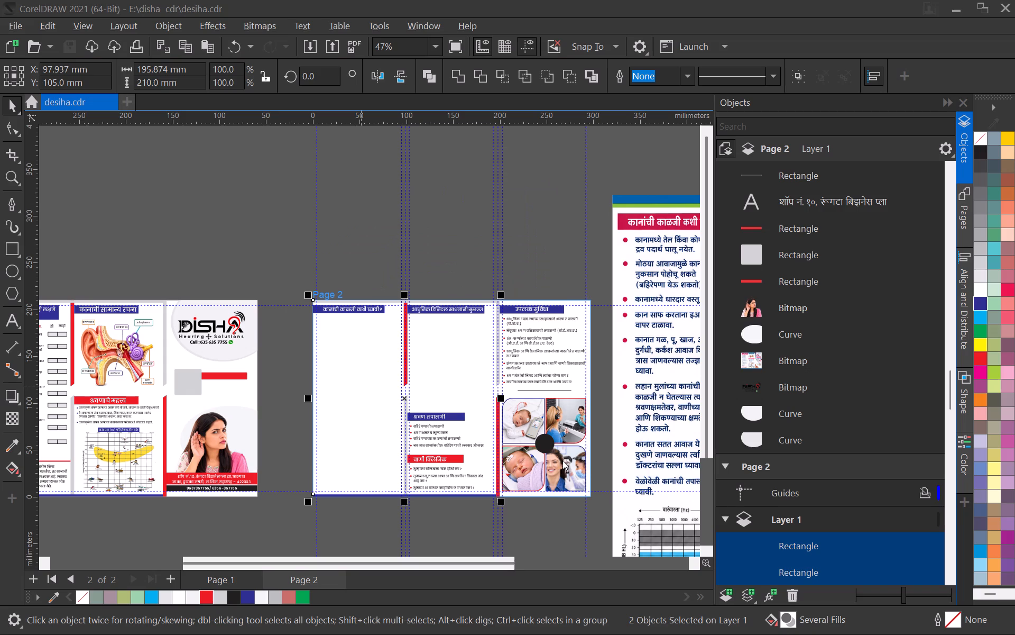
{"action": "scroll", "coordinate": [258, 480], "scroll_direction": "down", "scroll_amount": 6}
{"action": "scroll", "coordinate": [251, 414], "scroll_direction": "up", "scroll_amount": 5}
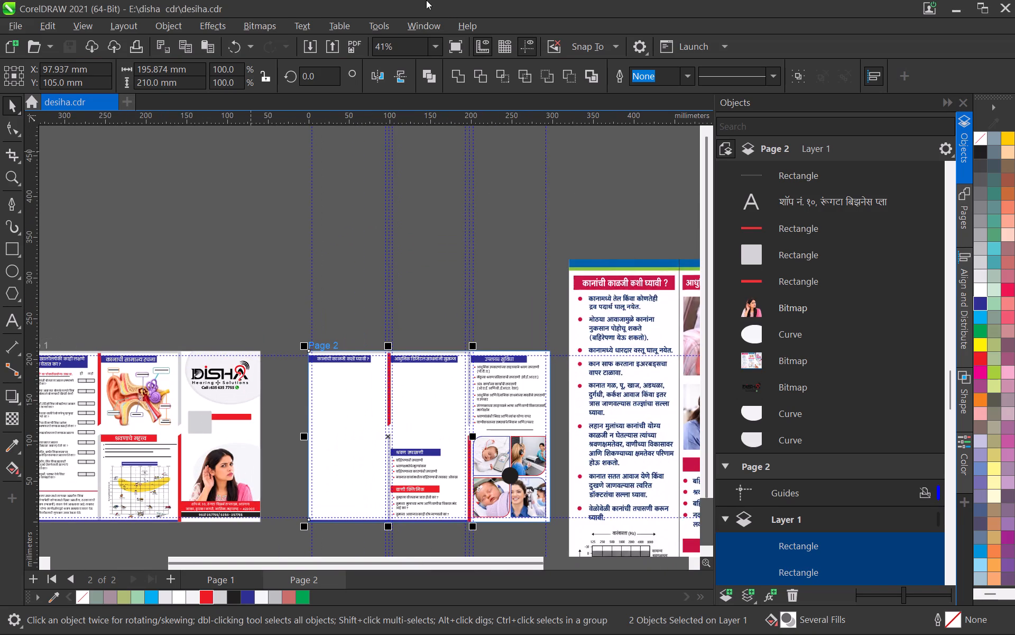
{"action": "scroll", "coordinate": [427, 137], "scroll_direction": "down", "scroll_amount": 3}
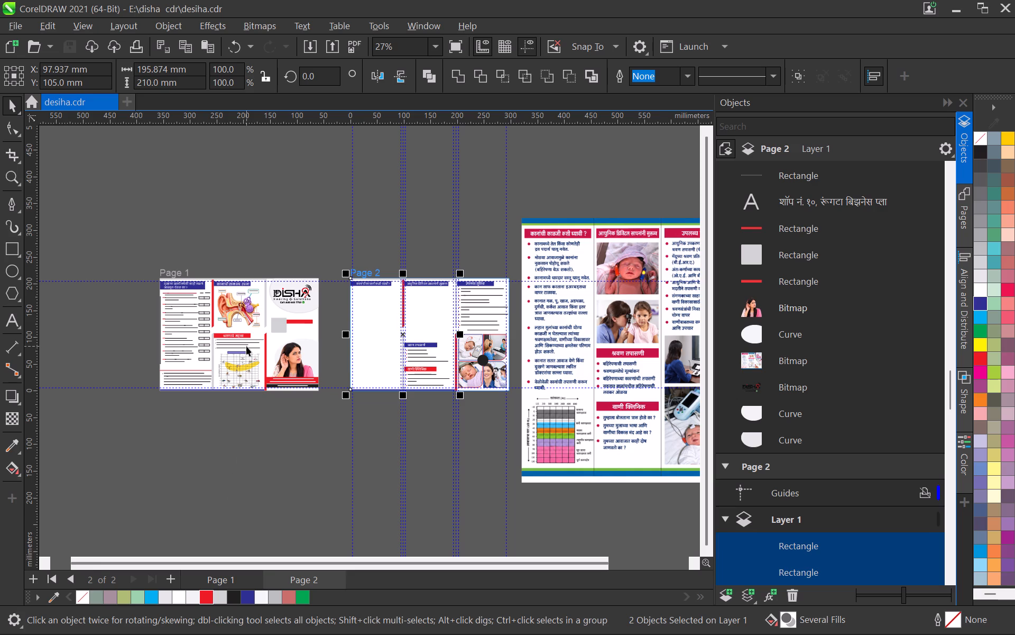
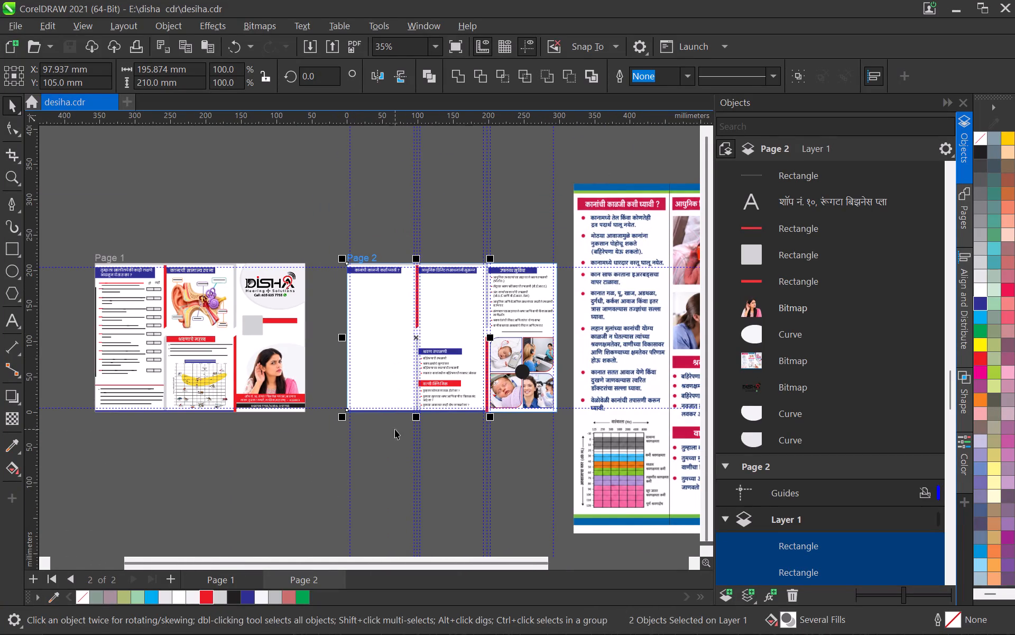
Select the pale rounded background shape behind the woman's photo on Page 1's front-cover panel.
{"action": "scroll", "coordinate": [443, 392], "scroll_direction": "up", "scroll_amount": 4}
{"action": "middle_click_drag", "start_coordinate": [375, 400], "coordinate": [584, 398]}
{"action": "scroll", "coordinate": [571, 398], "scroll_direction": "up", "scroll_amount": 3}
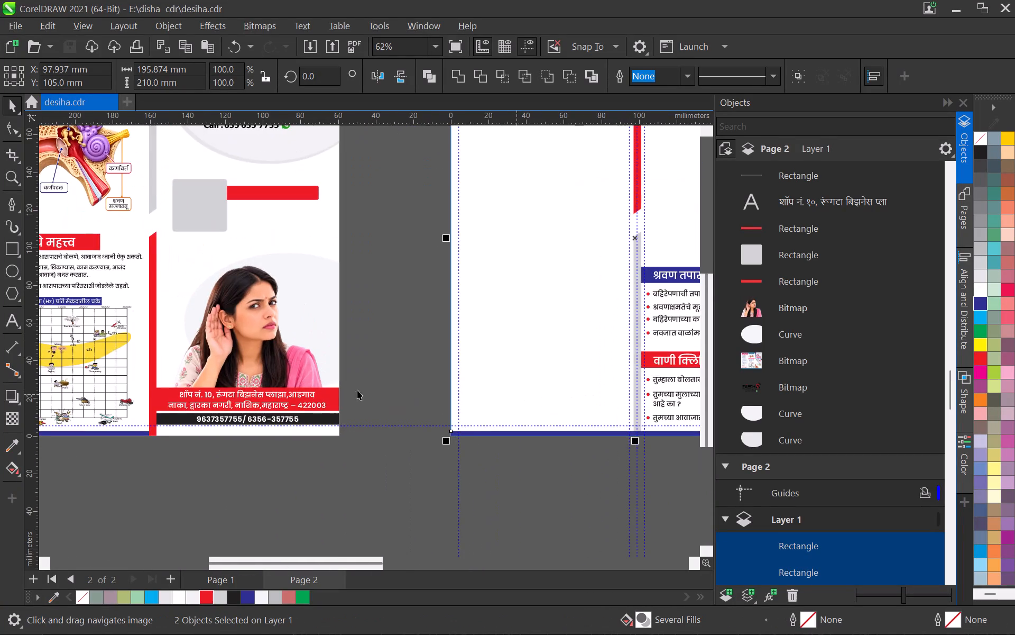
{"action": "scroll", "coordinate": [256, 371], "scroll_direction": "down", "scroll_amount": 1}
{"action": "middle_click_drag", "start_coordinate": [235, 360], "coordinate": [489, 413]}
{"action": "scroll", "coordinate": [505, 386], "scroll_direction": "up", "scroll_amount": 4}
{"action": "middle_click_drag", "start_coordinate": [579, 380], "coordinate": [466, 379]}
{"action": "left_click", "coordinate": [490, 298]}
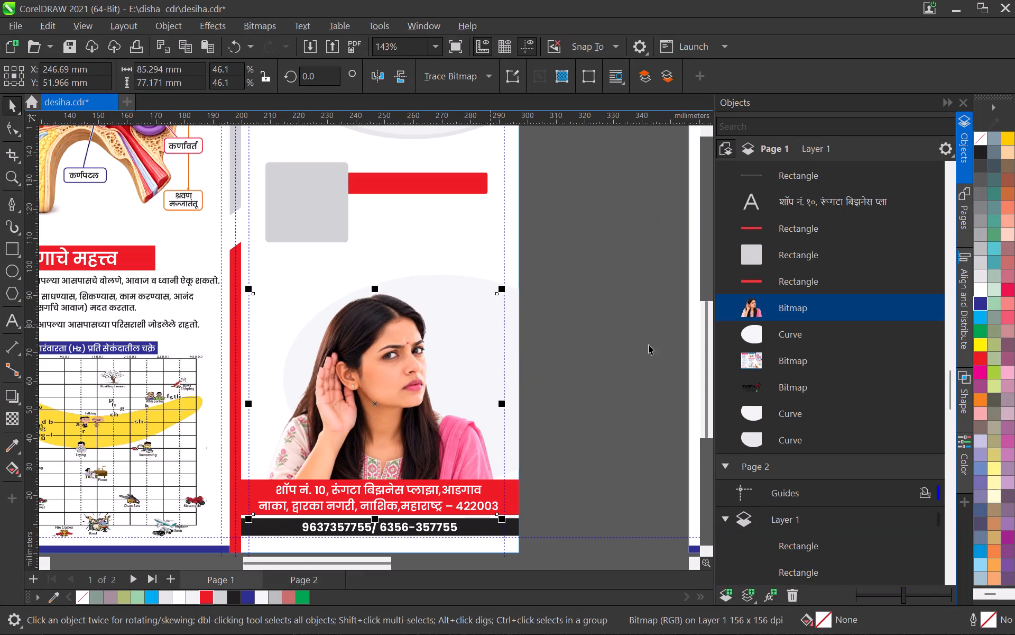
{"action": "left_click", "coordinate": [511, 310]}
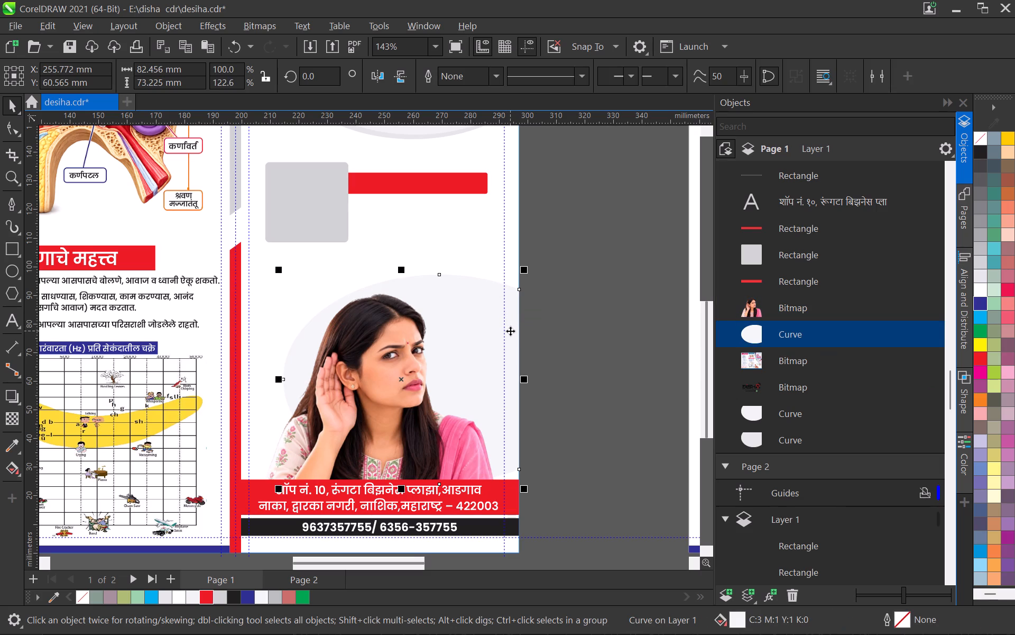
Duplicate the pale oval curve behind the woman's photo and place the copy directly beneath the original in Layer 1's stacking order.
{"action": "key", "text": "ctrl+c"}
{"action": "key", "text": "ctrl+v"}
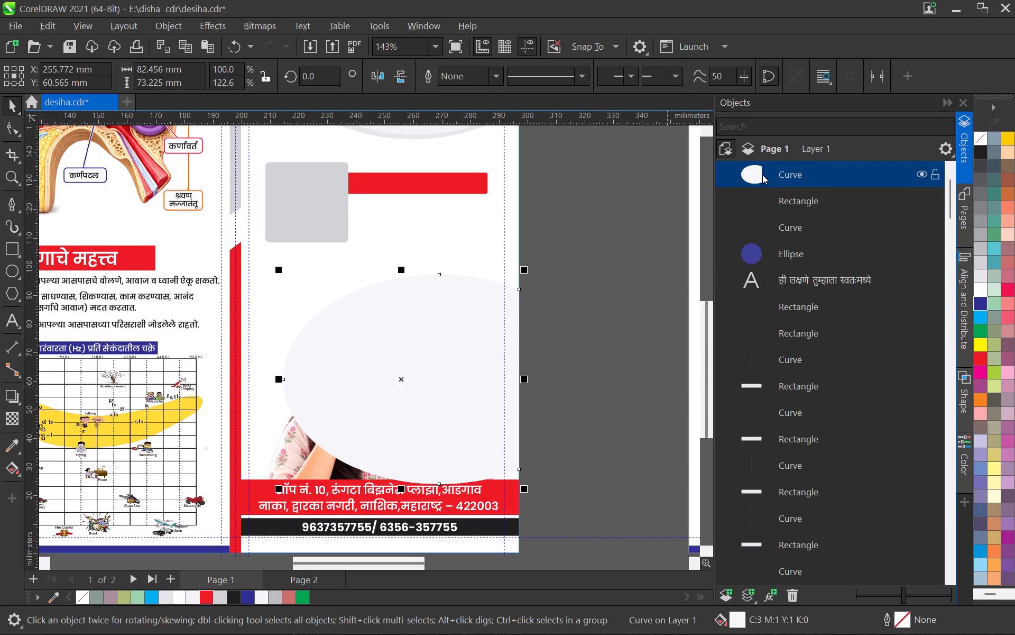
{"action": "left_click_drag", "start_coordinate": [761, 175], "coordinate": [758, 537]}
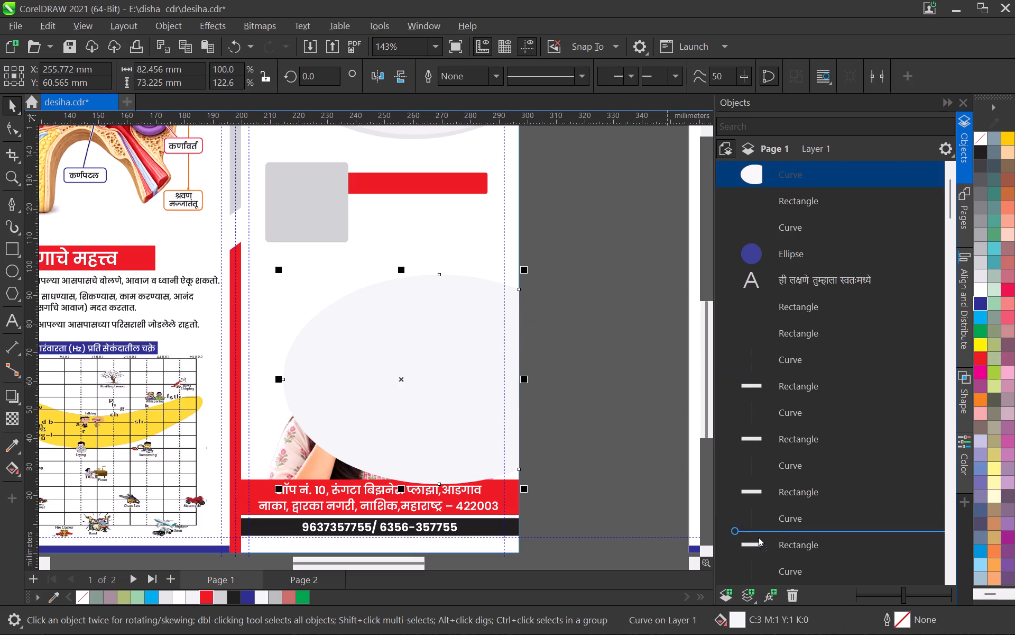
{"action": "left_click_drag", "start_coordinate": [758, 537], "coordinate": [768, 566]}
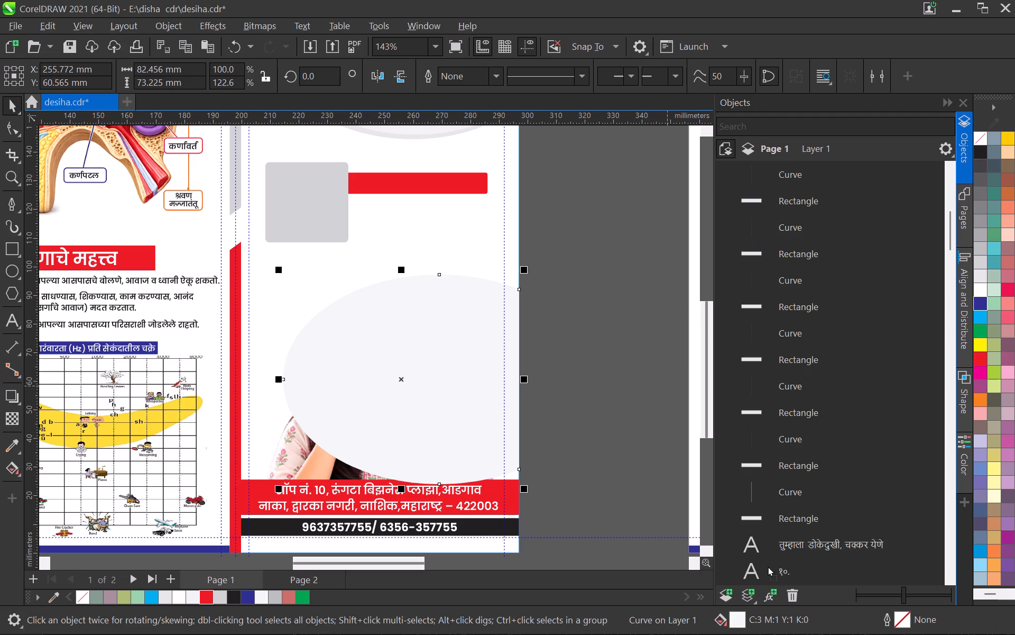
{"action": "left_click_drag", "start_coordinate": [768, 566], "coordinate": [776, 520]}
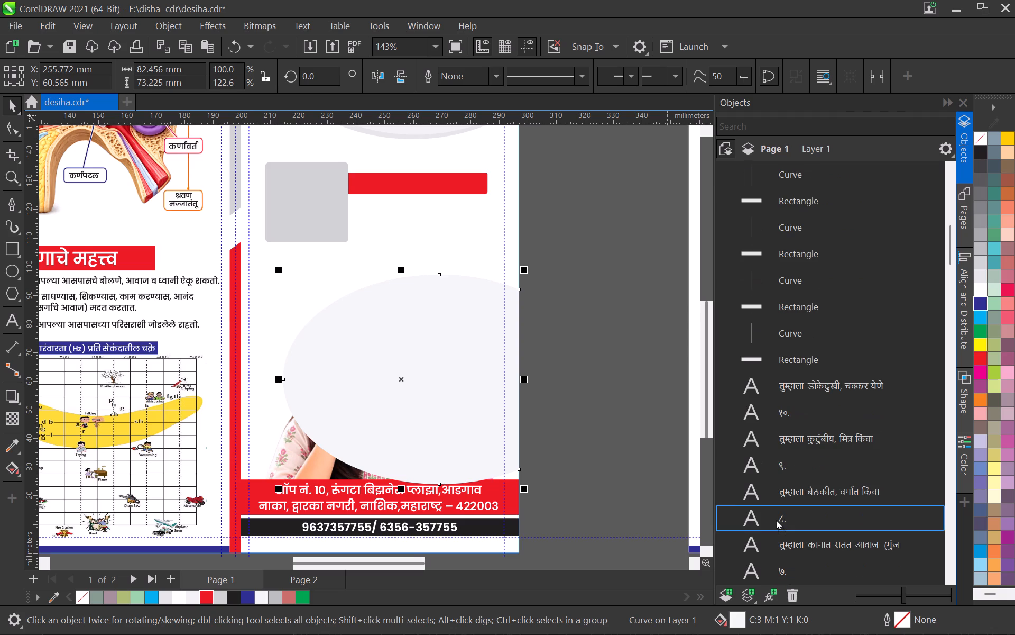
{"action": "left_click_drag", "start_coordinate": [776, 520], "coordinate": [776, 498]}
{"action": "scroll", "coordinate": [744, 481], "scroll_direction": "down", "scroll_amount": 5}
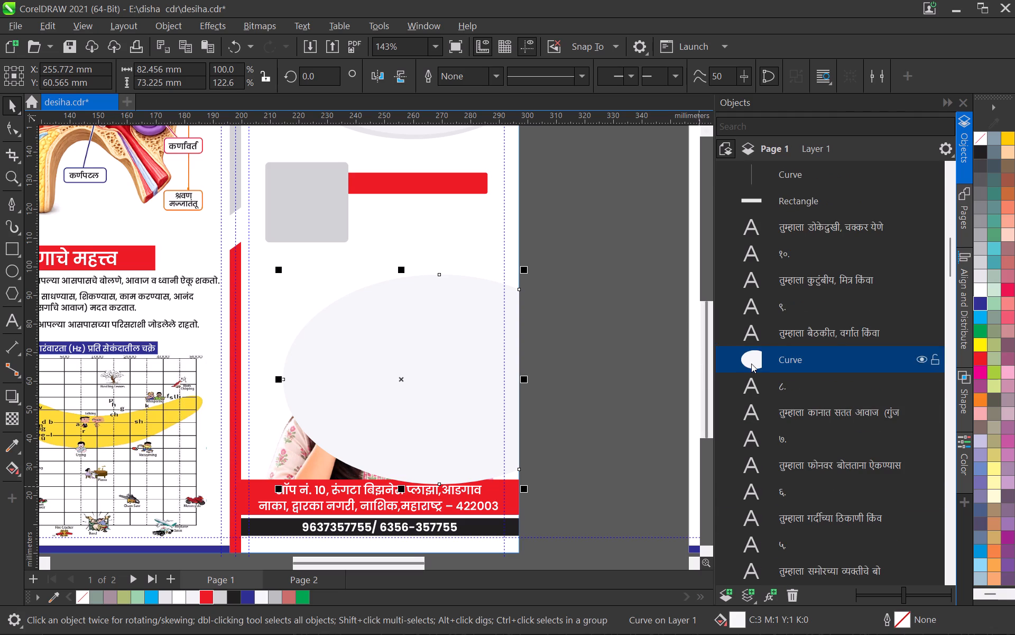
{"action": "left_click_drag", "start_coordinate": [751, 364], "coordinate": [751, 577]}
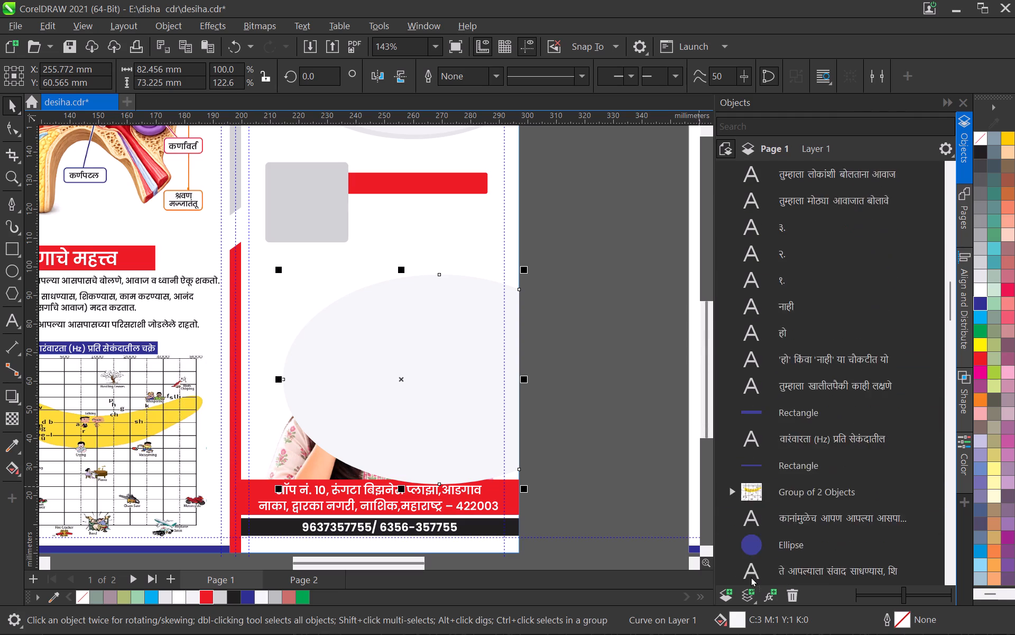
{"action": "left_click_drag", "start_coordinate": [751, 577], "coordinate": [761, 577]}
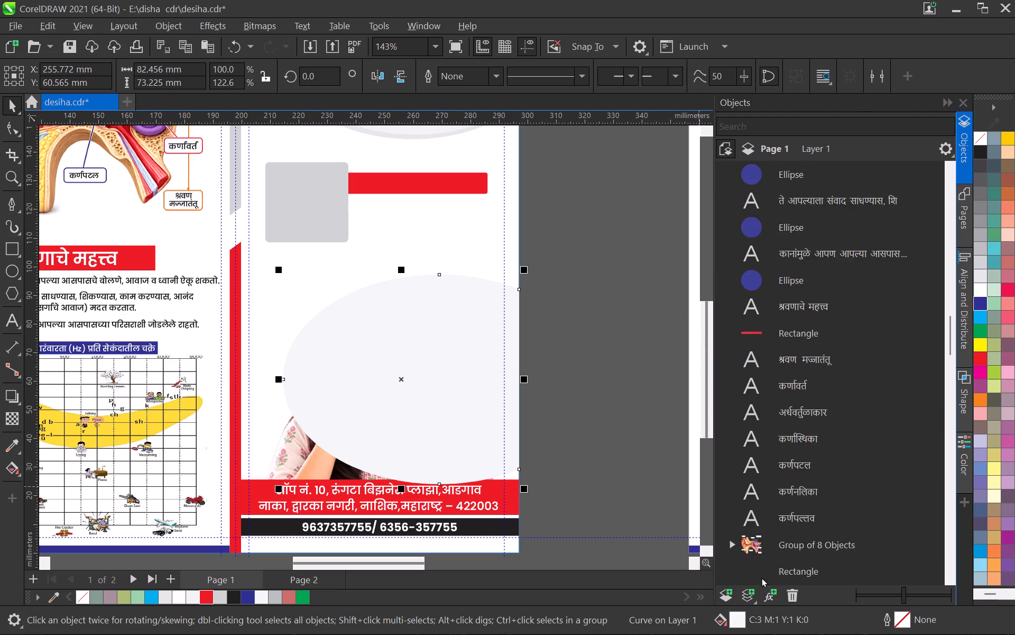
{"action": "left_click_drag", "start_coordinate": [761, 577], "coordinate": [770, 364]}
Enlarge the copied oval outward from its lower corner to about 84 by 75 mm.
{"action": "scroll", "coordinate": [265, 321], "scroll_direction": "up", "scroll_amount": 2}
{"action": "left_click_drag", "start_coordinate": [284, 251], "coordinate": [280, 244]}
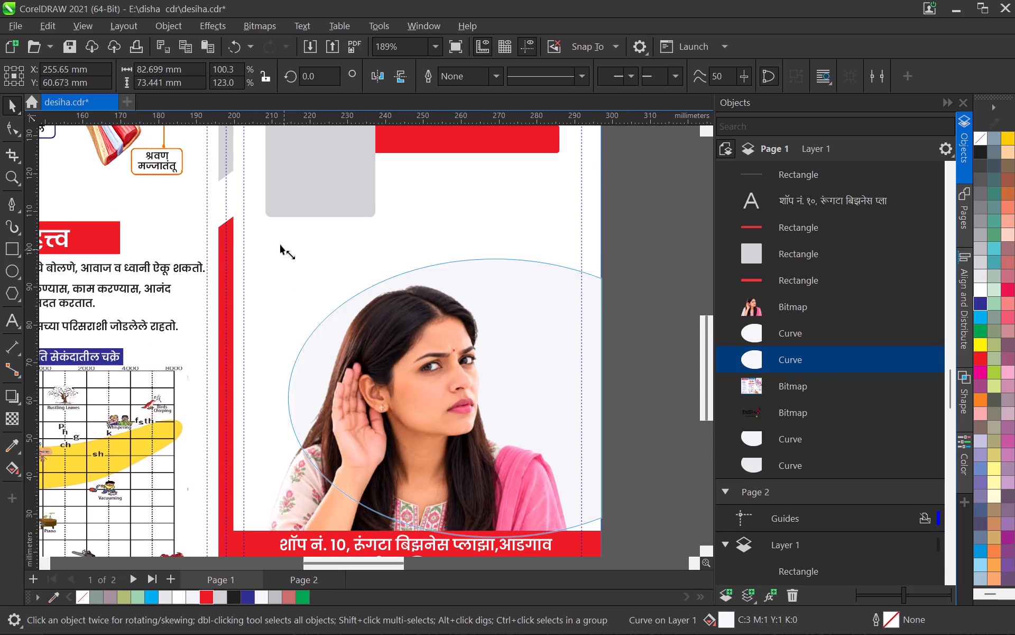
{"action": "left_click_drag", "start_coordinate": [280, 244], "coordinate": [279, 243]}
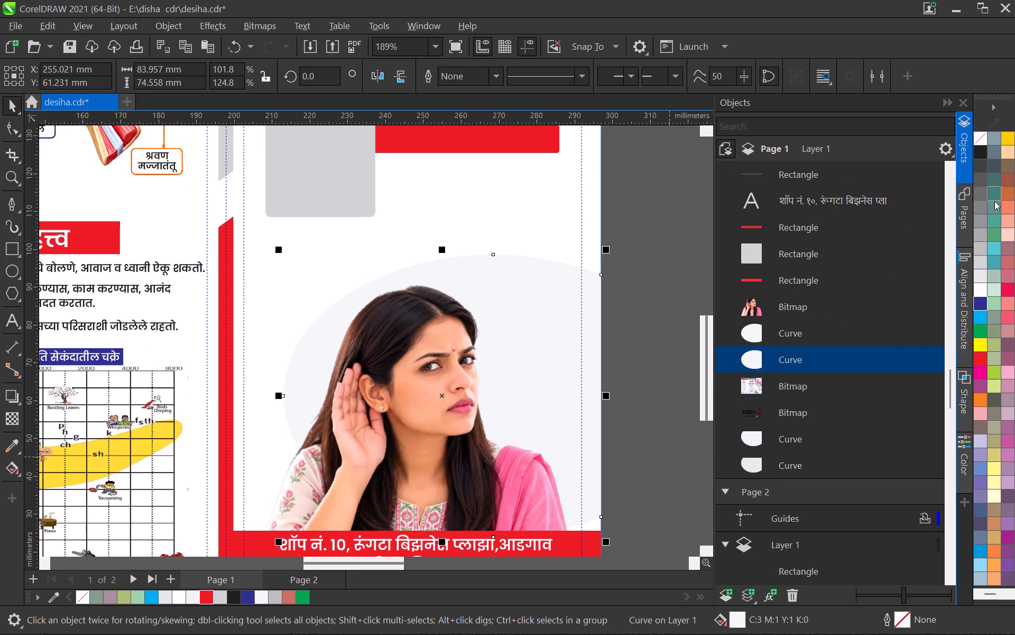
Fill the enlarged oval copy red to form a border around the pale oval, and save the document.
{"action": "left_click", "coordinate": [981, 206]}
{"action": "scroll", "coordinate": [570, 340], "scroll_direction": "down", "scroll_amount": 5}
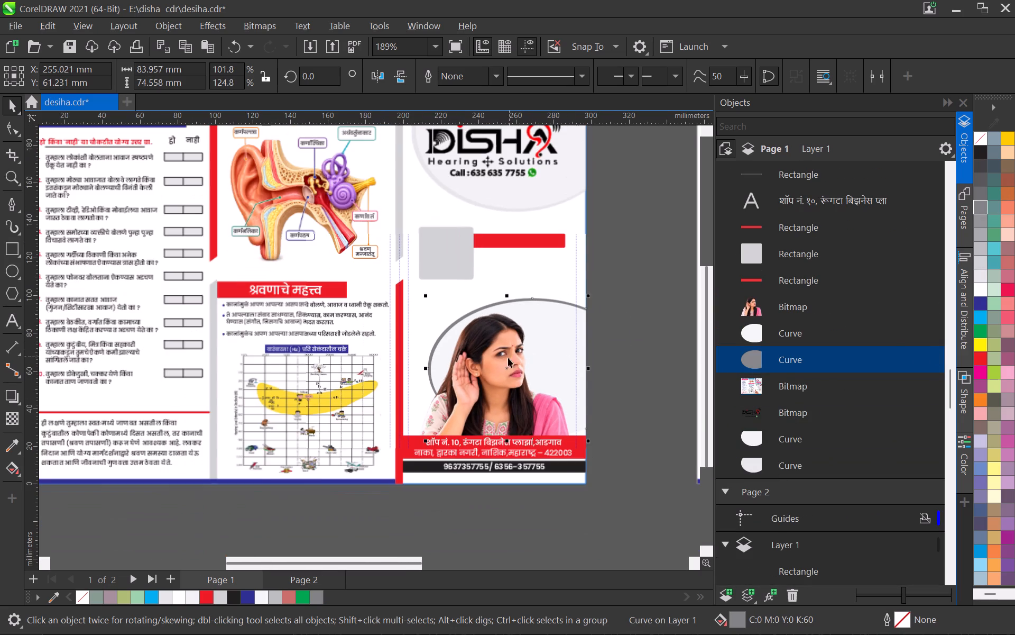
{"action": "left_click", "coordinate": [204, 602]}
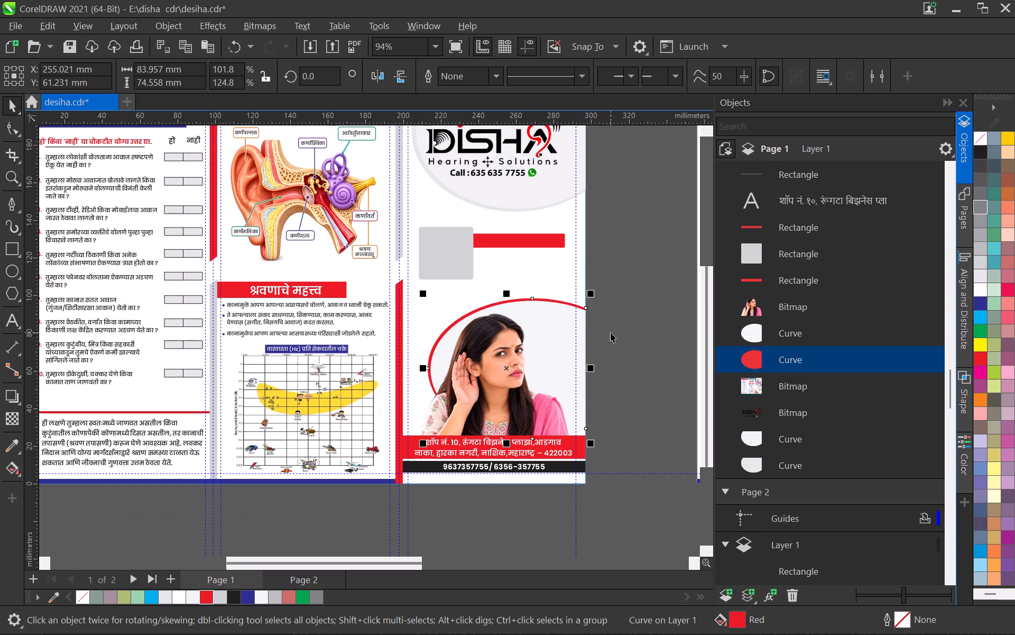
{"action": "left_click", "coordinate": [611, 332]}
{"action": "scroll", "coordinate": [537, 339], "scroll_direction": "down", "scroll_amount": 3}
{"action": "middle_click_drag", "start_coordinate": [536, 340], "coordinate": [490, 410]}
{"action": "left_click", "coordinate": [566, 371]}
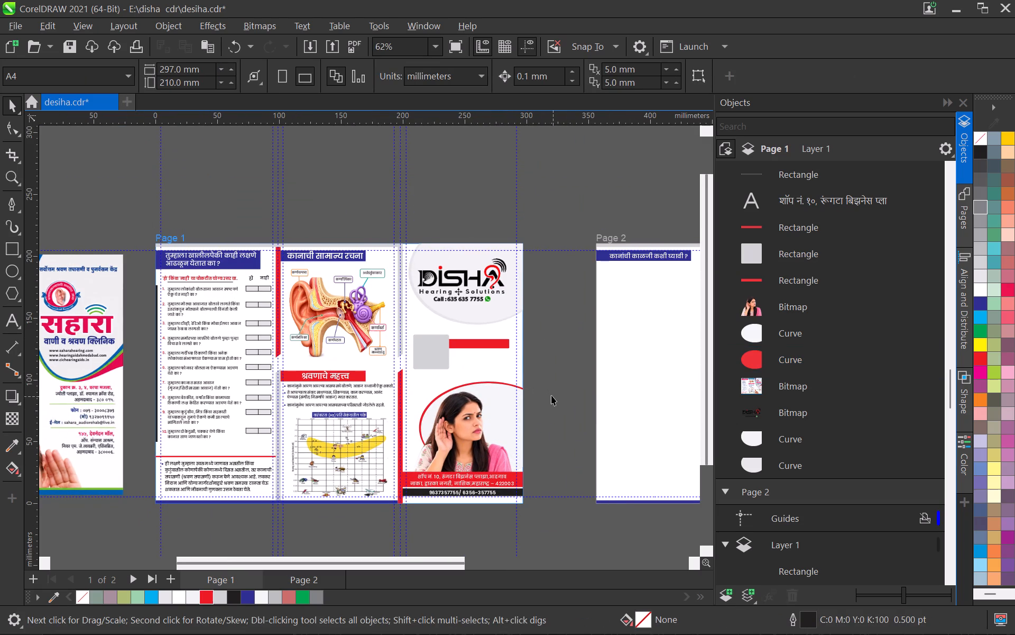
{"action": "key", "text": "ctrl+s"}
Resize the red oval to about 87 mm wide by 73 mm high, forming a tapering crescent, and save the document.
{"action": "scroll", "coordinate": [503, 383], "scroll_direction": "up", "scroll_amount": 12}
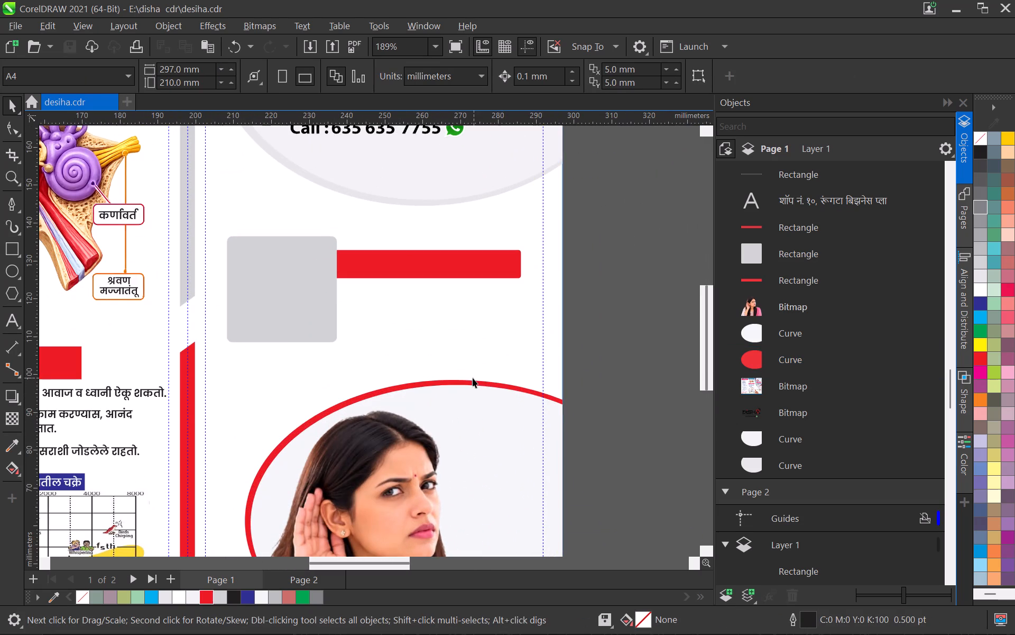
{"action": "left_click", "coordinate": [472, 382]}
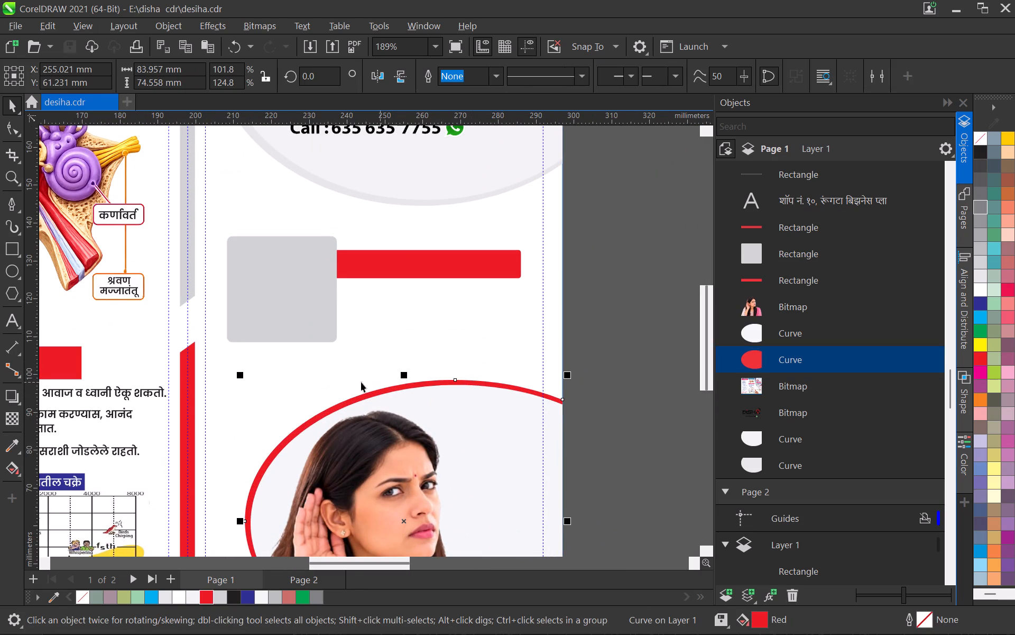
{"action": "left_click_drag", "start_coordinate": [237, 376], "coordinate": [224, 366]}
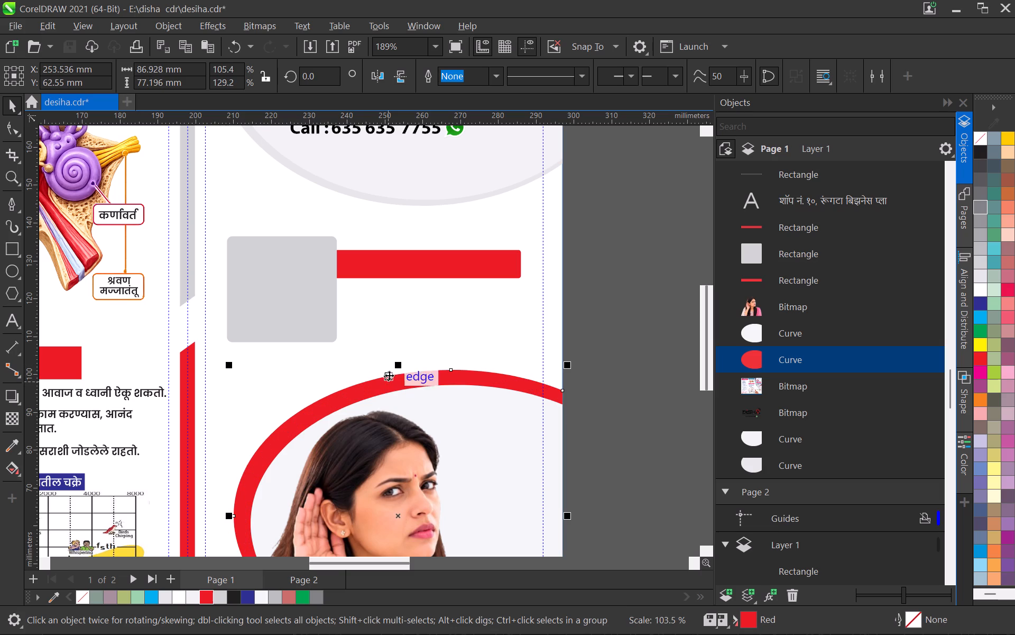
{"action": "left_click_drag", "start_coordinate": [399, 365], "coordinate": [399, 380]}
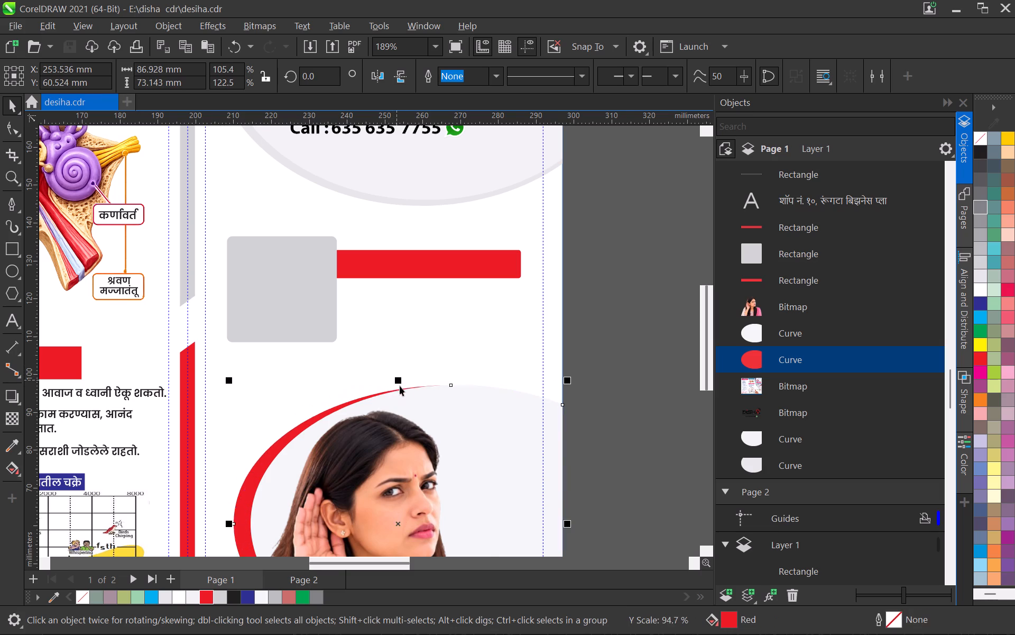
{"action": "scroll", "coordinate": [400, 386], "scroll_direction": "down", "scroll_amount": 4}
{"action": "left_click", "coordinate": [561, 437]}
{"action": "scroll", "coordinate": [514, 474], "scroll_direction": "down", "scroll_amount": 3}
{"action": "middle_click_drag", "start_coordinate": [514, 476], "coordinate": [500, 440]}
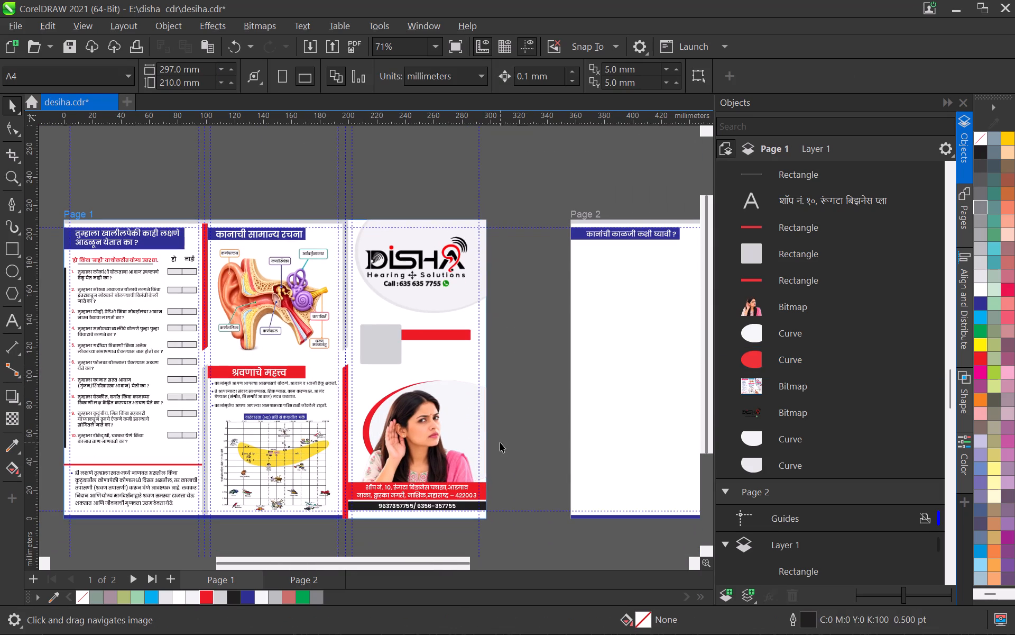
{"action": "key", "text": "ctrl+s"}
Review the layout of both brochure pages beside the reference brochure, comparing the logo panel with the other panels.
{"action": "scroll", "coordinate": [487, 403], "scroll_direction": "down", "scroll_amount": 4}
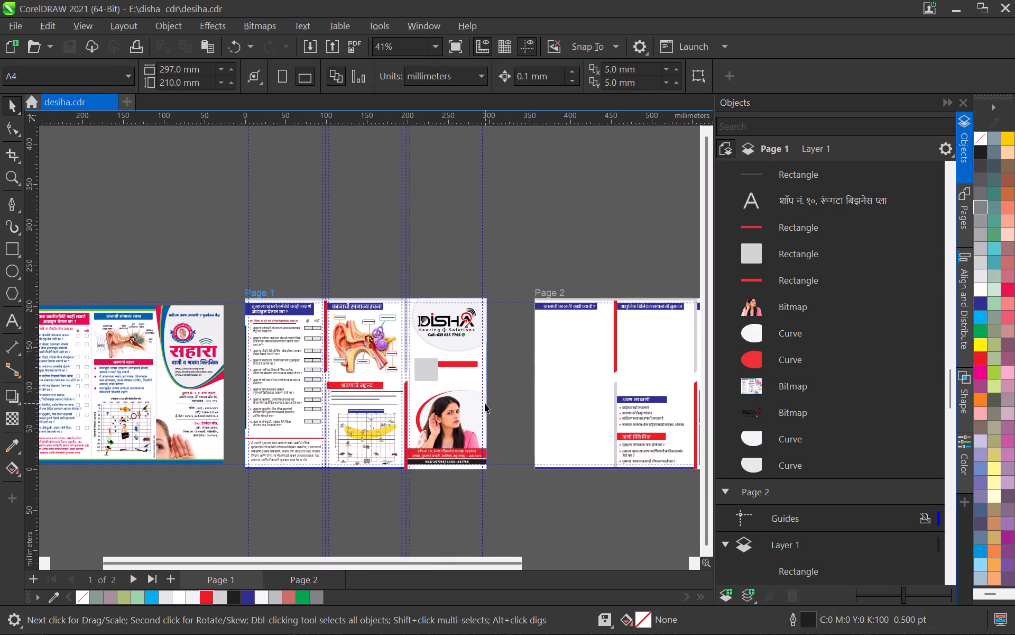
{"action": "scroll", "coordinate": [390, 342], "scroll_direction": "up", "scroll_amount": 4}
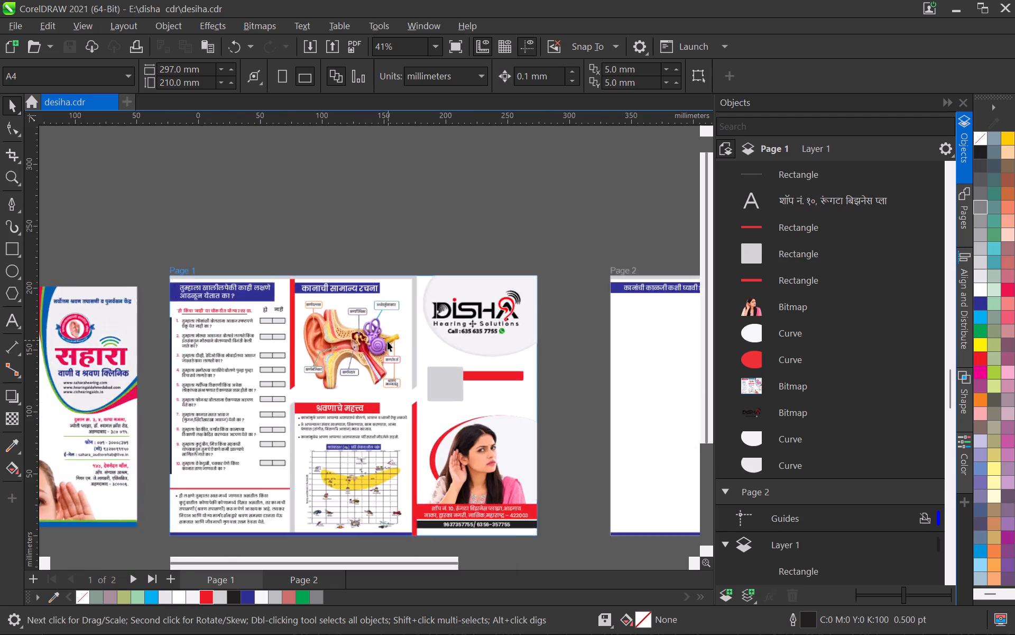
{"action": "scroll", "coordinate": [387, 341], "scroll_direction": "up", "scroll_amount": 4}
{"action": "middle_click_drag", "start_coordinate": [502, 404], "coordinate": [409, 301]}
{"action": "middle_click_drag", "start_coordinate": [481, 411], "coordinate": [440, 320]}
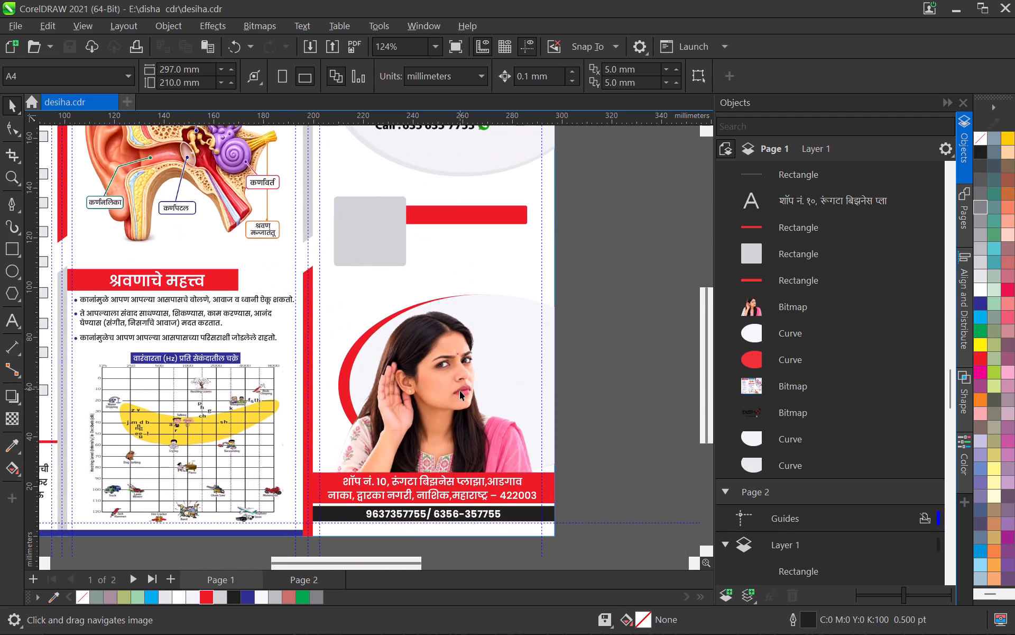
{"action": "scroll", "coordinate": [482, 411], "scroll_direction": "down", "scroll_amount": 8}
{"action": "middle_click_drag", "start_coordinate": [530, 411], "coordinate": [425, 371]}
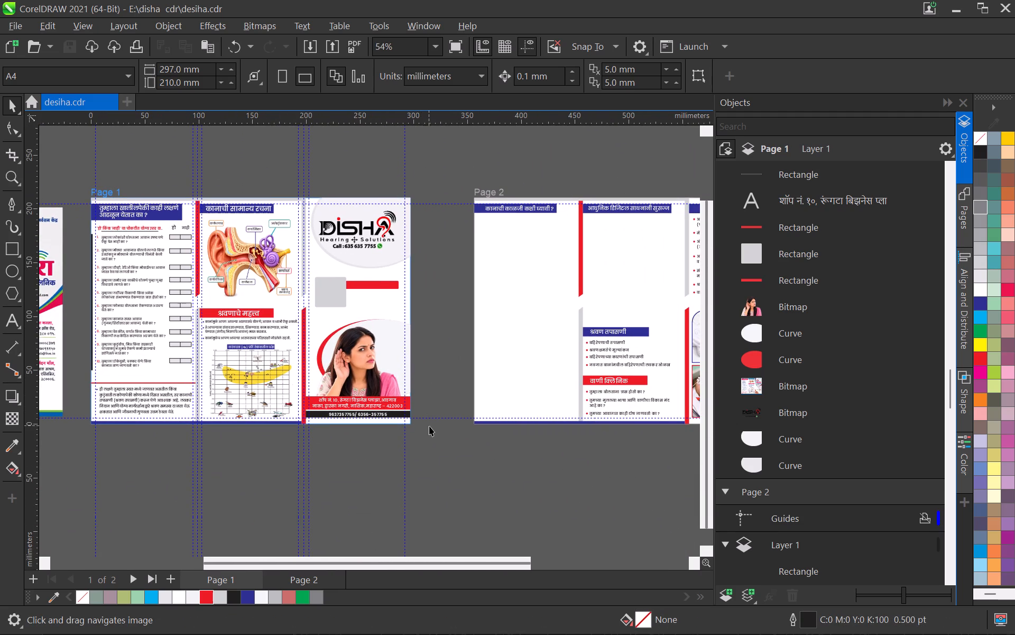
{"action": "left_click", "coordinate": [429, 426]}
{"action": "key", "text": "ctrl+s"}
{"action": "scroll", "coordinate": [456, 365], "scroll_direction": "down", "scroll_amount": 4}
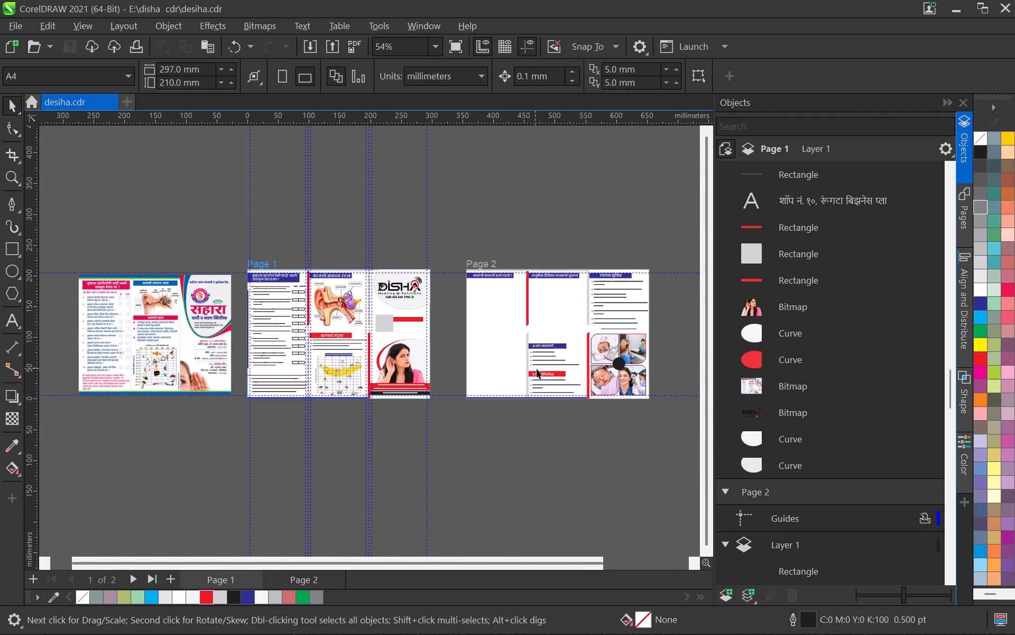
{"action": "middle_click_drag", "start_coordinate": [537, 369], "coordinate": [441, 357]}
{"action": "middle_click_drag", "start_coordinate": [306, 355], "coordinate": [392, 355]}
{"action": "scroll", "coordinate": [392, 355], "scroll_direction": "up", "scroll_amount": 2}
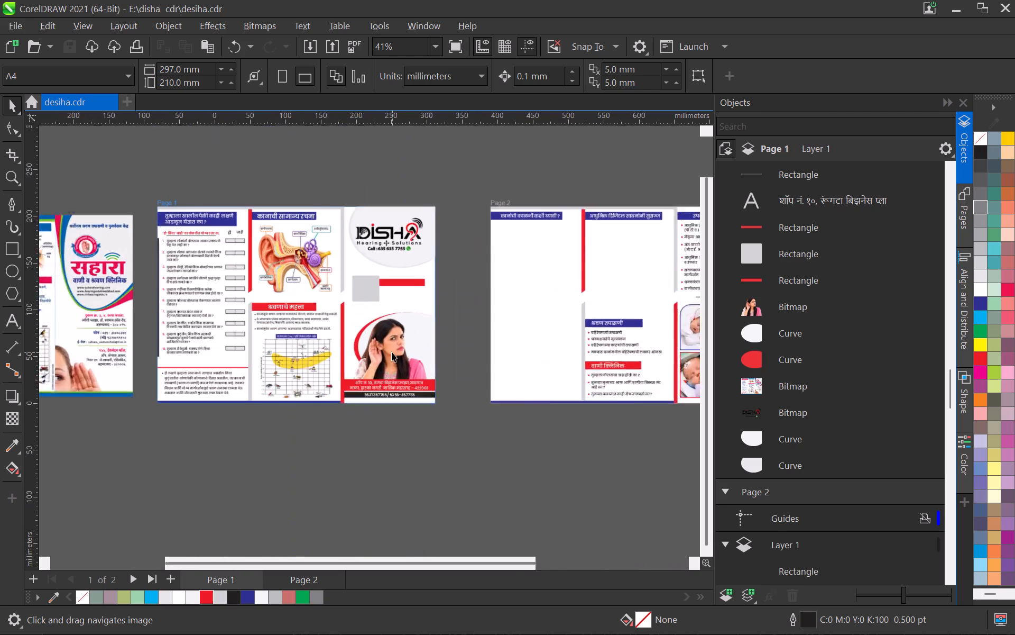
{"action": "scroll", "coordinate": [392, 352], "scroll_direction": "up", "scroll_amount": 5}
{"action": "scroll", "coordinate": [391, 332], "scroll_direction": "down", "scroll_amount": 6}
{"action": "middle_click_drag", "start_coordinate": [560, 374], "coordinate": [454, 365]}
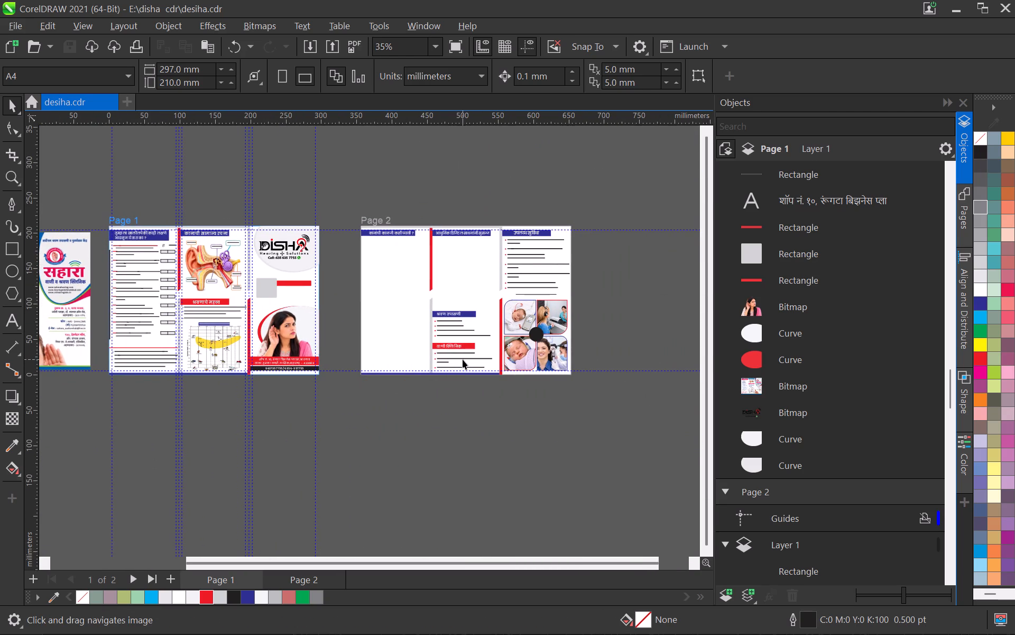
{"action": "key", "text": "ctrl+s"}
Nudge the grey rounded rectangle below the logo left to about X 219.4 mm.
{"action": "scroll", "coordinate": [268, 261], "scroll_direction": "up", "scroll_amount": 17}
{"action": "left_click", "coordinate": [260, 312]}
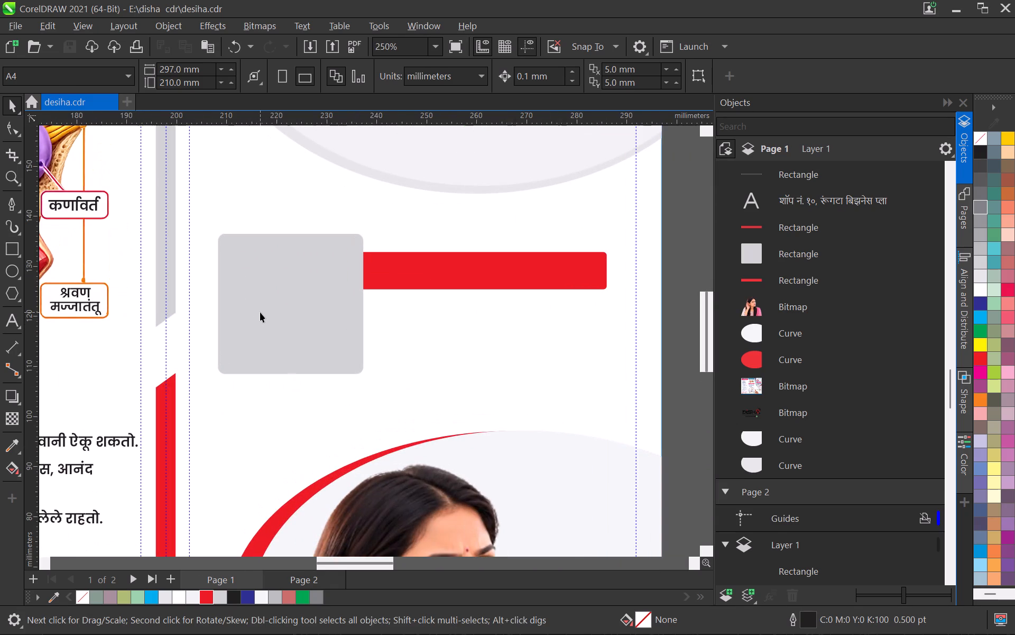
{"action": "key", "text": "Left"}
{"action": "key", "text": "Left"}
{"action": "key", "text": "Left"}
{"action": "key", "text": "Left"}
{"action": "key", "text": "Left"}
{"action": "key", "text": "Left"}
{"action": "key", "text": "Left"}
{"action": "key", "text": "Left"}
{"action": "key", "text": "Left"}
{"action": "key", "text": "Left"}
{"action": "key", "text": "Left"}
{"action": "key", "text": "Left"}
{"action": "key", "text": "Left"}
{"action": "key", "text": "Left"}
{"action": "key", "text": "Left"}
{"action": "key", "text": "Left"}
{"action": "key", "text": "Left"}
{"action": "key", "text": "Left"}
{"action": "key", "text": "Left"}
{"action": "key", "text": "Left"}
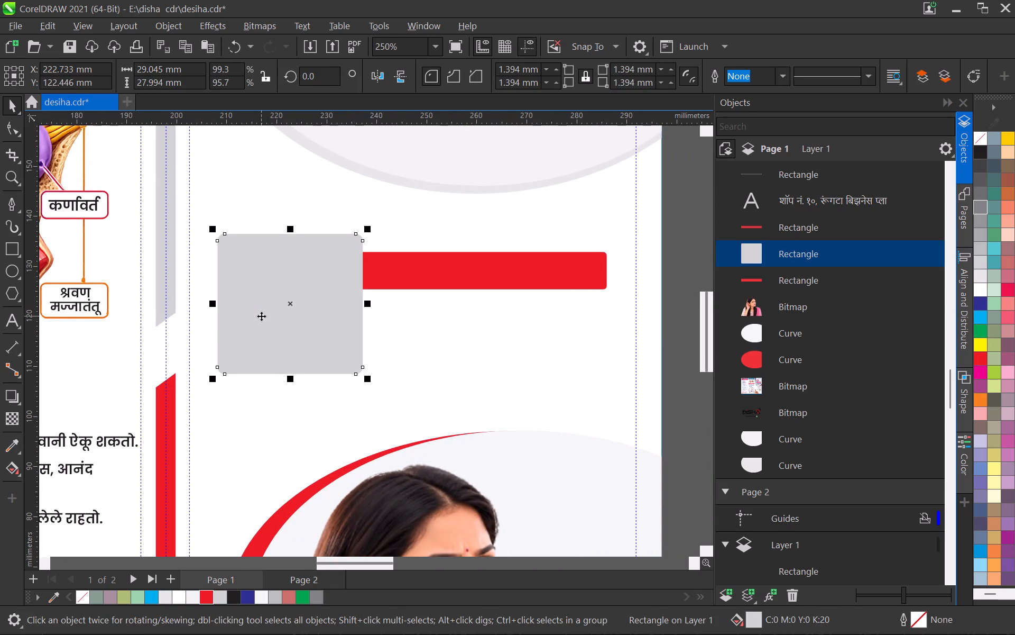
Extend the red bar's left end to meet the grey rectangle, making it about 55.4 mm wide.
{"action": "left_click", "coordinate": [393, 282]}
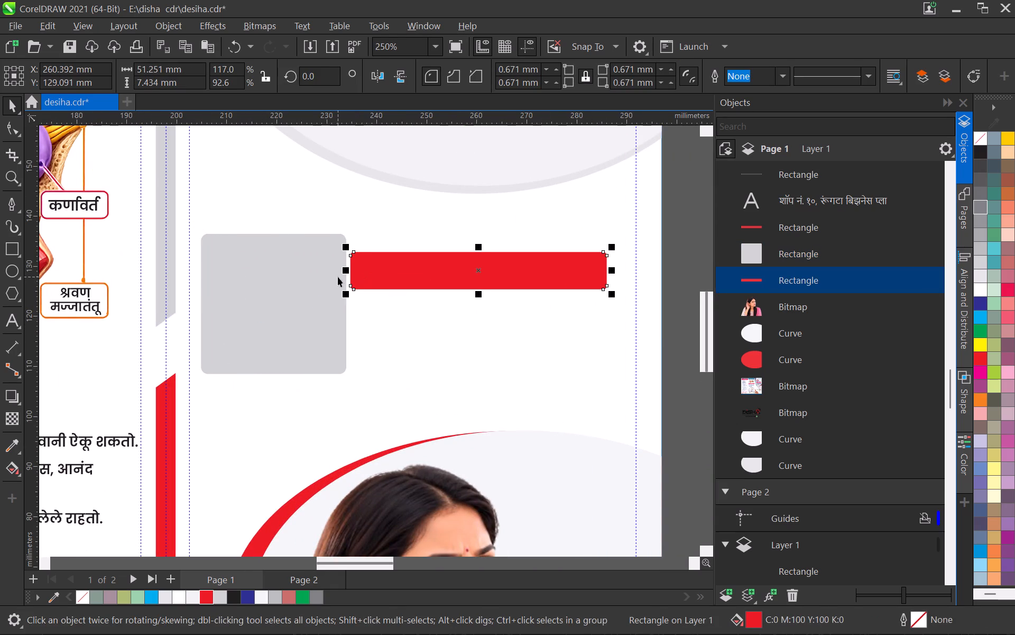
{"action": "left_click_drag", "start_coordinate": [344, 270], "coordinate": [323, 272]}
{"action": "left_click", "coordinate": [389, 326]}
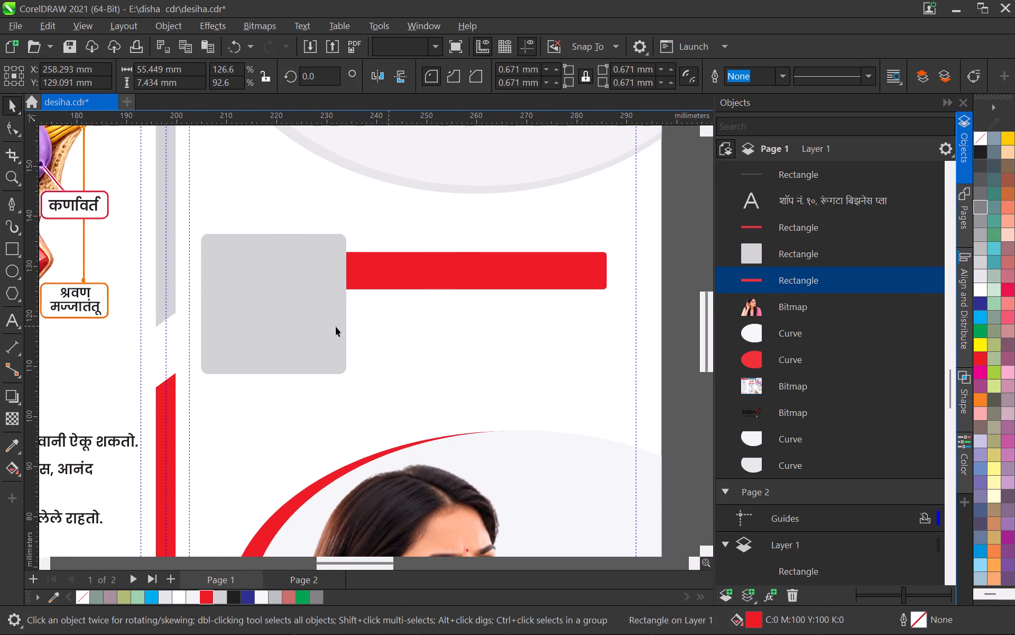
Stretch the grey rectangle downward to about 31 mm high and save the document.
{"action": "left_click", "coordinate": [287, 325]}
{"action": "left_click_drag", "start_coordinate": [276, 377], "coordinate": [275, 392]}
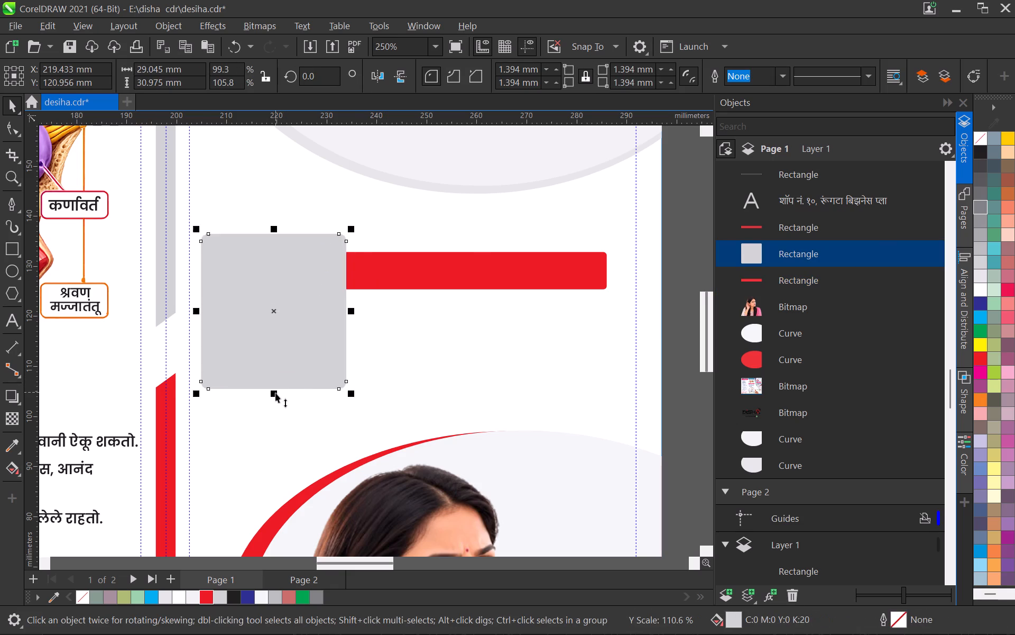
{"action": "scroll", "coordinate": [352, 359], "scroll_direction": "down", "scroll_amount": 11}
{"action": "left_click", "coordinate": [439, 345]}
{"action": "key", "text": "ctrl+s"}
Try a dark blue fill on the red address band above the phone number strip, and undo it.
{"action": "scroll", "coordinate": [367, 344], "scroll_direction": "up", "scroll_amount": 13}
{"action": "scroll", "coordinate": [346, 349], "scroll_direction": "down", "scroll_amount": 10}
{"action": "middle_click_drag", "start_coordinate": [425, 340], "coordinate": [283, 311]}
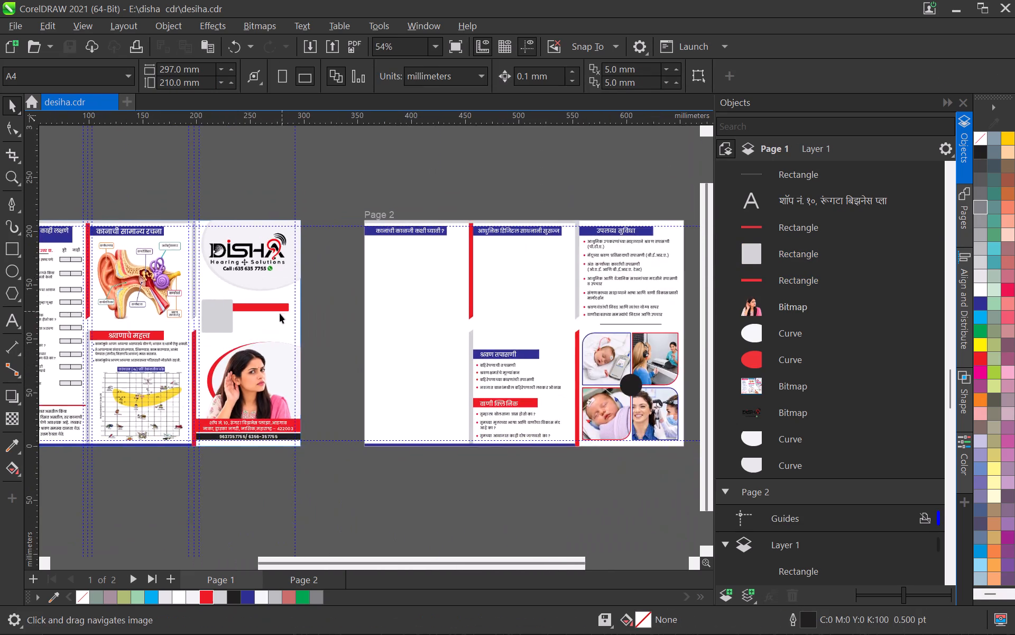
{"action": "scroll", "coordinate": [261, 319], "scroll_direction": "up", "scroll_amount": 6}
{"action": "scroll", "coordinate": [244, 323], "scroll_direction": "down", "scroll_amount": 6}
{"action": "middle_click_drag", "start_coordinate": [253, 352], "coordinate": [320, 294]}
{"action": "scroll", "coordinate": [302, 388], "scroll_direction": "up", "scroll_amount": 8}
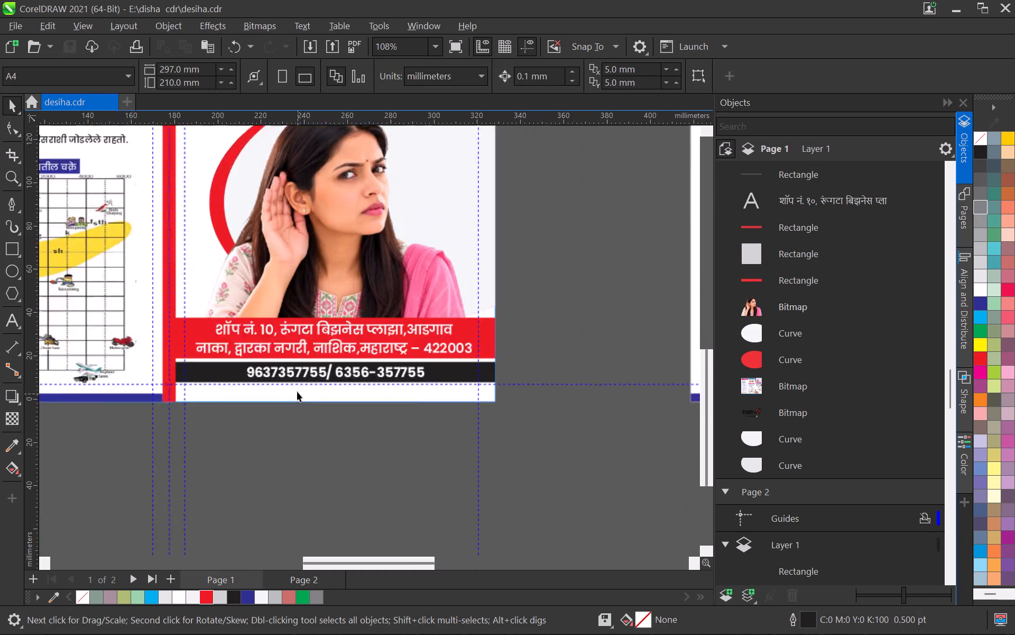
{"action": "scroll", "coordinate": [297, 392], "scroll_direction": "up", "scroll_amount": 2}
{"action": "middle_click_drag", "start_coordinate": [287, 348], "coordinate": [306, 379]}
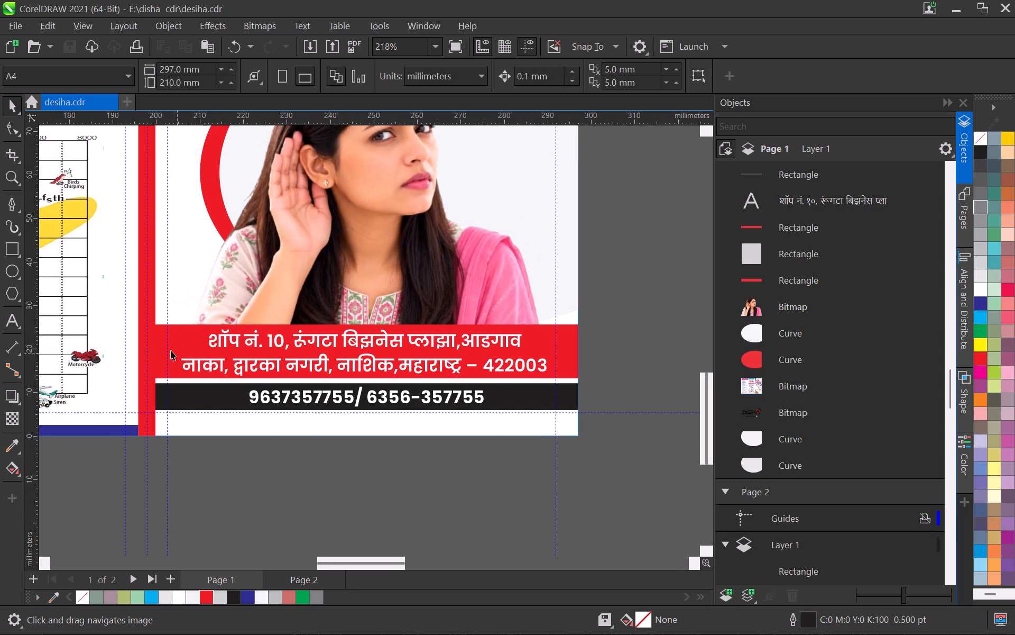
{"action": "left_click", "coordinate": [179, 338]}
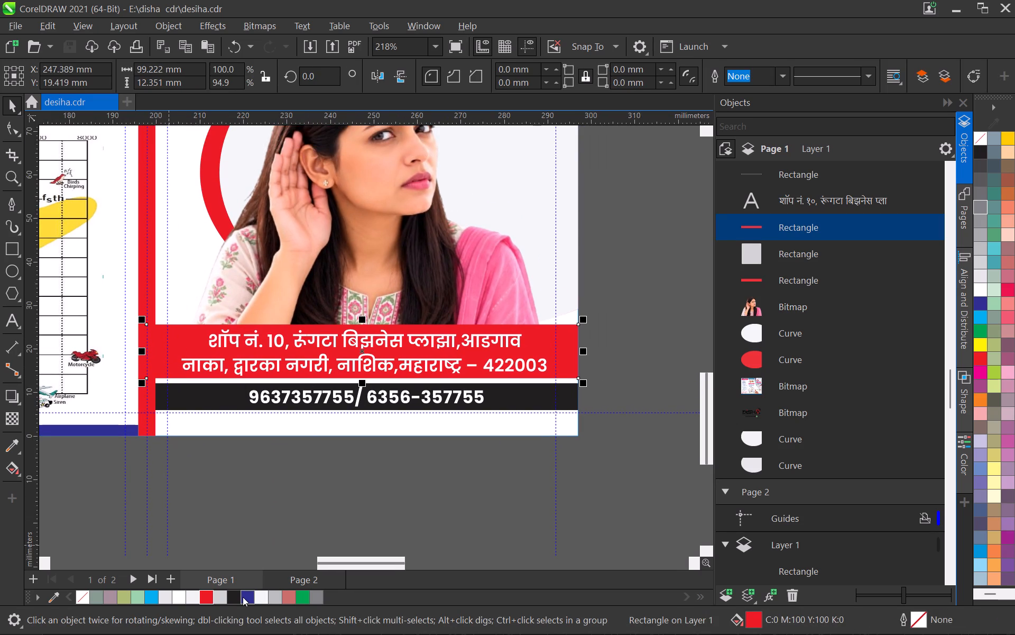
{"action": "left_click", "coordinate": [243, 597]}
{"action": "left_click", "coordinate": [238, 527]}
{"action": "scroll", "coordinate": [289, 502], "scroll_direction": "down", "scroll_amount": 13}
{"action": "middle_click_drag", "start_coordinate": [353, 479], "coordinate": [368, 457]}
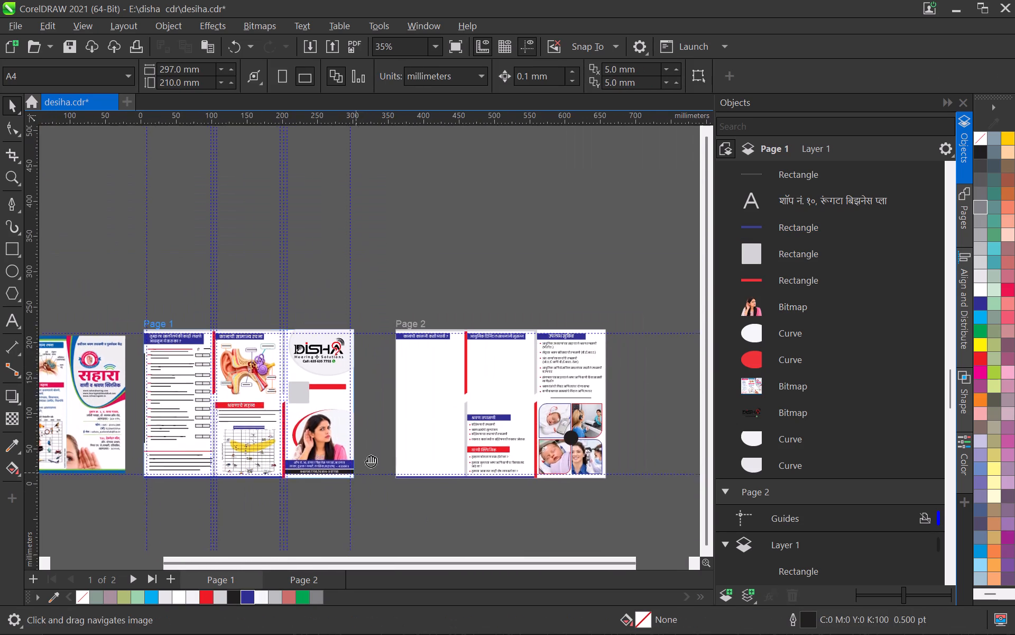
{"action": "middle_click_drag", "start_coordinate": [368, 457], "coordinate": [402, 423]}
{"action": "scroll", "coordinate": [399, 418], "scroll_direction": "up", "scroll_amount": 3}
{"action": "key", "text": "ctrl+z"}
Save the document with the address band in its red fill.
{"action": "left_click", "coordinate": [414, 375]}
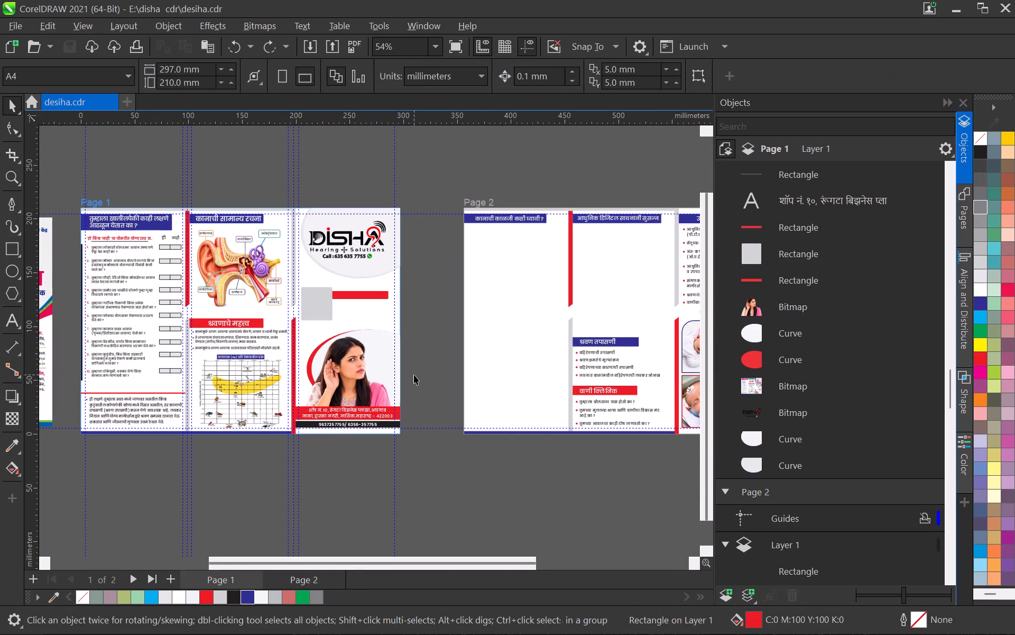
{"action": "key", "text": "ctrl+s"}
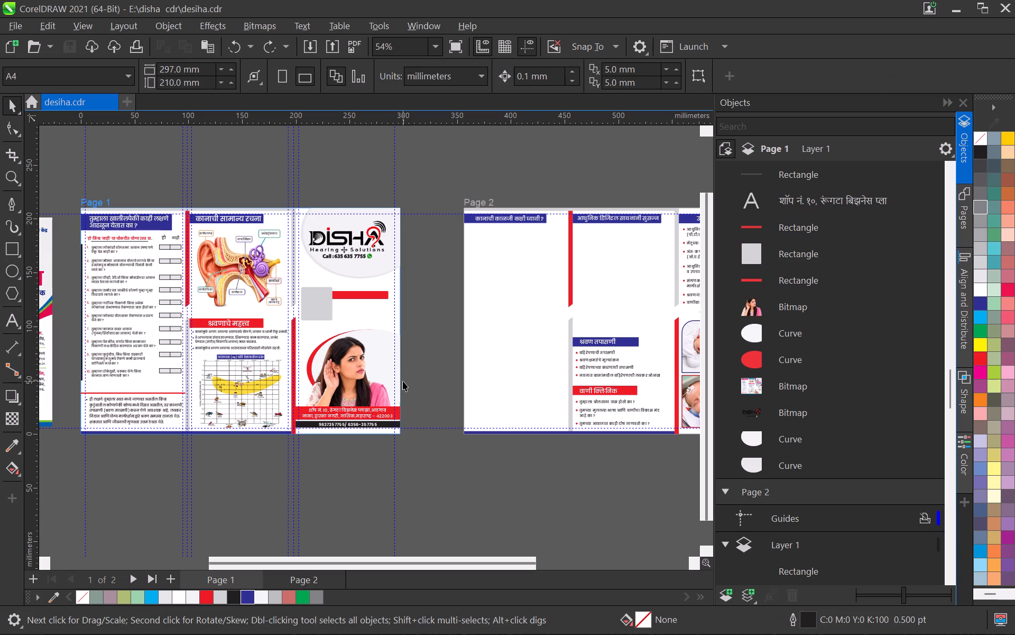
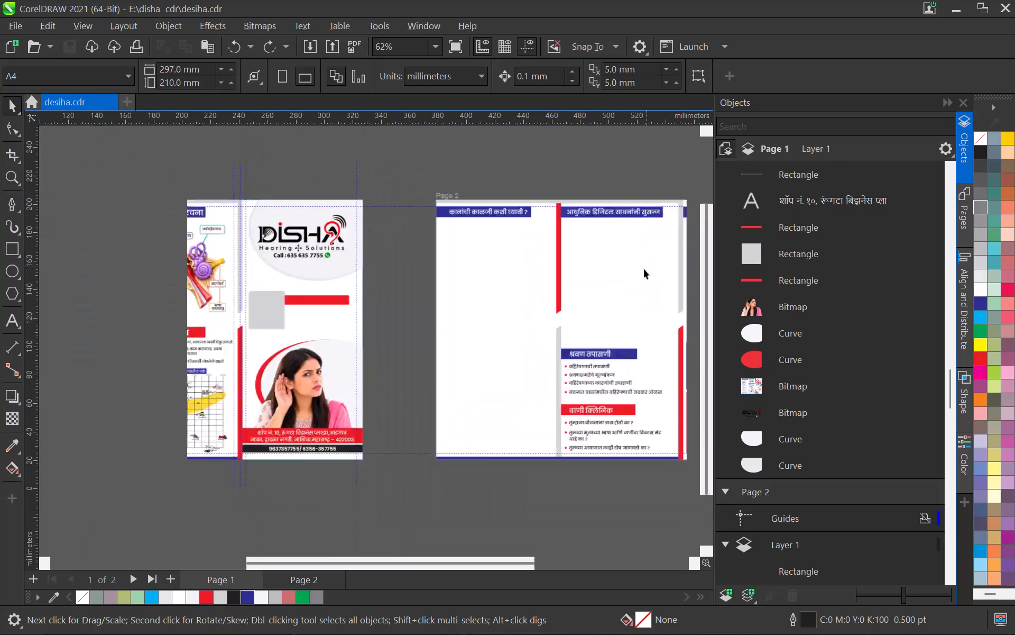
Save the document and compare the divider strips and content panels across page 1 and page 2.
{"action": "middle_click_drag", "start_coordinate": [606, 350], "coordinate": [401, 311]}
{"action": "scroll", "coordinate": [404, 310], "scroll_direction": "up", "scroll_amount": 3}
{"action": "scroll", "coordinate": [417, 307], "scroll_direction": "down", "scroll_amount": 4}
{"action": "middle_click_drag", "start_coordinate": [417, 307], "coordinate": [429, 315]}
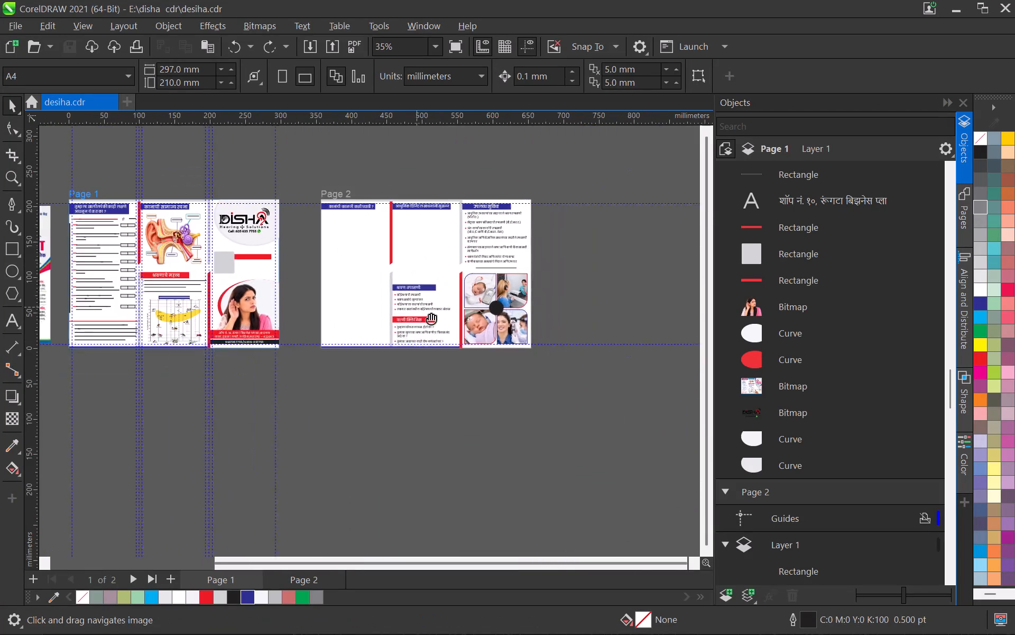
{"action": "middle_click_drag", "start_coordinate": [429, 315], "coordinate": [465, 355]}
{"action": "scroll", "coordinate": [462, 352], "scroll_direction": "up", "scroll_amount": 3}
{"action": "key", "text": "ctrl+s"}
{"action": "scroll", "coordinate": [472, 296], "scroll_direction": "up", "scroll_amount": 7}
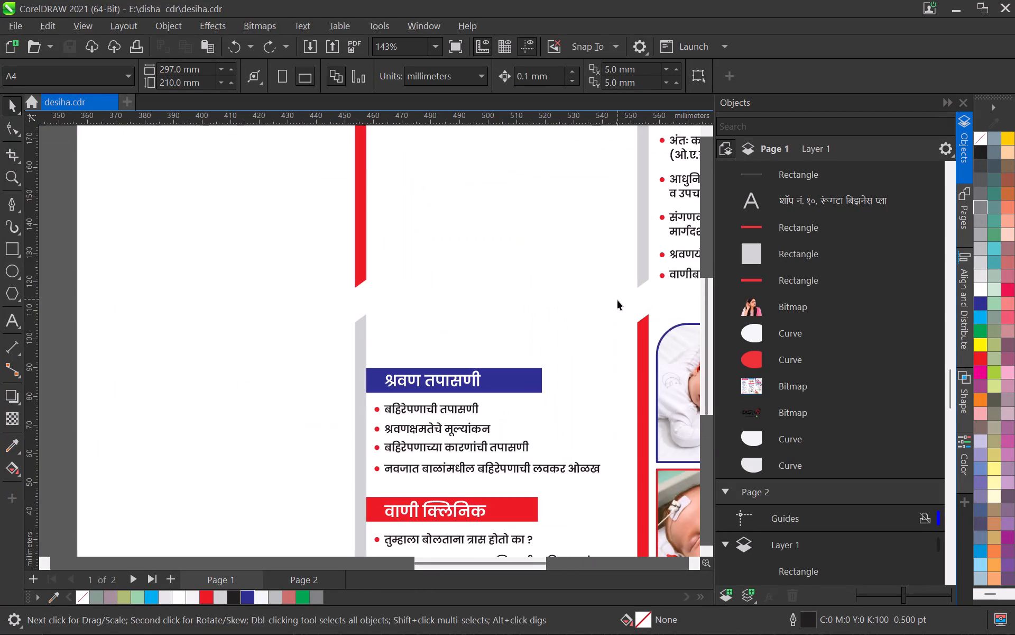
{"action": "middle_click_drag", "start_coordinate": [618, 303], "coordinate": [512, 313]}
{"action": "scroll", "coordinate": [494, 310], "scroll_direction": "down", "scroll_amount": 5}
{"action": "middle_click_drag", "start_coordinate": [429, 327], "coordinate": [479, 335]}
{"action": "scroll", "coordinate": [578, 339], "scroll_direction": "down", "scroll_amount": 2}
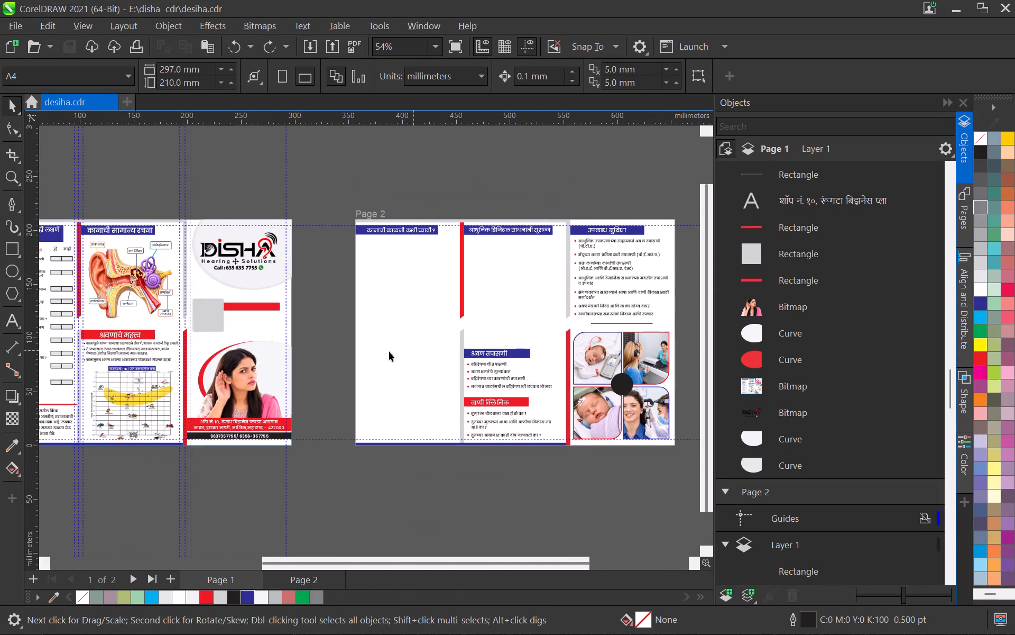
{"action": "scroll", "coordinate": [357, 355], "scroll_direction": "down", "scroll_amount": 4}
{"action": "middle_click_drag", "start_coordinate": [318, 360], "coordinate": [482, 378]}
{"action": "scroll", "coordinate": [416, 366], "scroll_direction": "up", "scroll_amount": 15}
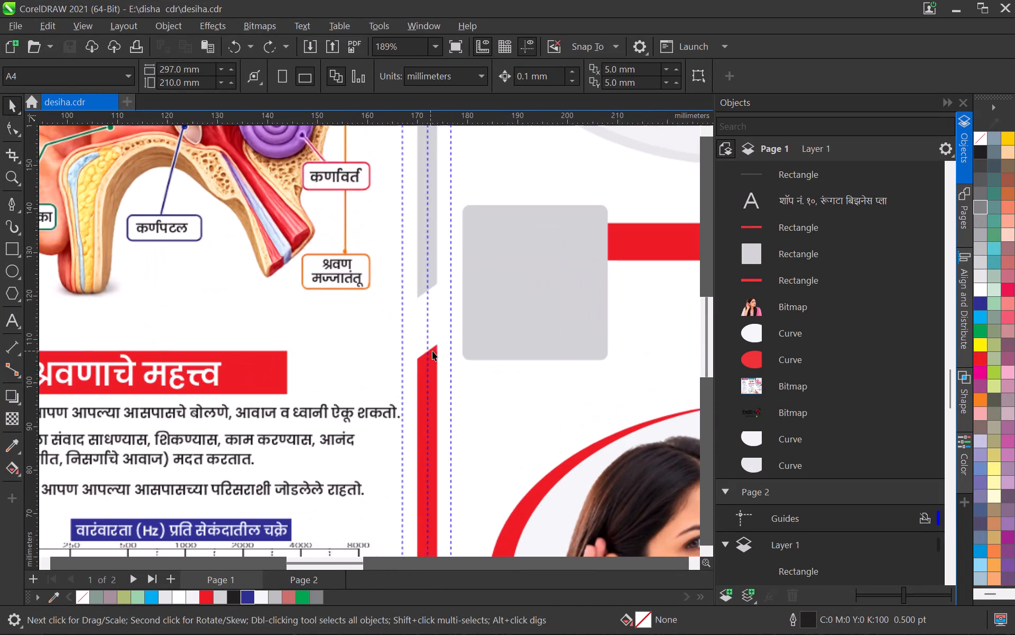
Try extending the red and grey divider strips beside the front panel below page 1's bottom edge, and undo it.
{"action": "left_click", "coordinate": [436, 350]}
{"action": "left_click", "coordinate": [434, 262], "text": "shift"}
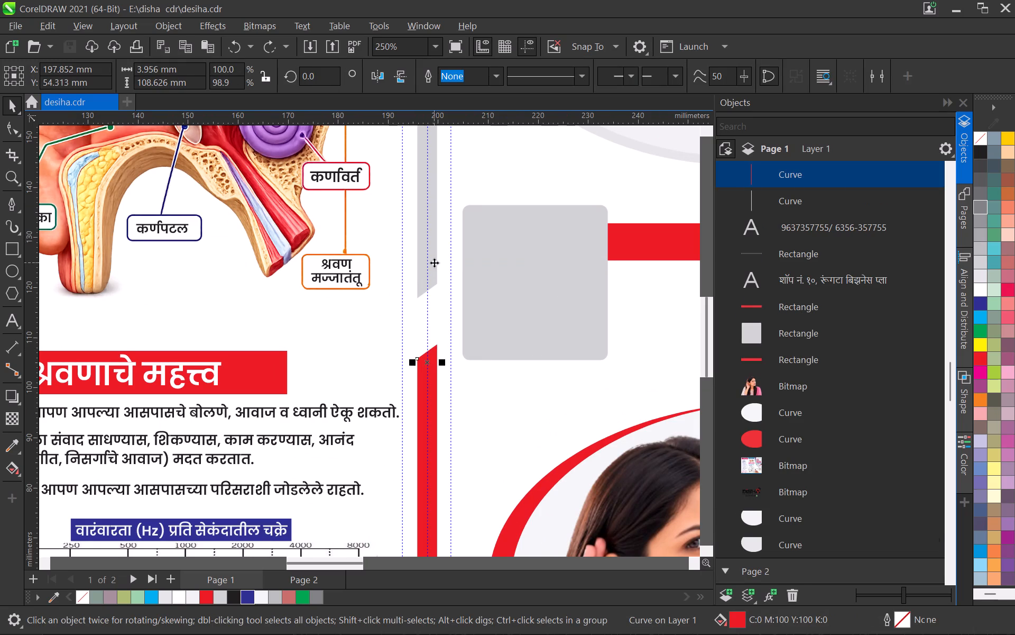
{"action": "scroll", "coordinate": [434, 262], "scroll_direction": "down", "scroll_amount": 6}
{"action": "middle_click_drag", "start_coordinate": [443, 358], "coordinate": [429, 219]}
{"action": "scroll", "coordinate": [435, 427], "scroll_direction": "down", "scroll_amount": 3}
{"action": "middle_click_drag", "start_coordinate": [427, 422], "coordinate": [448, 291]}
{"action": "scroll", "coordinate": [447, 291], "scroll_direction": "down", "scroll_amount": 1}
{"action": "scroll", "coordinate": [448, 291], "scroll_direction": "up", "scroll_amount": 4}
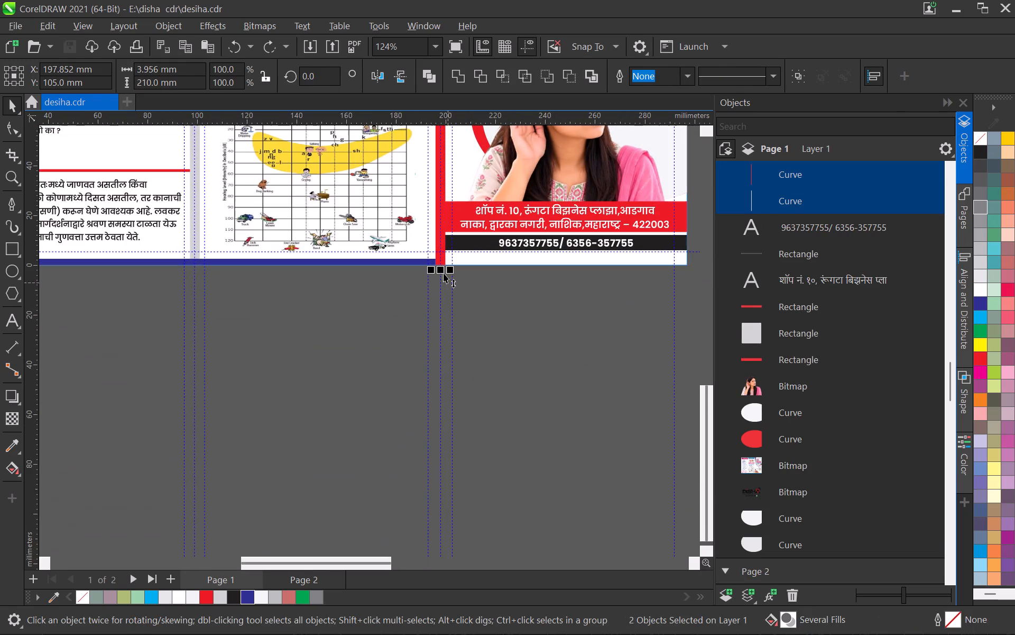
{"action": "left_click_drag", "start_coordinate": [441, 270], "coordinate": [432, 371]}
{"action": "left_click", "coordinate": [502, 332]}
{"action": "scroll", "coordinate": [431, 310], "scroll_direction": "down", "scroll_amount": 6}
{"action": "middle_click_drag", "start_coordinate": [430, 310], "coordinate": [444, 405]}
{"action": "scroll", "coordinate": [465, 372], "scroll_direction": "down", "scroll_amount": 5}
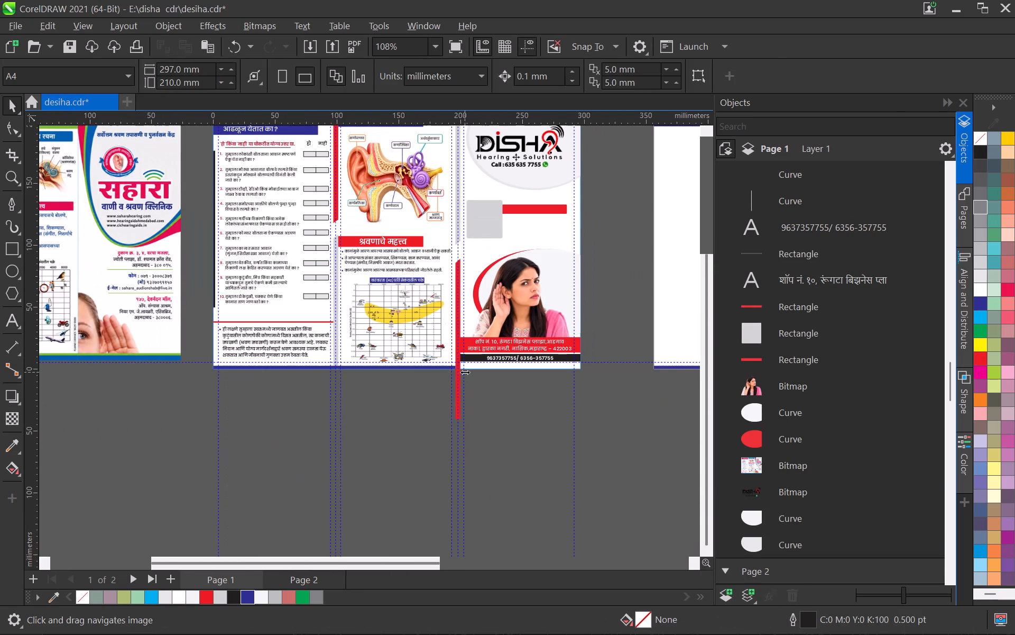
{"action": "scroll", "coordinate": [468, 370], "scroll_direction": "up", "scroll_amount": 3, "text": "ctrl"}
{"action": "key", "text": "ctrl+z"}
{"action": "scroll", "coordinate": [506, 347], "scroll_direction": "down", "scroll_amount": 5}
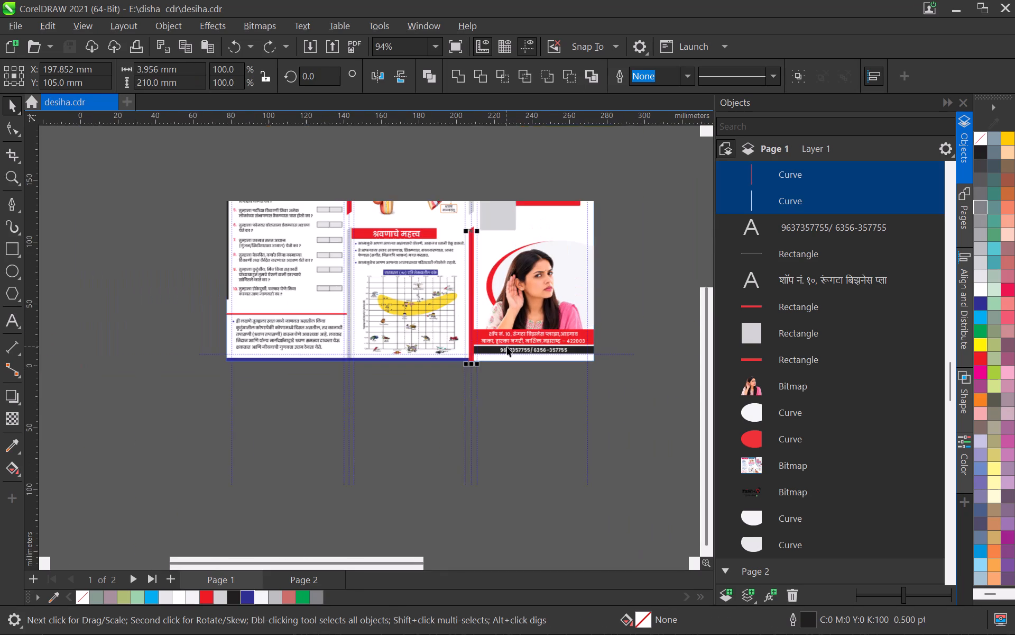
Save the document and examine the red and grey divider strips before page 2's last panel.
{"action": "middle_click_drag", "start_coordinate": [508, 346], "coordinate": [379, 374]}
{"action": "scroll", "coordinate": [447, 354], "scroll_direction": "down", "scroll_amount": 4}
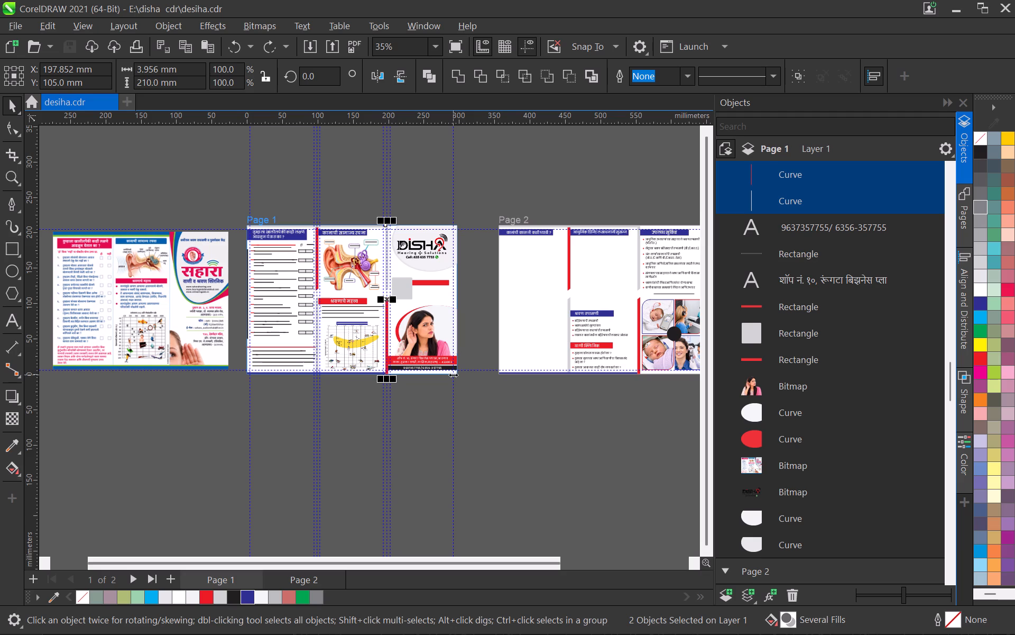
{"action": "key", "text": "ctrl+s"}
{"action": "scroll", "coordinate": [476, 358], "scroll_direction": "down", "scroll_amount": 7}
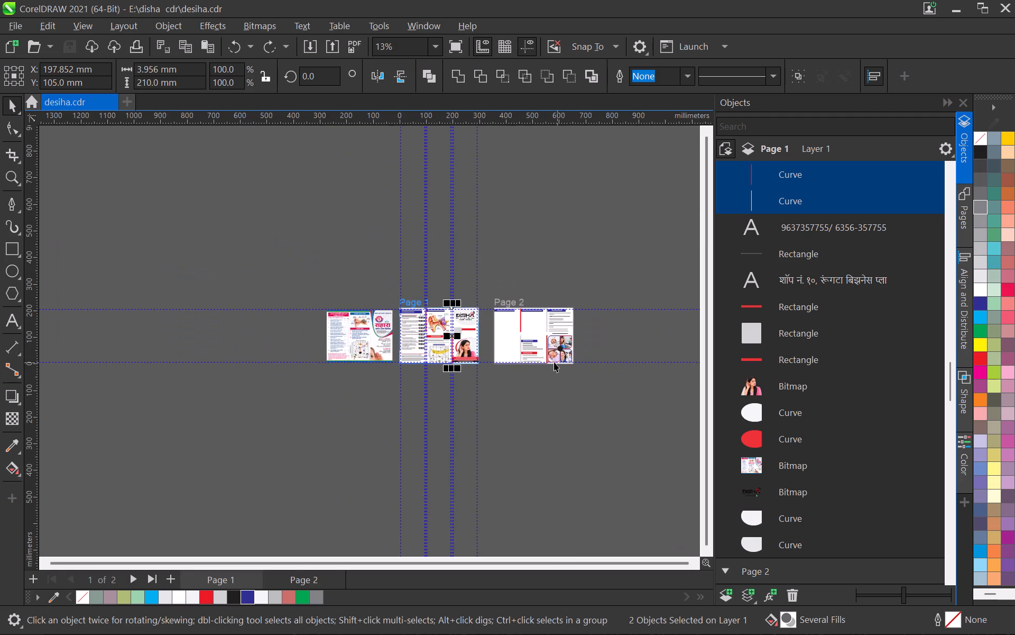
{"action": "scroll", "coordinate": [535, 361], "scroll_direction": "up", "scroll_amount": 10}
{"action": "middle_click_drag", "start_coordinate": [569, 351], "coordinate": [498, 371]}
{"action": "scroll", "coordinate": [529, 367], "scroll_direction": "up", "scroll_amount": 3}
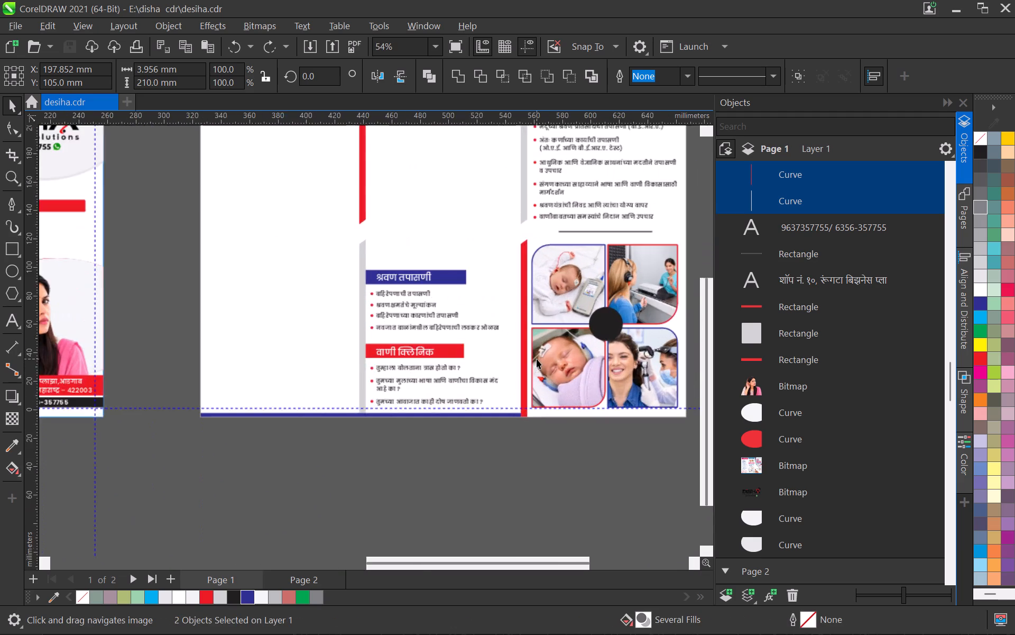
{"action": "scroll", "coordinate": [529, 355], "scroll_direction": "up", "scroll_amount": 5}
{"action": "left_click", "coordinate": [519, 334]}
{"action": "scroll", "coordinate": [519, 334], "scroll_direction": "down", "scroll_amount": 9}
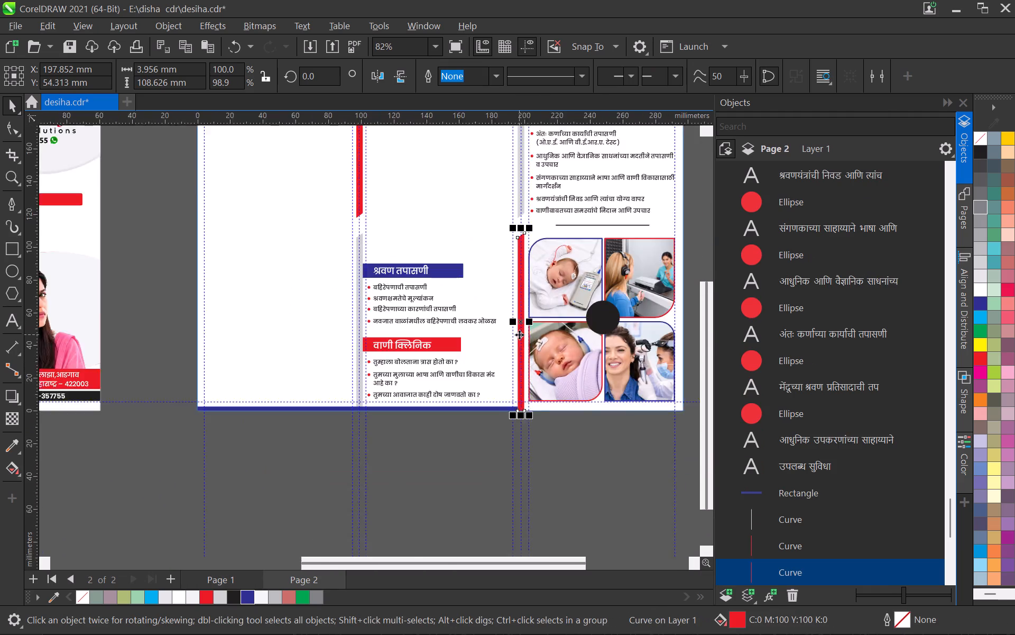
{"action": "middle_click_drag", "start_coordinate": [516, 331], "coordinate": [499, 461]}
{"action": "scroll", "coordinate": [522, 391], "scroll_direction": "up", "scroll_amount": 6}
{"action": "key", "text": "ctrl+s"}
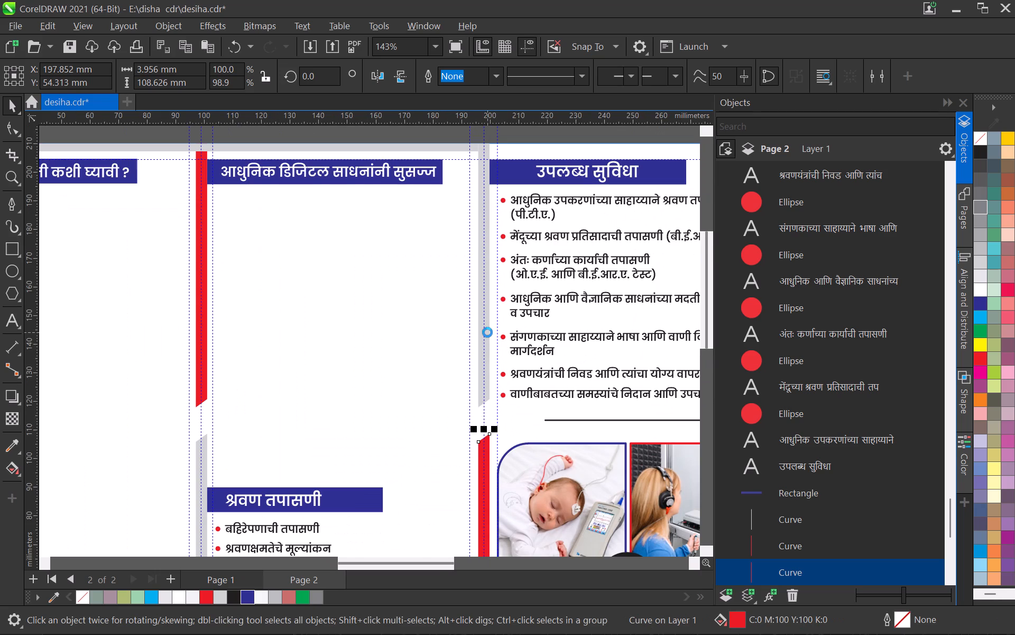
{"action": "scroll", "coordinate": [487, 332], "scroll_direction": "up", "scroll_amount": 6}
{"action": "left_click", "coordinate": [487, 332], "text": "shift"}
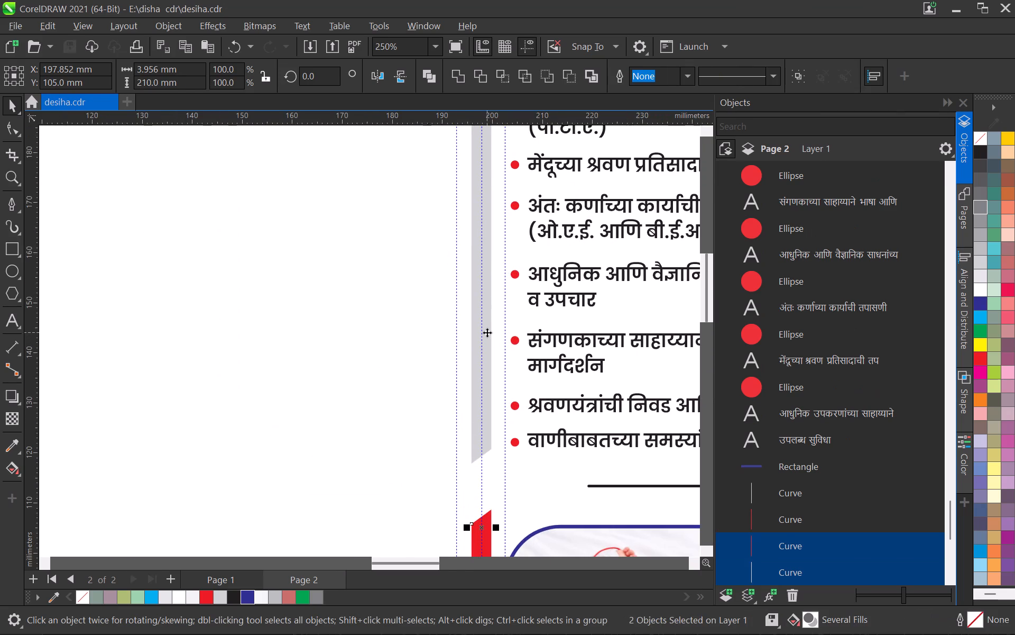
{"action": "scroll", "coordinate": [487, 328], "scroll_direction": "down", "scroll_amount": 10}
{"action": "middle_click_drag", "start_coordinate": [499, 285], "coordinate": [477, 405]}
{"action": "scroll", "coordinate": [474, 395], "scroll_direction": "up", "scroll_amount": 9}
{"action": "scroll", "coordinate": [458, 298], "scroll_direction": "down", "scroll_amount": 10}
{"action": "left_click", "coordinate": [391, 264]}
Save the document and compare page 2's panels with the reference brochure image beside it.
{"action": "scroll", "coordinate": [386, 359], "scroll_direction": "down", "scroll_amount": 4}
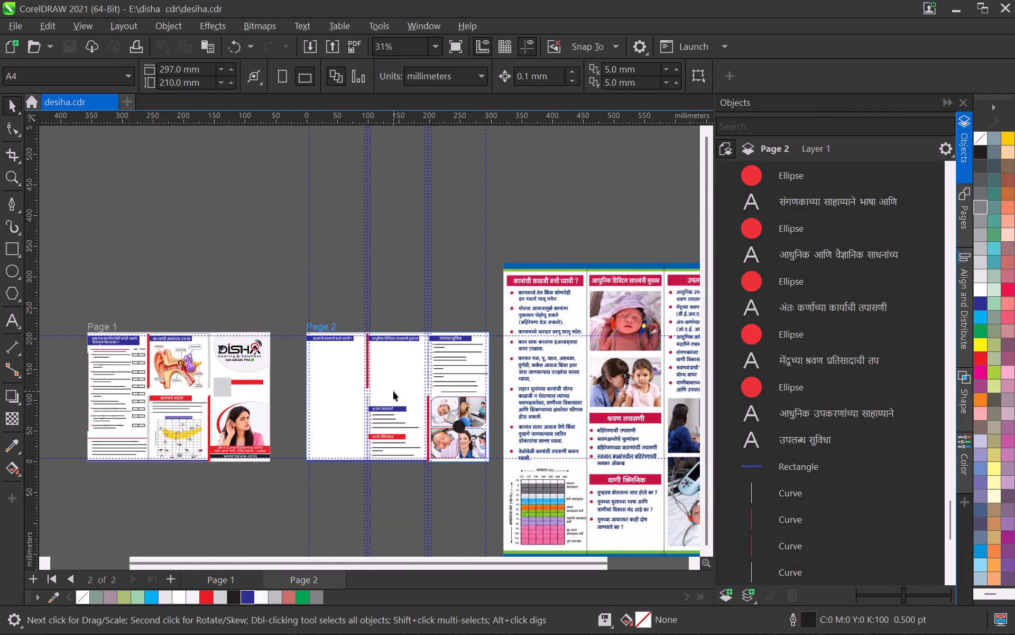
{"action": "scroll", "coordinate": [403, 369], "scroll_direction": "down", "scroll_amount": 3}
{"action": "middle_click_drag", "start_coordinate": [383, 402], "coordinate": [461, 402]}
{"action": "scroll", "coordinate": [456, 402], "scroll_direction": "up", "scroll_amount": 5}
{"action": "scroll", "coordinate": [466, 403], "scroll_direction": "down", "scroll_amount": 5}
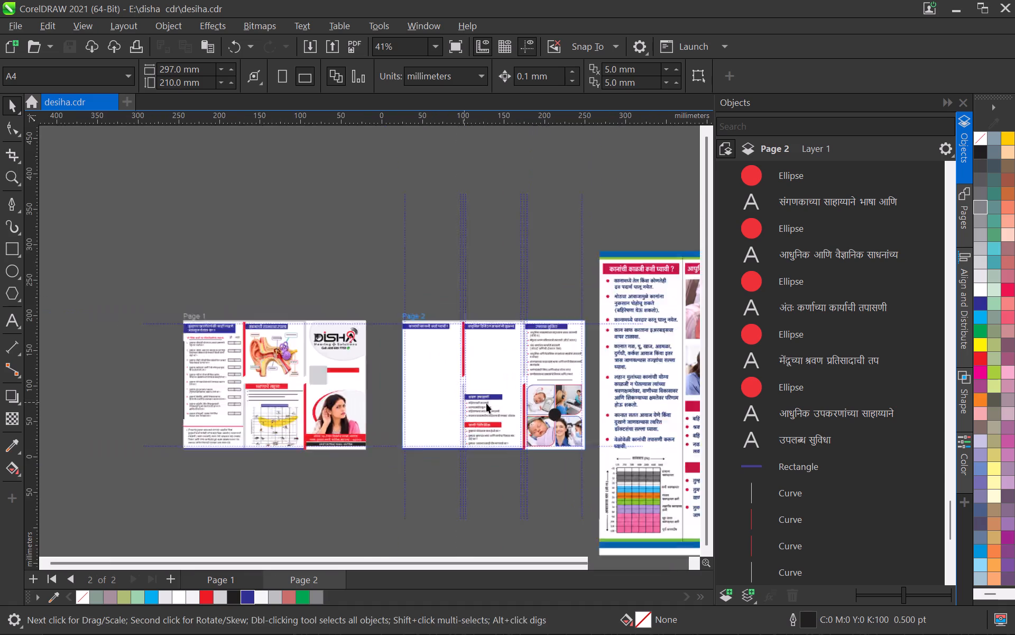
{"action": "middle_click_drag", "start_coordinate": [487, 403], "coordinate": [502, 370]}
{"action": "scroll", "coordinate": [466, 384], "scroll_direction": "up", "scroll_amount": 4}
{"action": "key", "text": "ctrl+s"}
{"action": "scroll", "coordinate": [515, 415], "scroll_direction": "down", "scroll_amount": 2}
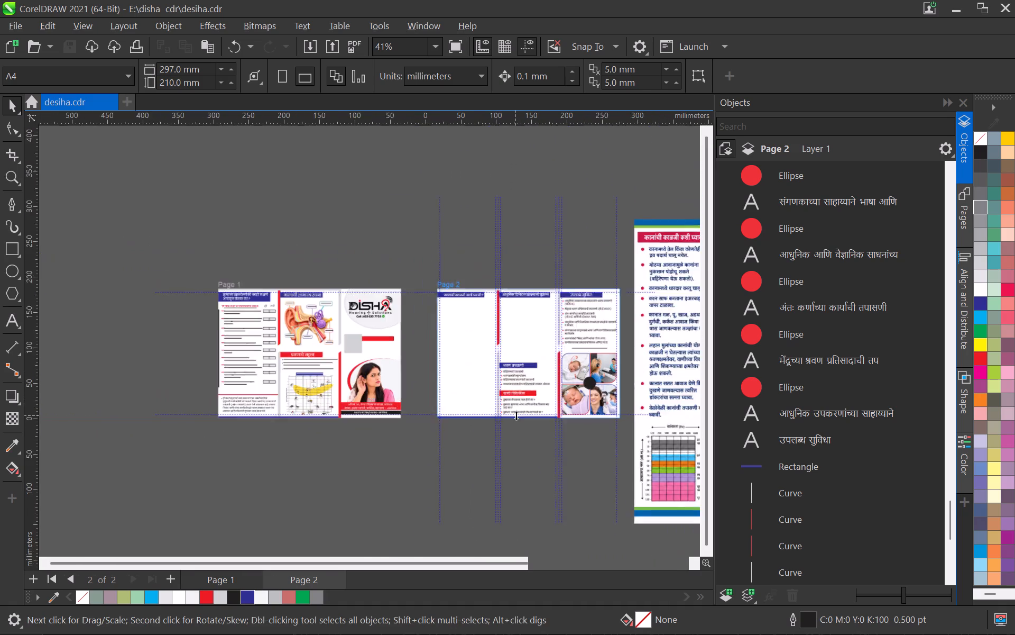
{"action": "scroll", "coordinate": [516, 415], "scroll_direction": "down", "scroll_amount": 1}
{"action": "middle_click_drag", "start_coordinate": [518, 415], "coordinate": [395, 387]}
{"action": "scroll", "coordinate": [461, 385], "scroll_direction": "up", "scroll_amount": 4}
{"action": "middle_click_drag", "start_coordinate": [587, 385], "coordinate": [381, 353]}
{"action": "scroll", "coordinate": [439, 362], "scroll_direction": "up", "scroll_amount": 3}
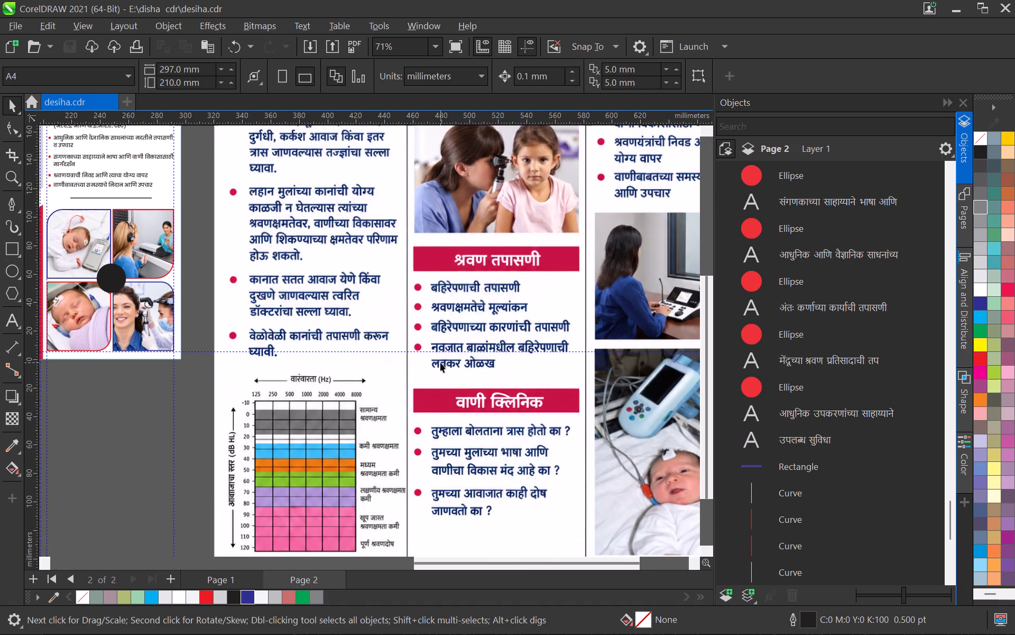
{"action": "left_click", "coordinate": [412, 399]}
{"action": "scroll", "coordinate": [396, 393], "scroll_direction": "down", "scroll_amount": 5}
{"action": "middle_click_drag", "start_coordinate": [387, 393], "coordinate": [560, 386]}
{"action": "scroll", "coordinate": [419, 366], "scroll_direction": "up", "scroll_amount": 7}
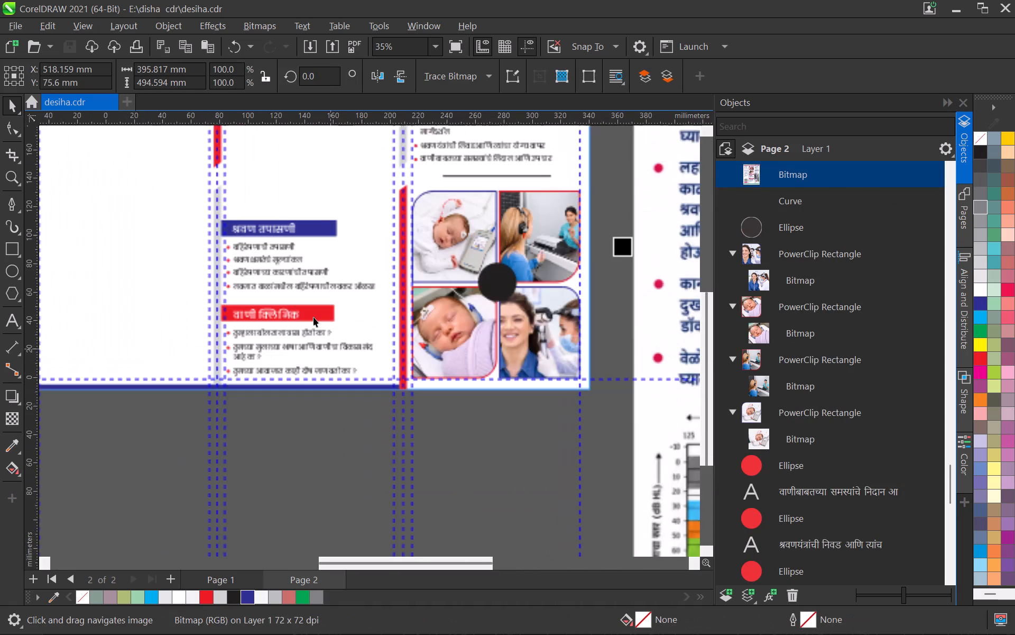
{"action": "scroll", "coordinate": [291, 305], "scroll_direction": "up", "scroll_amount": 1}
{"action": "middle_click_drag", "start_coordinate": [293, 305], "coordinate": [338, 360]}
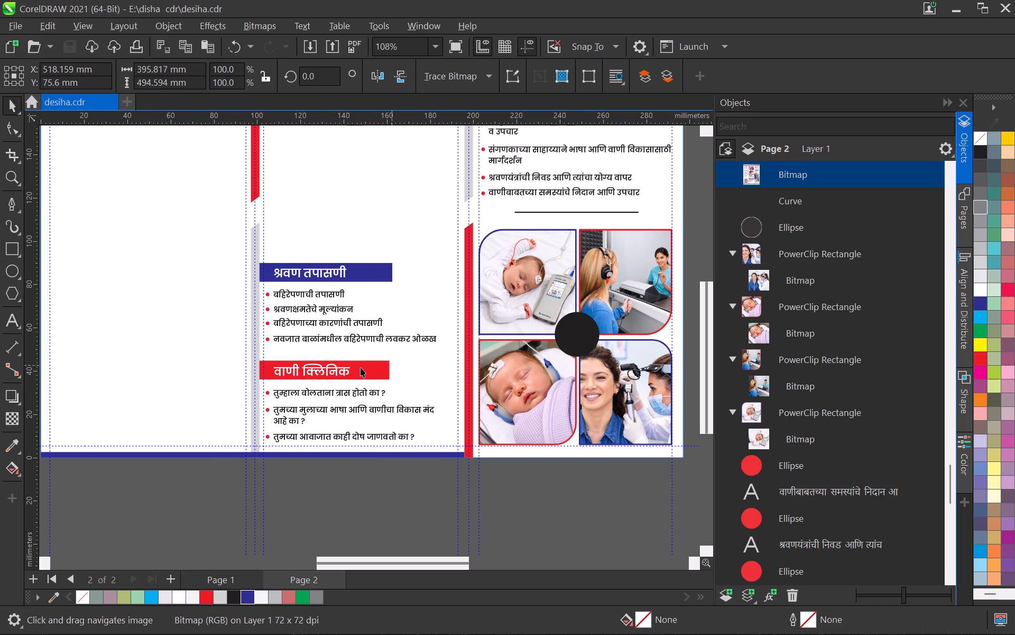
{"action": "scroll", "coordinate": [370, 311], "scroll_direction": "down", "scroll_amount": 8}
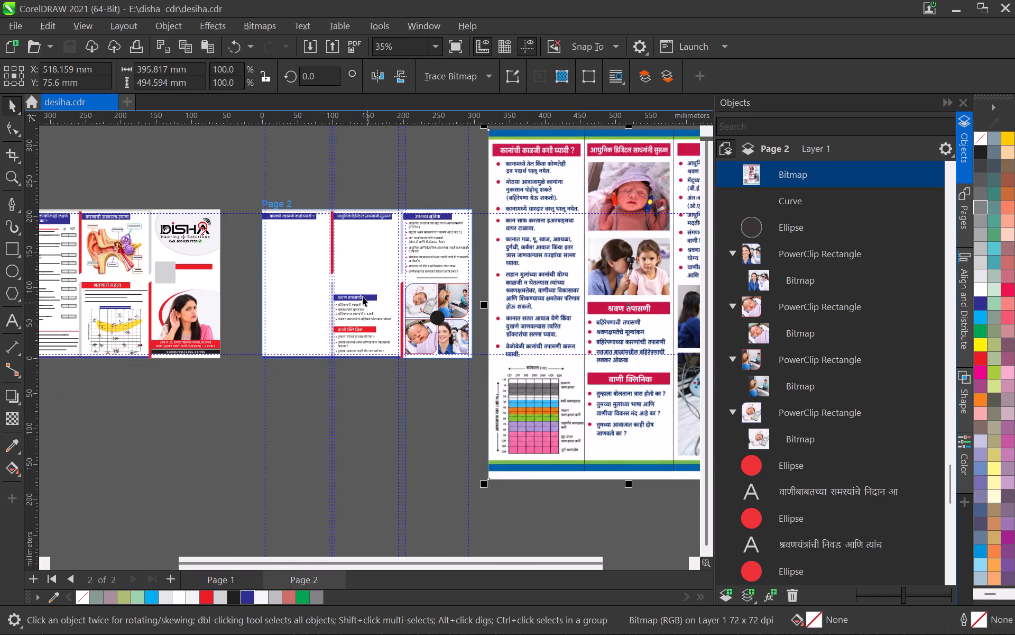
Shorten the blue श्रवण तपासणी heading bar on page 2 to about 59 mm, near the red वाणी क्लिनिक bar's width, and save.
{"action": "middle_click_drag", "start_coordinate": [363, 296], "coordinate": [378, 322]}
{"action": "scroll", "coordinate": [378, 322], "scroll_direction": "up", "scroll_amount": 8}
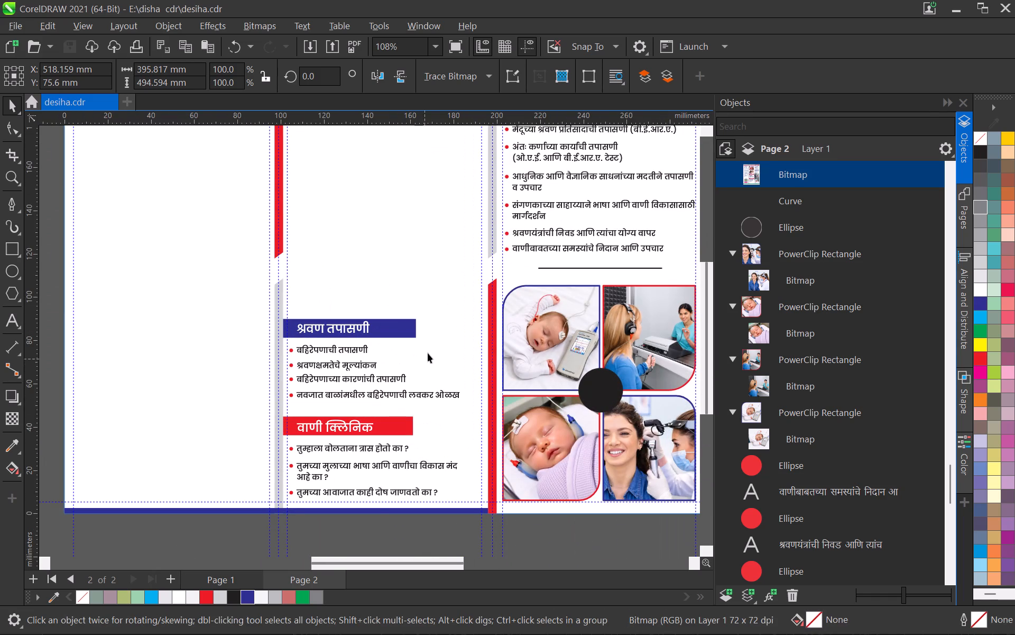
{"action": "scroll", "coordinate": [430, 357], "scroll_direction": "up", "scroll_amount": 5}
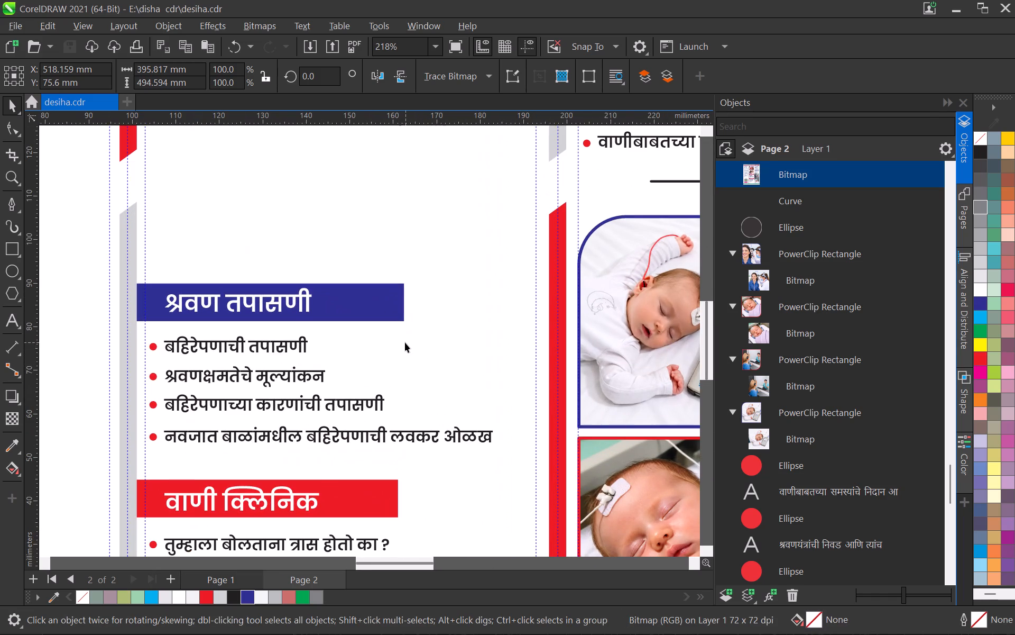
{"action": "middle_click_drag", "start_coordinate": [408, 370], "coordinate": [504, 370]}
{"action": "left_click", "coordinate": [479, 490]}
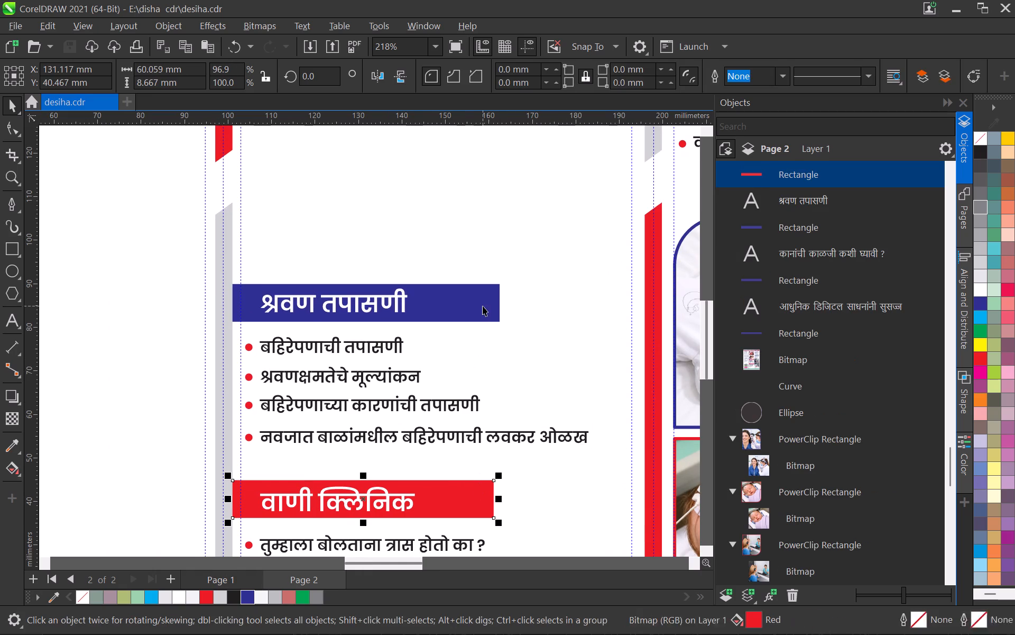
{"action": "left_click", "coordinate": [483, 306], "text": "shift"}
{"action": "left_click", "coordinate": [522, 394]}
{"action": "left_click", "coordinate": [474, 310]}
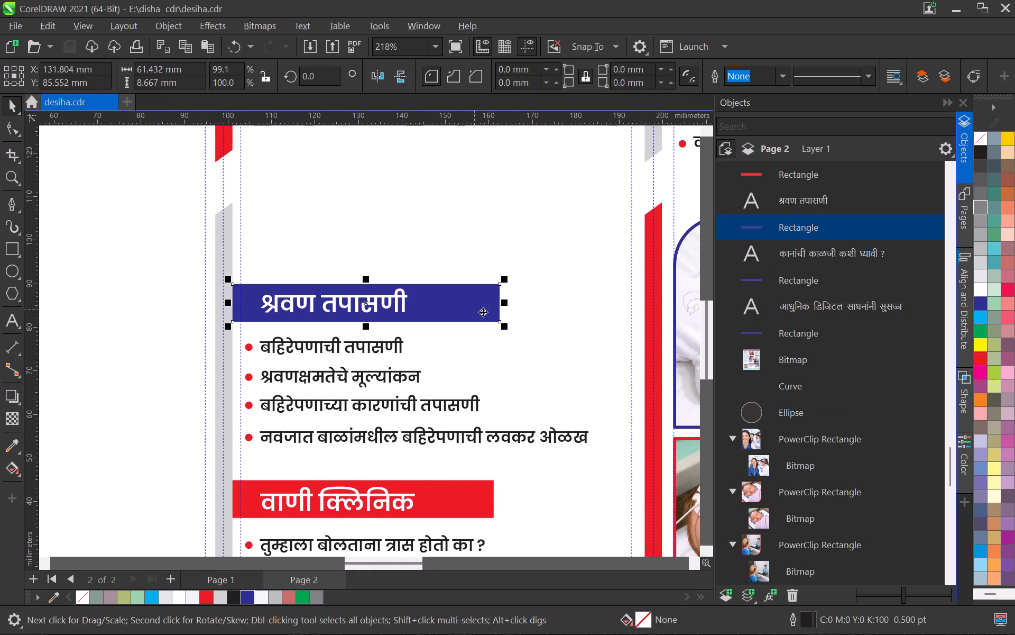
{"action": "left_click_drag", "start_coordinate": [504, 304], "coordinate": [493, 507]}
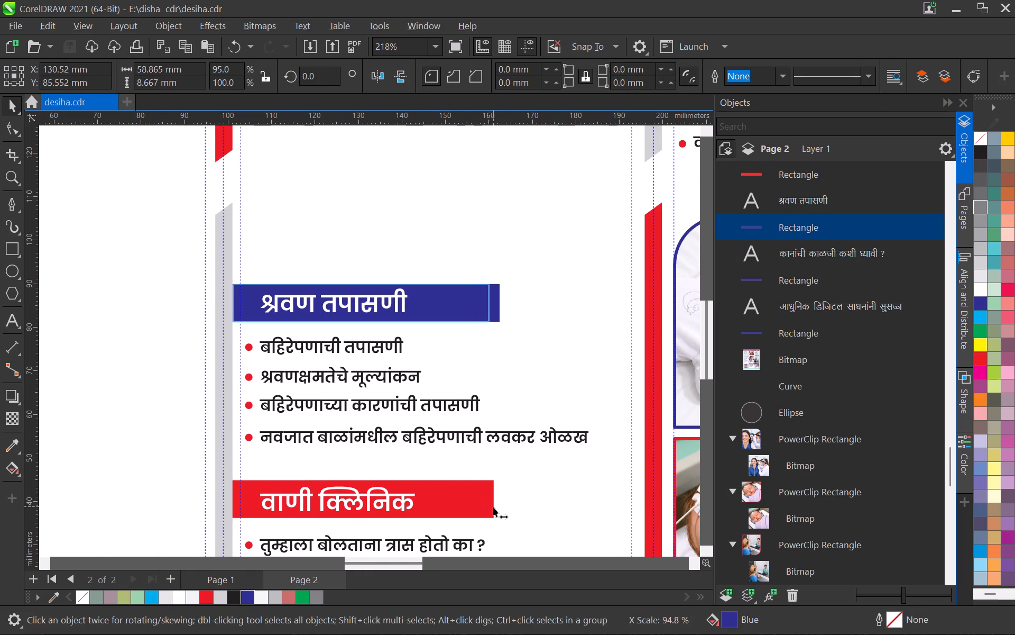
{"action": "left_click_drag", "start_coordinate": [493, 507], "coordinate": [494, 509]}
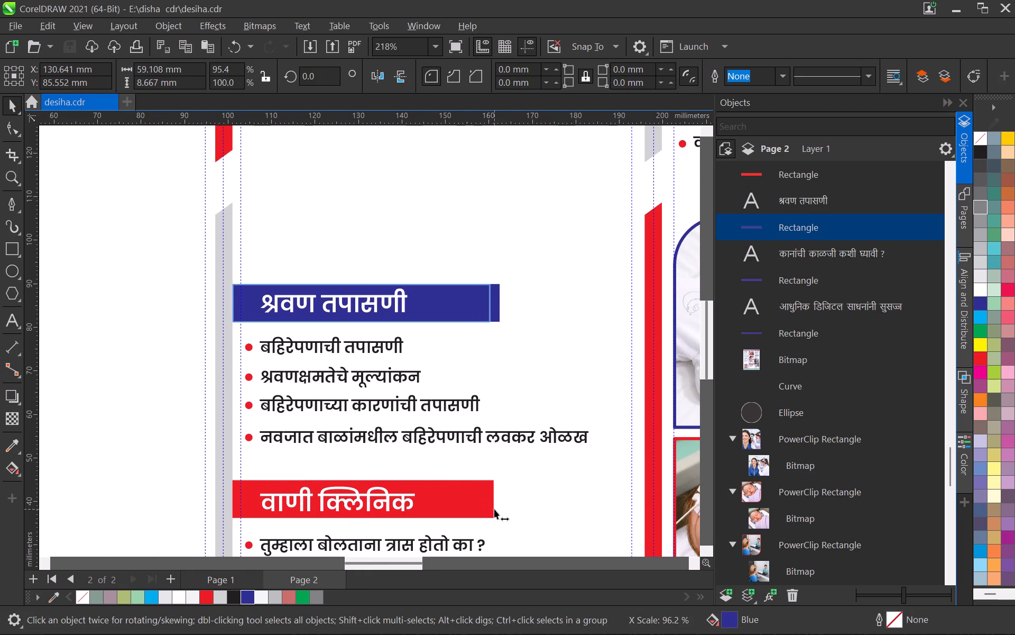
{"action": "left_click_drag", "start_coordinate": [494, 509], "coordinate": [494, 508]}
{"action": "left_click", "coordinate": [536, 353]}
{"action": "scroll", "coordinate": [532, 355], "scroll_direction": "down", "scroll_amount": 15}
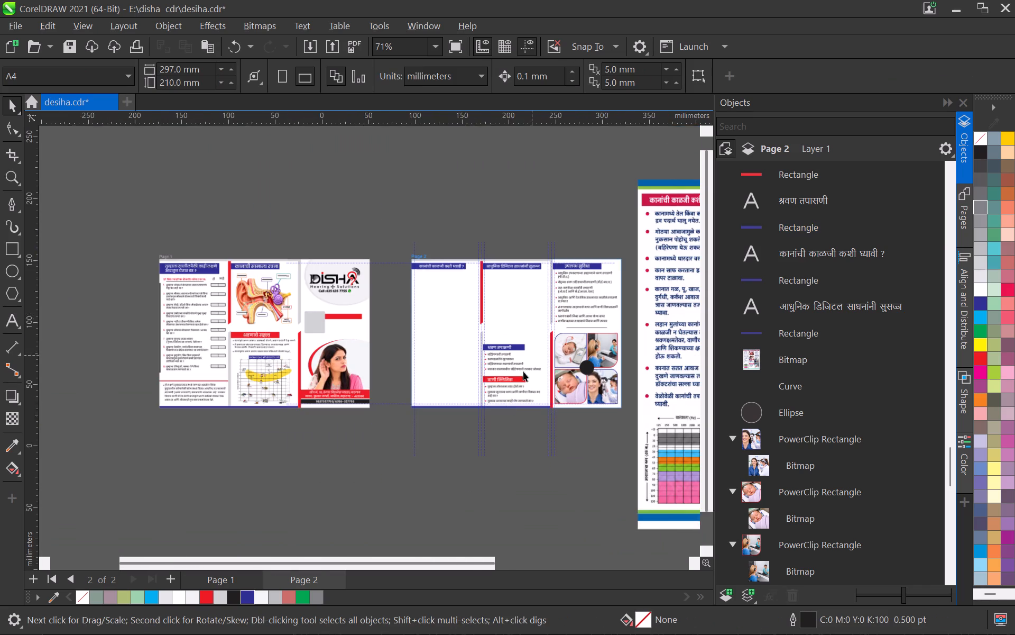
{"action": "left_click", "coordinate": [515, 440]}
{"action": "scroll", "coordinate": [536, 379], "scroll_direction": "down", "scroll_amount": 4}
{"action": "middle_click_drag", "start_coordinate": [536, 379], "coordinate": [393, 410]}
{"action": "scroll", "coordinate": [401, 410], "scroll_direction": "up", "scroll_amount": 2}
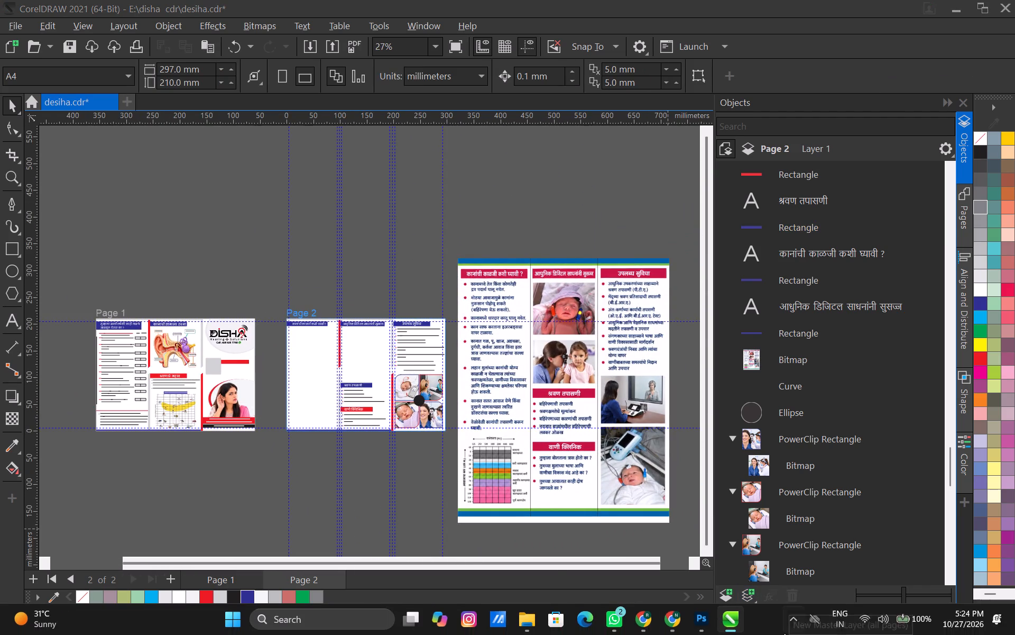
{"action": "scroll", "coordinate": [431, 433], "scroll_direction": "up", "scroll_amount": 6}
{"action": "middle_click_drag", "start_coordinate": [298, 371], "coordinate": [509, 324]}
{"action": "scroll", "coordinate": [509, 324], "scroll_direction": "up", "scroll_amount": 2}
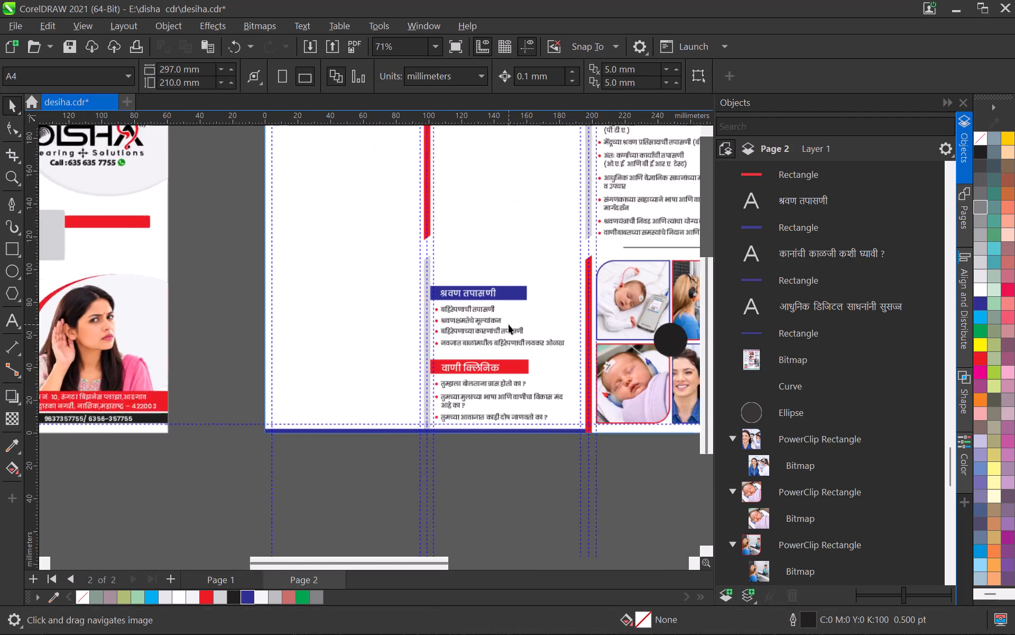
{"action": "scroll", "coordinate": [509, 324], "scroll_direction": "up", "scroll_amount": 1}
{"action": "key", "text": "ctrl+s"}
Examine the overall layout of both pages, then page 1's panels up to the logo area on the front panel.
{"action": "scroll", "coordinate": [509, 324], "scroll_direction": "down", "scroll_amount": 11}
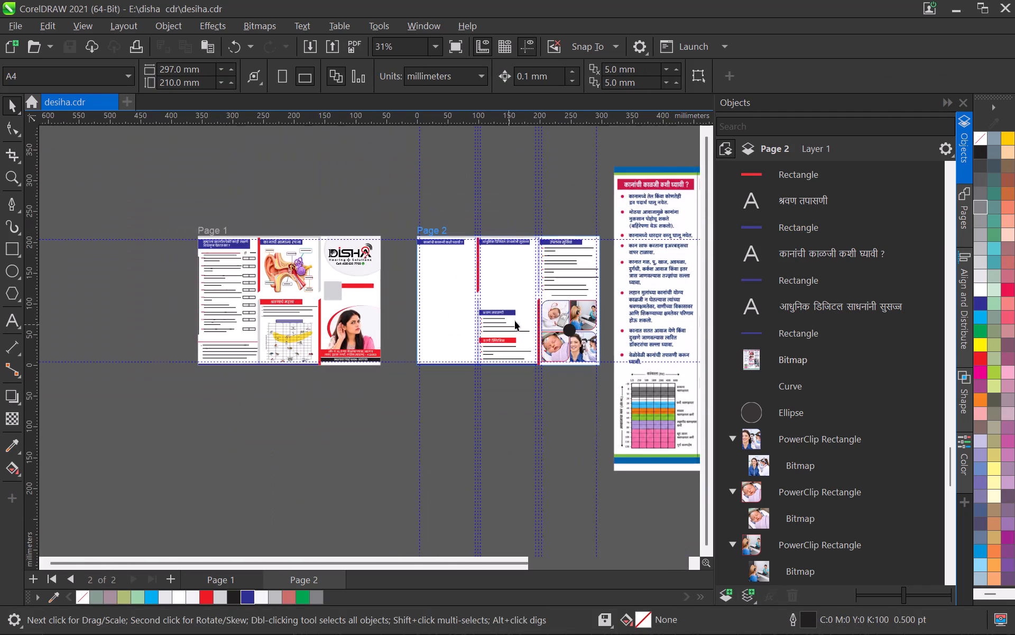
{"action": "middle_click_drag", "start_coordinate": [526, 312], "coordinate": [439, 351]}
{"action": "scroll", "coordinate": [526, 312], "scroll_direction": "down", "scroll_amount": 1}
{"action": "scroll", "coordinate": [437, 353], "scroll_direction": "up", "scroll_amount": 4}
{"action": "middle_click_drag", "start_coordinate": [229, 353], "coordinate": [465, 353]}
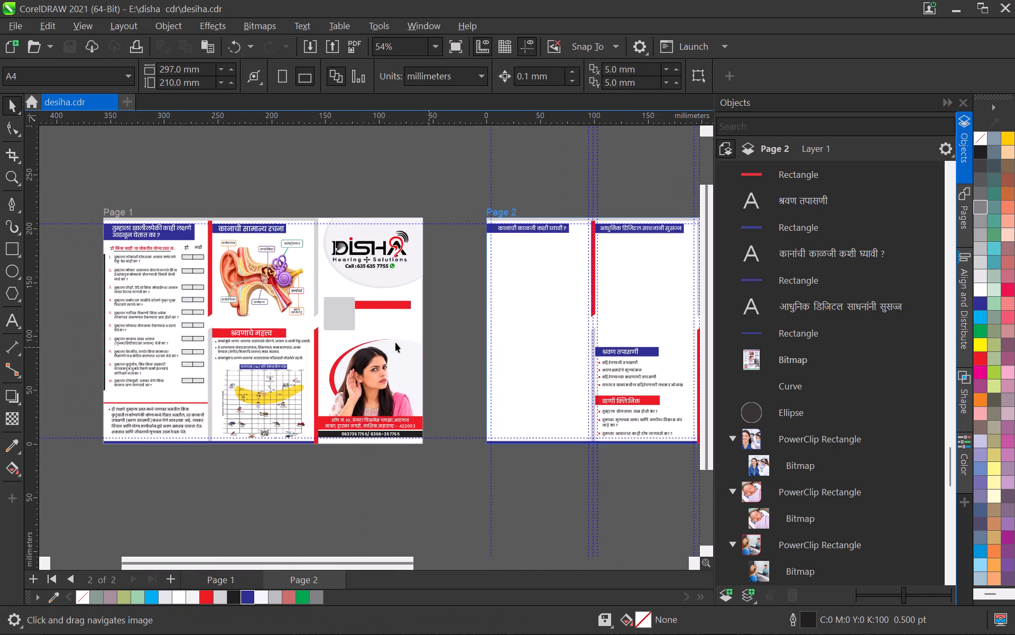
{"action": "scroll", "coordinate": [303, 310], "scroll_direction": "up", "scroll_amount": 1}
{"action": "middle_click_drag", "start_coordinate": [324, 313], "coordinate": [425, 356]}
{"action": "scroll", "coordinate": [411, 339], "scroll_direction": "up", "scroll_amount": 3}
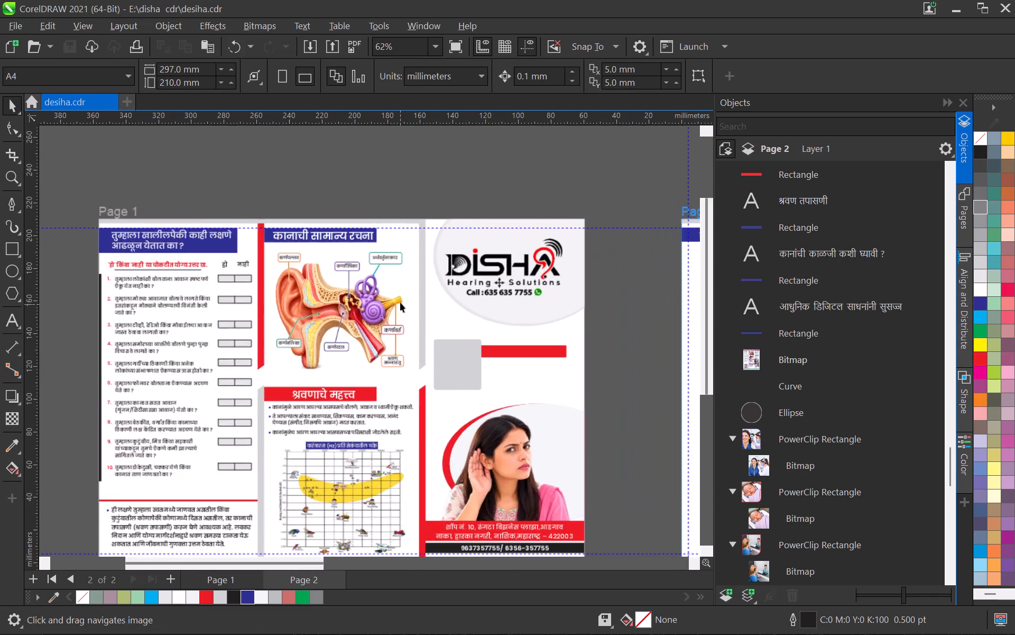
{"action": "scroll", "coordinate": [400, 302], "scroll_direction": "up", "scroll_amount": 5}
Stretch the grey rear curve behind the DISHA logo on page 1 downward to about 65.9 mm high.
{"action": "left_click", "coordinate": [493, 304]}
{"action": "scroll", "coordinate": [525, 320], "scroll_direction": "down", "scroll_amount": 3}
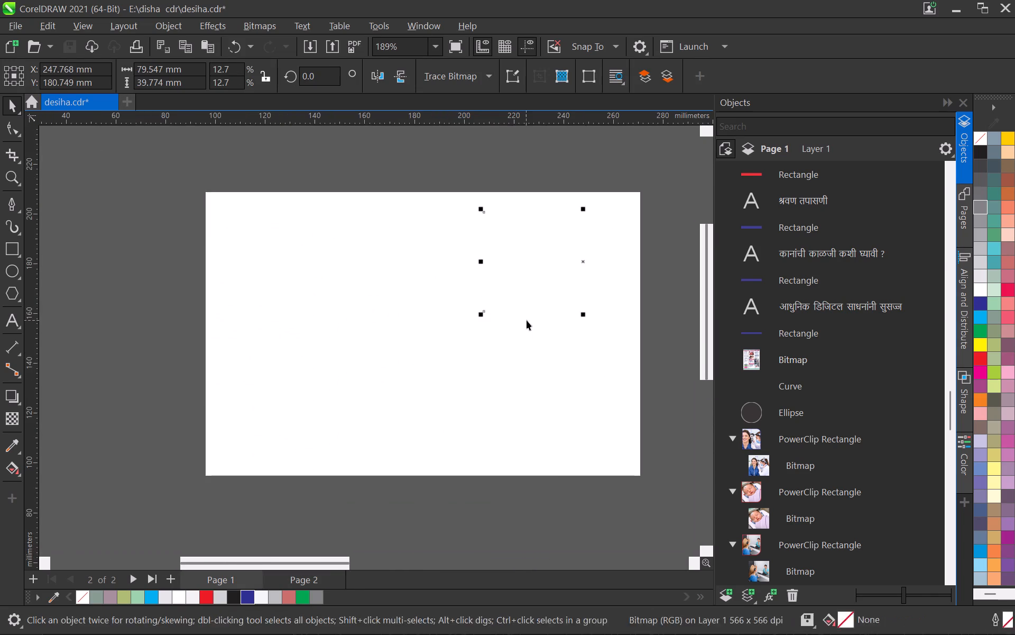
{"action": "middle_click_drag", "start_coordinate": [527, 320], "coordinate": [479, 347]}
{"action": "scroll", "coordinate": [478, 347], "scroll_direction": "up", "scroll_amount": 3}
{"action": "left_click", "coordinate": [427, 162]}
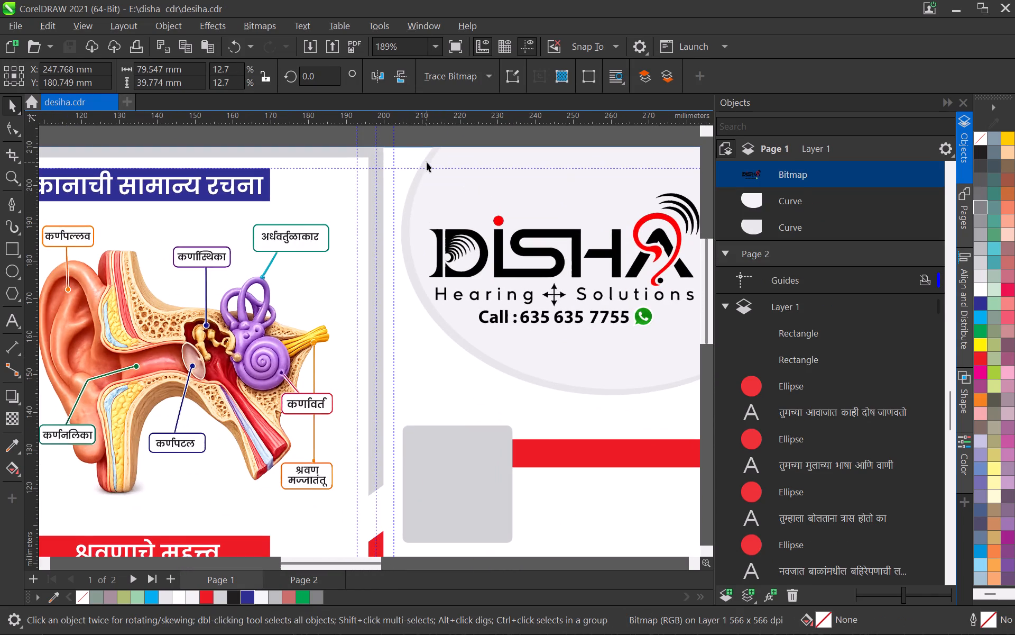
{"action": "scroll", "coordinate": [447, 207], "scroll_direction": "down", "scroll_amount": 5}
{"action": "middle_click_drag", "start_coordinate": [524, 309], "coordinate": [520, 335]}
{"action": "scroll", "coordinate": [520, 335], "scroll_direction": "up", "scroll_amount": 2}
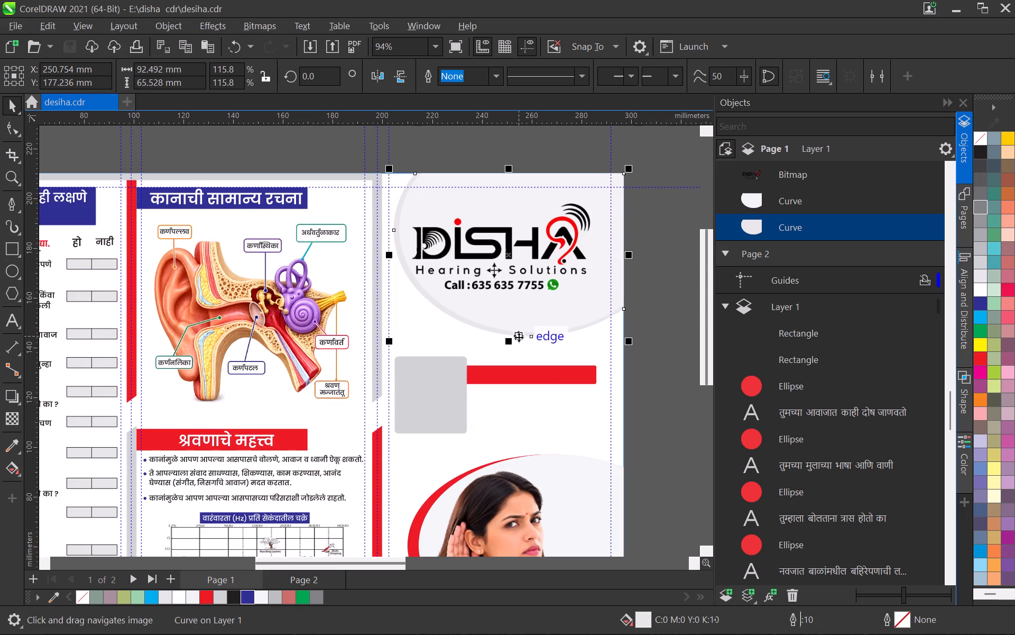
{"action": "scroll", "coordinate": [514, 348], "scroll_direction": "up", "scroll_amount": 2}
{"action": "left_click_drag", "start_coordinate": [510, 338], "coordinate": [504, 336]}
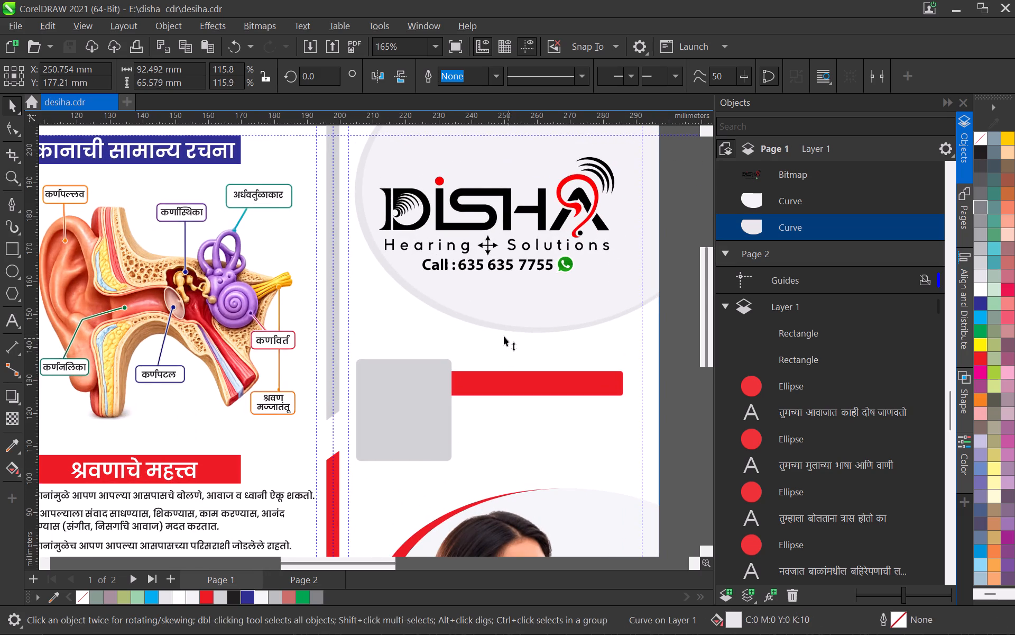
{"action": "left_click_drag", "start_coordinate": [504, 336], "coordinate": [497, 331]}
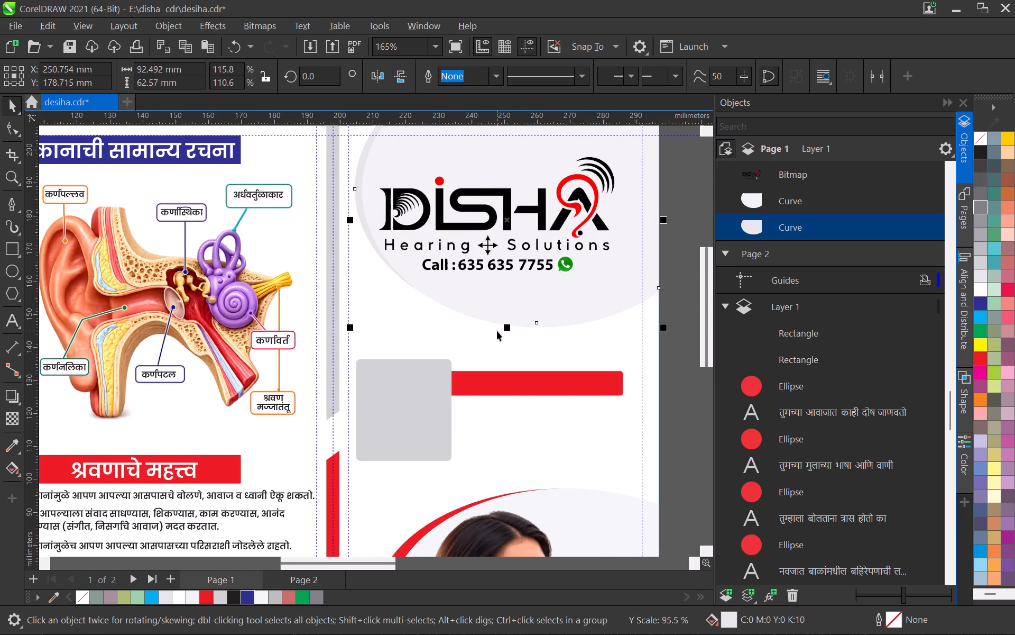
{"action": "left_click_drag", "start_coordinate": [507, 328], "coordinate": [504, 339]}
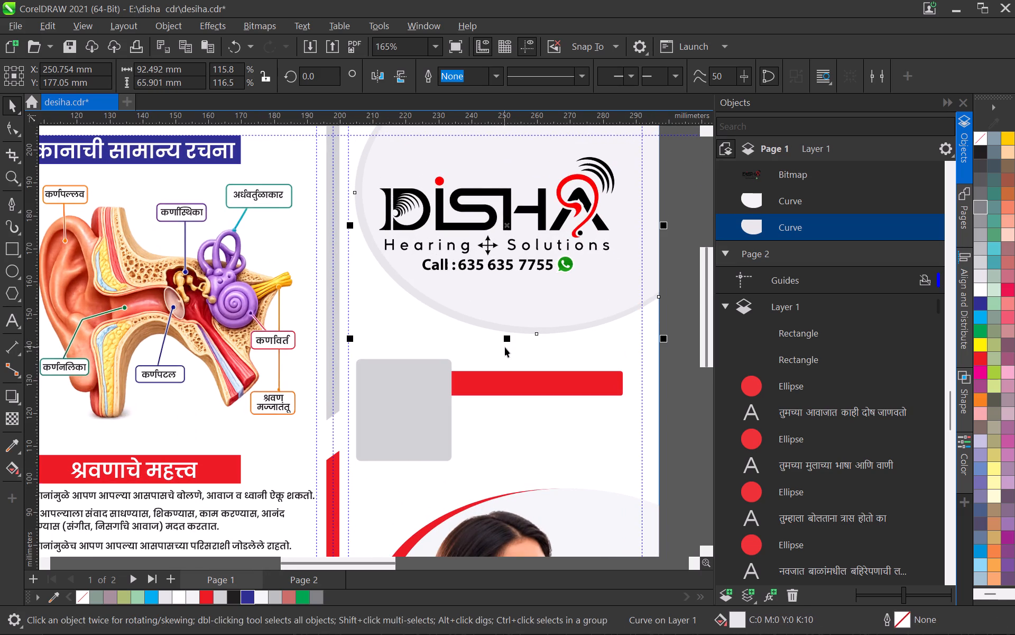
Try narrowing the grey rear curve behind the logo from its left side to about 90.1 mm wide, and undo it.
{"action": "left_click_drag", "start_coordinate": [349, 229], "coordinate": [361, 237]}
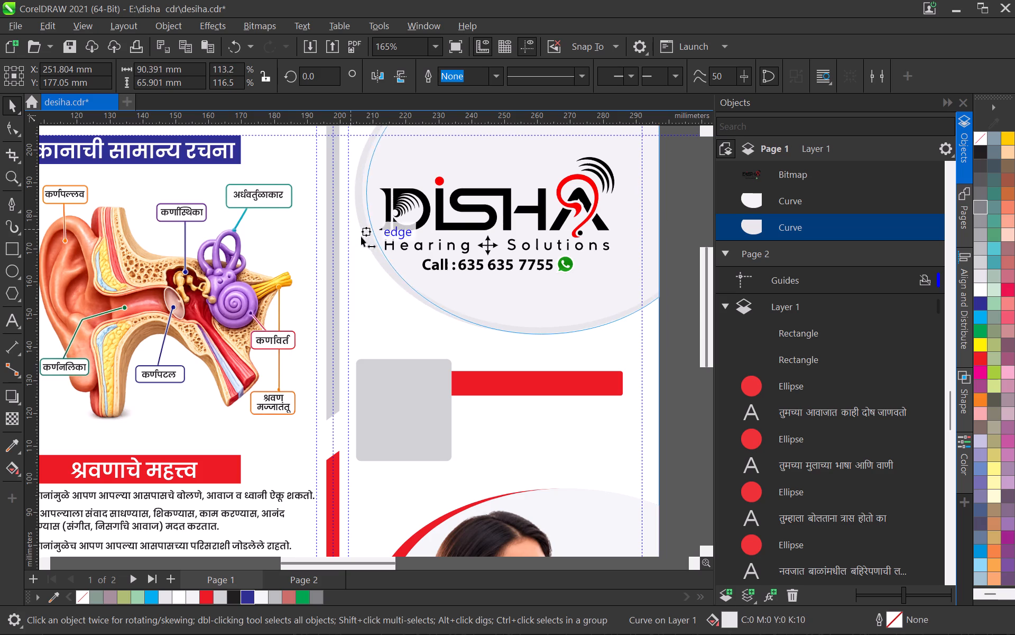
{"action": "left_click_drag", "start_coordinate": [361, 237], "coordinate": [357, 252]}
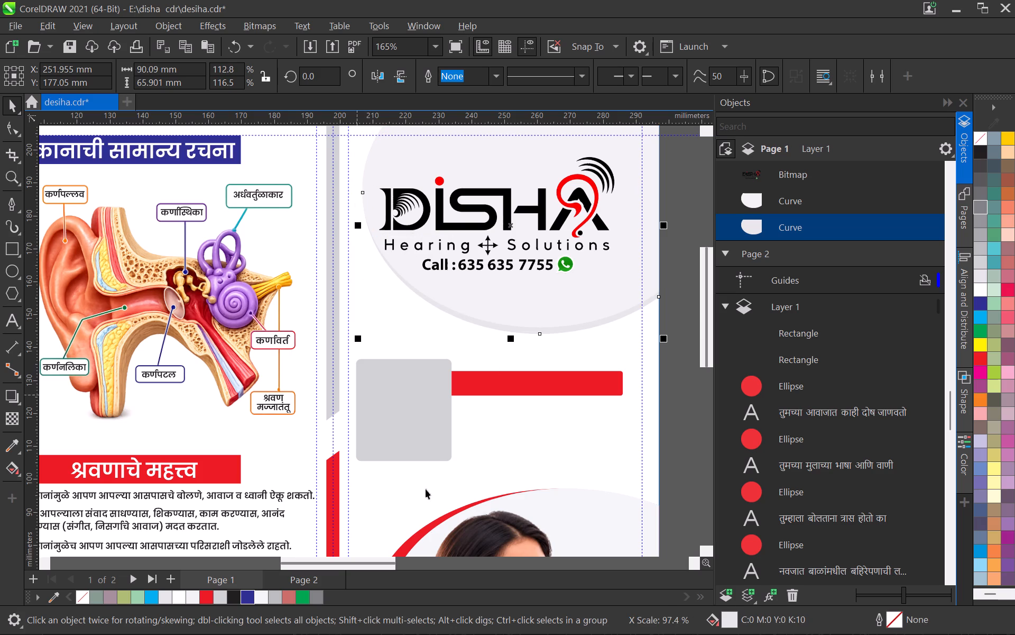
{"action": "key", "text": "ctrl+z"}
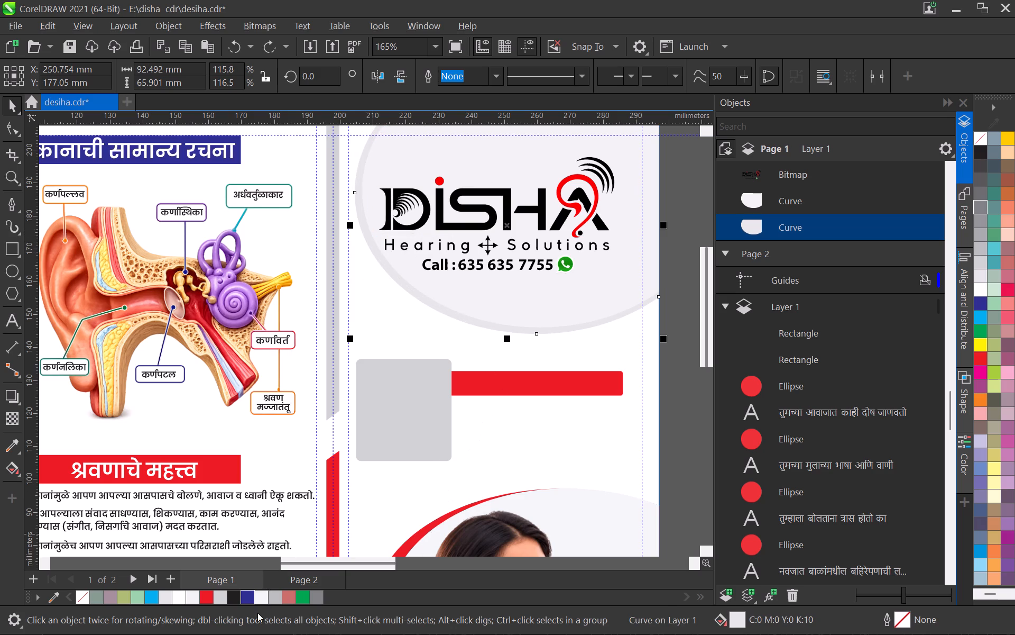
Fill the rear curve behind the DISHA logo with blue.
{"action": "left_click", "coordinate": [252, 596]}
{"action": "scroll", "coordinate": [501, 398], "scroll_direction": "down", "scroll_amount": 7}
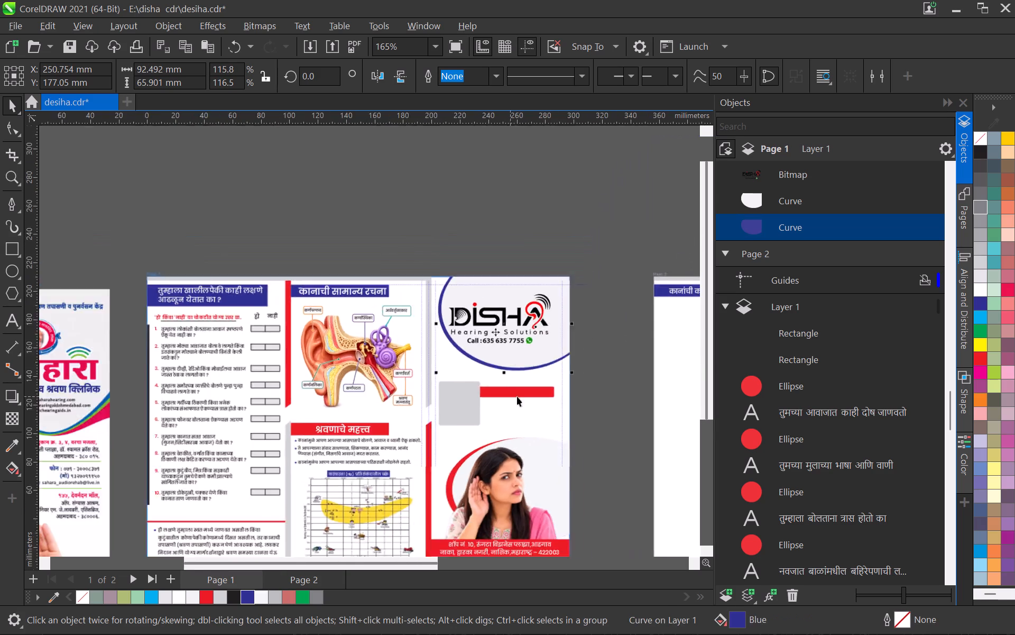
{"action": "scroll", "coordinate": [517, 396], "scroll_direction": "down", "scroll_amount": 3}
{"action": "left_click", "coordinate": [565, 421]}
{"action": "scroll", "coordinate": [503, 383], "scroll_direction": "up", "scroll_amount": 5}
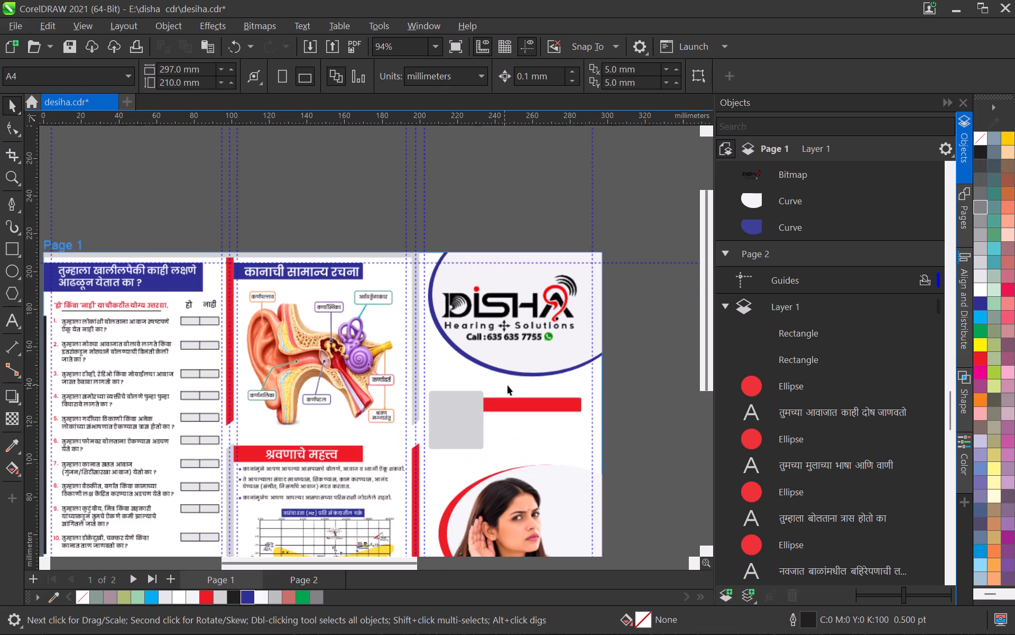
{"action": "scroll", "coordinate": [519, 379], "scroll_direction": "up", "scroll_amount": 6}
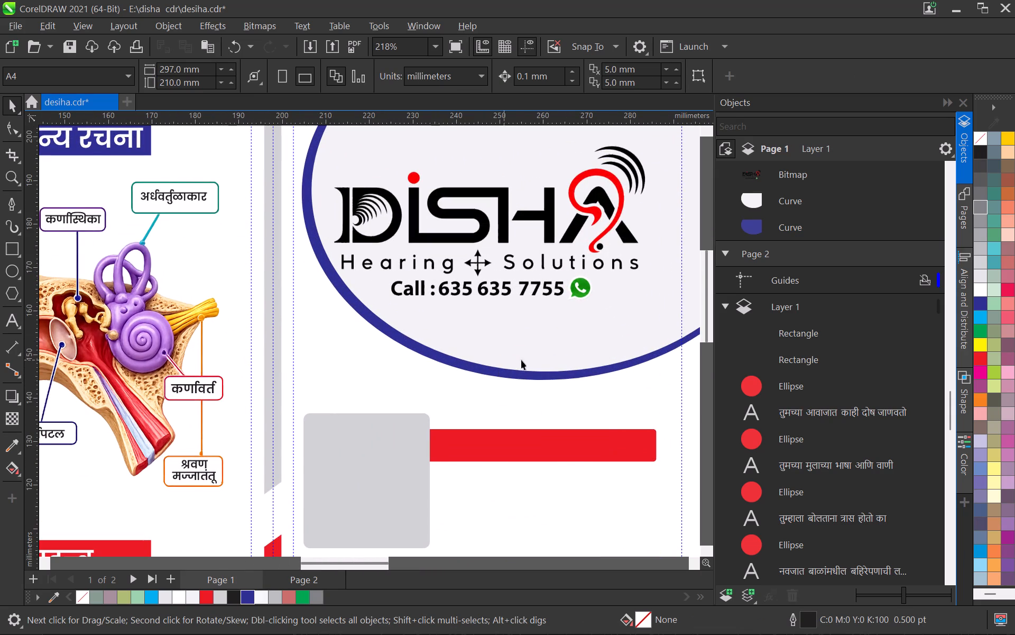
Enlarge the pale front curve behind the logo slightly toward its lower left, making the blue rim thinner.
{"action": "middle_click_drag", "start_coordinate": [606, 361], "coordinate": [449, 415]}
{"action": "left_click", "coordinate": [540, 244]}
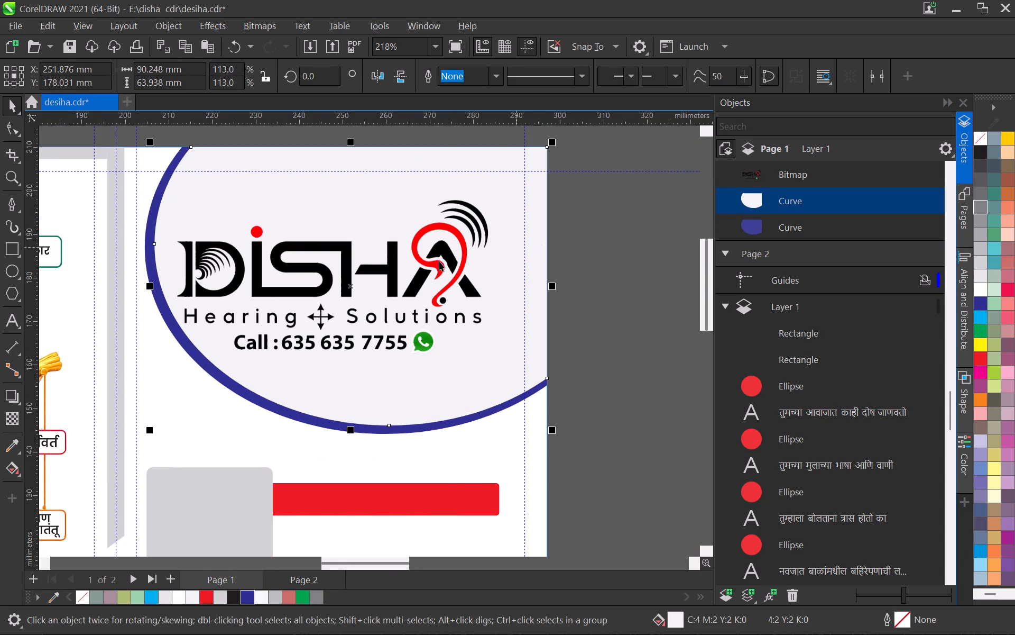
{"action": "left_click_drag", "start_coordinate": [148, 432], "coordinate": [144, 434]}
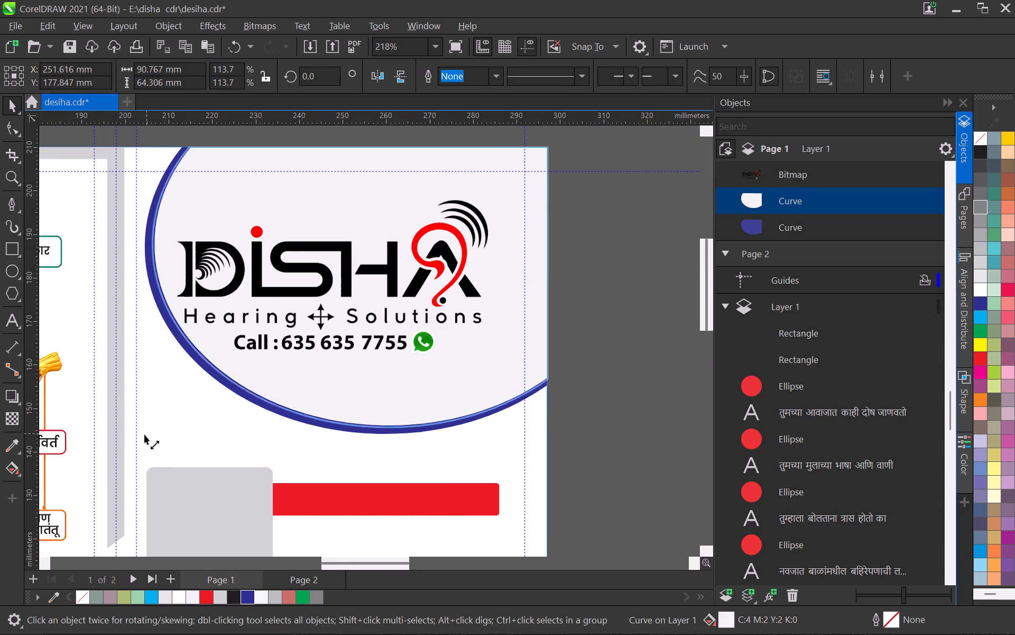
{"action": "left_click_drag", "start_coordinate": [144, 434], "coordinate": [143, 435]}
Enlarge the blue rear curve toward its lower left to about 93.5 mm wide and 66.6 mm high.
{"action": "left_click", "coordinate": [255, 403]}
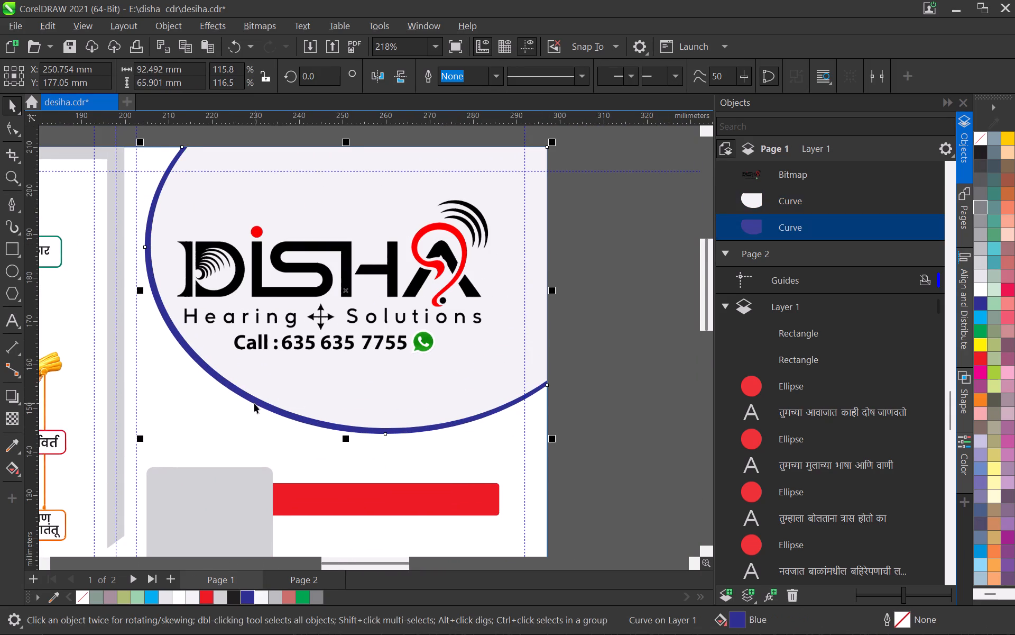
{"action": "left_click_drag", "start_coordinate": [141, 439], "coordinate": [131, 442]}
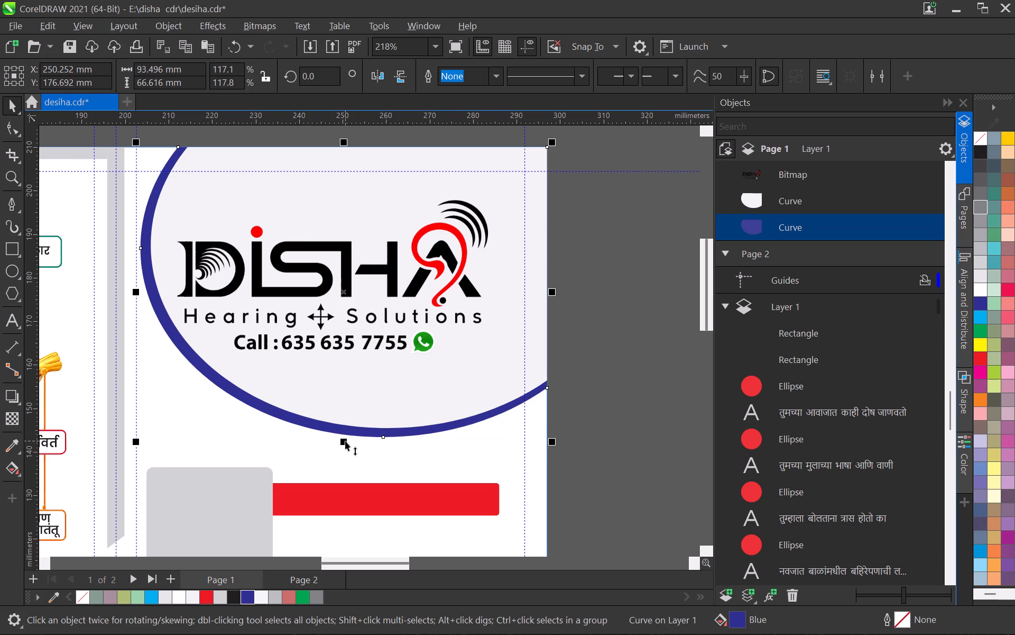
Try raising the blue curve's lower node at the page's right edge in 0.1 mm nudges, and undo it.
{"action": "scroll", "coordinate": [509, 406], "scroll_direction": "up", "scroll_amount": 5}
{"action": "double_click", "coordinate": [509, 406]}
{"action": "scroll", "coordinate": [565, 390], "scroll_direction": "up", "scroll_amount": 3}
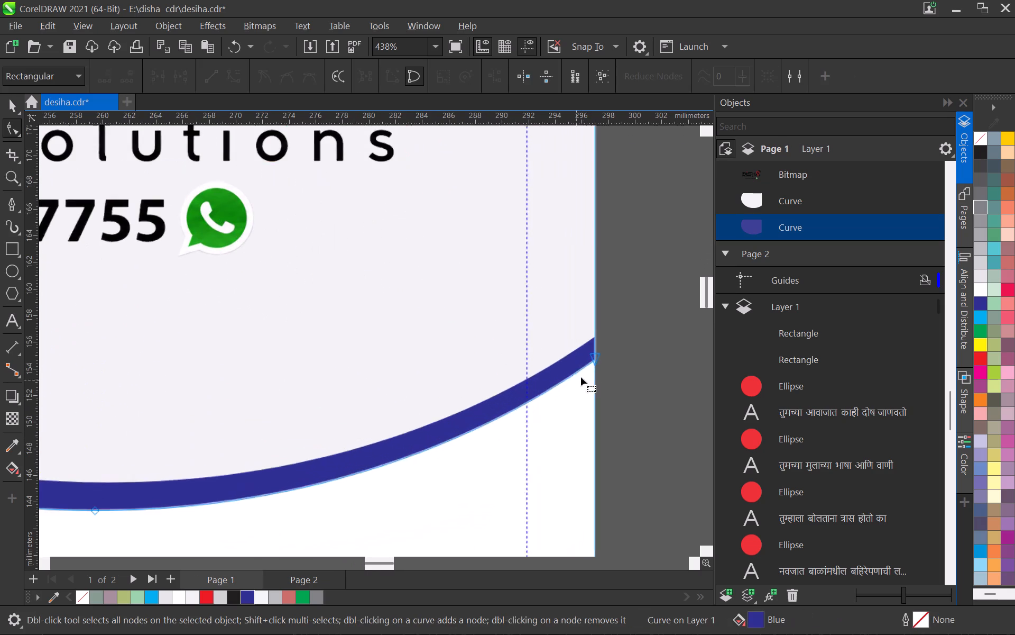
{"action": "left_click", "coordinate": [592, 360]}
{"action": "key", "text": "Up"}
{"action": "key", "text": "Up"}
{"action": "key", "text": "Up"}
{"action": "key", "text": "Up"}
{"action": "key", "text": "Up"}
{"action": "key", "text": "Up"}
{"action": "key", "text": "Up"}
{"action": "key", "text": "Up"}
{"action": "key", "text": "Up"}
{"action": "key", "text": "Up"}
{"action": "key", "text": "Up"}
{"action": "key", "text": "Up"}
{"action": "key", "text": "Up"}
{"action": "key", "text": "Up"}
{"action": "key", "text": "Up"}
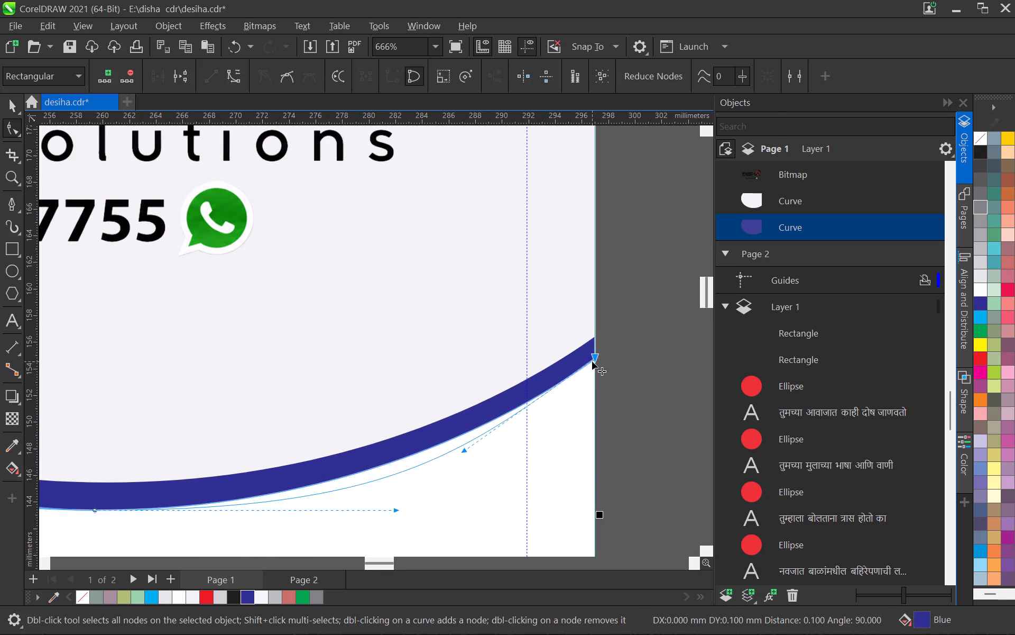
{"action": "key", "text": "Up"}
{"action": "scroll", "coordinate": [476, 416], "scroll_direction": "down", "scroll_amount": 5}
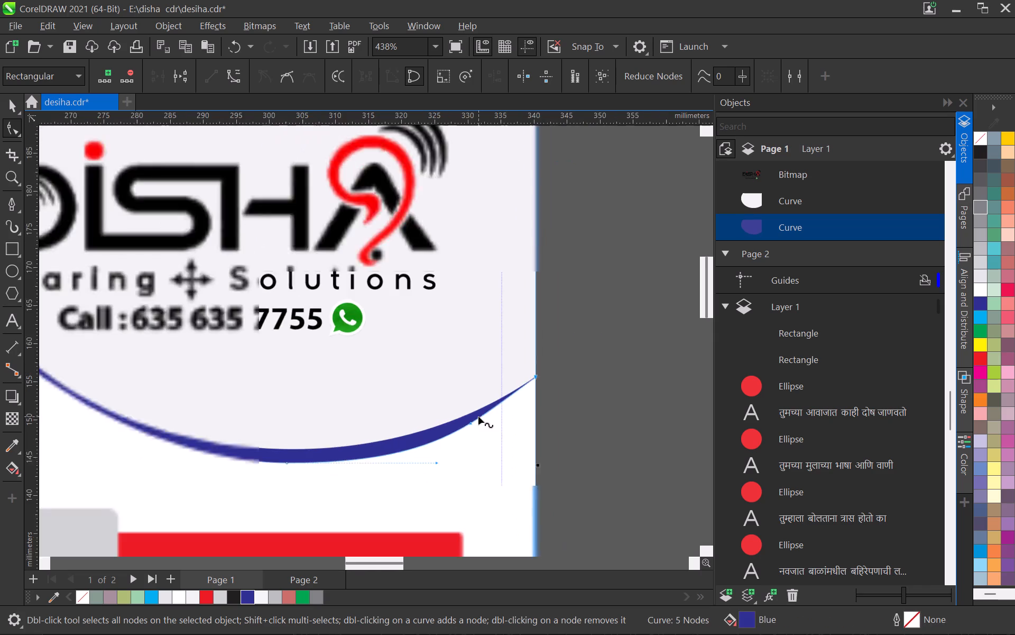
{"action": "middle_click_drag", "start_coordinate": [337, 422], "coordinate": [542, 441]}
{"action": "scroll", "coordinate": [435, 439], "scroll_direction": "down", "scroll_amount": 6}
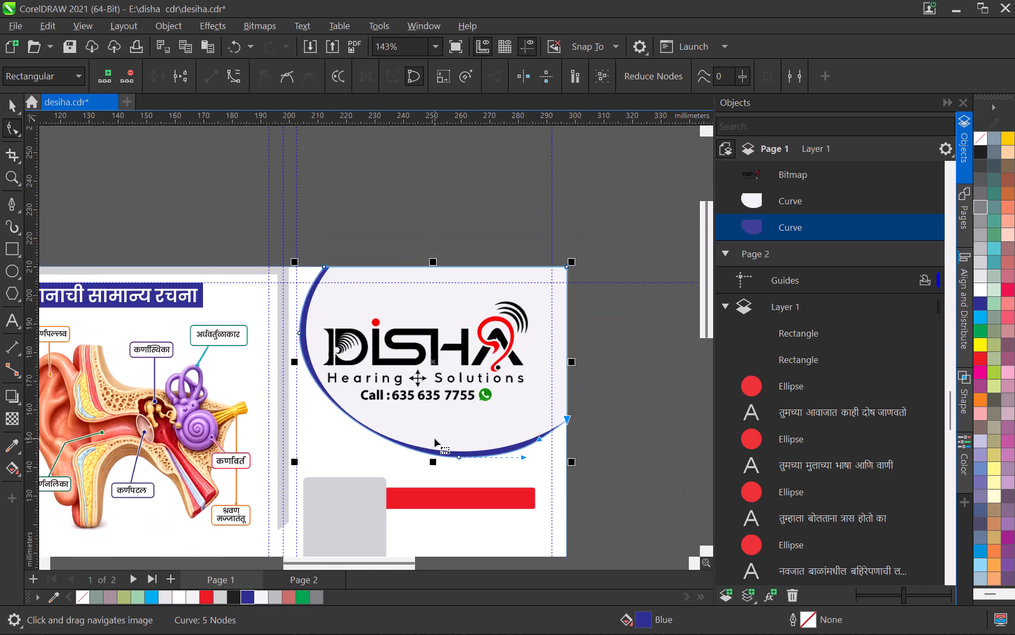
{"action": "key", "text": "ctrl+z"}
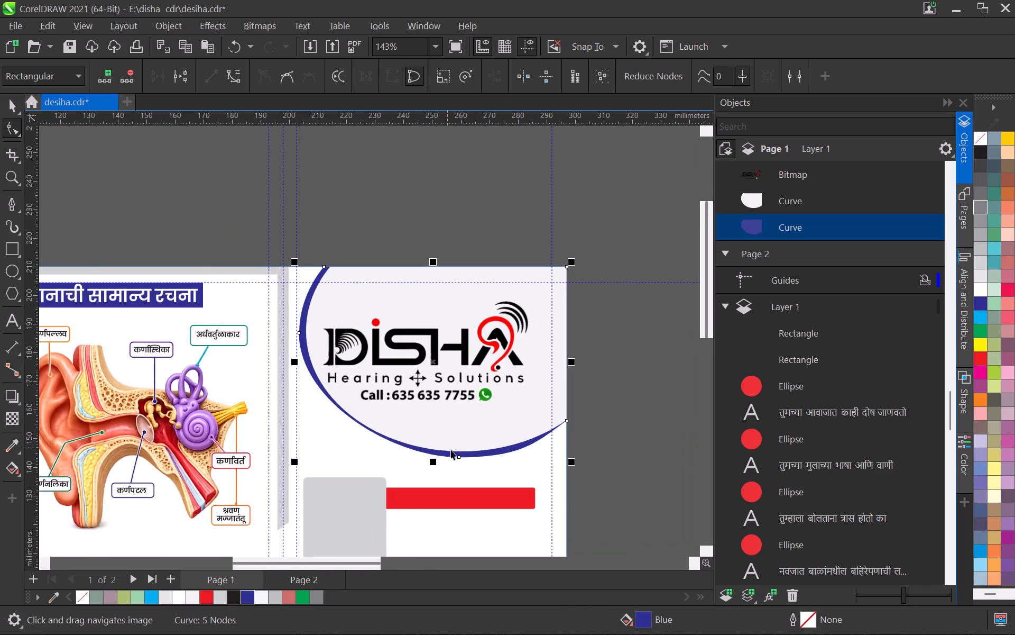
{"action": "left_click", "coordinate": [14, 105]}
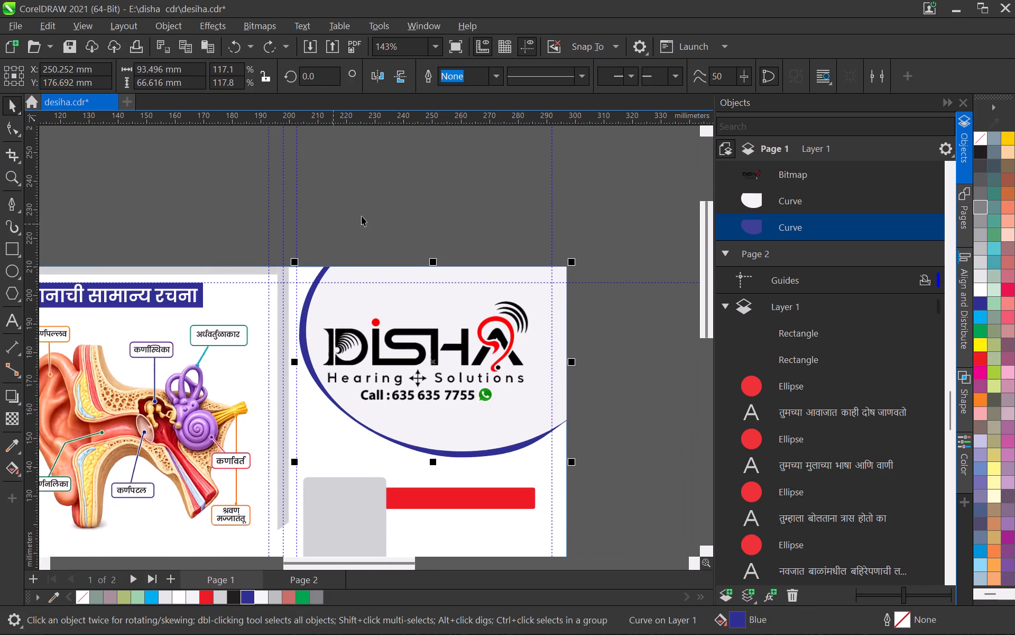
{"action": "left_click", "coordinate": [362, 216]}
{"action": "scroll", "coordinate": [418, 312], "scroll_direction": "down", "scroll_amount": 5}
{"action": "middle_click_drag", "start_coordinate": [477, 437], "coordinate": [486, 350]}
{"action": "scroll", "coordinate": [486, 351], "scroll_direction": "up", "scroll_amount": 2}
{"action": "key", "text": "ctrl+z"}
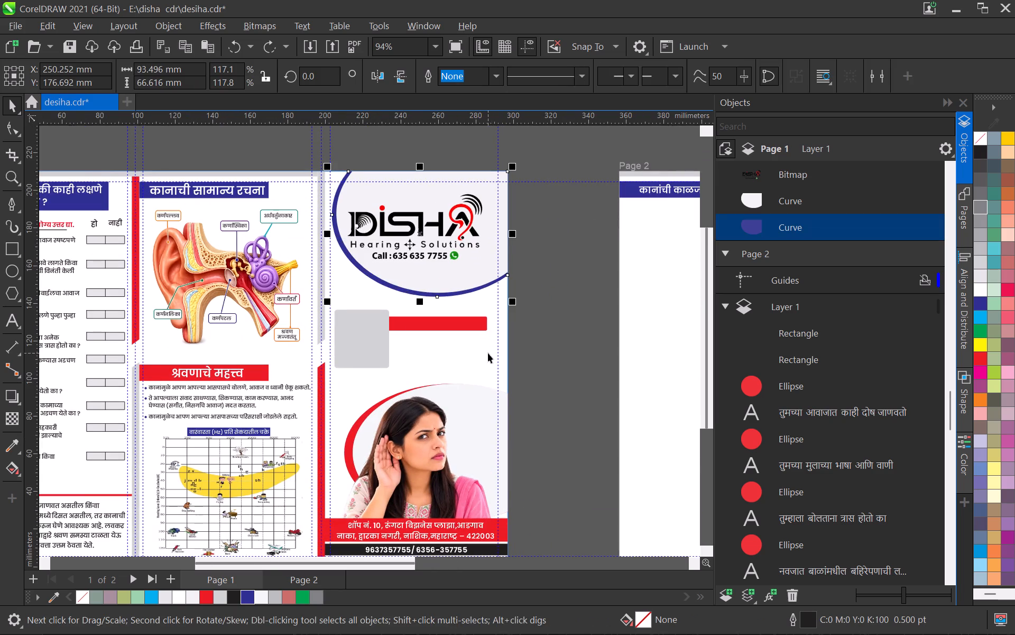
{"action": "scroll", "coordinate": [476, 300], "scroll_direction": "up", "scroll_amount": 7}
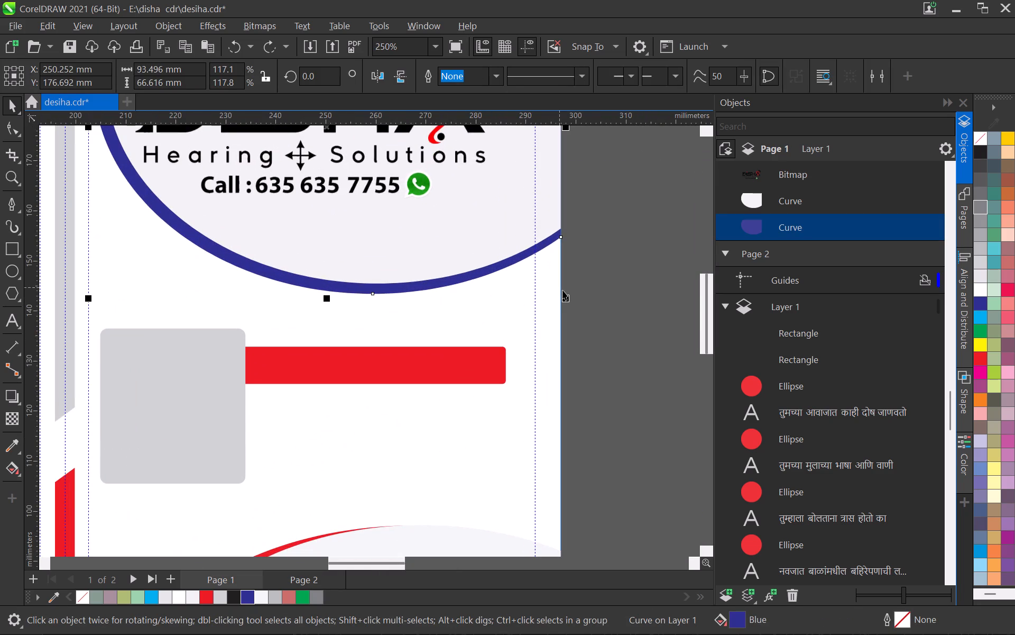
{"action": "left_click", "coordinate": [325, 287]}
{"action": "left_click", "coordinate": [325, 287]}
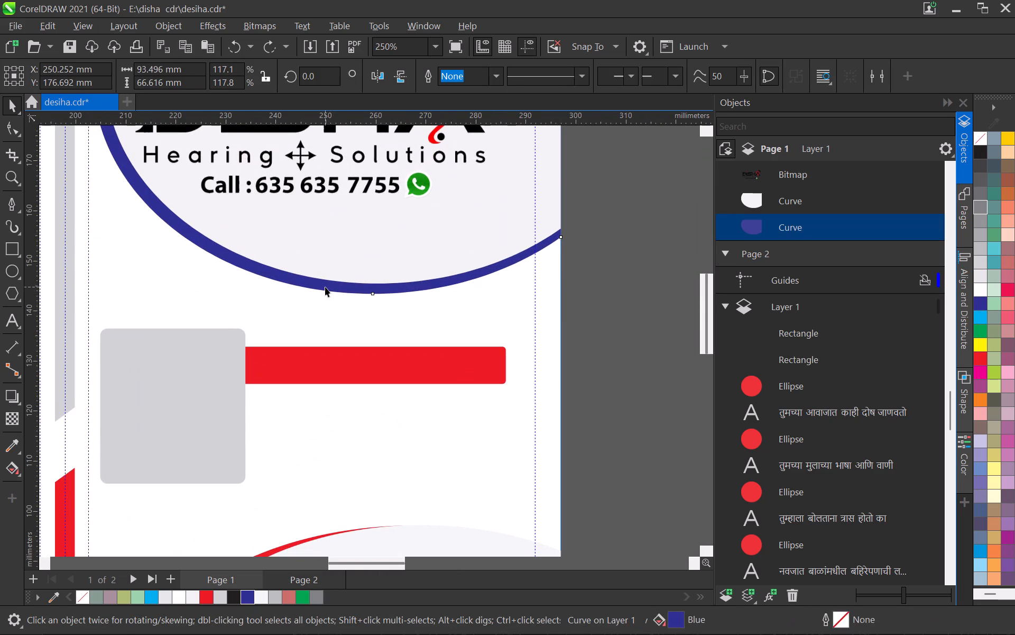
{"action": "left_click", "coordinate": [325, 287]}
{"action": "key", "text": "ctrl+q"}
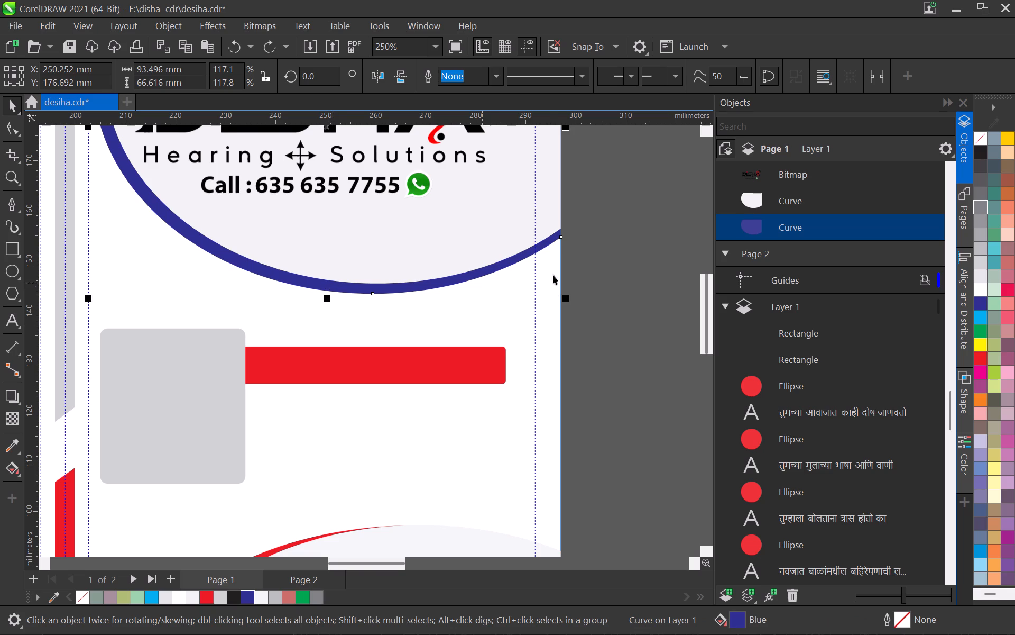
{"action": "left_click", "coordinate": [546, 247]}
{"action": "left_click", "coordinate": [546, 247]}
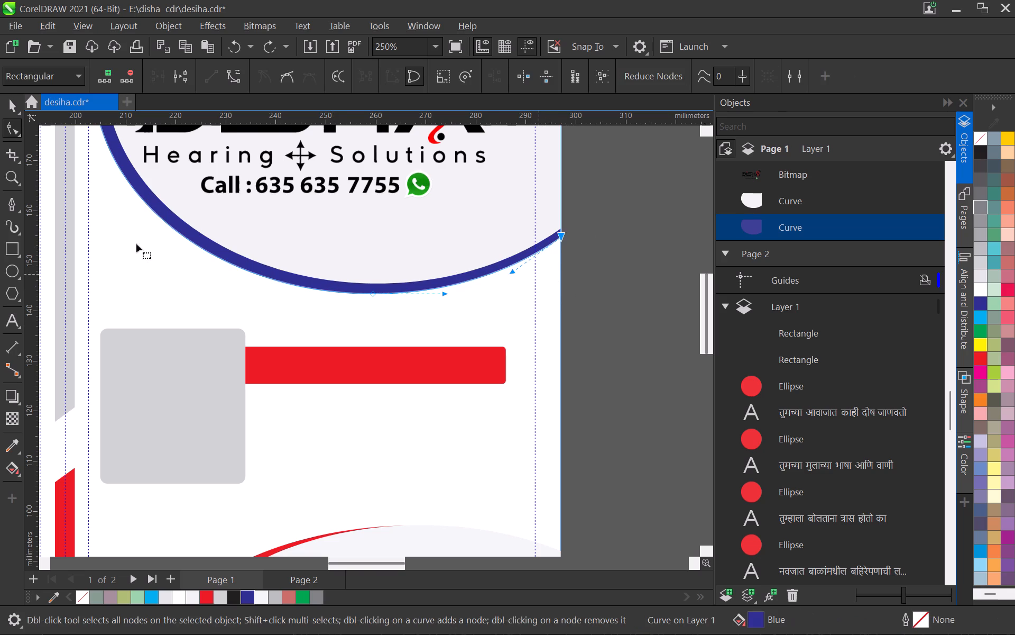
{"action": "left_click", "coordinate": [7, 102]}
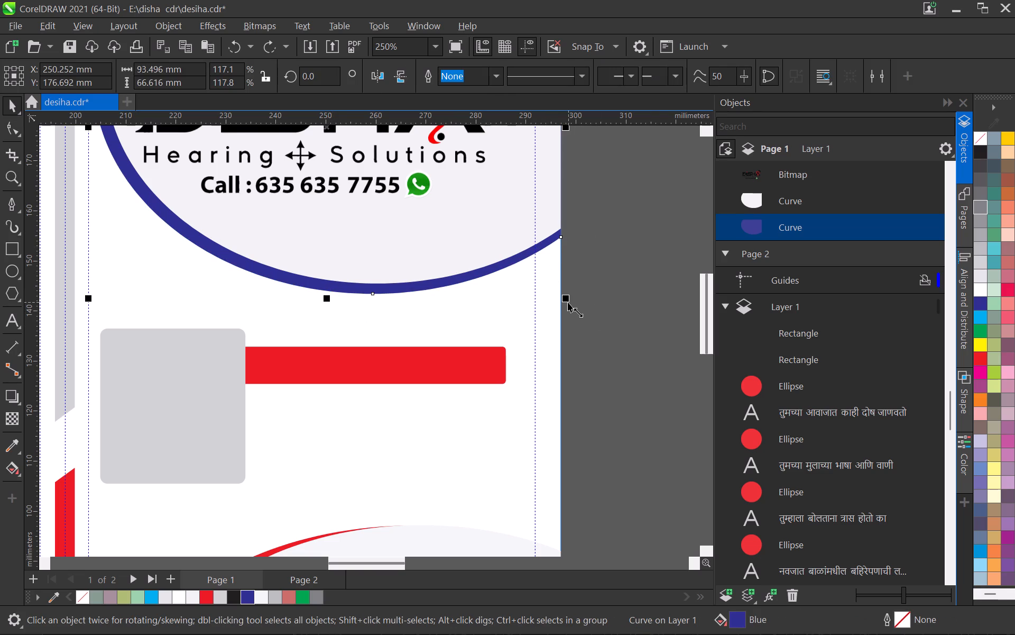
Scale the blue rear curve down from its lower-right corner to about 92.1 by 65.6 mm so its rim tapers, and save the document.
{"action": "left_click_drag", "start_coordinate": [568, 302], "coordinate": [575, 297]}
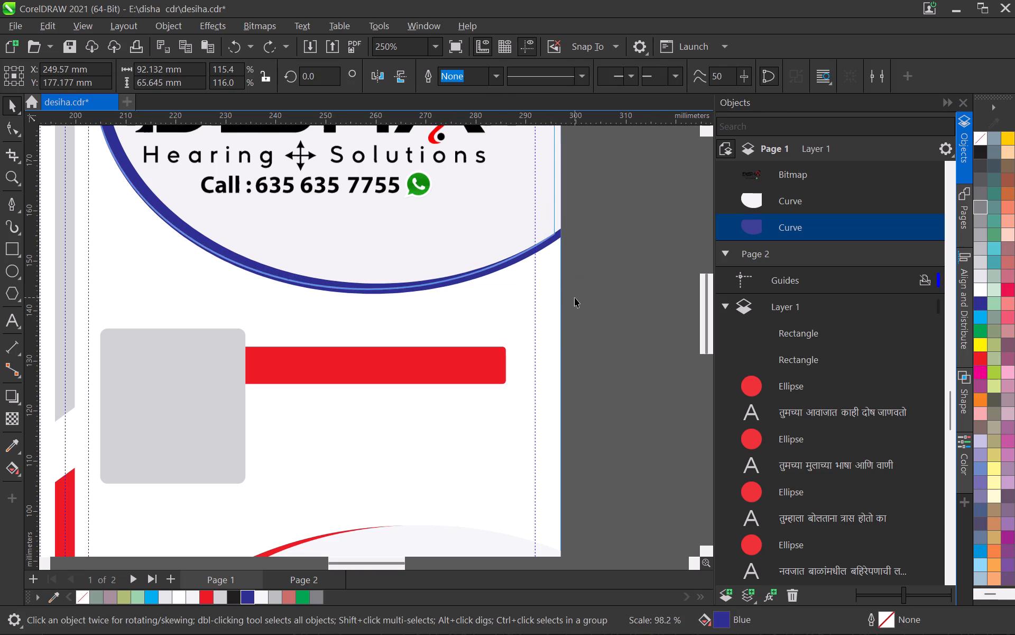
{"action": "scroll", "coordinate": [567, 297], "scroll_direction": "down", "scroll_amount": 4}
{"action": "middle_click_drag", "start_coordinate": [509, 289], "coordinate": [488, 437]}
{"action": "left_click", "coordinate": [595, 303]}
{"action": "scroll", "coordinate": [504, 337], "scroll_direction": "down", "scroll_amount": 4}
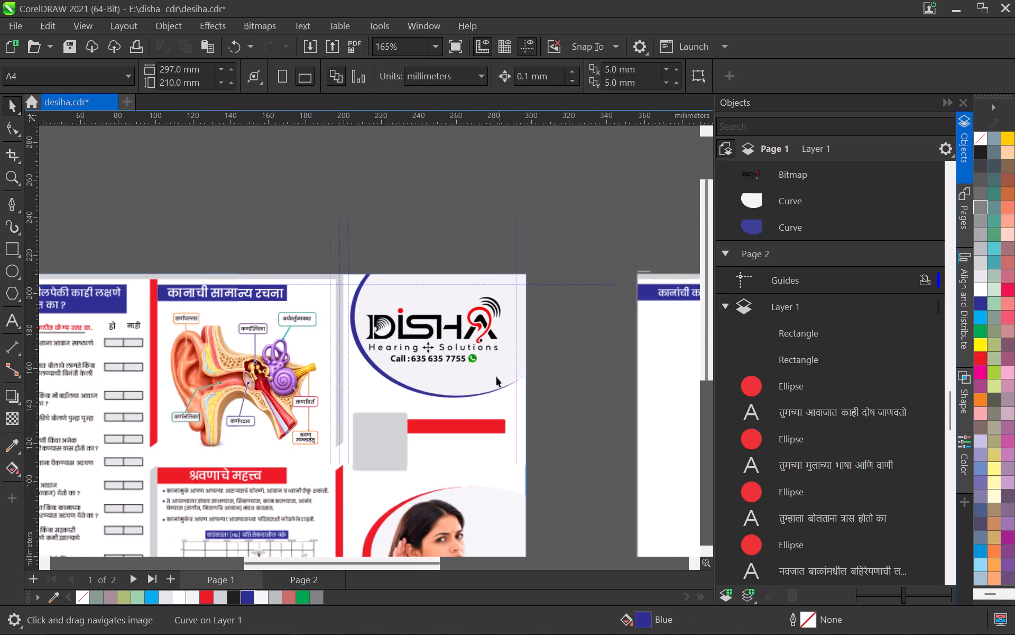
{"action": "middle_click_drag", "start_coordinate": [496, 377], "coordinate": [519, 323]}
{"action": "scroll", "coordinate": [519, 323], "scroll_direction": "down", "scroll_amount": 2}
{"action": "left_click", "coordinate": [547, 389]}
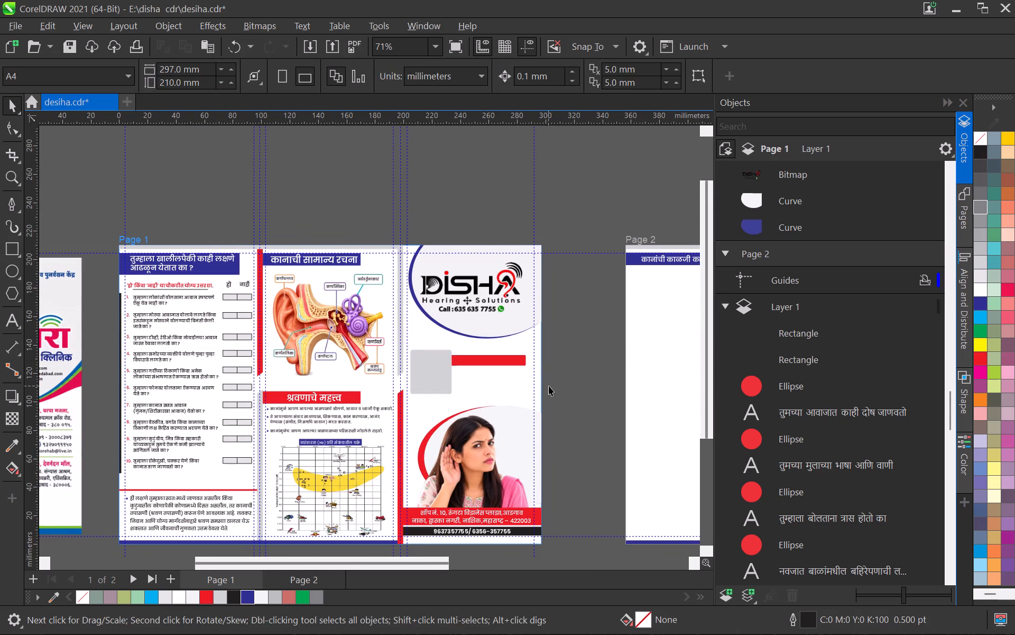
{"action": "key", "text": "ctrl+s"}
{"action": "scroll", "coordinate": [551, 328], "scroll_direction": "down", "scroll_amount": 5}
{"action": "scroll", "coordinate": [468, 302], "scroll_direction": "up", "scroll_amount": 14}
{"action": "middle_click_drag", "start_coordinate": [583, 303], "coordinate": [401, 389]}
{"action": "scroll", "coordinate": [439, 354], "scroll_direction": "down", "scroll_amount": 1}
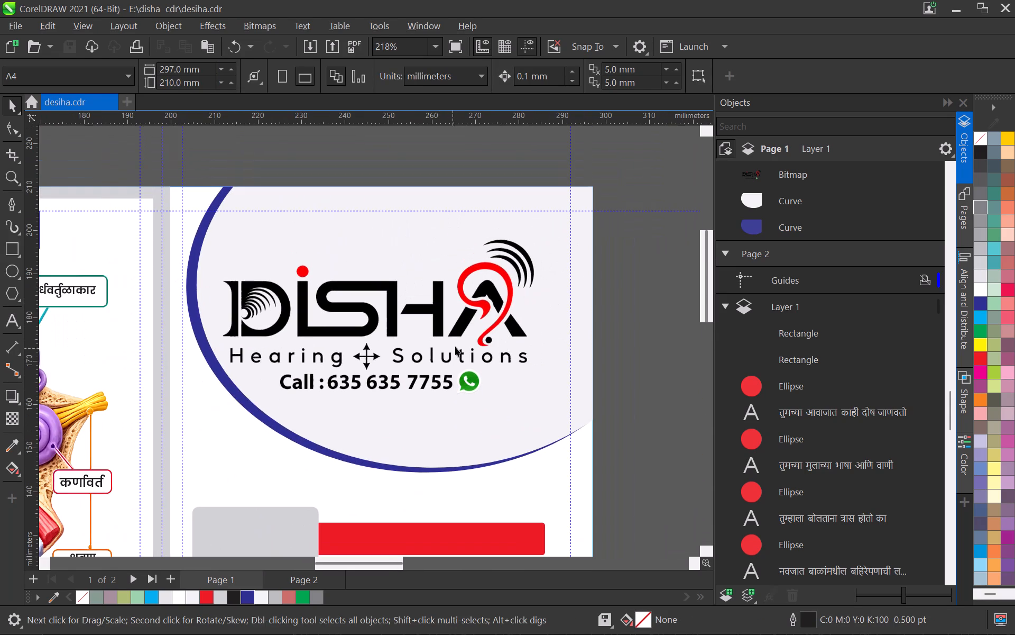
Nudge the DISHA logo bitmap on page 1's front panel slightly to the right in 0.1 mm increments, and save the document.
{"action": "left_click", "coordinate": [338, 352]}
{"action": "left_click", "coordinate": [373, 324]}
{"action": "left_click", "coordinate": [618, 307]}
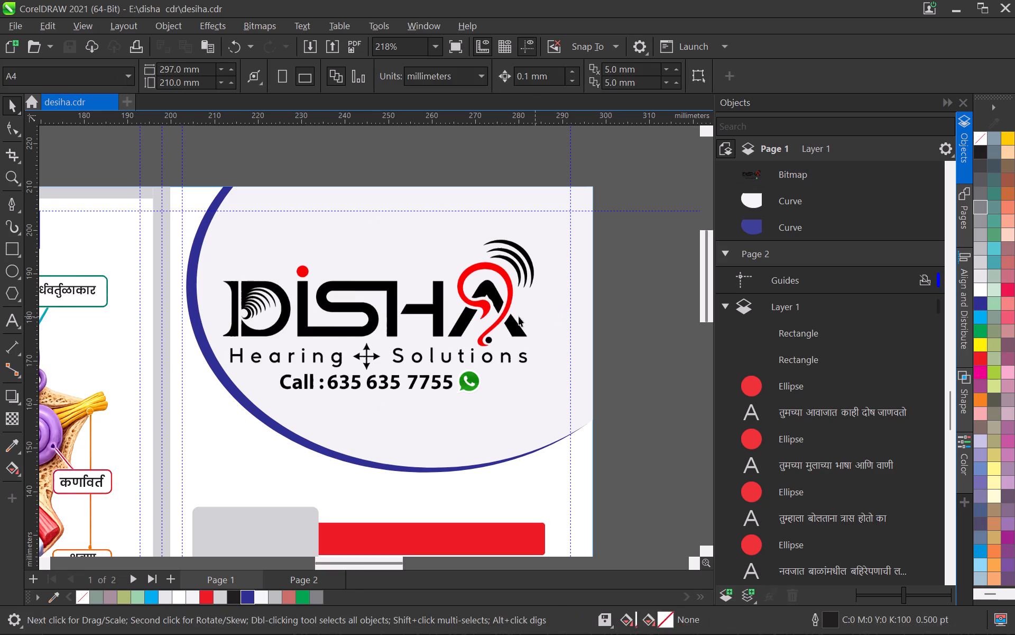
{"action": "left_click", "coordinate": [511, 318]}
{"action": "left_click", "coordinate": [472, 382], "text": "shift"}
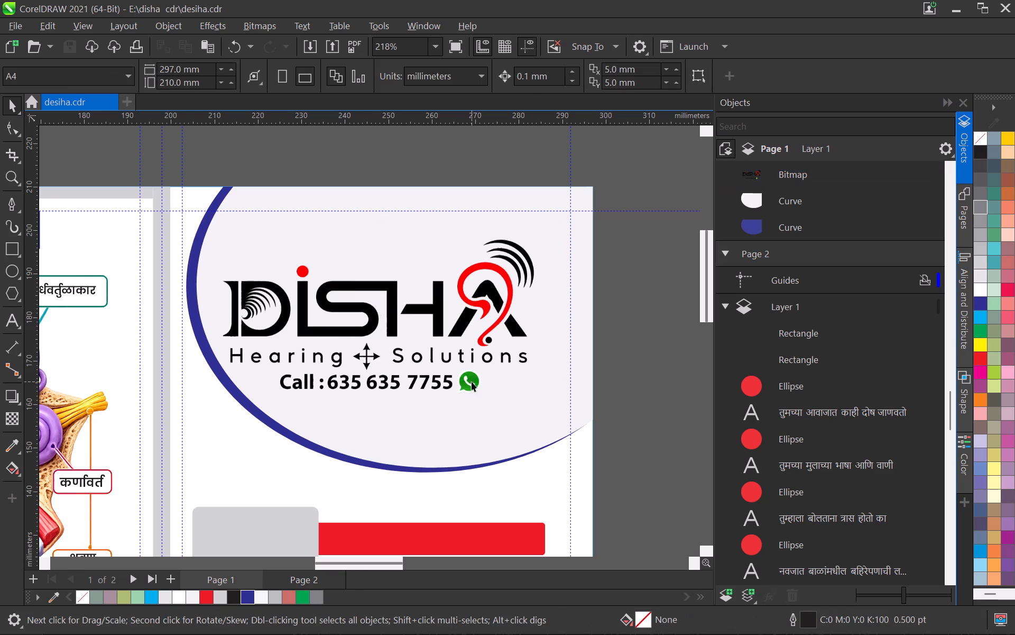
{"action": "left_click", "coordinate": [471, 381]}
{"action": "key", "text": "Right"}
{"action": "key", "text": "Right"}
{"action": "key", "text": "Right"}
{"action": "key", "text": "Right"}
{"action": "key", "text": "Right"}
{"action": "key", "text": "Right"}
{"action": "key", "text": "Right"}
{"action": "key", "text": "Right"}
{"action": "key", "text": "Right"}
{"action": "key", "text": "Right"}
{"action": "key", "text": "Right"}
{"action": "key", "text": "Right"}
{"action": "key", "text": "Right"}
{"action": "left_click", "coordinate": [640, 325]}
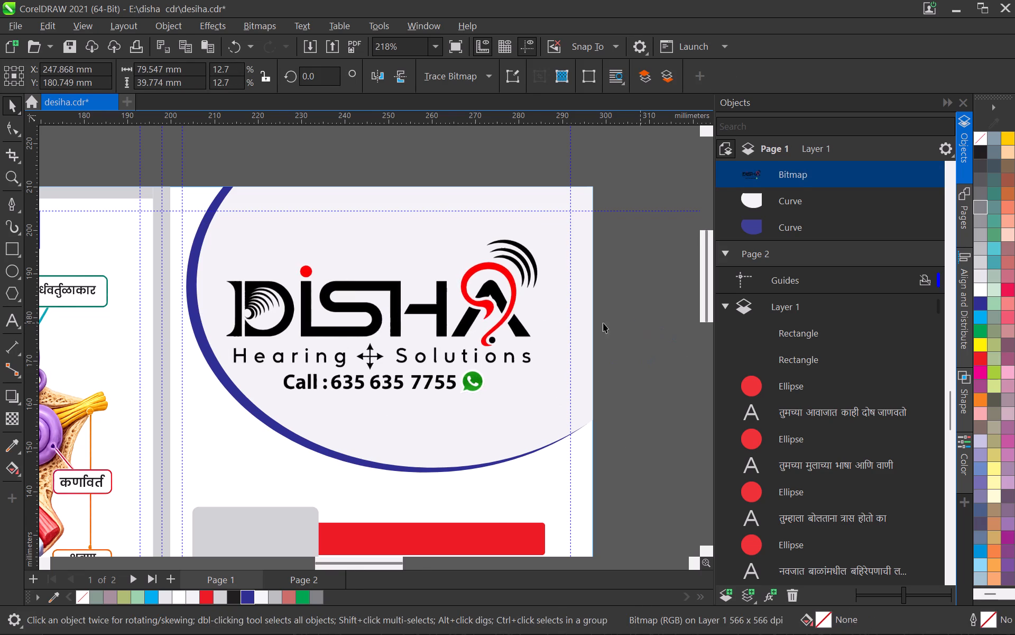
{"action": "scroll", "coordinate": [545, 323], "scroll_direction": "down", "scroll_amount": 10}
{"action": "left_click", "coordinate": [551, 406]}
{"action": "middle_click_drag", "start_coordinate": [552, 421], "coordinate": [528, 295]}
{"action": "right_click_drag", "start_coordinate": [552, 421], "coordinate": [528, 295]}
{"action": "left_click", "coordinate": [530, 416]}
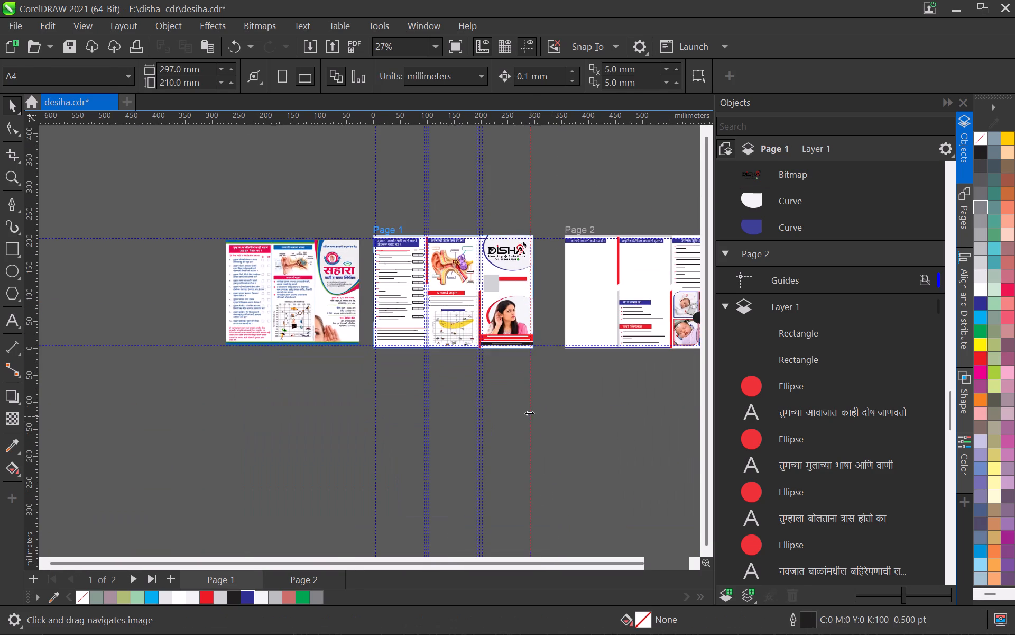
{"action": "scroll", "coordinate": [512, 312], "scroll_direction": "up", "scroll_amount": 11}
{"action": "key", "text": "ctrl+s"}
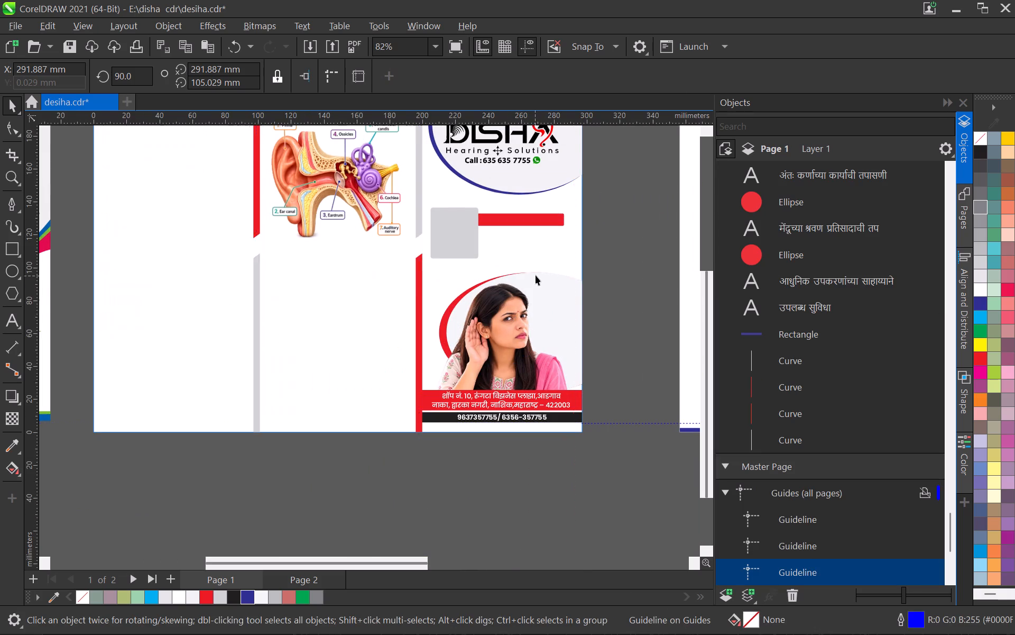
Review page 1's three panels beside the reference brochure and compare their layout with page 2.
{"action": "scroll", "coordinate": [536, 275], "scroll_direction": "down", "scroll_amount": 5}
{"action": "middle_click_drag", "start_coordinate": [548, 280], "coordinate": [272, 281]}
{"action": "scroll", "coordinate": [463, 263], "scroll_direction": "down", "scroll_amount": 4}
{"action": "middle_click_drag", "start_coordinate": [510, 273], "coordinate": [421, 369]}
{"action": "scroll", "coordinate": [425, 362], "scroll_direction": "up", "scroll_amount": 1}
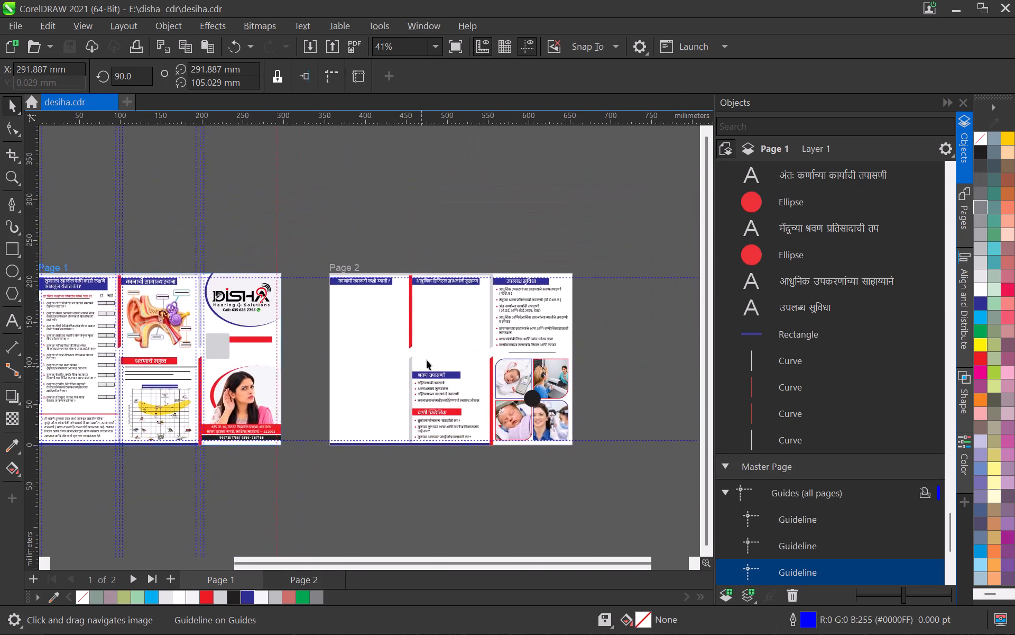
{"action": "scroll", "coordinate": [427, 360], "scroll_direction": "up", "scroll_amount": 2}
{"action": "middle_click_drag", "start_coordinate": [308, 363], "coordinate": [566, 352]}
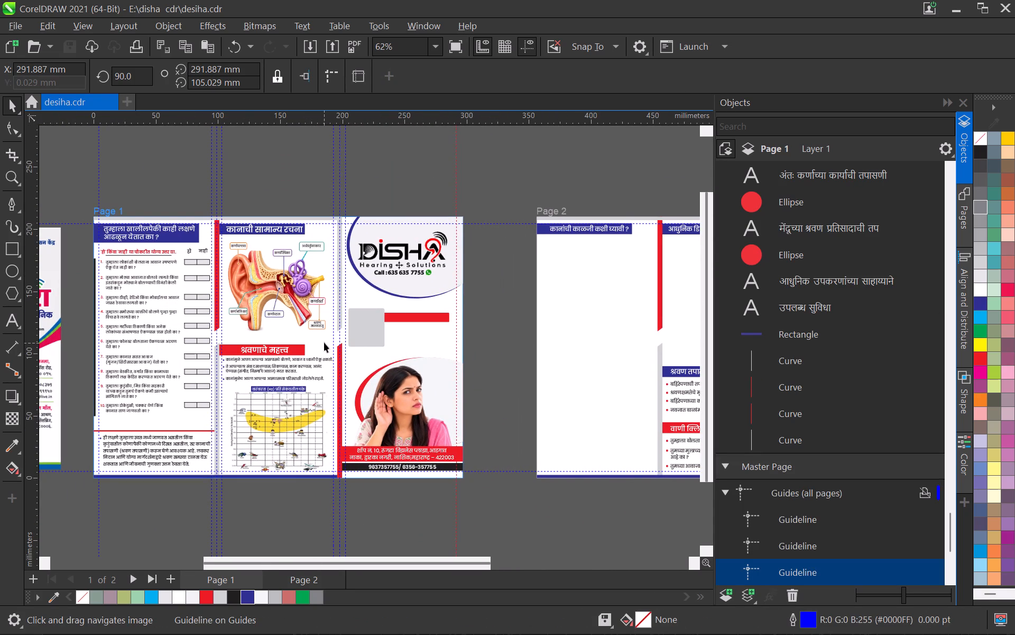
{"action": "middle_click_drag", "start_coordinate": [319, 341], "coordinate": [521, 327]}
{"action": "scroll", "coordinate": [346, 333], "scroll_direction": "down", "scroll_amount": 3}
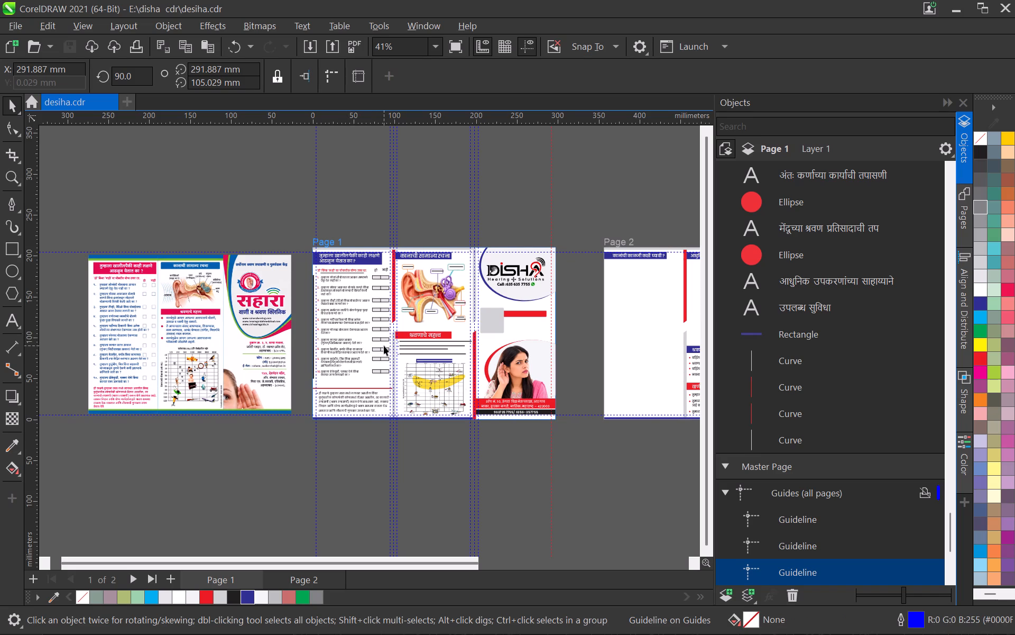
{"action": "scroll", "coordinate": [440, 361], "scroll_direction": "up", "scroll_amount": 3}
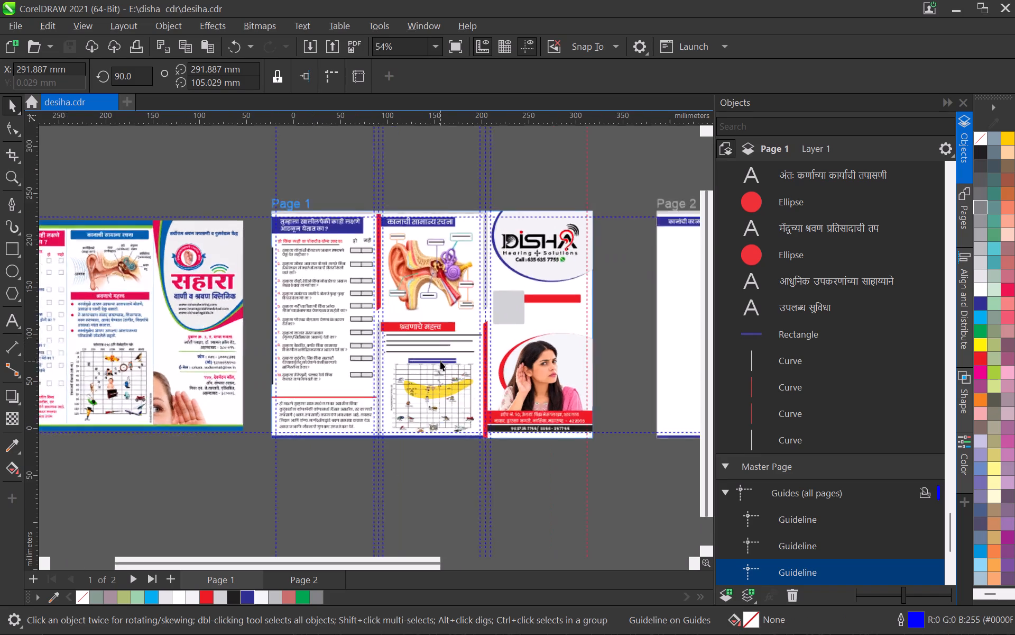
{"action": "scroll", "coordinate": [440, 361], "scroll_direction": "up", "scroll_amount": 6}
{"action": "scroll", "coordinate": [440, 361], "scroll_direction": "down", "scroll_amount": 11}
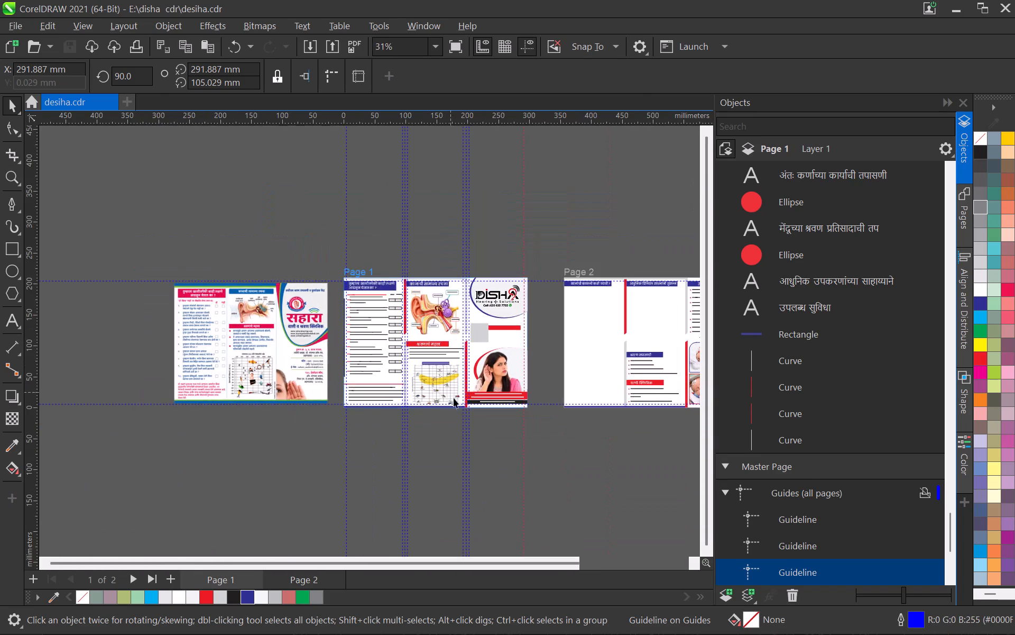
{"action": "scroll", "coordinate": [456, 400], "scroll_direction": "up", "scroll_amount": 4}
{"action": "scroll", "coordinate": [455, 400], "scroll_direction": "down", "scroll_amount": 6}
{"action": "middle_click_drag", "start_coordinate": [509, 405], "coordinate": [344, 409]}
{"action": "scroll", "coordinate": [429, 396], "scroll_direction": "up", "scroll_amount": 2}
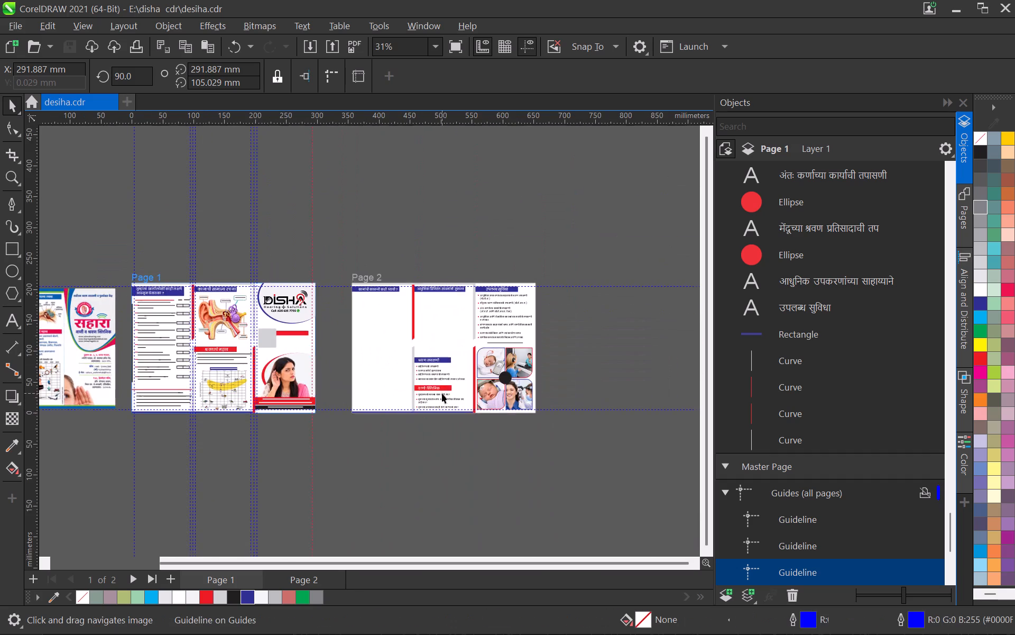
{"action": "scroll", "coordinate": [413, 416], "scroll_direction": "down", "scroll_amount": 3}
Make page 2 active and examine its panels against the reference brochure, including the empty area under the ear-care heading.
{"action": "left_click", "coordinate": [429, 395]}
{"action": "scroll", "coordinate": [429, 395], "scroll_direction": "up", "scroll_amount": 6}
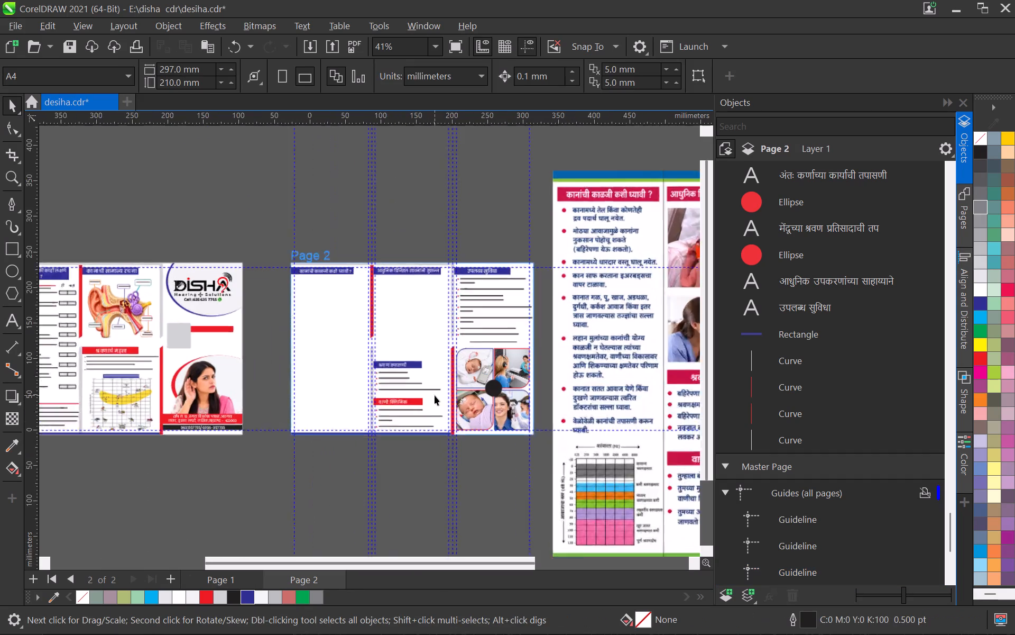
{"action": "middle_click_drag", "start_coordinate": [519, 409], "coordinate": [352, 380]}
{"action": "scroll", "coordinate": [364, 385], "scroll_direction": "down", "scroll_amount": 1}
{"action": "scroll", "coordinate": [510, 418], "scroll_direction": "down", "scroll_amount": 5}
{"action": "middle_click_drag", "start_coordinate": [552, 420], "coordinate": [435, 395]}
{"action": "scroll", "coordinate": [438, 392], "scroll_direction": "up", "scroll_amount": 4}
{"action": "middle_click_drag", "start_coordinate": [341, 315], "coordinate": [487, 341]}
{"action": "scroll", "coordinate": [349, 358], "scroll_direction": "up", "scroll_amount": 3}
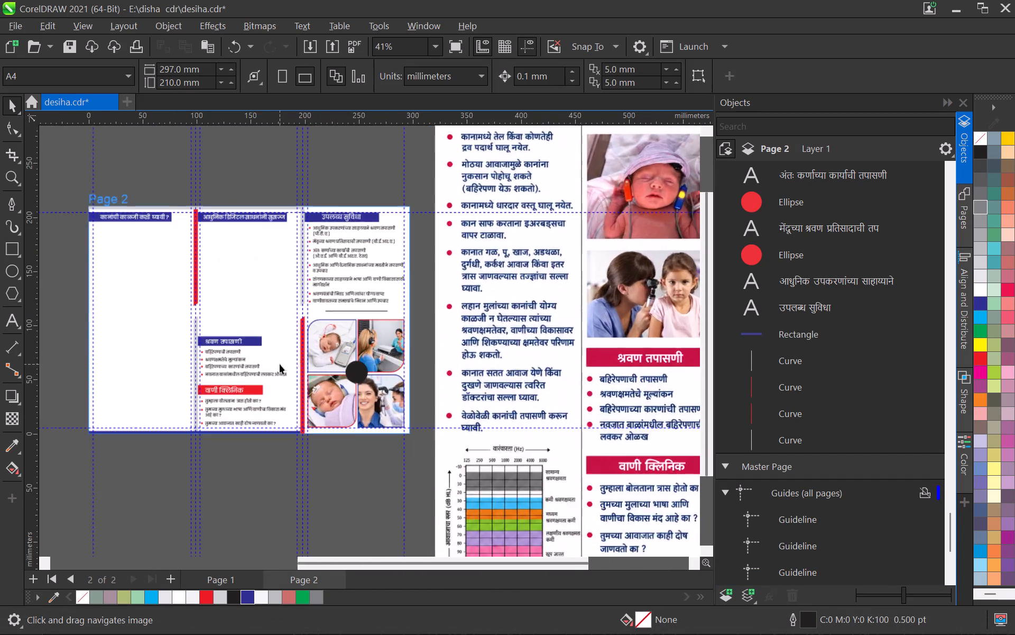
{"action": "scroll", "coordinate": [280, 364], "scroll_direction": "up", "scroll_amount": 1}
{"action": "scroll", "coordinate": [289, 366], "scroll_direction": "down", "scroll_amount": 5}
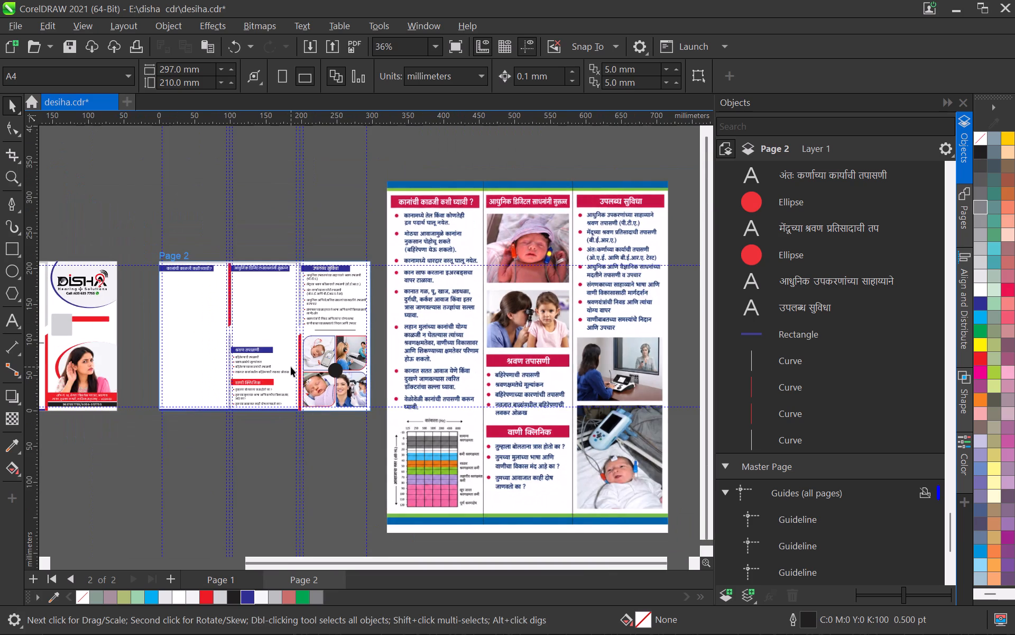
{"action": "scroll", "coordinate": [291, 367], "scroll_direction": "down", "scroll_amount": 1}
{"action": "middle_click_drag", "start_coordinate": [292, 368], "coordinate": [467, 395]}
{"action": "scroll", "coordinate": [409, 396], "scroll_direction": "up", "scroll_amount": 3}
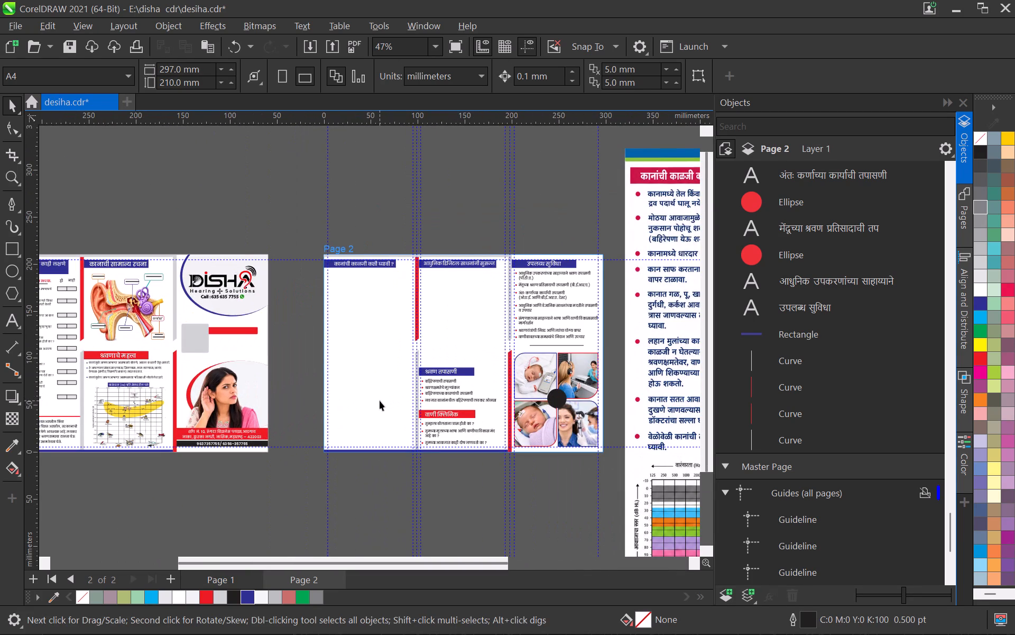
{"action": "scroll", "coordinate": [380, 401], "scroll_direction": "down", "scroll_amount": 3}
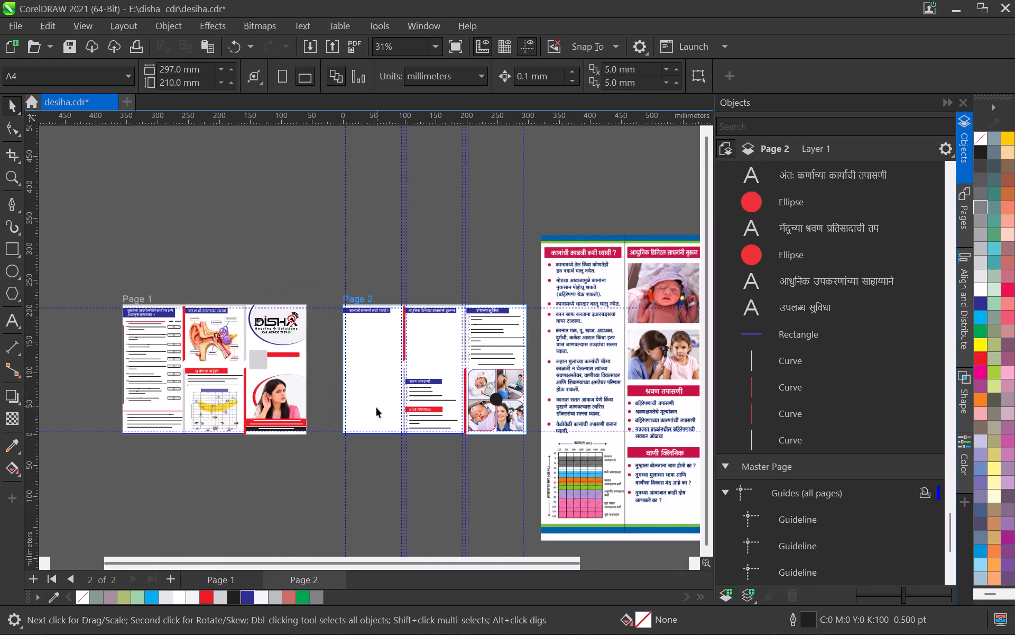
{"action": "scroll", "coordinate": [350, 342], "scroll_direction": "up", "scroll_amount": 8}
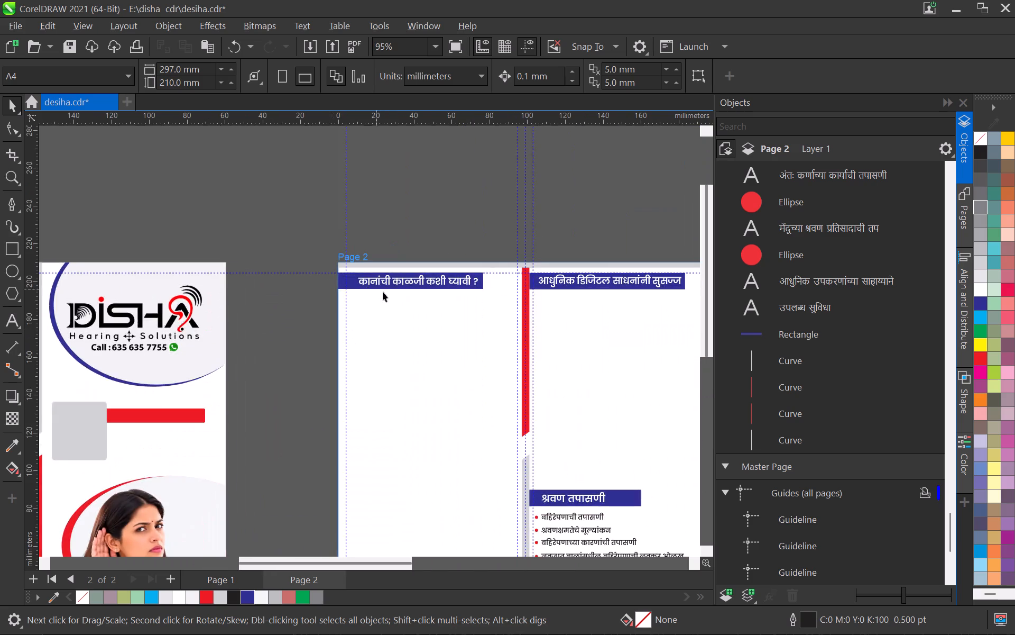
{"action": "scroll", "coordinate": [383, 293], "scroll_direction": "down", "scroll_amount": 9}
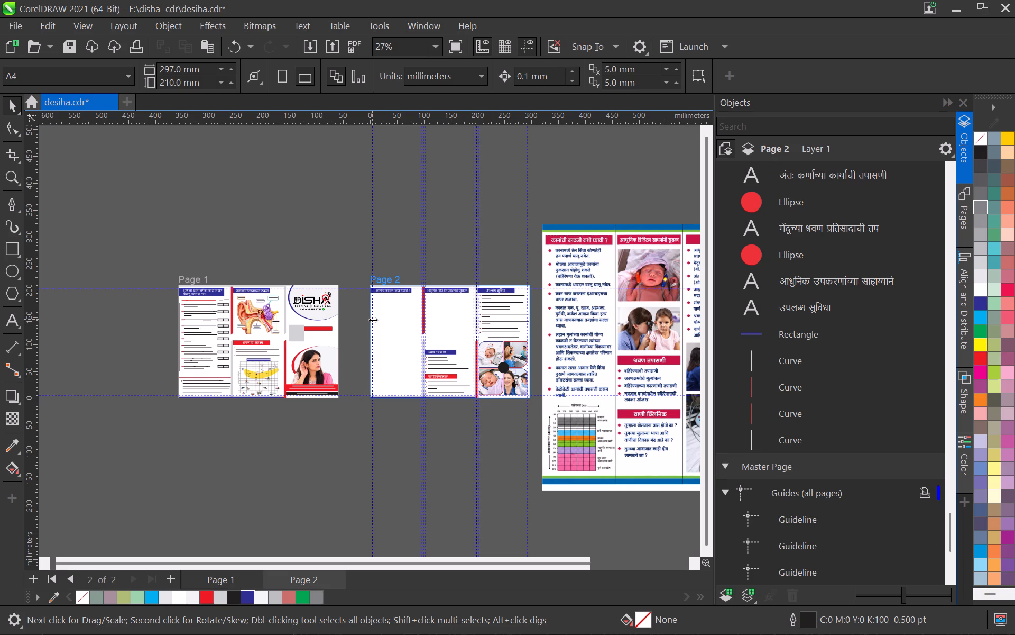
{"action": "scroll", "coordinate": [386, 317], "scroll_direction": "up", "scroll_amount": 7}
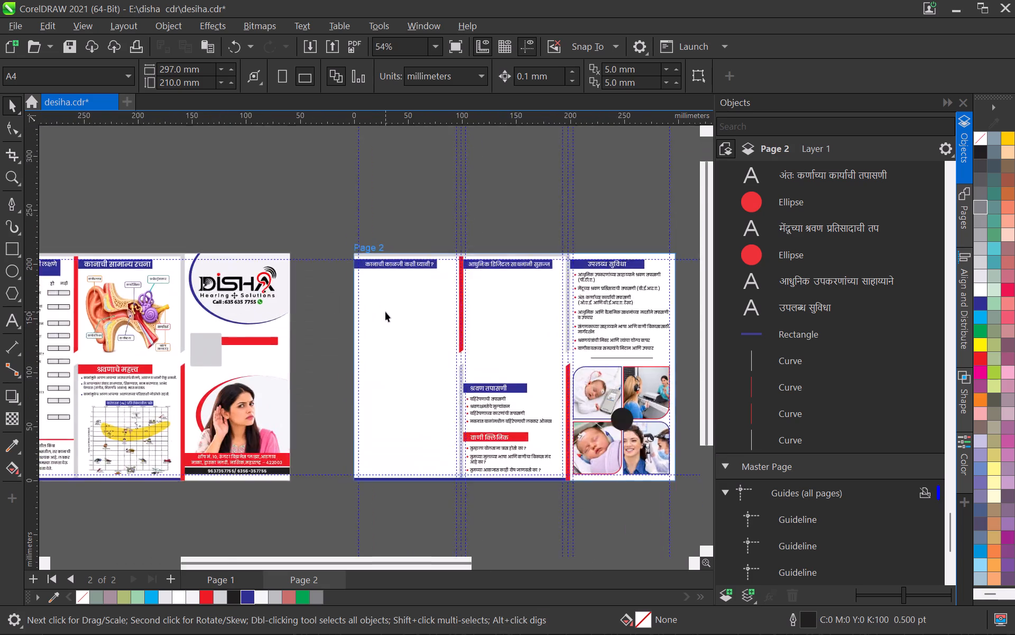
{"action": "scroll", "coordinate": [385, 312], "scroll_direction": "up", "scroll_amount": 2}
{"action": "scroll", "coordinate": [382, 298], "scroll_direction": "down", "scroll_amount": 6}
{"action": "scroll", "coordinate": [383, 301], "scroll_direction": "up", "scroll_amount": 5}
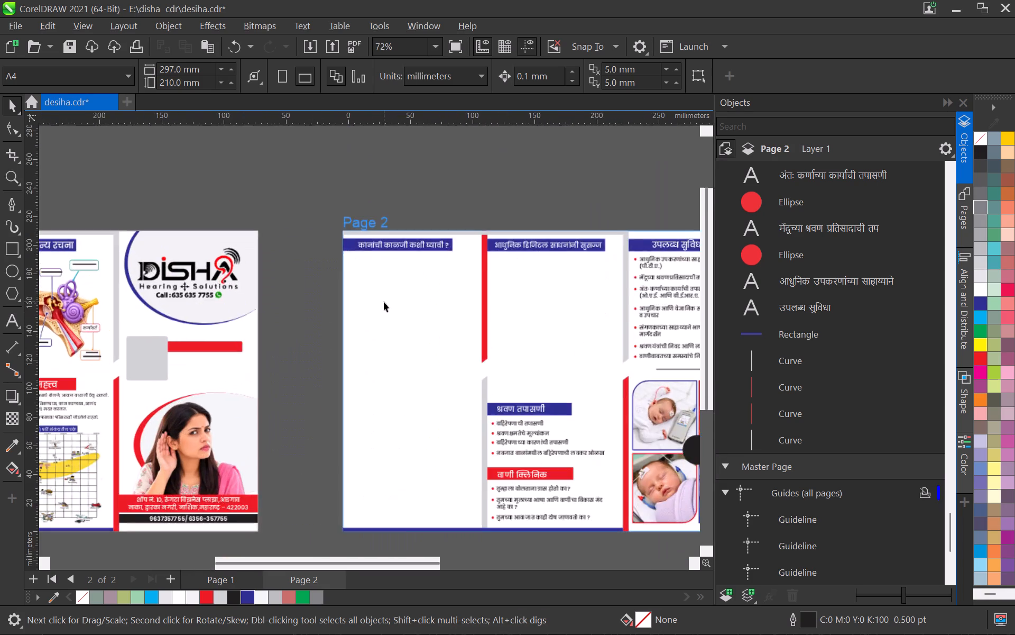
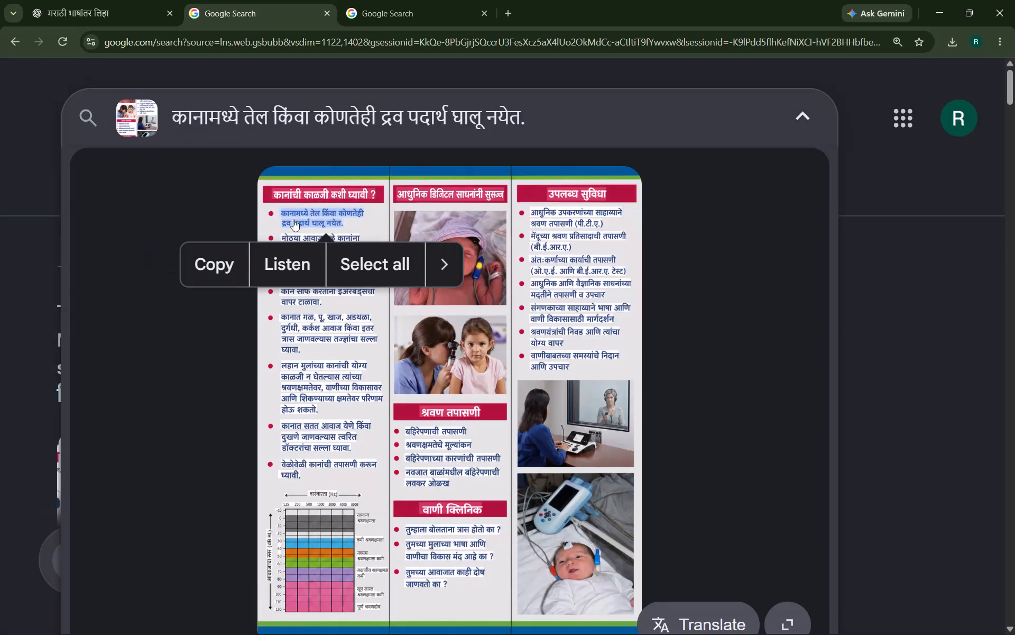
Copy the highlighted first ear-care point, "कानामध्ये तेल किंवा कोणतेही द्रव पदार्थ घालू नयेत.", and switch to CorelDRAW.
{"action": "left_click", "coordinate": [230, 259]}
{"action": "key", "text": "alt+Tab"}
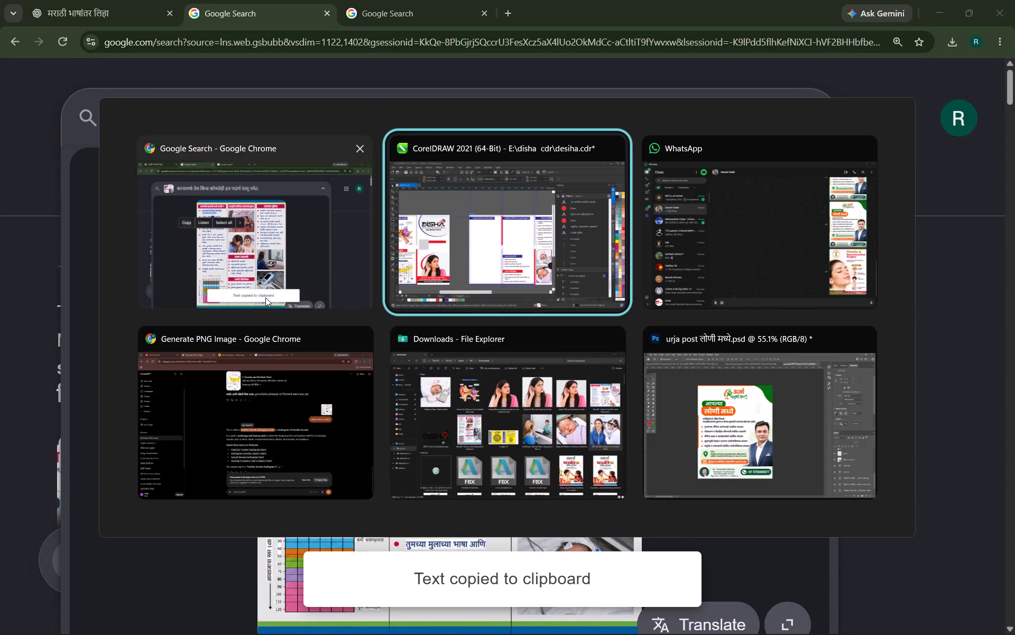
Duplicate the first facilities bullet and its text under the "कानांची काळजी कशी घ्यावी ?" heading, nudging the copy slightly left in 0.1 mm increments.
{"action": "scroll", "coordinate": [306, 314], "scroll_direction": "up", "scroll_amount": 4}
{"action": "middle_click_drag", "start_coordinate": [484, 298], "coordinate": [359, 297]}
{"action": "scroll", "coordinate": [359, 297], "scroll_direction": "down", "scroll_amount": 3}
{"action": "scroll", "coordinate": [490, 442], "scroll_direction": "up", "scroll_amount": 3}
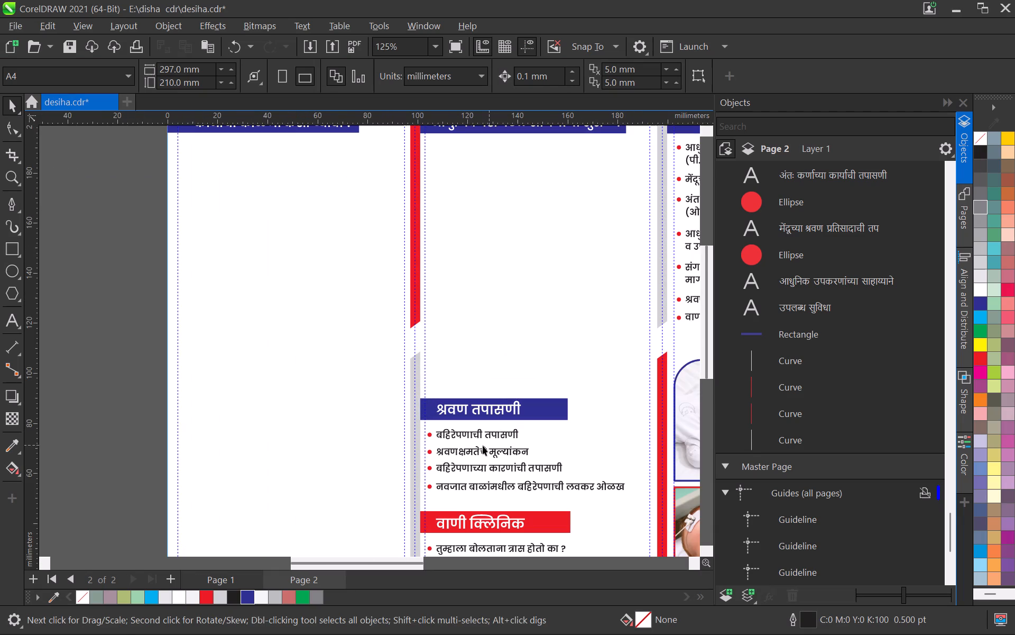
{"action": "left_click", "coordinate": [463, 436]}
{"action": "middle_click_drag", "start_coordinate": [530, 317], "coordinate": [387, 427]}
{"action": "scroll", "coordinate": [558, 329], "scroll_direction": "up", "scroll_amount": 5}
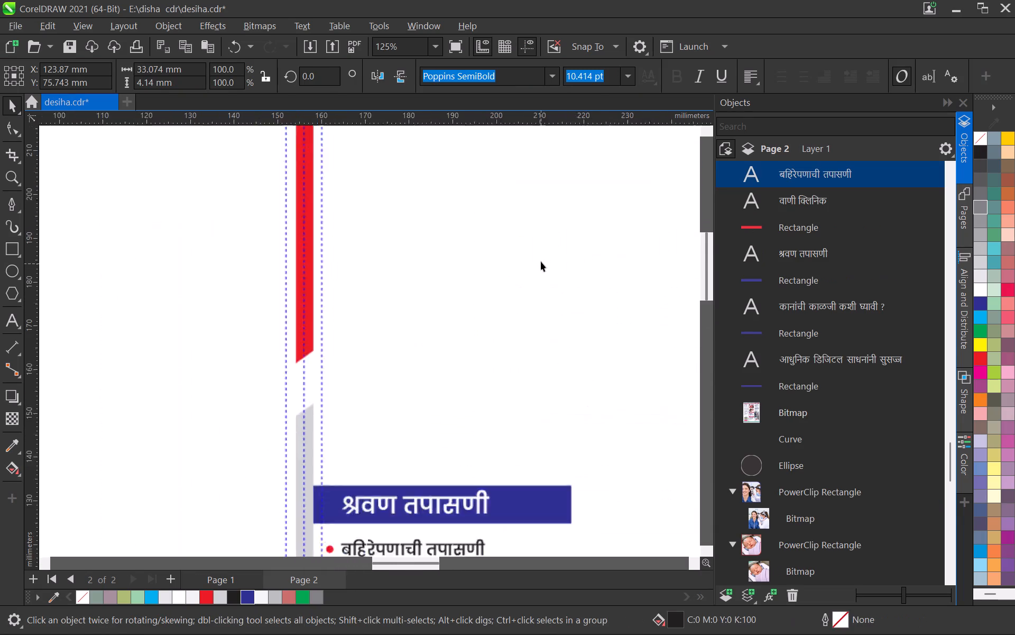
{"action": "left_click", "coordinate": [511, 231]}
{"action": "left_click", "coordinate": [552, 236], "text": "shift"}
{"action": "scroll", "coordinate": [552, 236], "scroll_direction": "down", "scroll_amount": 8}
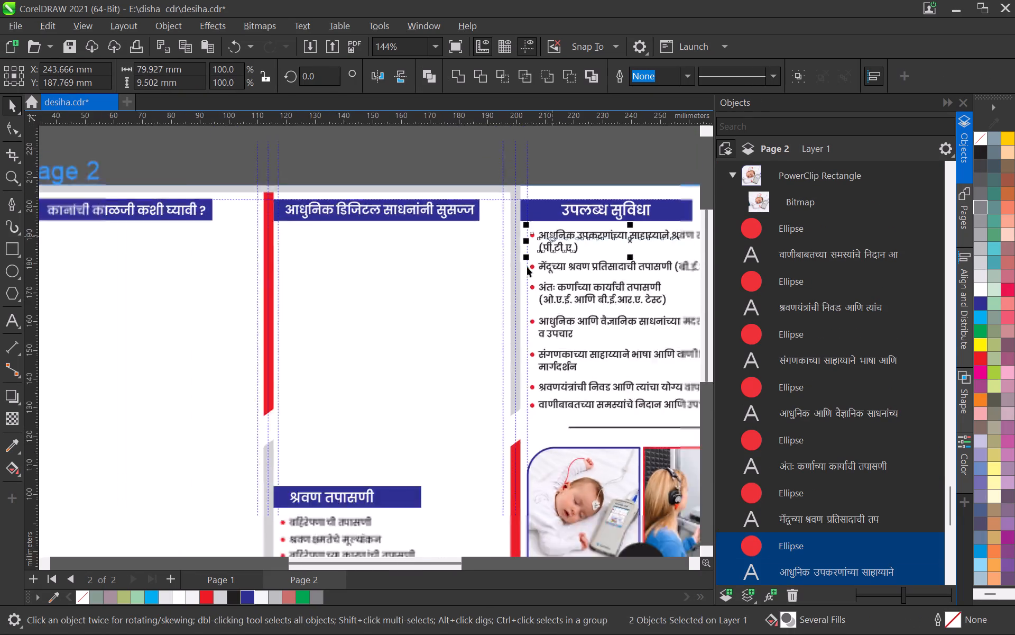
{"action": "middle_click_drag", "start_coordinate": [524, 270], "coordinate": [656, 293]}
{"action": "left_click_drag", "start_coordinate": [683, 263], "coordinate": [310, 273]}
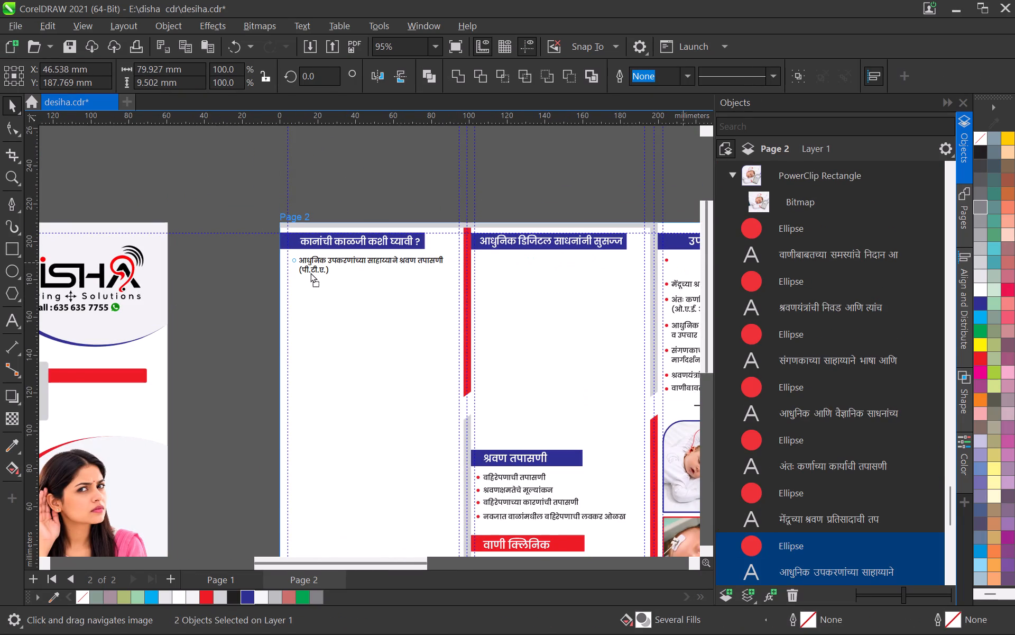
{"action": "left_click_drag", "start_coordinate": [310, 273], "coordinate": [310, 273]}
{"action": "right_click", "coordinate": [310, 273], "text": "shift"}
{"action": "scroll", "coordinate": [310, 271], "scroll_direction": "up", "scroll_amount": 6}
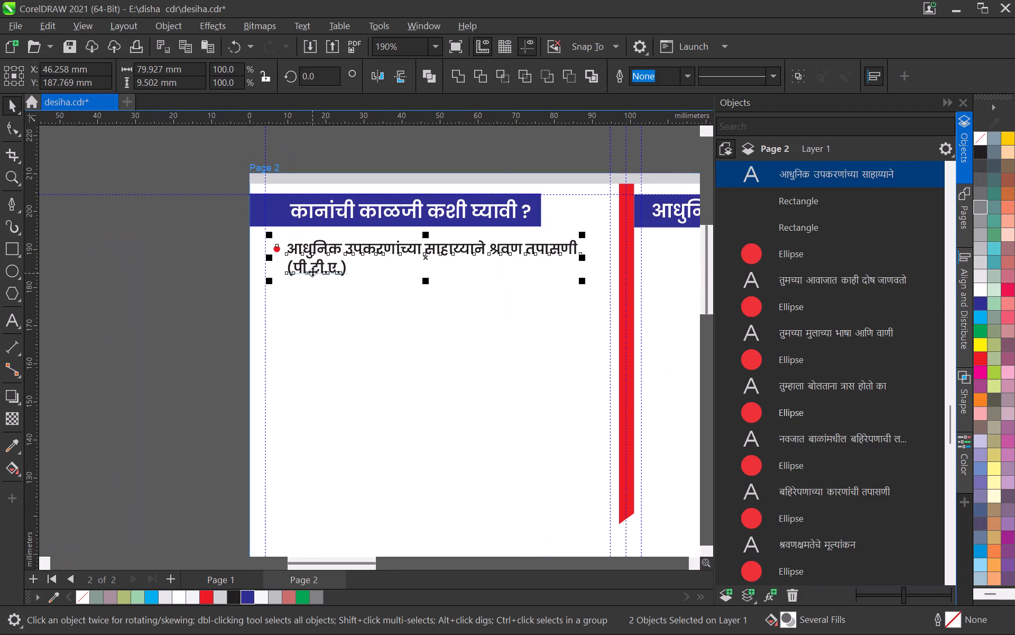
{"action": "key", "text": "Left"}
{"action": "key", "text": "Left"}
{"action": "key", "text": "Left"}
{"action": "key", "text": "Left"}
{"action": "key", "text": "Left"}
{"action": "key", "text": "Left"}
{"action": "key", "text": "Left"}
{"action": "key", "text": "Left"}
{"action": "key", "text": "Left"}
{"action": "key", "text": "Left"}
{"action": "left_click", "coordinate": [321, 310]}
Replace the duplicated bullet's text with the copied point "कानामध्ये तेल किंवा कोणतेही द्रव पदार्थ घालू नयेत.".
{"action": "double_click", "coordinate": [352, 246]}
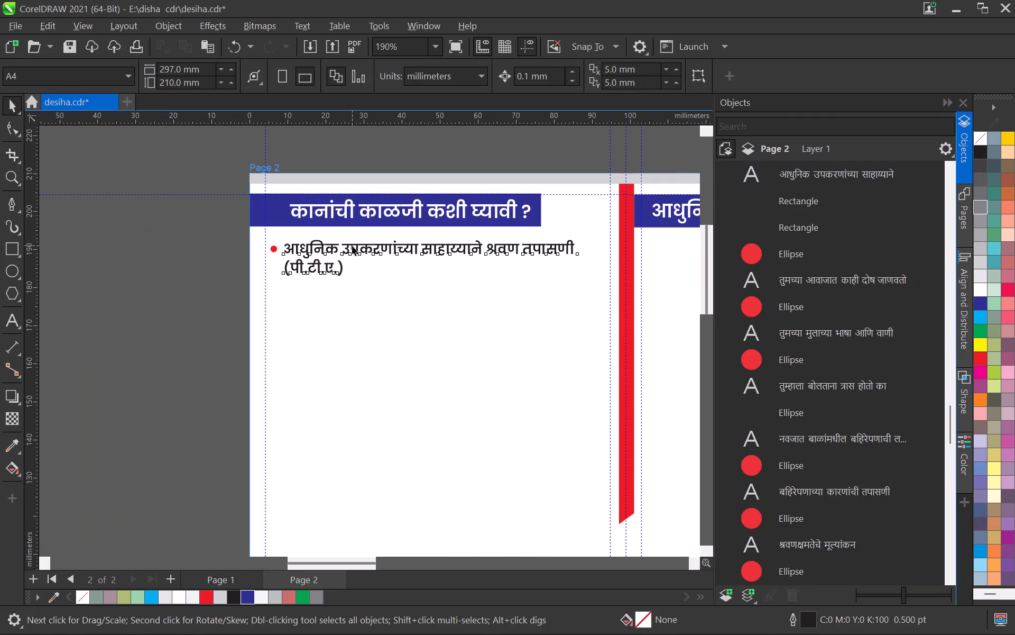
{"action": "key", "text": "ctrl+a"}
{"action": "key", "text": "ctrl+v"}
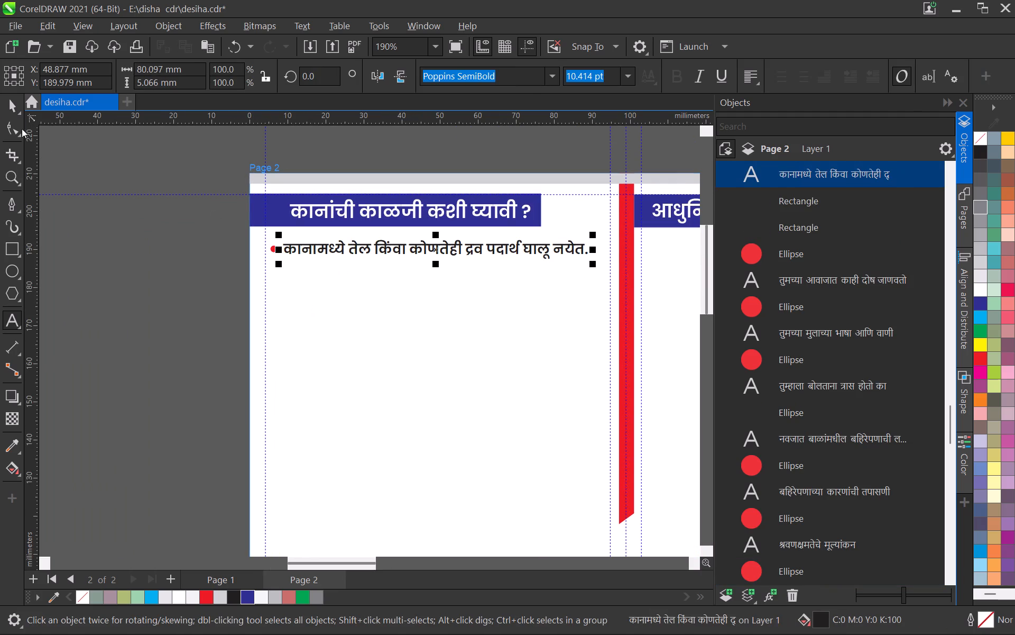
{"action": "left_click", "coordinate": [14, 113]}
Copy the second ear-care point, "मोठ्या आवाजामुळे कानांना नुकसान पोहोचू शकते (बहिरेपणा येऊ शकतो).", from the Chrome reference and return to CorelDRAW.
{"action": "key", "text": "alt+Tab"}
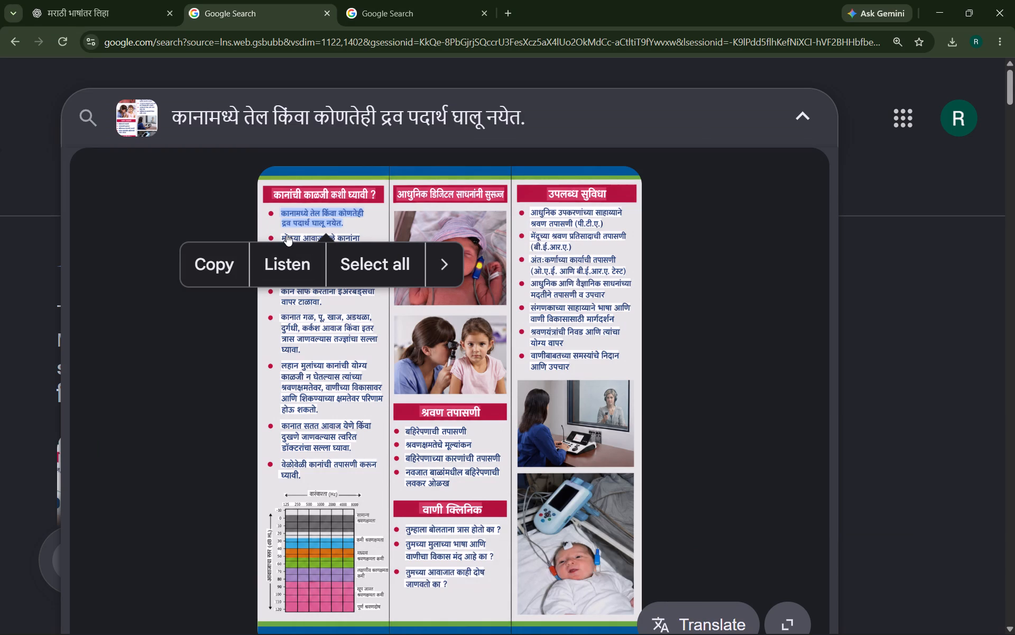
{"action": "left_click", "coordinate": [298, 235]}
{"action": "left_click", "coordinate": [298, 235]}
{"action": "left_click", "coordinate": [227, 196]}
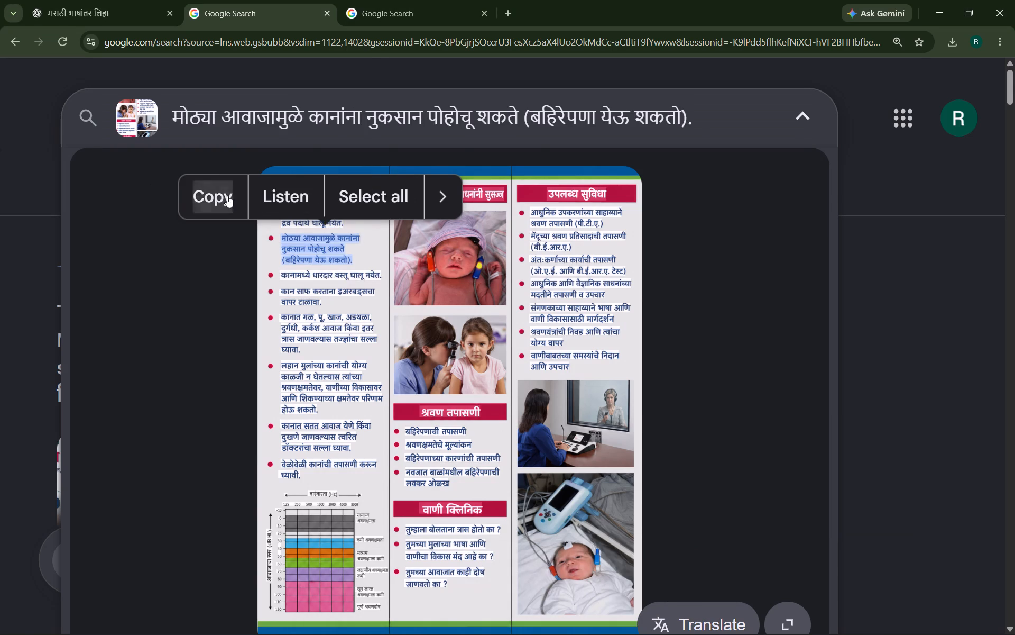
{"action": "key", "text": "alt+Tab"}
Duplicate the first ear-care bullet and its text directly below, and nudge the copy up to sit about 8.7 mm under the original.
{"action": "left_click", "coordinate": [272, 247], "text": "shift"}
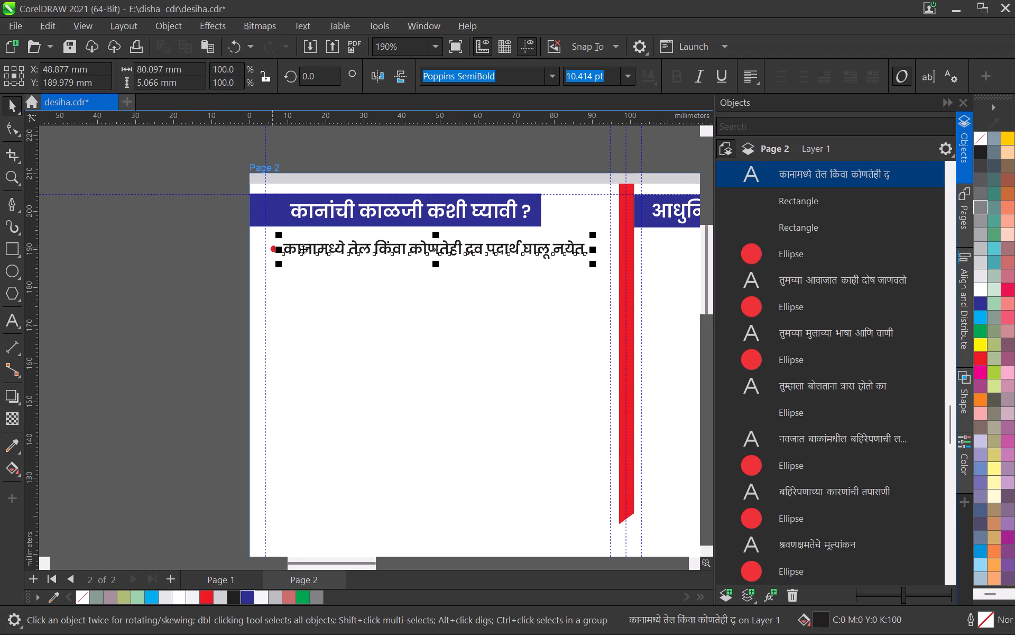
{"action": "scroll", "coordinate": [269, 255], "scroll_direction": "up", "scroll_amount": 4}
{"action": "left_click", "coordinate": [279, 245], "text": "shift"}
{"action": "scroll", "coordinate": [288, 248], "scroll_direction": "down", "scroll_amount": 5}
{"action": "left_click_drag", "start_coordinate": [320, 251], "coordinate": [317, 283]}
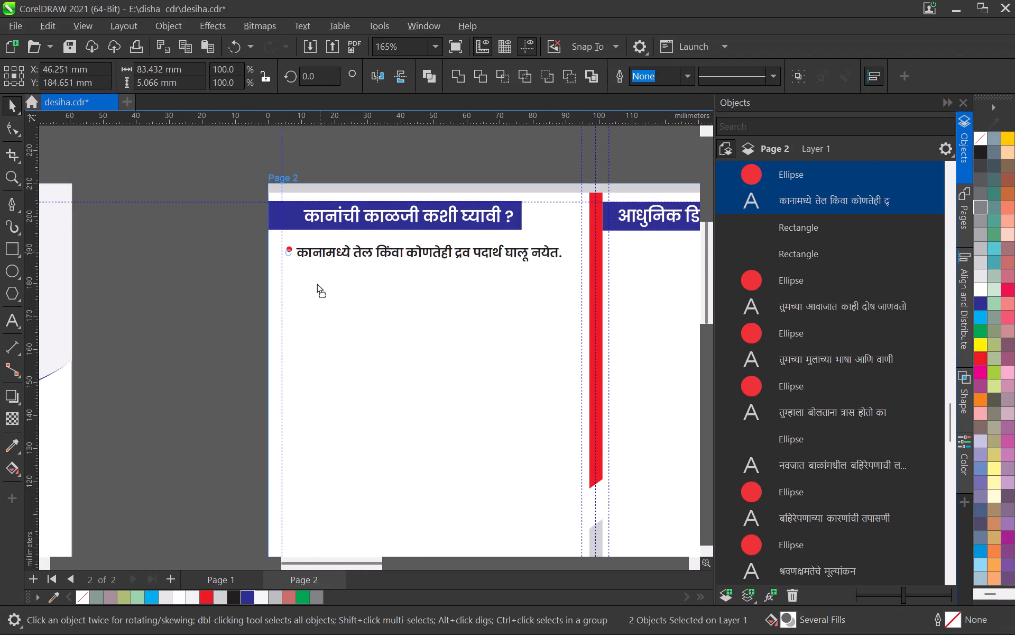
{"action": "left_click_drag", "start_coordinate": [317, 283], "coordinate": [316, 289]}
{"action": "right_click", "coordinate": [316, 289], "text": "shift"}
{"action": "key", "text": "Up"}
{"action": "key", "text": "Up"}
{"action": "key", "text": "Up"}
{"action": "key", "text": "Up"}
{"action": "key", "text": "Up"}
{"action": "key", "text": "Up"}
{"action": "key", "text": "Up"}
{"action": "key", "text": "Up"}
{"action": "key", "text": "Up"}
{"action": "key", "text": "Up"}
{"action": "key", "text": "Up"}
{"action": "key", "text": "Up"}
{"action": "key", "text": "Up"}
{"action": "key", "text": "Up"}
{"action": "key", "text": "Up"}
{"action": "key", "text": "Up"}
{"action": "key", "text": "Up"}
{"action": "key", "text": "Up"}
{"action": "key", "text": "Up"}
{"action": "key", "text": "Up"}
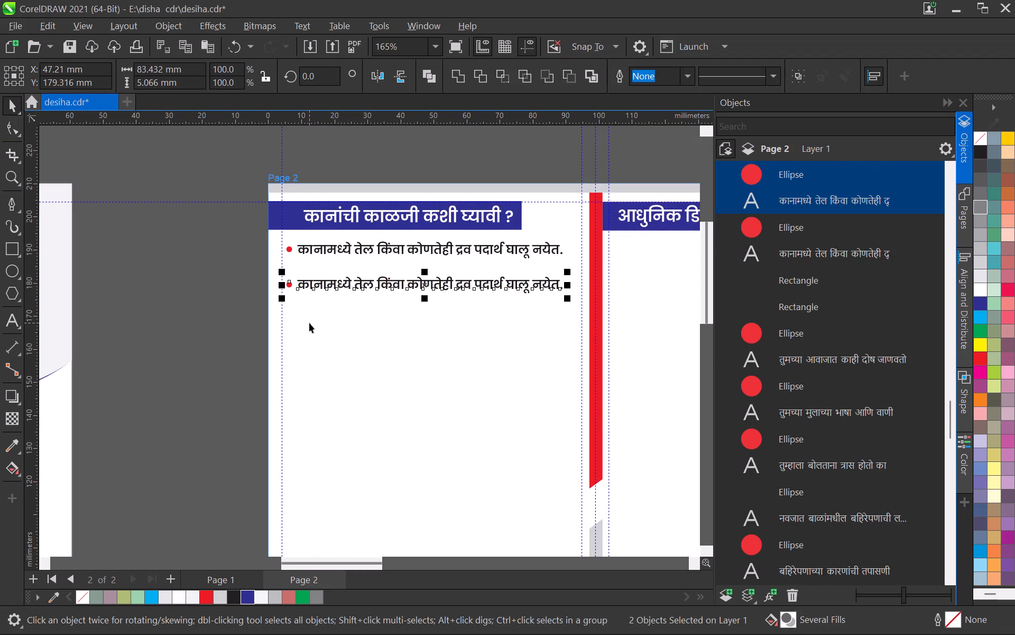
{"action": "left_click", "coordinate": [325, 340]}
Replace the second bullet's text with the copied loud-noise point, break the line before "(बहिरेपणा येऊ शकतो).", and save the document.
{"action": "double_click", "coordinate": [339, 281]}
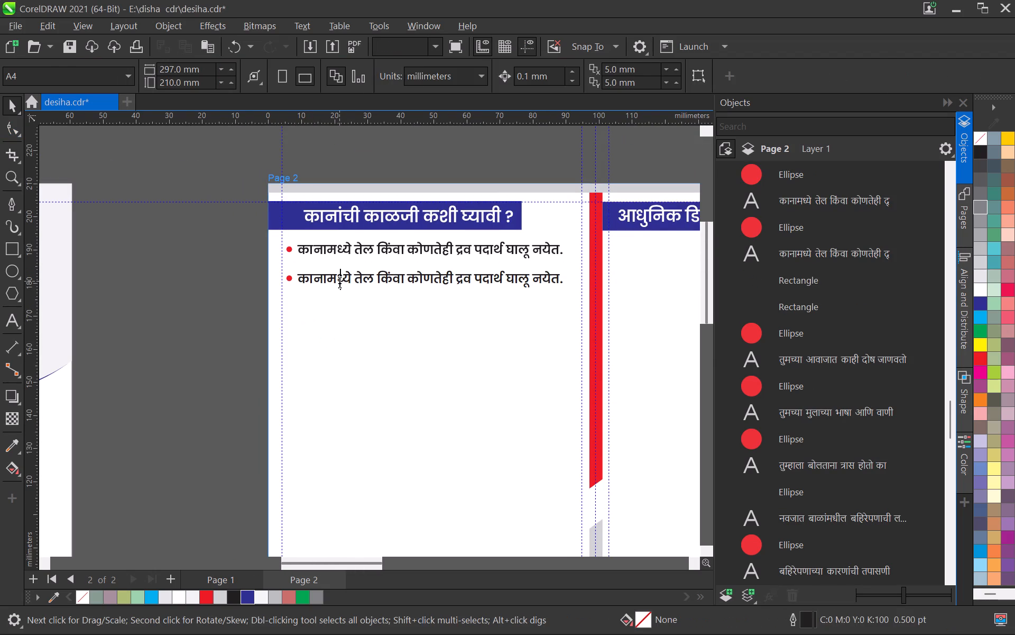
{"action": "key", "text": "ctrl+a"}
{"action": "key", "text": "ctrl+v"}
{"action": "scroll", "coordinate": [530, 275], "scroll_direction": "up", "scroll_amount": 3}
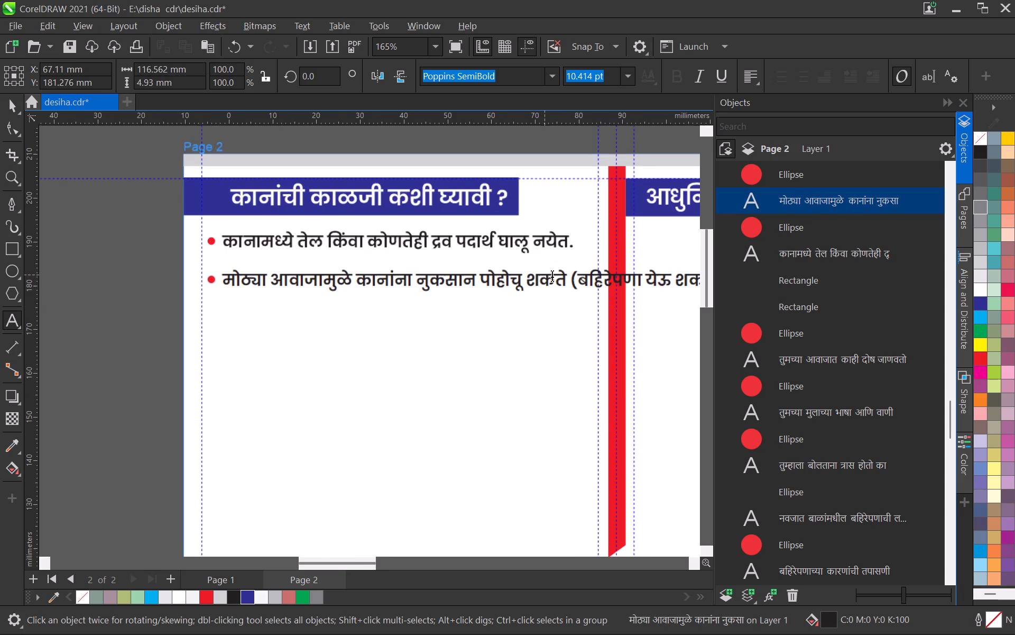
{"action": "left_click", "coordinate": [572, 281]}
{"action": "key", "text": "Return"}
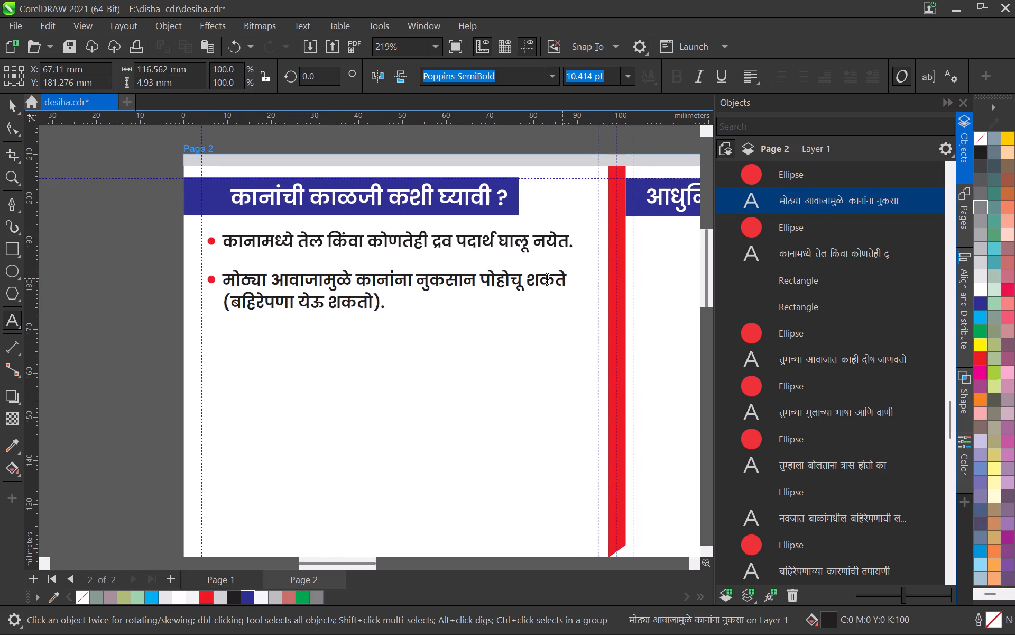
{"action": "left_click", "coordinate": [20, 106]}
{"action": "left_click", "coordinate": [133, 277]}
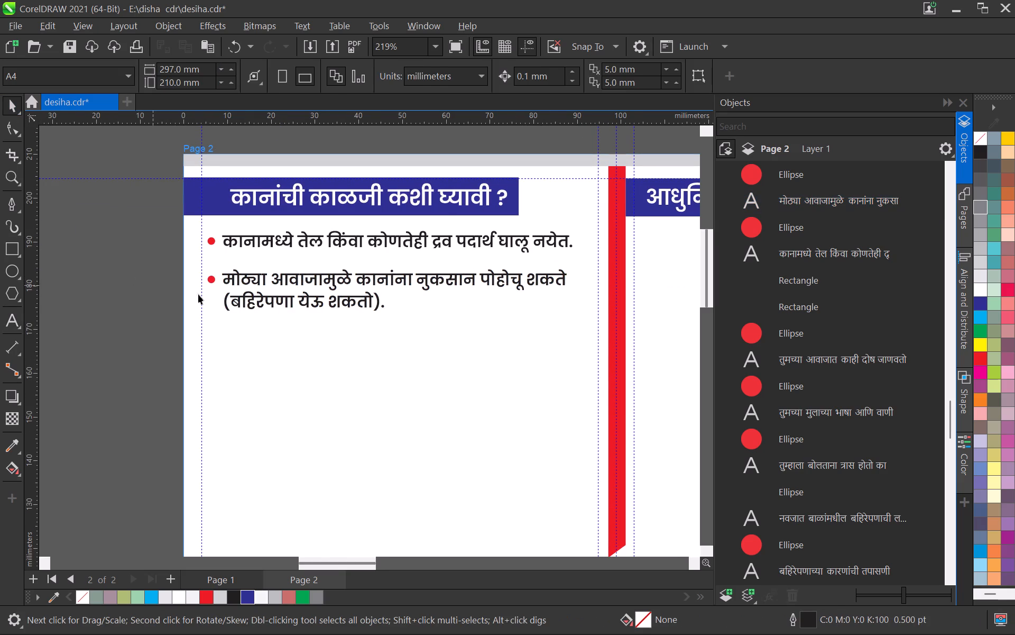
{"action": "key", "text": "ctrl+s"}
Copy the third ear-care point, "कानामध्ये धारदार वस्तू घालू नयेत.", from the Chrome reference and return to CorelDRAW.
{"action": "key", "text": "alt+Tab"}
{"action": "double_click", "coordinate": [325, 273]}
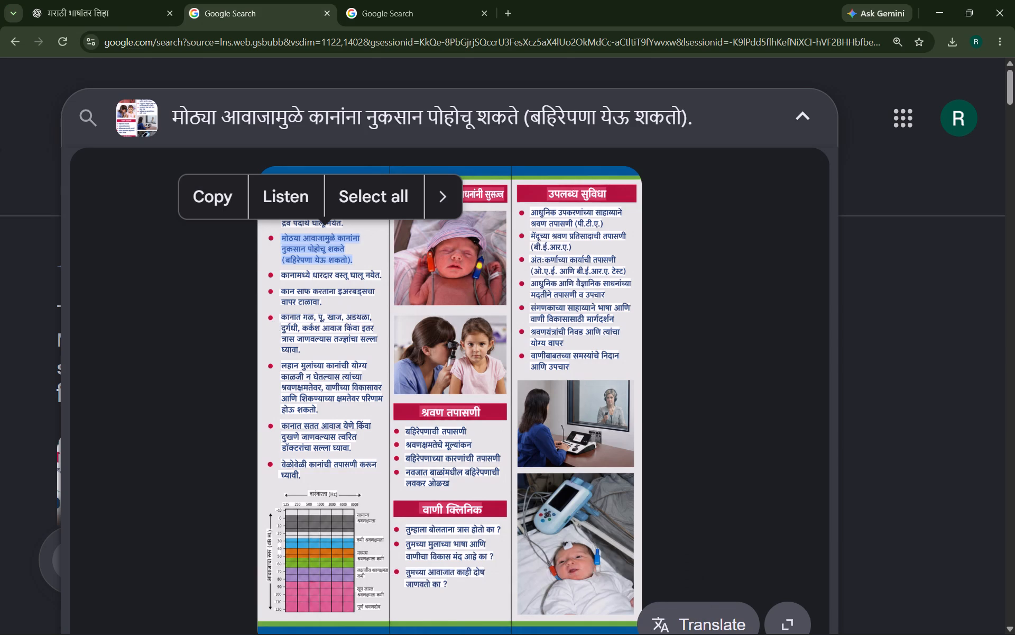
{"action": "left_click", "coordinate": [237, 231]}
{"action": "key", "text": "alt+Tab"}
Duplicate the second ear-care bullet and its two-line text below, and nudge the copy down clear of the original in 0.1 mm increments.
{"action": "scroll", "coordinate": [257, 316], "scroll_direction": "up", "scroll_amount": 6}
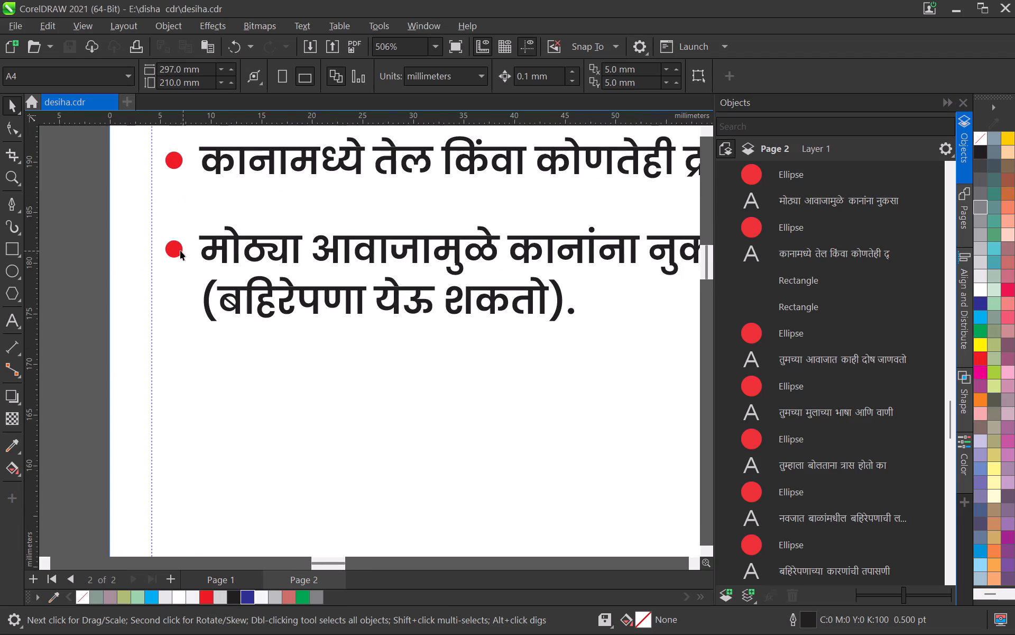
{"action": "left_click", "coordinate": [179, 250], "text": "shift"}
{"action": "left_click", "coordinate": [225, 256], "text": "shift"}
{"action": "scroll", "coordinate": [225, 256], "scroll_direction": "down", "scroll_amount": 5}
{"action": "left_click_drag", "start_coordinate": [230, 253], "coordinate": [228, 305]}
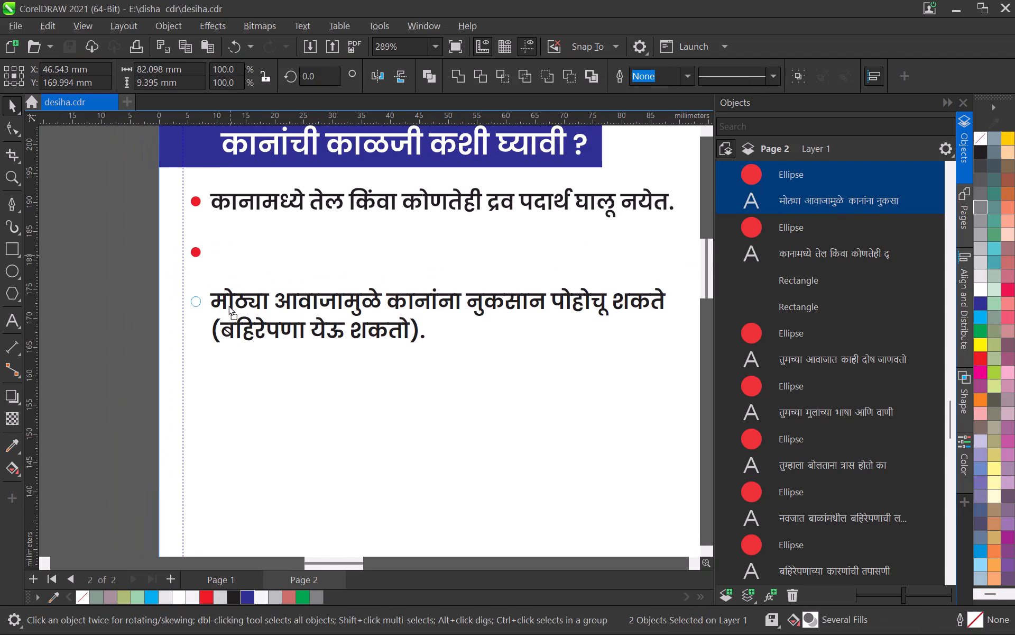
{"action": "left_click_drag", "start_coordinate": [228, 305], "coordinate": [228, 307]}
{"action": "right_click", "coordinate": [228, 307], "text": "shift"}
{"action": "key", "text": "Down"}
{"action": "key", "text": "Down"}
{"action": "key", "text": "Down"}
{"action": "key", "text": "Down"}
{"action": "key", "text": "Down"}
{"action": "key", "text": "Down"}
{"action": "key", "text": "Down"}
{"action": "key", "text": "Down"}
{"action": "key", "text": "Down"}
{"action": "key", "text": "Down"}
{"action": "key", "text": "Down"}
{"action": "key", "text": "Down"}
{"action": "key", "text": "Down"}
{"action": "key", "text": "Down"}
{"action": "key", "text": "Down"}
{"action": "key", "text": "Down"}
{"action": "key", "text": "Down"}
{"action": "key", "text": "Down"}
{"action": "key", "text": "Down"}
{"action": "key", "text": "Down"}
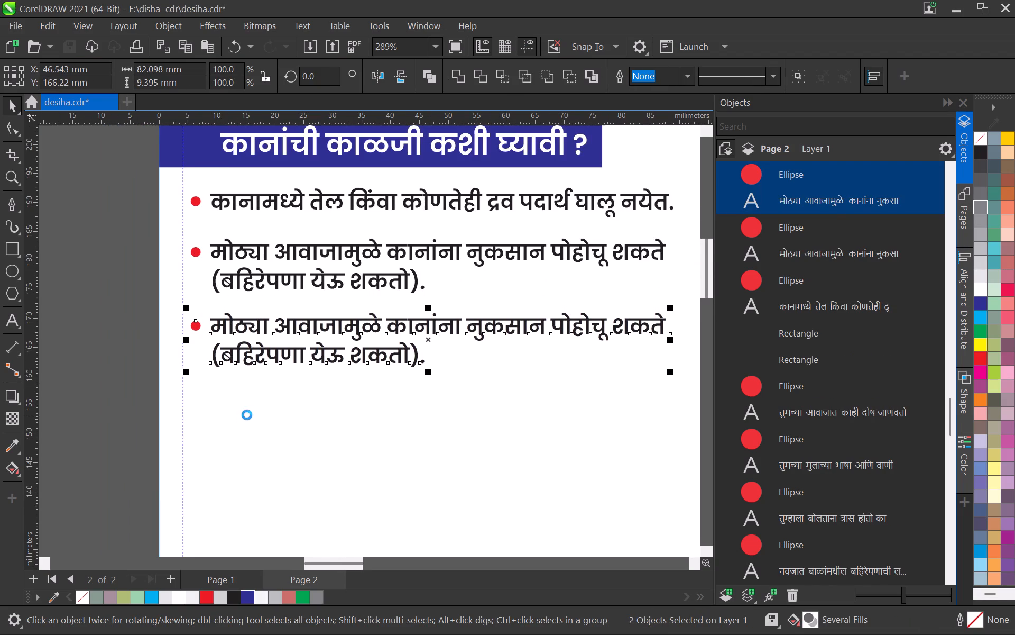
{"action": "key", "text": "Up"}
{"action": "left_click", "coordinate": [247, 416]}
Replace the third bullet's duplicated text with the copied point "कानामध्ये धारदार वस्तू घालू नयेत.".
{"action": "left_click", "coordinate": [274, 315]}
{"action": "double_click", "coordinate": [278, 320]}
{"action": "key", "text": "ctrl+a"}
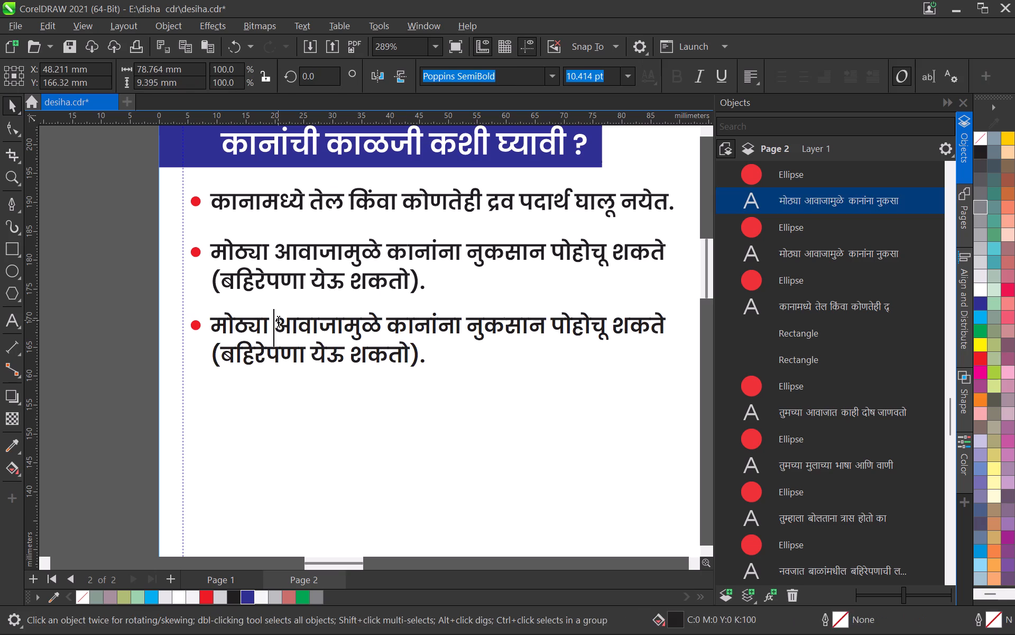
{"action": "key", "text": "ctrl+v"}
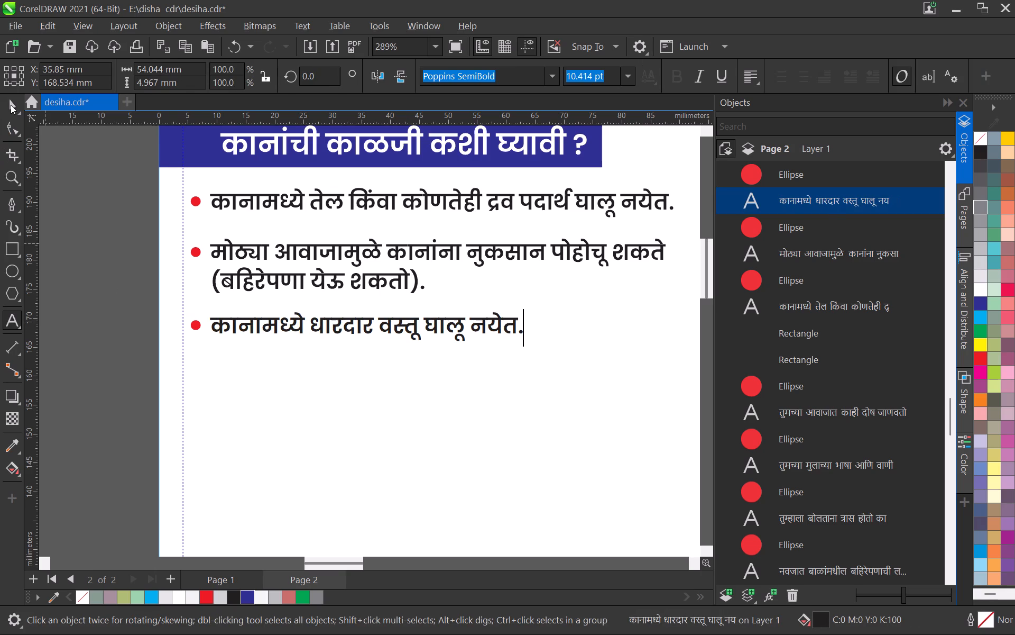
{"action": "left_click", "coordinate": [11, 105]}
Copy the fourth ear-care point, "कान साफ करताना इअरबड्सचा वापर टाळावा.", from the Chrome reference and return to CorelDRAW.
{"action": "key", "text": "alt+Tab"}
{"action": "double_click", "coordinate": [295, 294]}
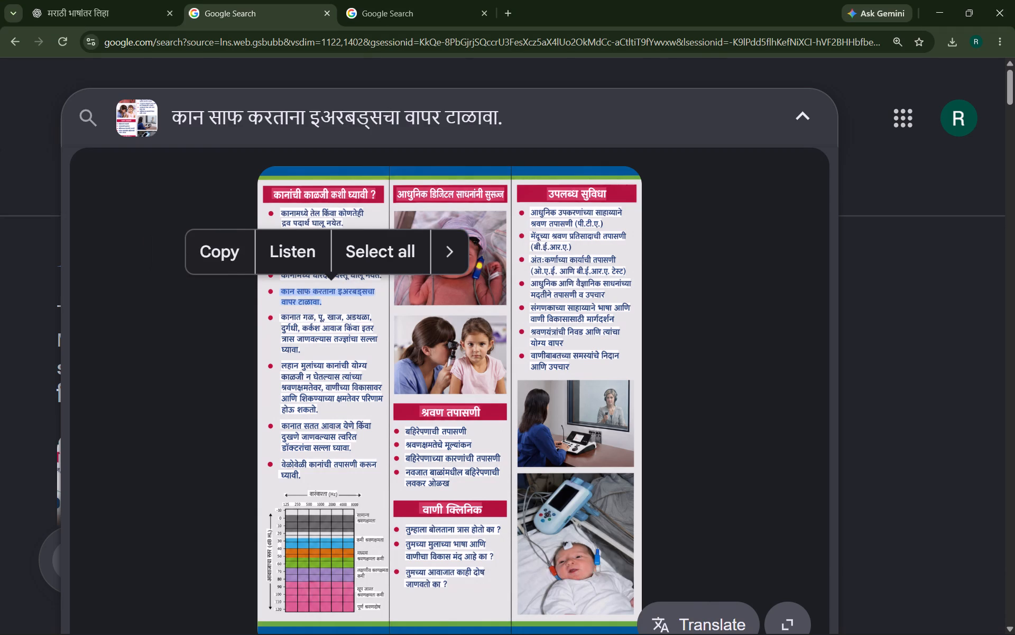
{"action": "left_click", "coordinate": [200, 254]}
{"action": "key", "text": "alt+Tab"}
Duplicate the third ear-care bullet and its text about 6.8 mm below the original.
{"action": "middle_click_drag", "start_coordinate": [267, 374], "coordinate": [299, 307]}
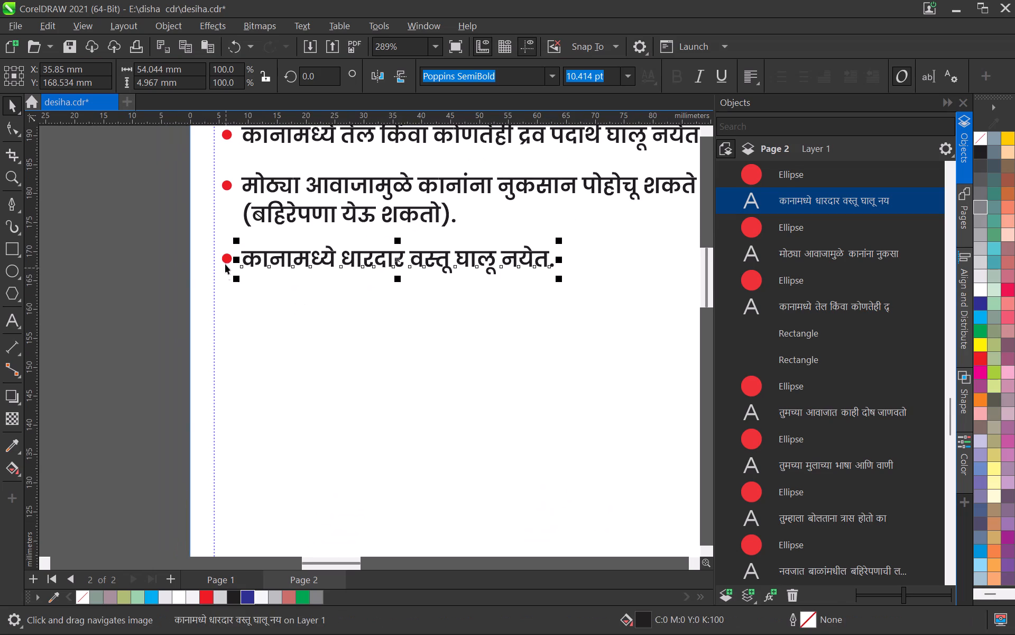
{"action": "left_click", "coordinate": [228, 258], "text": "shift"}
{"action": "left_click_drag", "start_coordinate": [263, 260], "coordinate": [263, 300]}
{"action": "right_click", "coordinate": [263, 300], "text": "shift"}
{"action": "left_click", "coordinate": [294, 372]}
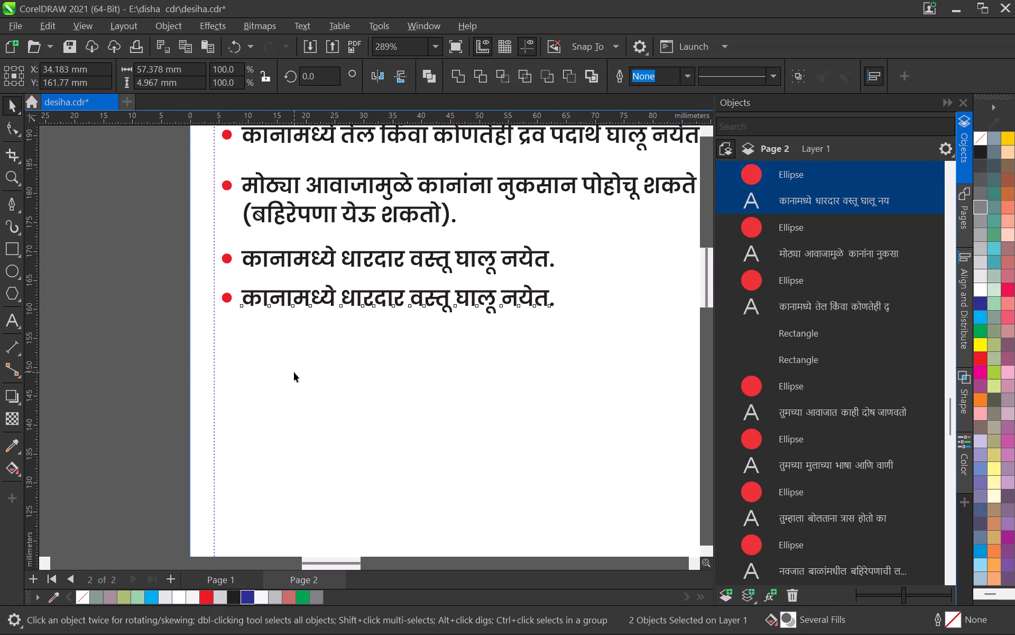
Replace the fourth bullet's duplicated text with the copied point "कान साफ करताना इअरबड्सचा वापर टाळावा.".
{"action": "double_click", "coordinate": [287, 302]}
{"action": "key", "text": "ctrl+a"}
{"action": "key", "text": "ctrl+v"}
{"action": "scroll", "coordinate": [348, 296], "scroll_direction": "down", "scroll_amount": 2}
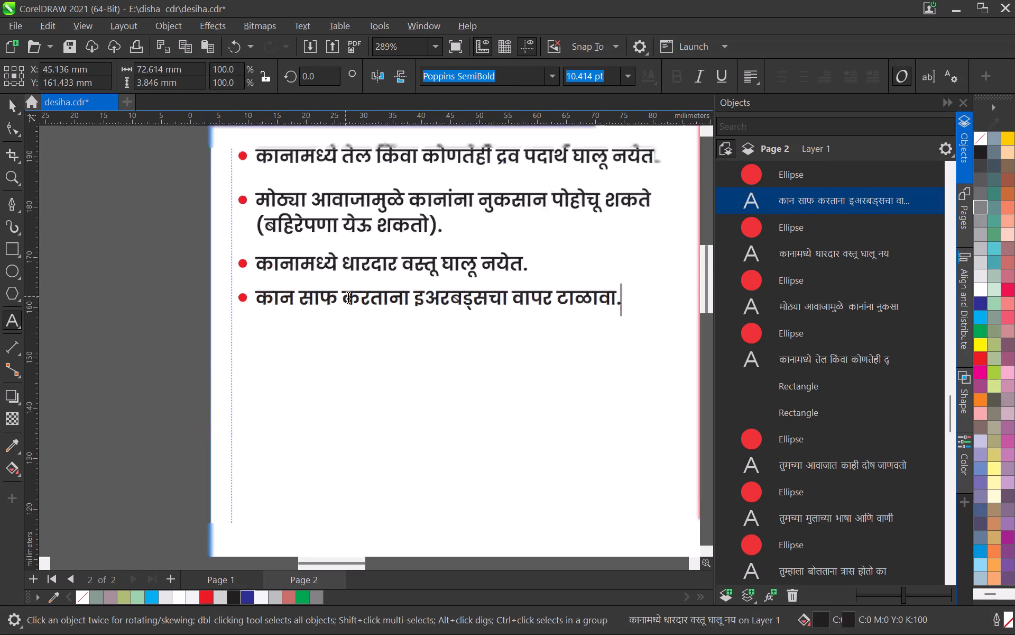
{"action": "scroll", "coordinate": [348, 296], "scroll_direction": "down", "scroll_amount": 2}
{"action": "left_click", "coordinate": [12, 107]}
Nudge the fourth ear-care bullet and its text slightly down in 0.1 mm increments to even the spacing, and save the document.
{"action": "scroll", "coordinate": [180, 266], "scroll_direction": "up", "scroll_amount": 8}
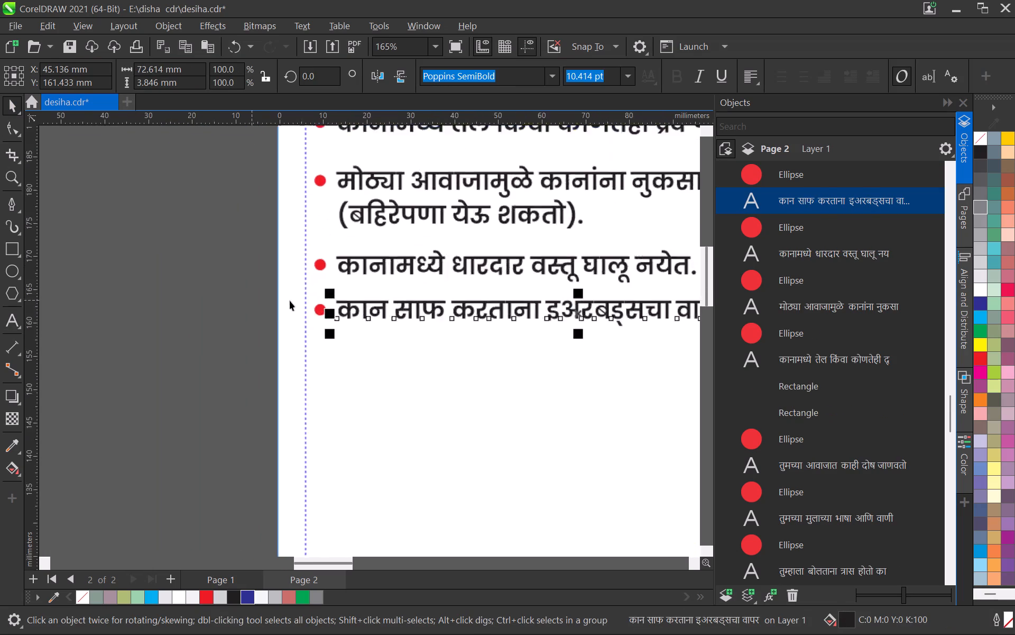
{"action": "left_click", "coordinate": [322, 310], "text": "shift"}
{"action": "scroll", "coordinate": [322, 310], "scroll_direction": "down", "scroll_amount": 10}
{"action": "key", "text": "Down"}
{"action": "key", "text": "Down"}
{"action": "key", "text": "Down"}
{"action": "key", "text": "Down"}
{"action": "key", "text": "Down"}
{"action": "key", "text": "Down"}
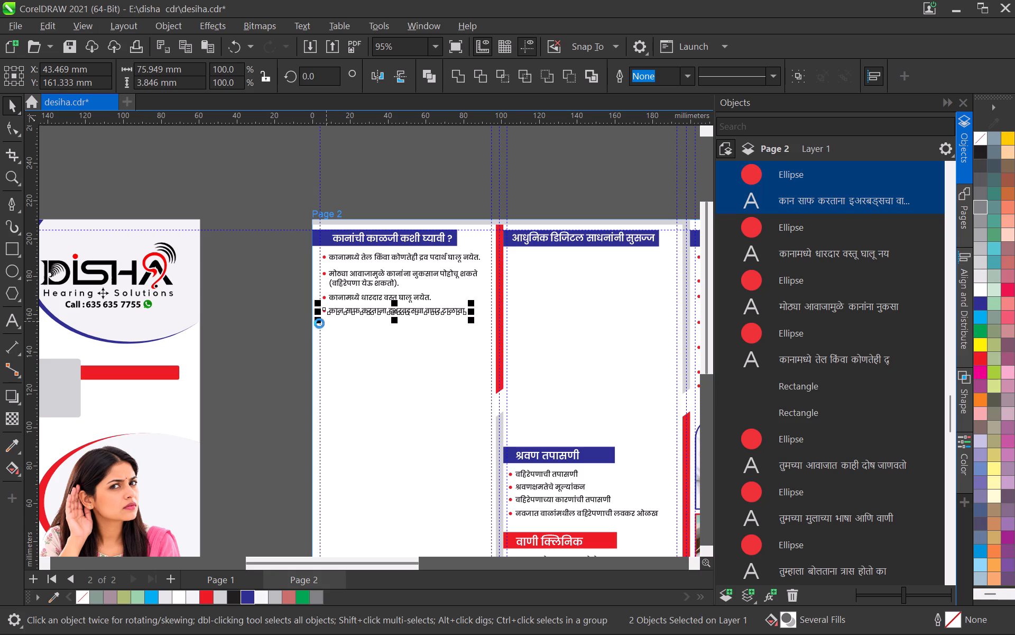
{"action": "left_click", "coordinate": [242, 329]}
{"action": "scroll", "coordinate": [376, 334], "scroll_direction": "down", "scroll_amount": 3}
{"action": "middle_click_drag", "start_coordinate": [379, 337], "coordinate": [362, 315]}
{"action": "scroll", "coordinate": [361, 337], "scroll_direction": "up", "scroll_amount": 3}
{"action": "key", "text": "ctrl+s"}
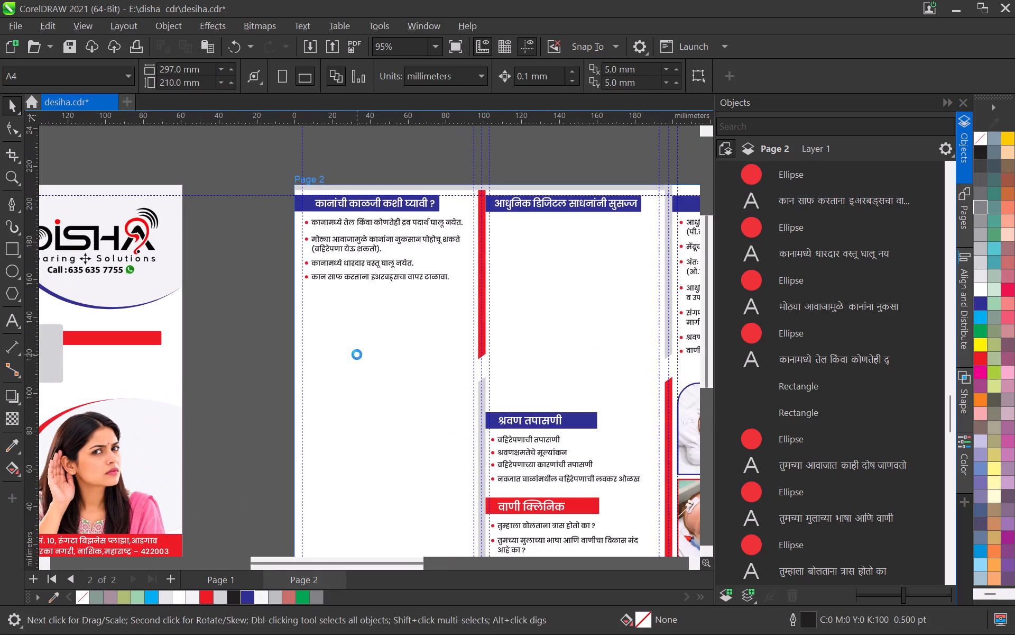
Copy the fifth ear-care point, beginning "कानात गळ, पू, खाज, अडथळा", from the Chrome reference and return to CorelDRAW.
{"action": "key", "text": "alt+Tab"}
{"action": "double_click", "coordinate": [290, 314]}
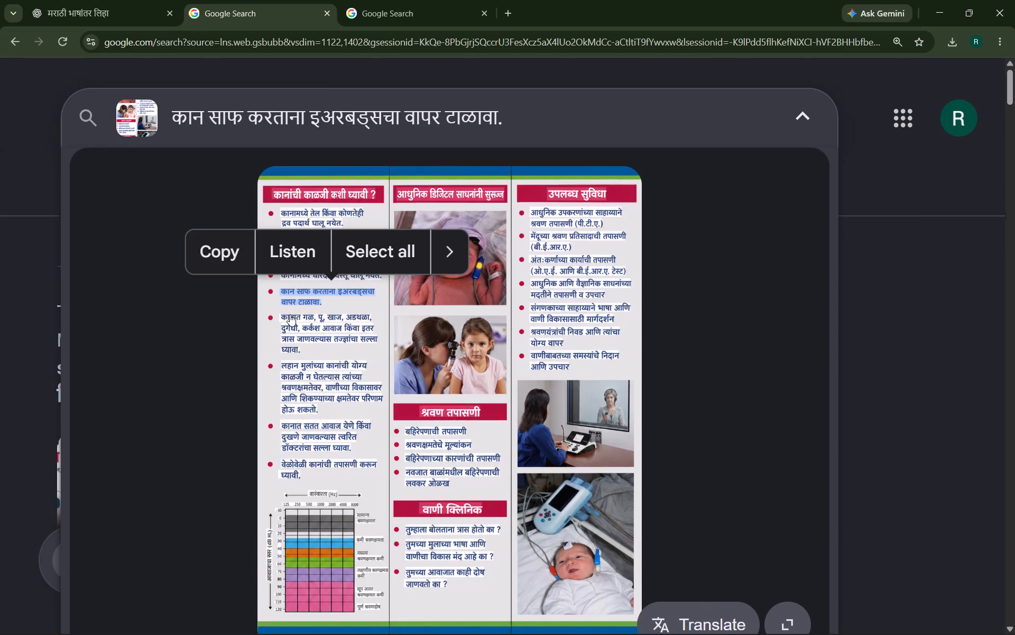
{"action": "double_click", "coordinate": [293, 319]}
{"action": "left_click", "coordinate": [232, 277]}
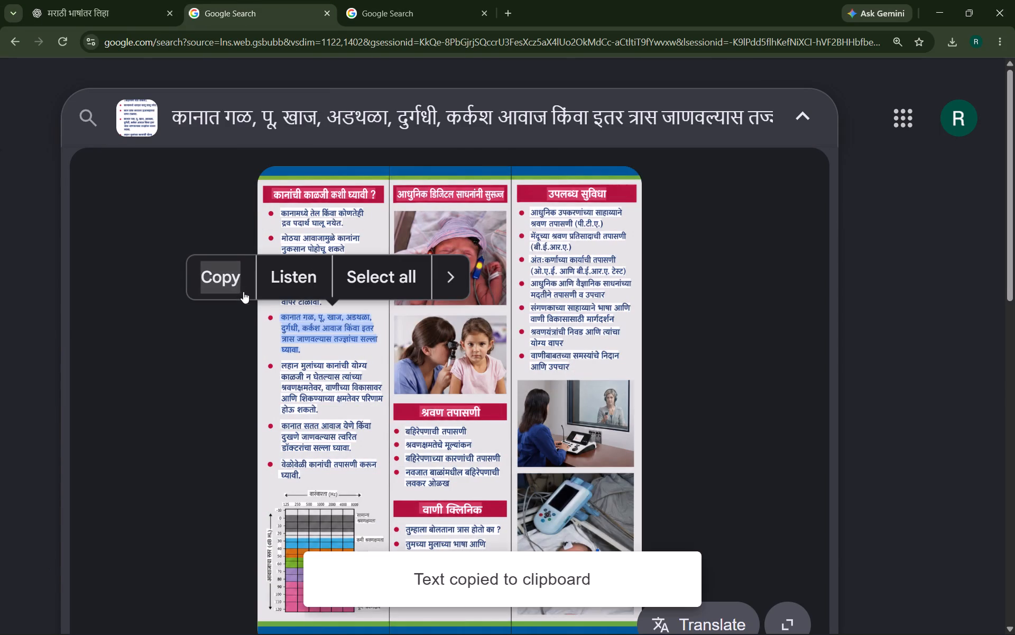
{"action": "key", "text": "alt+Tab"}
Duplicate the fourth ear-care bullet and its text directly below, and nudge the copy slightly up by 0.3 mm.
{"action": "scroll", "coordinate": [293, 314], "scroll_direction": "up", "scroll_amount": 6}
{"action": "left_click", "coordinate": [307, 255]}
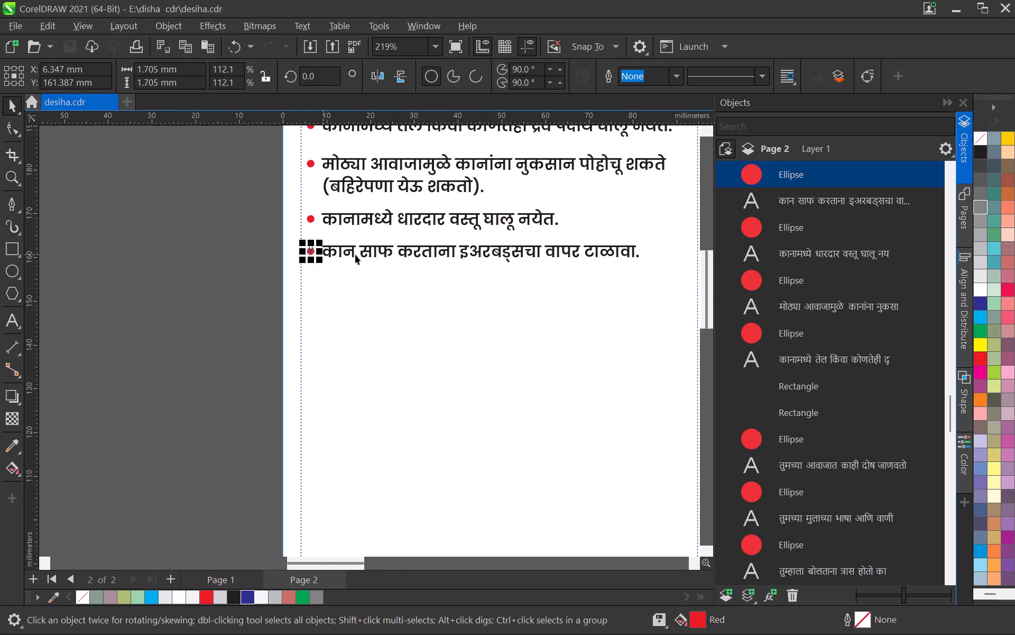
{"action": "left_click", "coordinate": [355, 255], "text": "shift"}
{"action": "left_click_drag", "start_coordinate": [340, 255], "coordinate": [342, 288]}
{"action": "right_click", "coordinate": [342, 288], "text": "shift"}
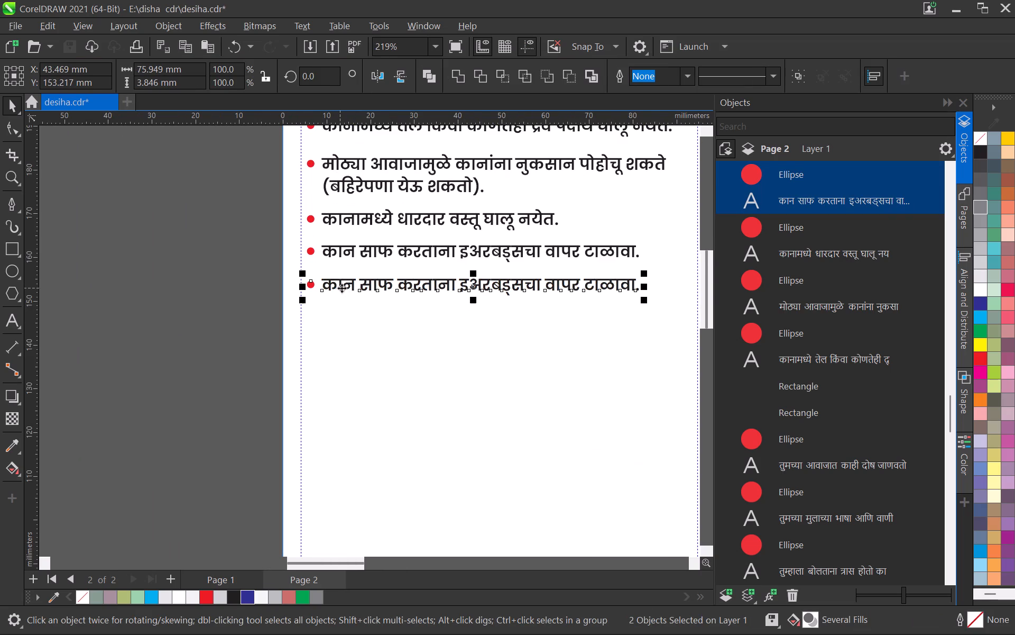
{"action": "key", "text": "Up"}
{"action": "key", "text": "Up"}
{"action": "key", "text": "Up"}
{"action": "left_click", "coordinate": [371, 343]}
Replace the fifth bullet's duplicated text with the copied point, break it into a second line before "किंवा", and save the document.
{"action": "double_click", "coordinate": [382, 278]}
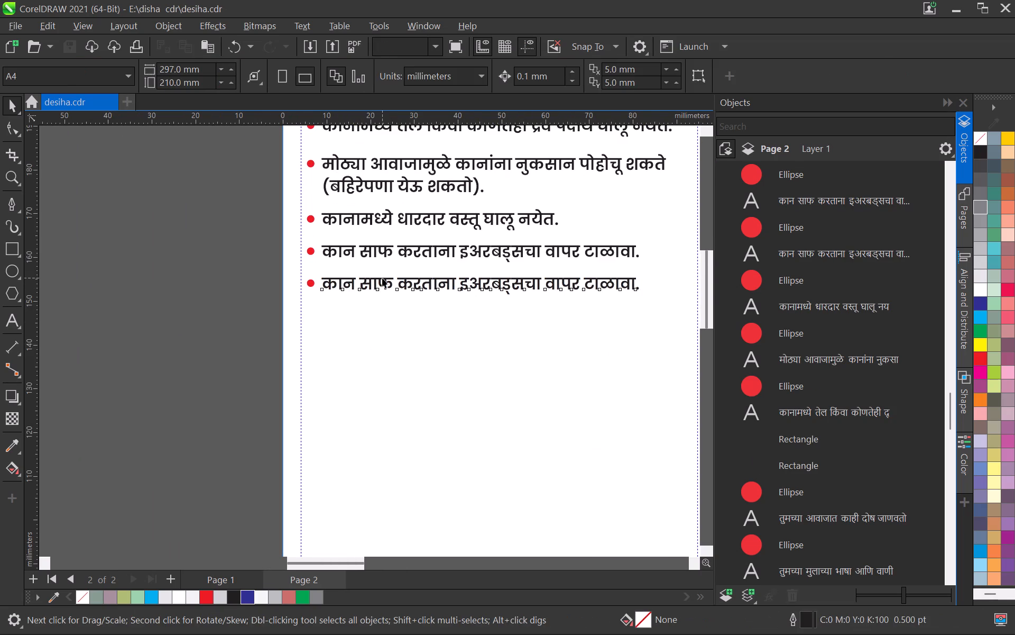
{"action": "key", "text": "ctrl+a"}
{"action": "key", "text": "ctrl+v"}
{"action": "middle_click_drag", "start_coordinate": [543, 293], "coordinate": [464, 293]}
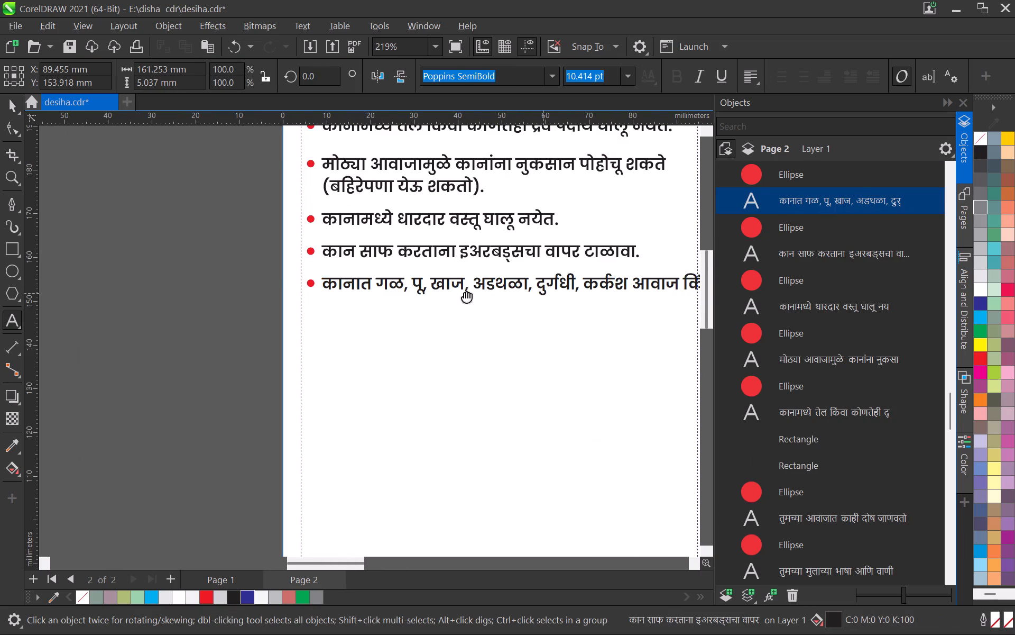
{"action": "middle_click_drag", "start_coordinate": [464, 293], "coordinate": [272, 296]}
{"action": "left_click", "coordinate": [413, 282]}
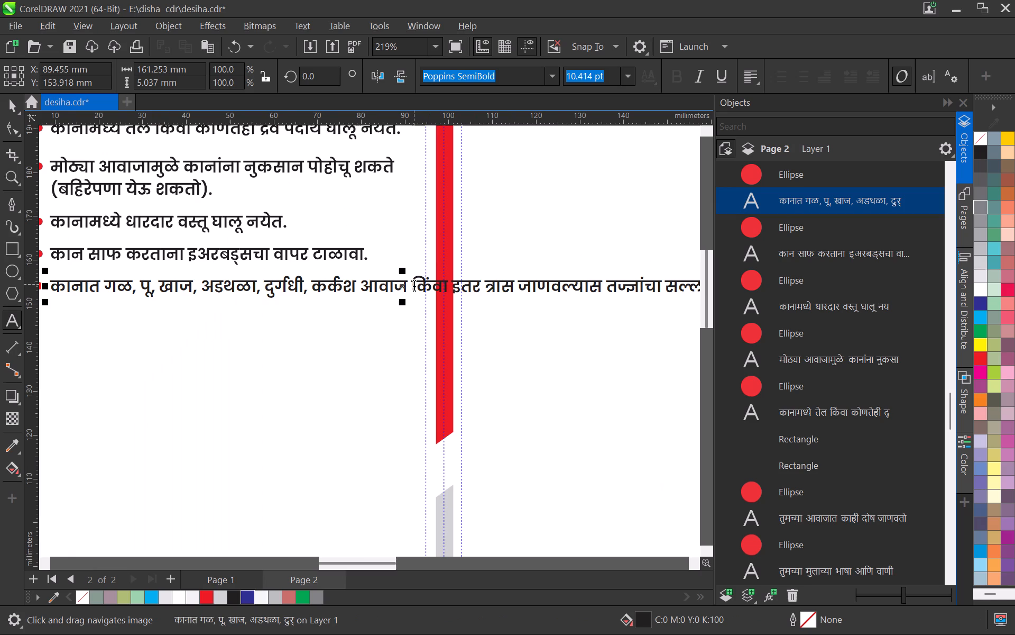
{"action": "key", "text": "Return"}
{"action": "left_click", "coordinate": [17, 103]}
{"action": "scroll", "coordinate": [195, 231], "scroll_direction": "down", "scroll_amount": 3}
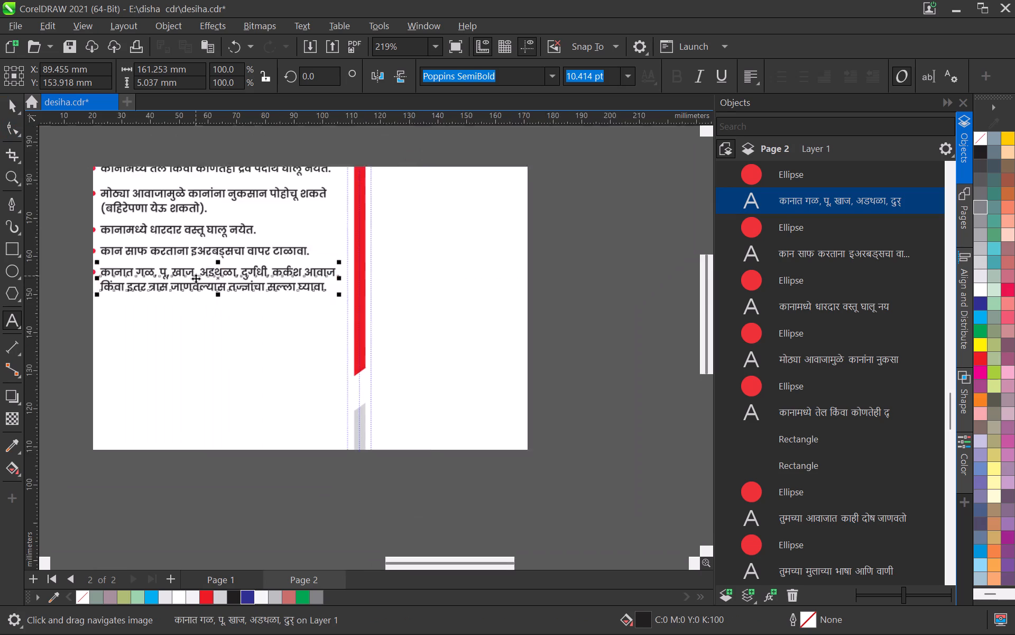
{"action": "middle_click_drag", "start_coordinate": [195, 278], "coordinate": [357, 319]}
{"action": "left_click", "coordinate": [337, 351]}
{"action": "key", "text": "ctrl+s"}
Copy the sixth ear-care point, beginning "लहान मुलांच्या कानांची योग्य काळजी", from the Chrome reference and return to CorelDRAW.
{"action": "key", "text": "alt+Tab"}
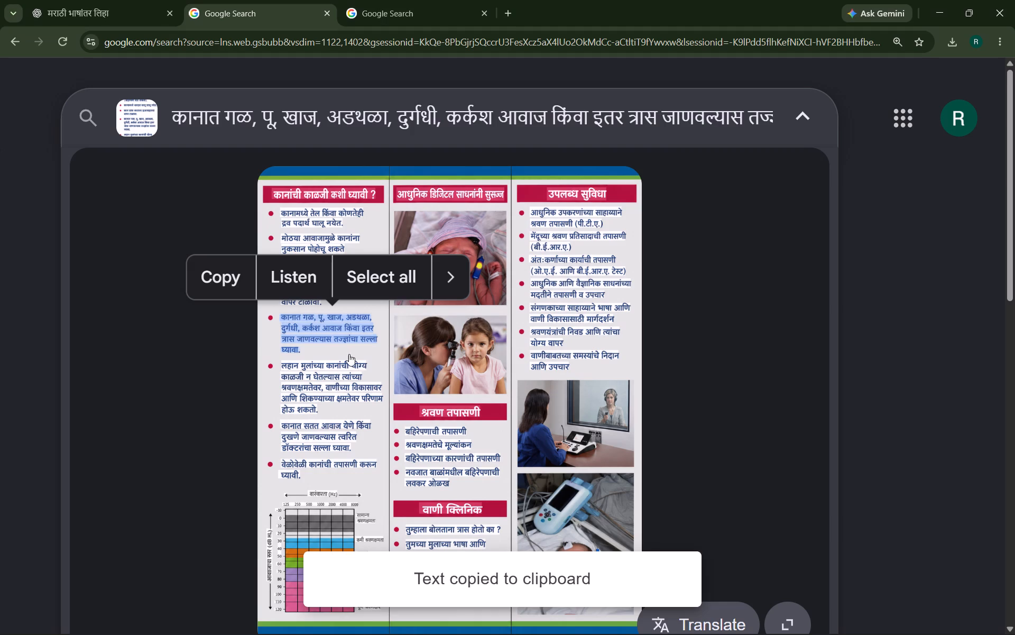
{"action": "double_click", "coordinate": [325, 361]}
{"action": "left_click", "coordinate": [223, 321]}
{"action": "key", "text": "alt+Tab"}
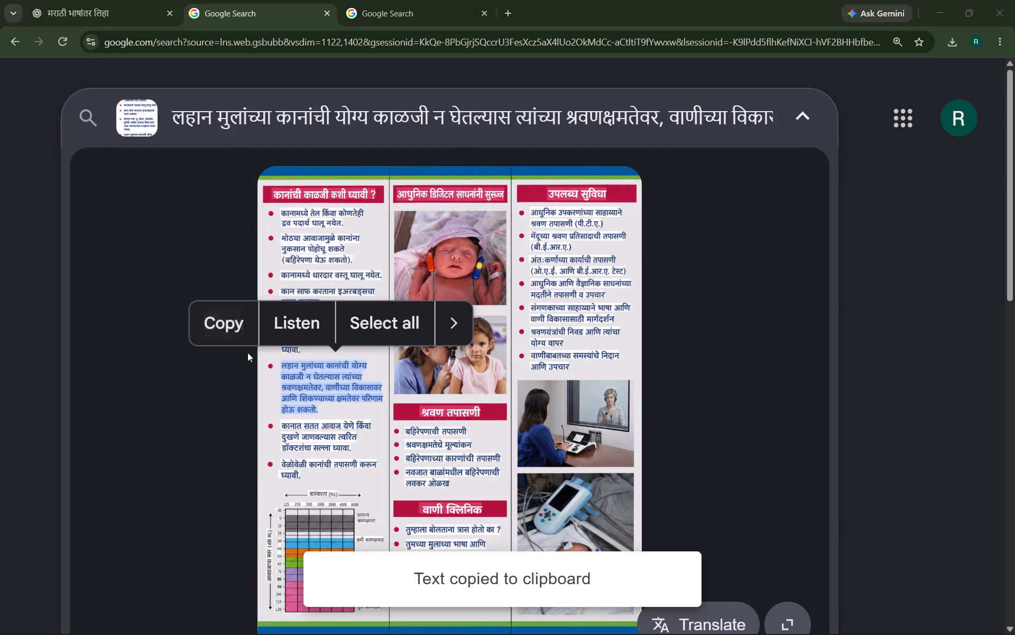
Duplicate the fifth ear-care bullet and its text directly below, nudging the copy down to about 13 mm under the original.
{"action": "middle_click_drag", "start_coordinate": [253, 346], "coordinate": [309, 321]}
{"action": "scroll", "coordinate": [309, 315], "scroll_direction": "up", "scroll_amount": 2}
{"action": "left_click", "coordinate": [311, 281]}
{"action": "left_click", "coordinate": [347, 280], "text": "shift"}
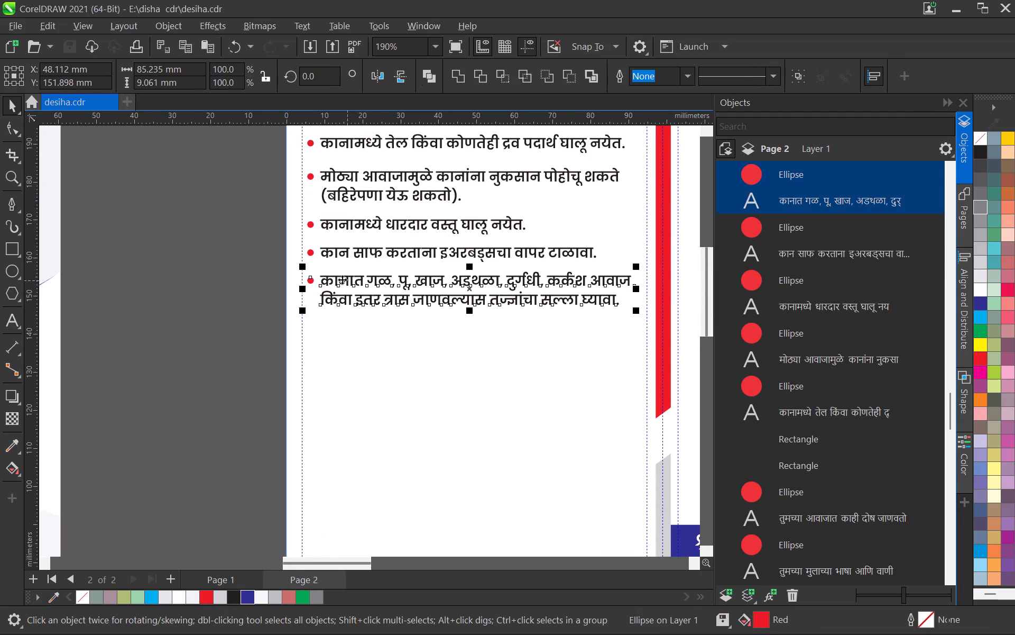
{"action": "left_click_drag", "start_coordinate": [338, 279], "coordinate": [336, 319]}
{"action": "right_click", "coordinate": [336, 319], "text": "shift"}
{"action": "key", "text": "Down"}
{"action": "key", "text": "Down"}
{"action": "key", "text": "Down"}
{"action": "key", "text": "Down"}
{"action": "key", "text": "Down"}
{"action": "key", "text": "Down"}
{"action": "key", "text": "Down"}
{"action": "key", "text": "Down"}
{"action": "key", "text": "Down"}
{"action": "key", "text": "Down"}
{"action": "key", "text": "Down"}
{"action": "key", "text": "Down"}
{"action": "key", "text": "Down"}
{"action": "key", "text": "Down"}
{"action": "key", "text": "Down"}
{"action": "key", "text": "Down"}
{"action": "key", "text": "Down"}
{"action": "key", "text": "Down"}
{"action": "key", "text": "Down"}
{"action": "key", "text": "Down"}
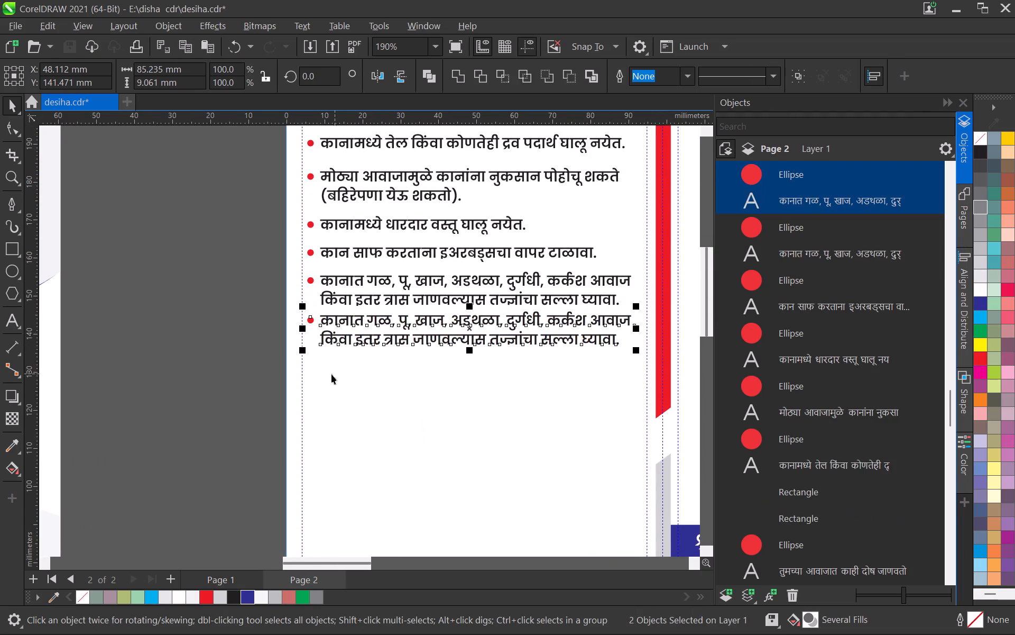
Replace the sixth bullet's duplicated text with the copied point, breaking it into three lines before "त्यांच्या" and "शिकण्याच्या".
{"action": "left_click", "coordinate": [356, 426]}
{"action": "double_click", "coordinate": [353, 330]}
{"action": "key", "text": "ctrl+a"}
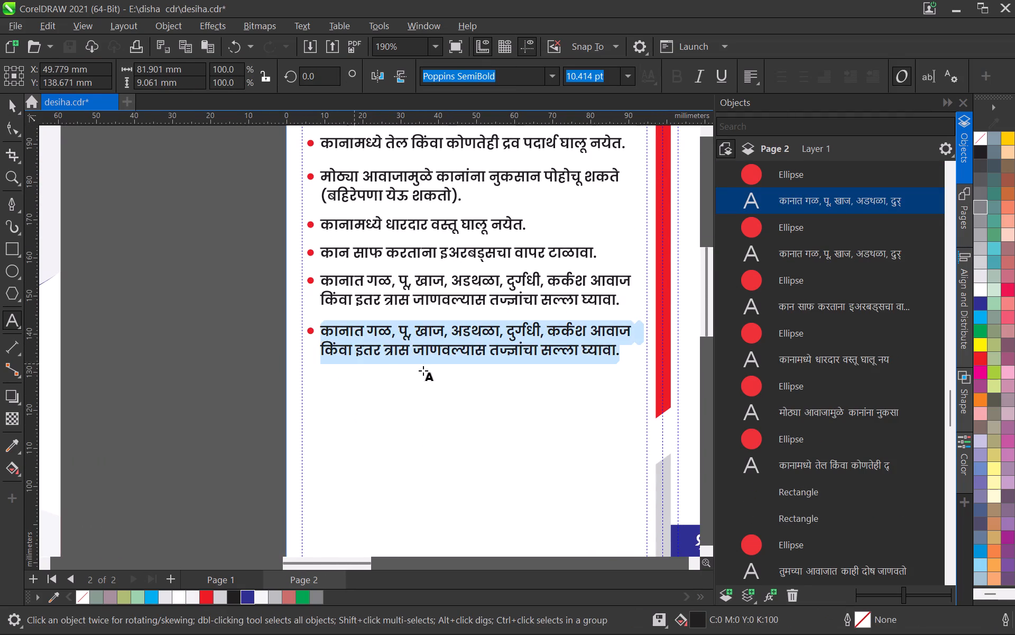
{"action": "key", "text": "ctrl+v"}
{"action": "left_click", "coordinate": [624, 335]}
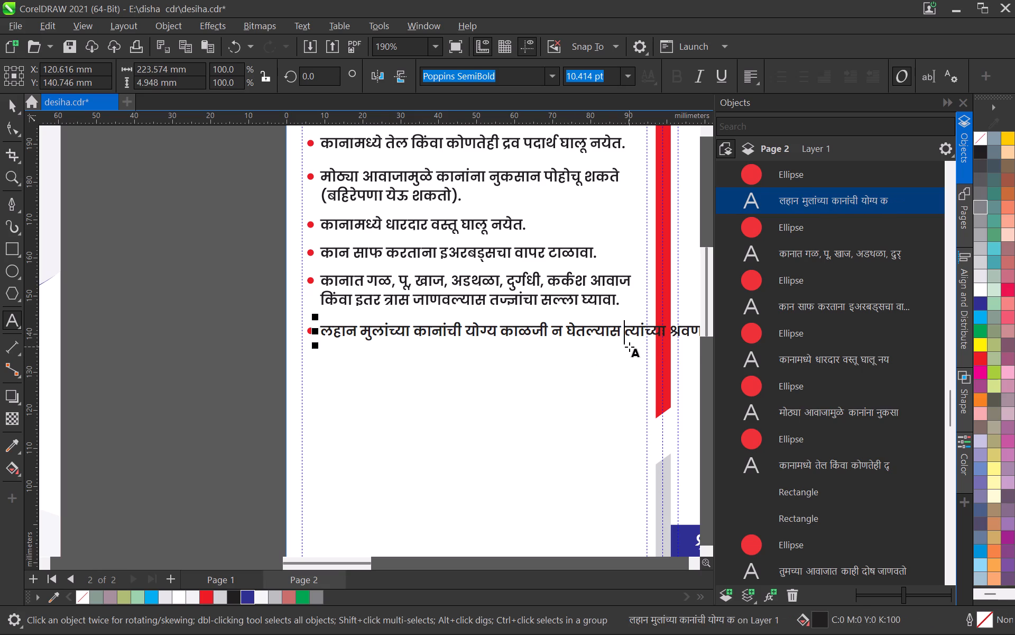
{"action": "key", "text": "Return"}
{"action": "left_click", "coordinate": [614, 349]}
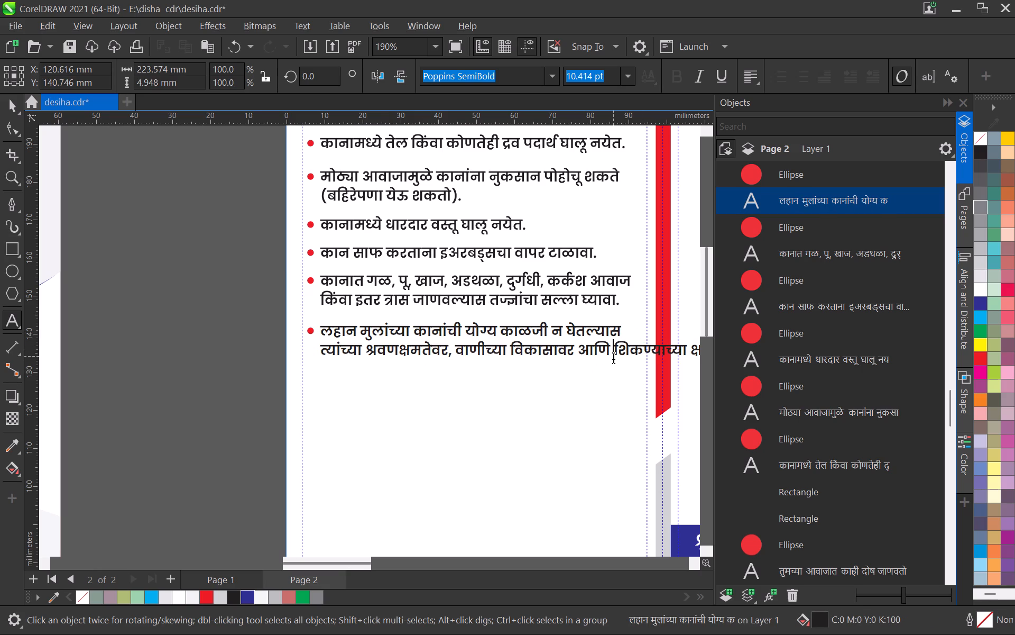
{"action": "key", "text": "Return"}
{"action": "left_click", "coordinate": [9, 104]}
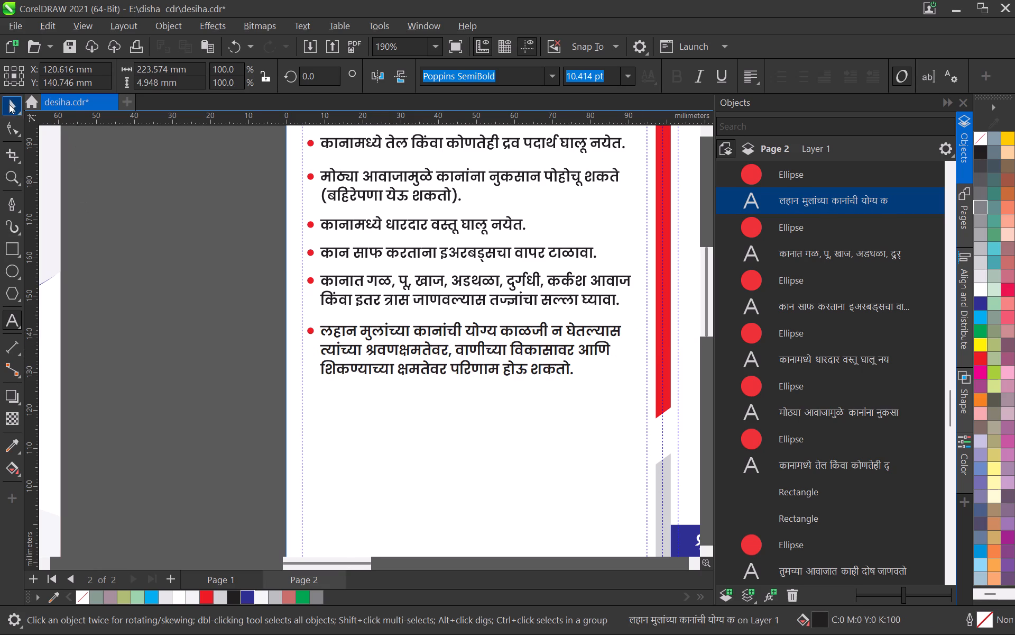
Fine-tune the fifth ear-care bullet and its text in 0.1 mm nudges to about 0.9 mm lower, evening the spacing.
{"action": "scroll", "coordinate": [242, 231], "scroll_direction": "up", "scroll_amount": 5}
{"action": "left_click", "coordinate": [345, 309]}
{"action": "left_click", "coordinate": [389, 311], "text": "shift"}
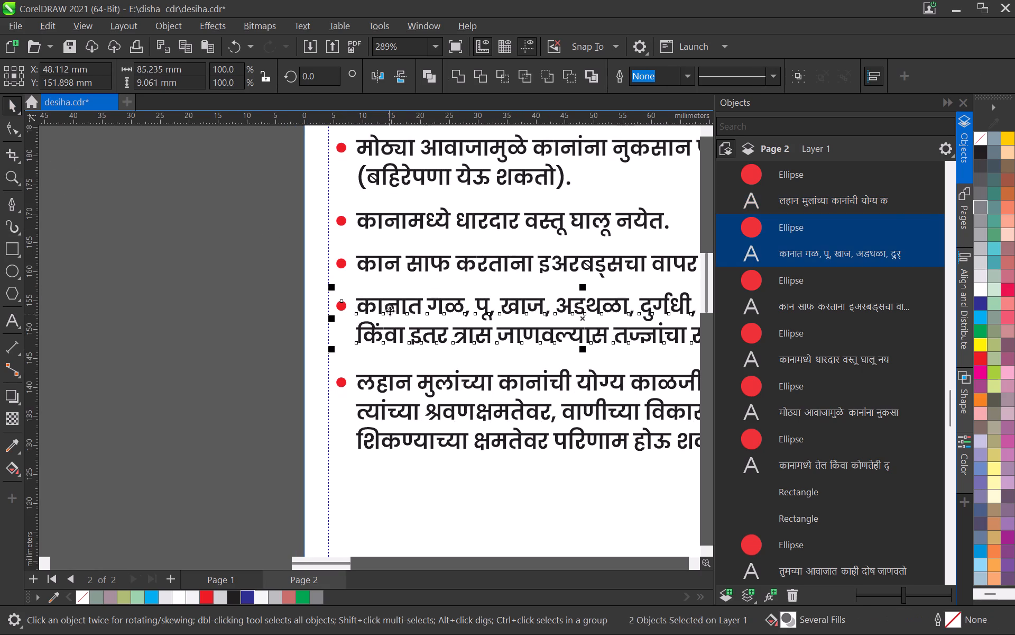
{"action": "key", "text": "Down"}
{"action": "key", "text": "Down"}
{"action": "key", "text": "Down"}
{"action": "key", "text": "Down"}
{"action": "key", "text": "Down"}
{"action": "key", "text": "Down"}
{"action": "key", "text": "Down"}
{"action": "key", "text": "Down"}
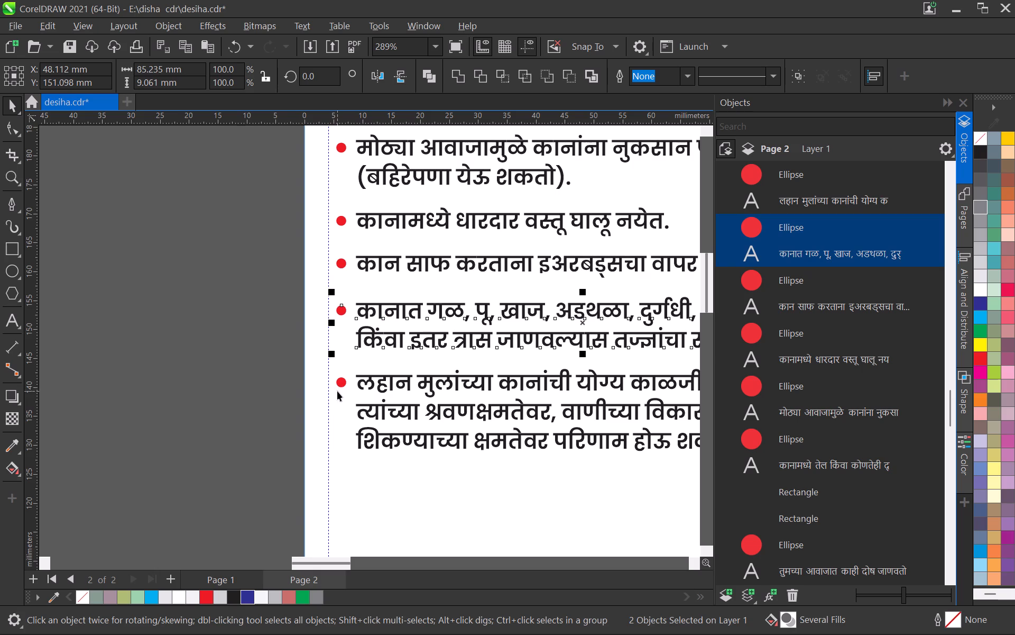
{"action": "key", "text": "Up"}
{"action": "left_click", "coordinate": [343, 382]}
{"action": "key", "text": "ctrl+z"}
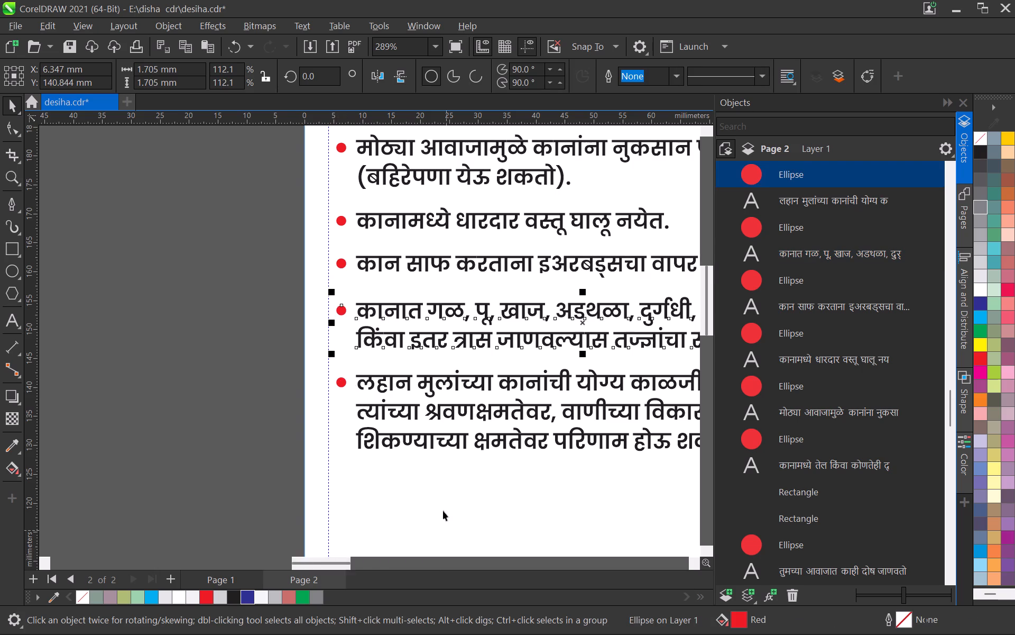
{"action": "key", "text": "ctrl+z"}
{"action": "key", "text": "ctrl+z"}
{"action": "key", "text": "ctrl+z"}
{"action": "key", "text": "Down"}
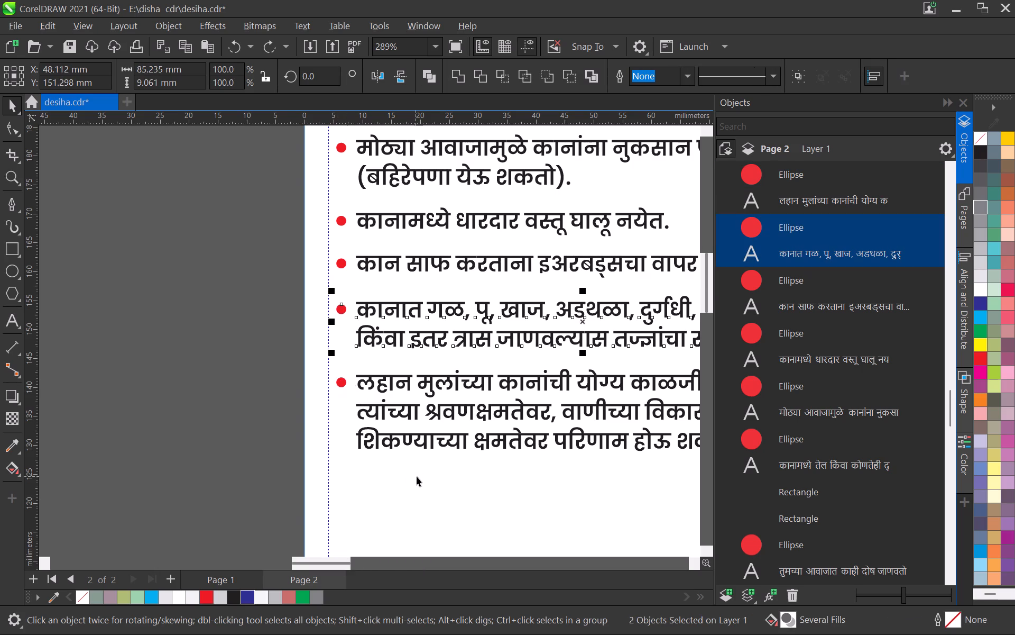
{"action": "key", "text": "Up"}
{"action": "key", "text": "Up"}
{"action": "key", "text": "Up"}
{"action": "key", "text": "Up"}
{"action": "key", "text": "Up"}
{"action": "key", "text": "Up"}
{"action": "key", "text": "Up"}
{"action": "key", "text": "Up"}
{"action": "key", "text": "Up"}
{"action": "key", "text": "Up"}
{"action": "key", "text": "Up"}
{"action": "key", "text": "Up"}
{"action": "key", "text": "Up"}
{"action": "key", "text": "Up"}
{"action": "key", "text": "Up"}
{"action": "key", "text": "Up"}
{"action": "key", "text": "Up"}
{"action": "key", "text": "Up"}
{"action": "key", "text": "Up"}
{"action": "key", "text": "Up"}
{"action": "key", "text": "Down"}
{"action": "key", "text": "Down"}
{"action": "key", "text": "Down"}
{"action": "key", "text": "Down"}
{"action": "key", "text": "Down"}
{"action": "key", "text": "Down"}
{"action": "key", "text": "Down"}
{"action": "key", "text": "Down"}
{"action": "key", "text": "Down"}
{"action": "key", "text": "Down"}
{"action": "key", "text": "Down"}
{"action": "key", "text": "Down"}
{"action": "key", "text": "Down"}
{"action": "key", "text": "Down"}
{"action": "key", "text": "Down"}
{"action": "key", "text": "Down"}
{"action": "key", "text": "Down"}
{"action": "key", "text": "Down"}
{"action": "key", "text": "Down"}
{"action": "key", "text": "Down"}
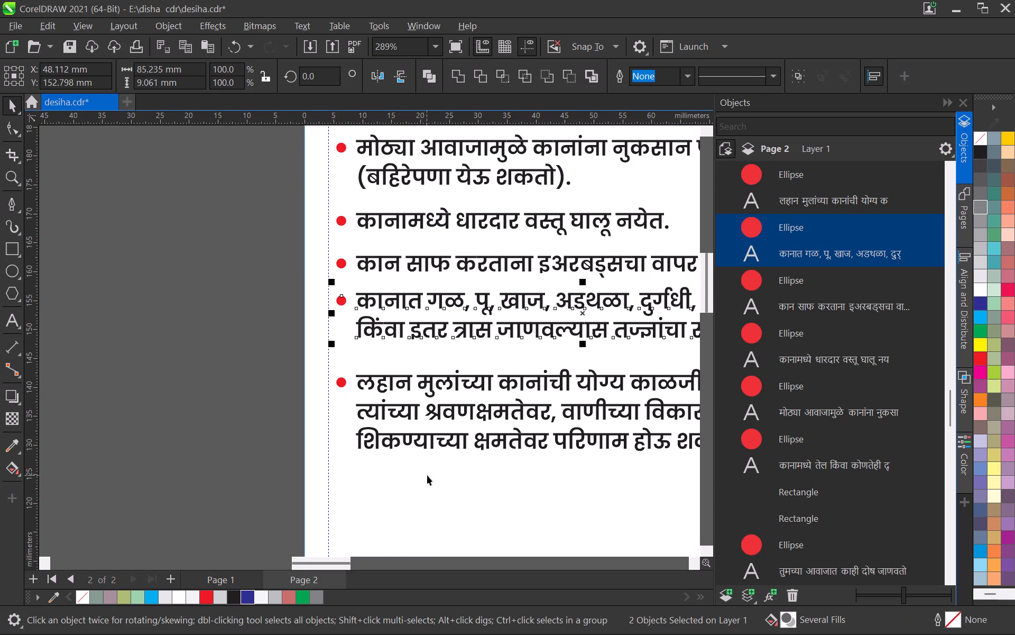
{"action": "key", "text": "Up"}
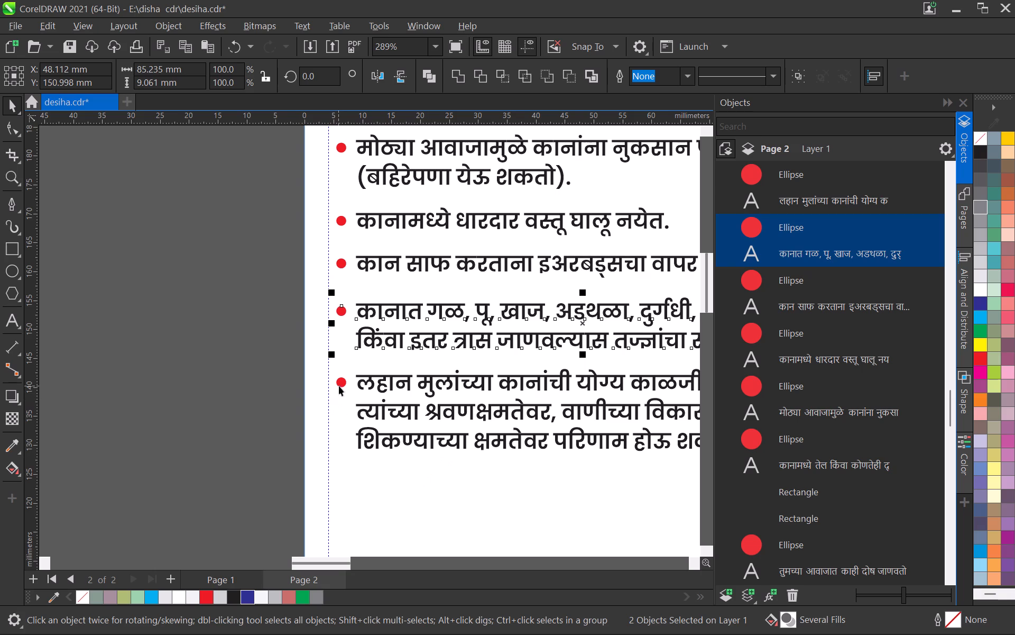
Nudge the sixth ear-care bullet and its three-line text down about 1.2 mm to even the spacing, and save the document.
{"action": "left_click", "coordinate": [339, 386]}
{"action": "left_click", "coordinate": [438, 388], "text": "shift"}
{"action": "key", "text": "Down"}
{"action": "key", "text": "Down"}
{"action": "key", "text": "Down"}
{"action": "key", "text": "Down"}
{"action": "key", "text": "Down"}
{"action": "key", "text": "Down"}
{"action": "key", "text": "Down"}
{"action": "key", "text": "Down"}
{"action": "key", "text": "Down"}
{"action": "key", "text": "Down"}
{"action": "key", "text": "Down"}
{"action": "key", "text": "Down"}
{"action": "key", "text": "Down"}
{"action": "key", "text": "Down"}
{"action": "key", "text": "Down"}
{"action": "key", "text": "Down"}
{"action": "key", "text": "Down"}
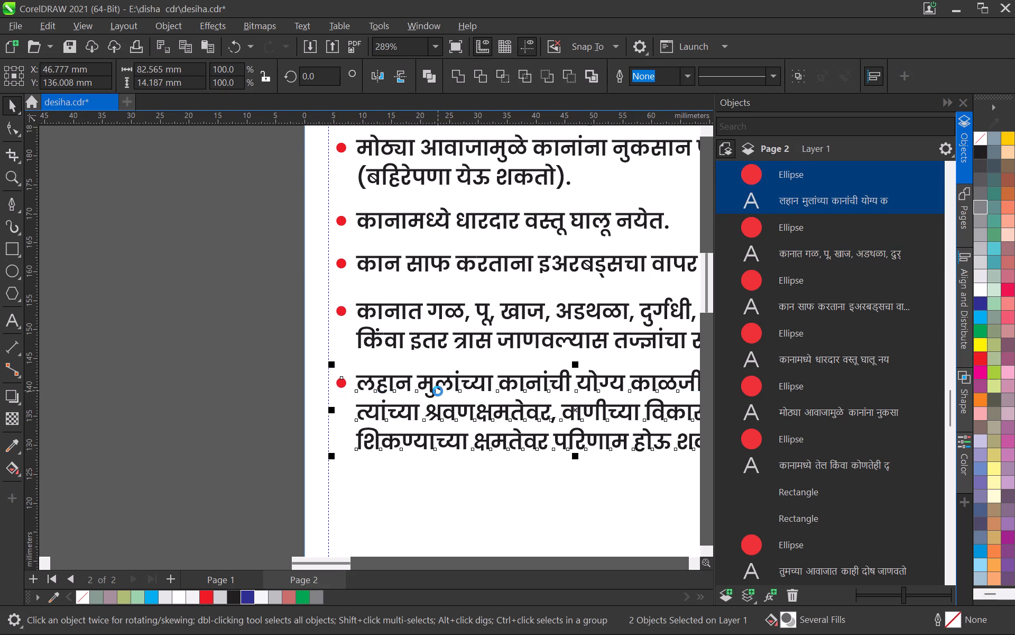
{"action": "scroll", "coordinate": [508, 436], "scroll_direction": "down", "scroll_amount": 5}
{"action": "middle_click_drag", "start_coordinate": [522, 432], "coordinate": [364, 278]}
{"action": "scroll", "coordinate": [365, 283], "scroll_direction": "down", "scroll_amount": 2}
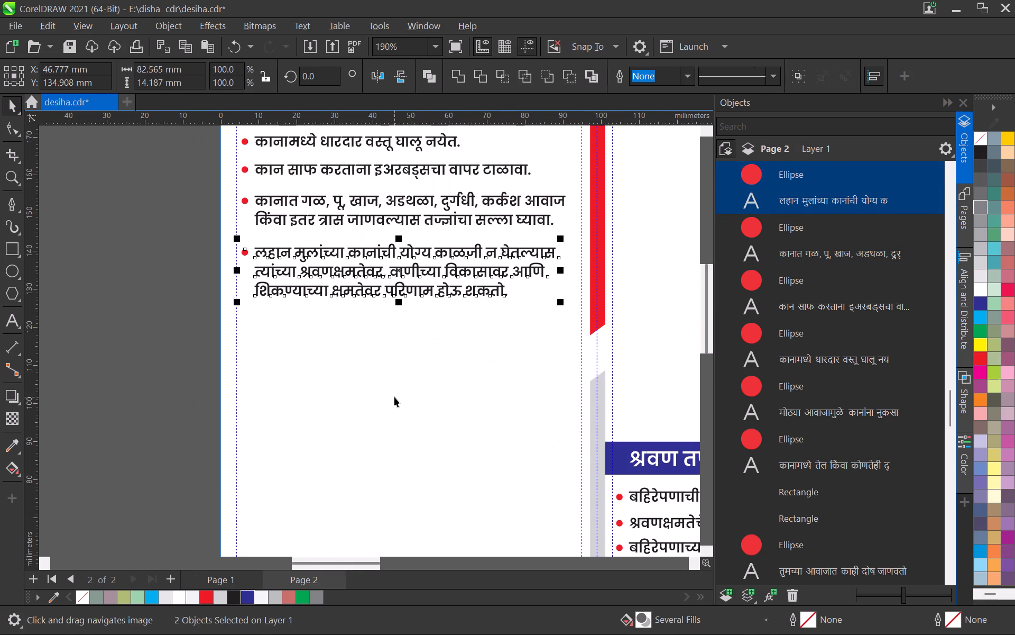
{"action": "left_click", "coordinate": [394, 397]}
{"action": "key", "text": "ctrl+s"}
Copy the seventh ear-care point, beginning "कानात सतत आवाज येणे किंवा", from the Chrome reference and return to CorelDRAW.
{"action": "key", "text": "alt+Tab"}
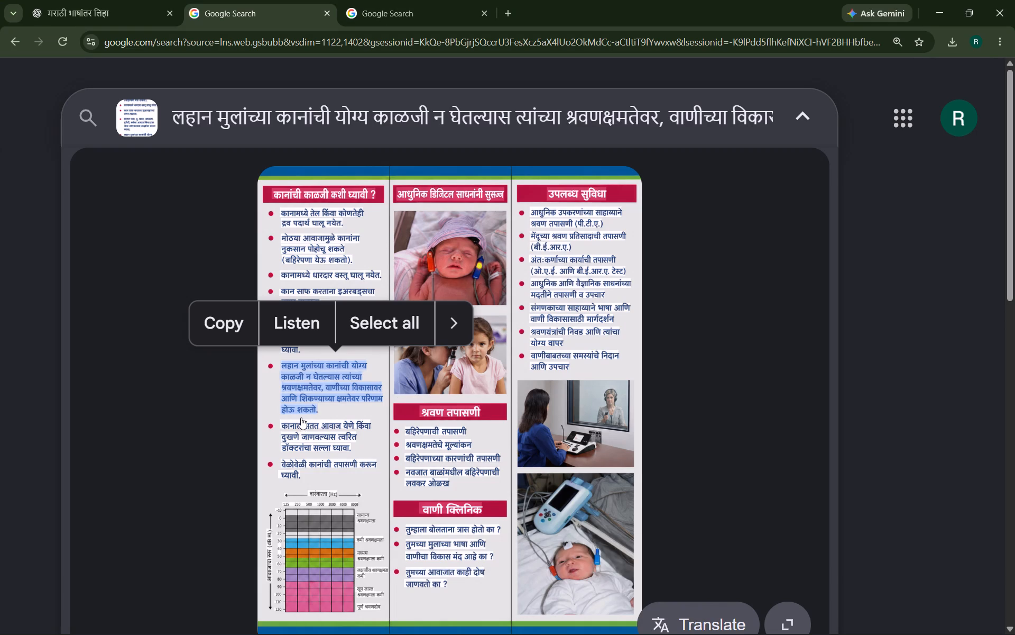
{"action": "double_click", "coordinate": [296, 422]}
{"action": "left_click", "coordinate": [214, 374]}
{"action": "key", "text": "alt+Tab"}
Duplicate the sixth ear-care bullet and its text directly below, then nudge the copy down in 0.1 mm steps to space it as the seventh point.
{"action": "scroll", "coordinate": [304, 367], "scroll_direction": "up", "scroll_amount": 3}
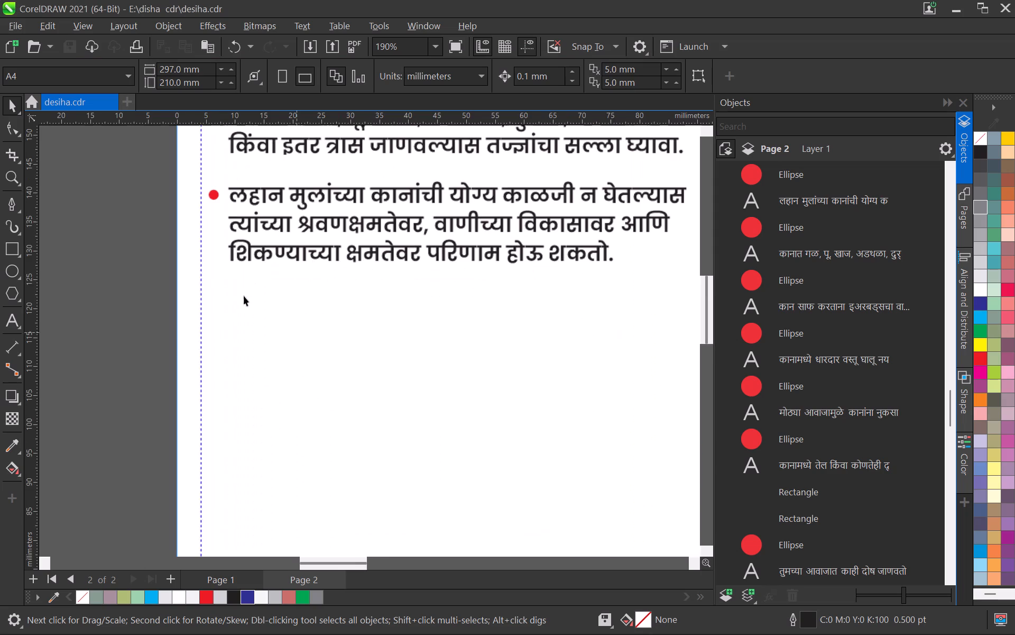
{"action": "left_click", "coordinate": [209, 195]}
{"action": "left_click", "coordinate": [254, 196], "text": "shift"}
{"action": "left_click_drag", "start_coordinate": [258, 192], "coordinate": [256, 255]}
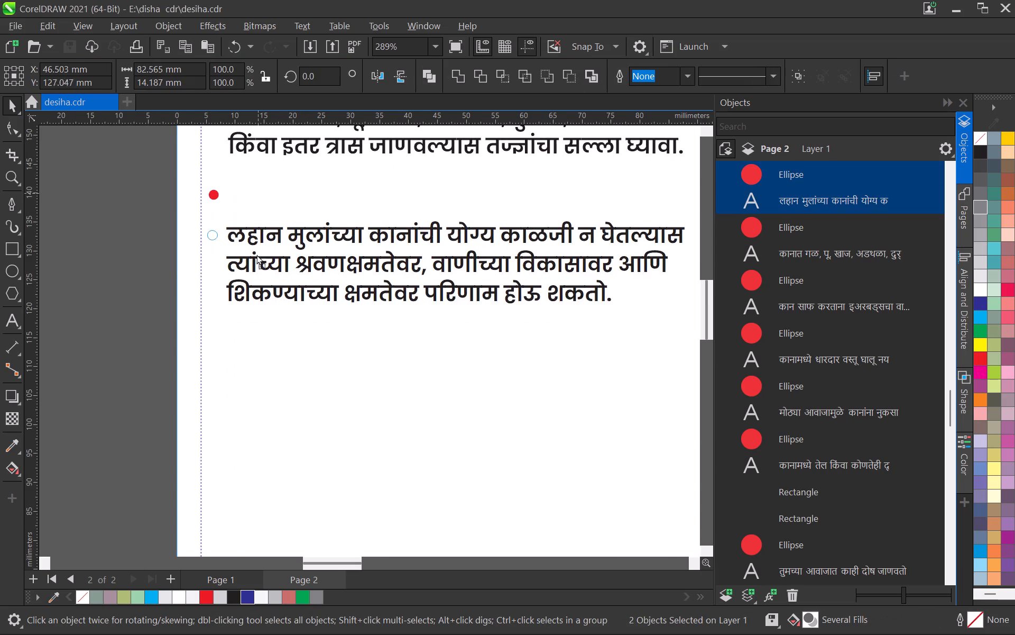
{"action": "left_click_drag", "start_coordinate": [256, 255], "coordinate": [256, 278]}
{"action": "right_click", "coordinate": [256, 278], "text": "shift"}
{"action": "key", "text": "Down"}
{"action": "key", "text": "Down"}
{"action": "key", "text": "Down"}
{"action": "key", "text": "Down"}
{"action": "key", "text": "Down"}
{"action": "key", "text": "Down"}
{"action": "key", "text": "Down"}
{"action": "key", "text": "Down"}
{"action": "key", "text": "Down"}
{"action": "key", "text": "Down"}
{"action": "key", "text": "Down"}
{"action": "key", "text": "Down"}
{"action": "key", "text": "Down"}
{"action": "key", "text": "Down"}
{"action": "key", "text": "Down"}
{"action": "key", "text": "Down"}
{"action": "key", "text": "Down"}
{"action": "key", "text": "Down"}
{"action": "key", "text": "Down"}
{"action": "key", "text": "Down"}
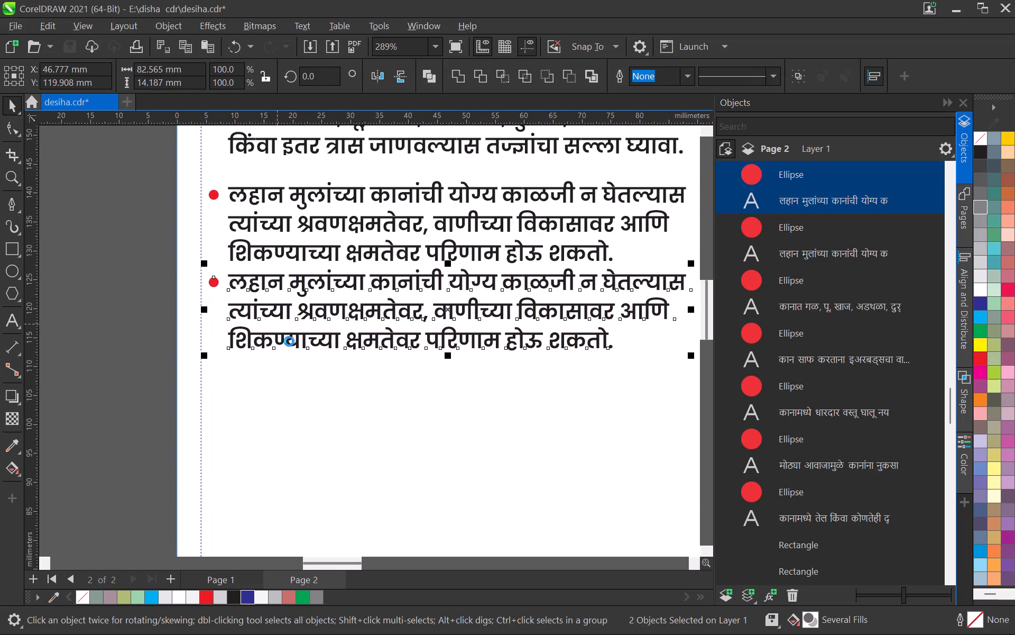
{"action": "left_click", "coordinate": [339, 399]}
Replace the seventh bullet's duplicated text with the copied point, breaking it into two lines before "त्वरित", and save the document.
{"action": "double_click", "coordinate": [320, 304]}
{"action": "key", "text": "ctrl+a"}
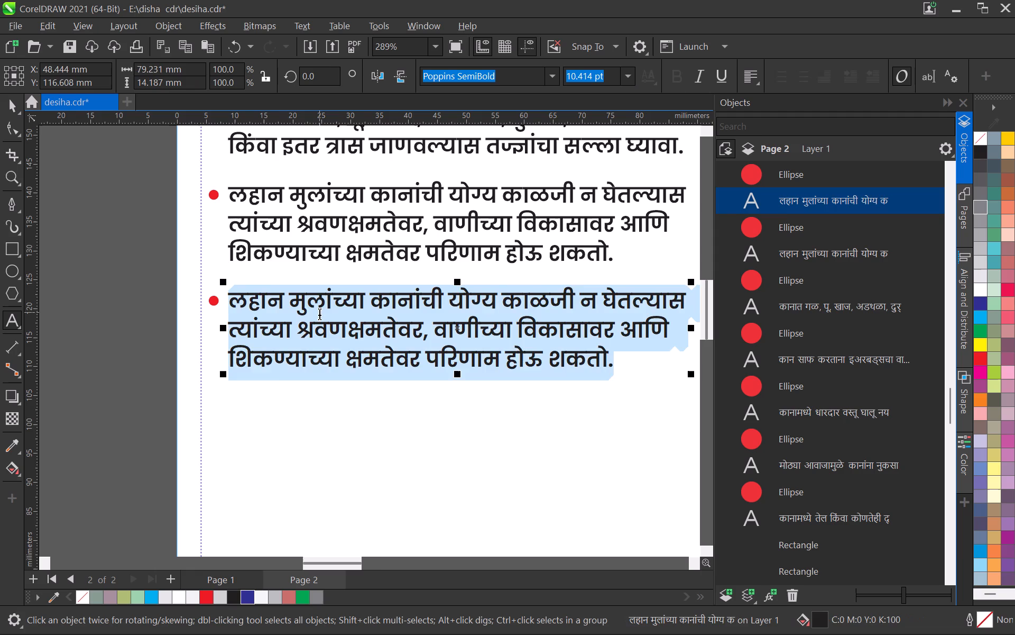
{"action": "key", "text": "ctrl+v"}
{"action": "scroll", "coordinate": [400, 291], "scroll_direction": "down", "scroll_amount": 5}
{"action": "middle_click_drag", "start_coordinate": [534, 298], "coordinate": [389, 294]}
{"action": "scroll", "coordinate": [408, 295], "scroll_direction": "up", "scroll_amount": 4}
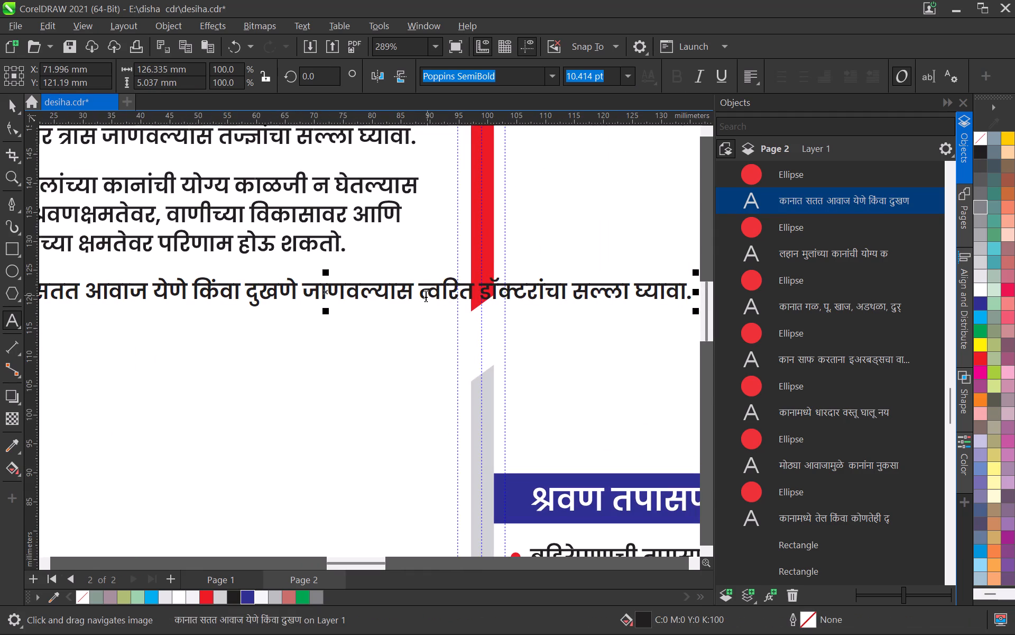
{"action": "left_click", "coordinate": [421, 293]}
{"action": "key", "text": "Return"}
{"action": "scroll", "coordinate": [0, 186], "scroll_direction": "up", "scroll_amount": 1}
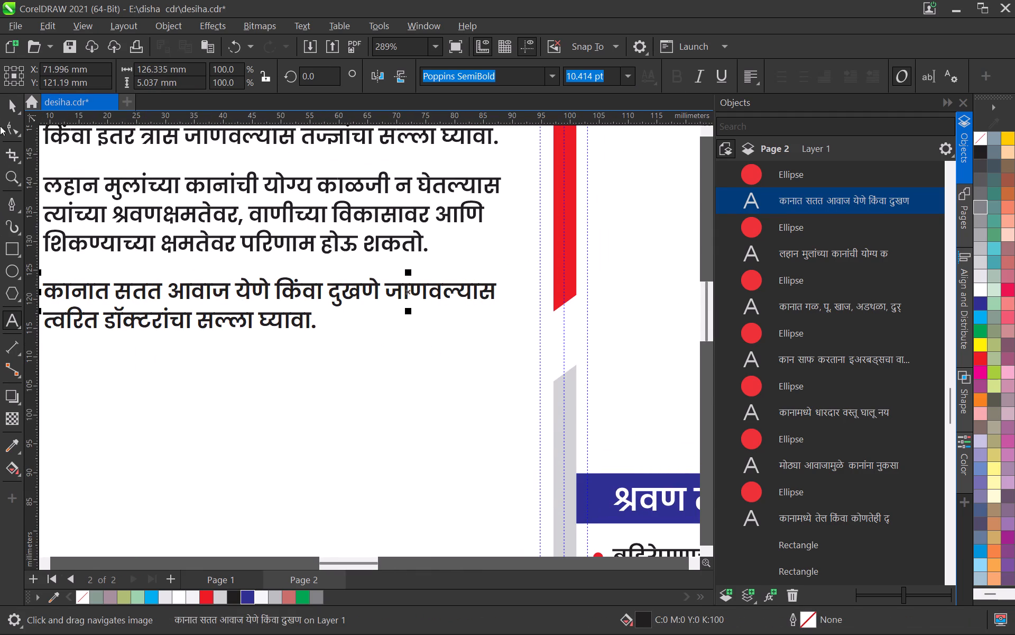
{"action": "left_click", "coordinate": [17, 110]}
{"action": "scroll", "coordinate": [193, 272], "scroll_direction": "down", "scroll_amount": 4}
{"action": "middle_click_drag", "start_coordinate": [183, 333], "coordinate": [304, 351]}
{"action": "left_click", "coordinate": [270, 367]}
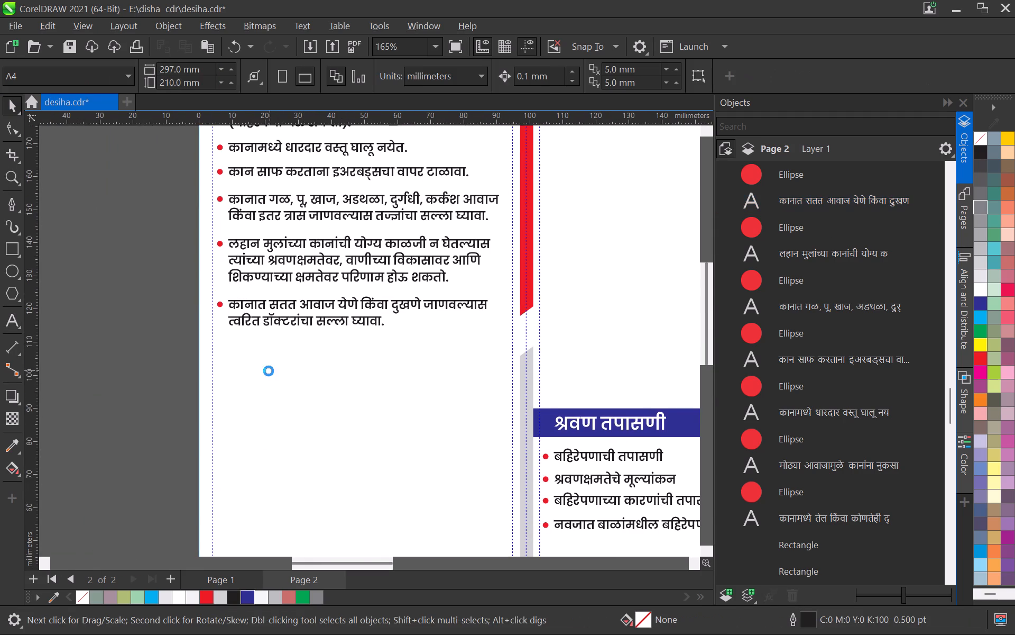
{"action": "key", "text": "ctrl+s"}
Copy the eighth ear-care point, "वेळोवेळी कानांची तपासणी करून घ्यावी.", from the Chrome reference and return to CorelDRAW.
{"action": "key", "text": "alt+Tab"}
{"action": "scroll", "coordinate": [254, 368], "scroll_direction": "up", "scroll_amount": 3, "text": "alt"}
{"action": "scroll", "coordinate": [294, 397], "scroll_direction": "up", "scroll_amount": 2}
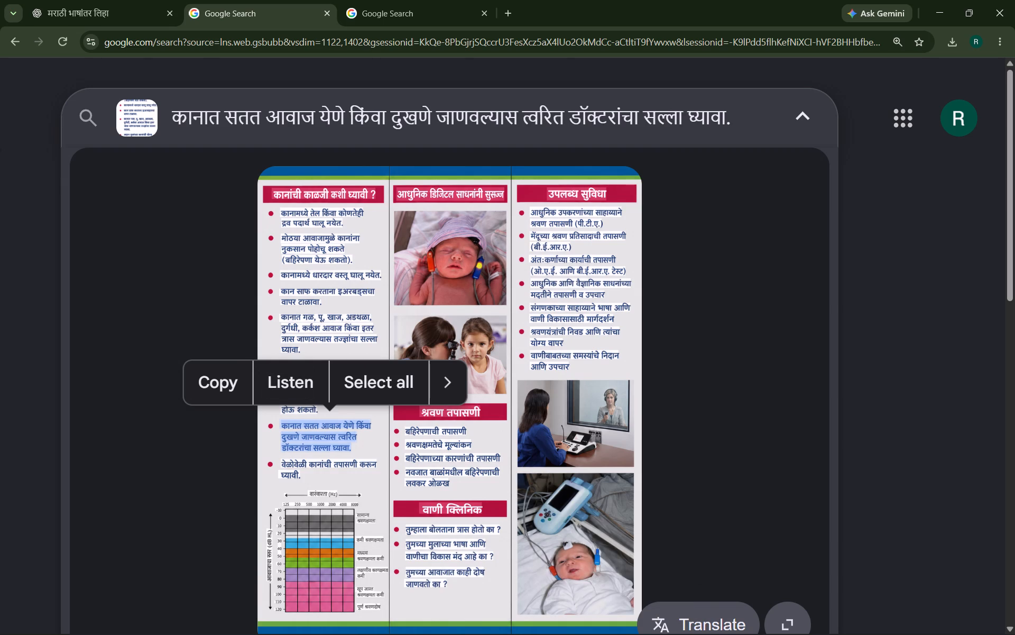
{"action": "double_click", "coordinate": [298, 467]}
{"action": "left_click", "coordinate": [212, 421]}
{"action": "key", "text": "alt+Tab"}
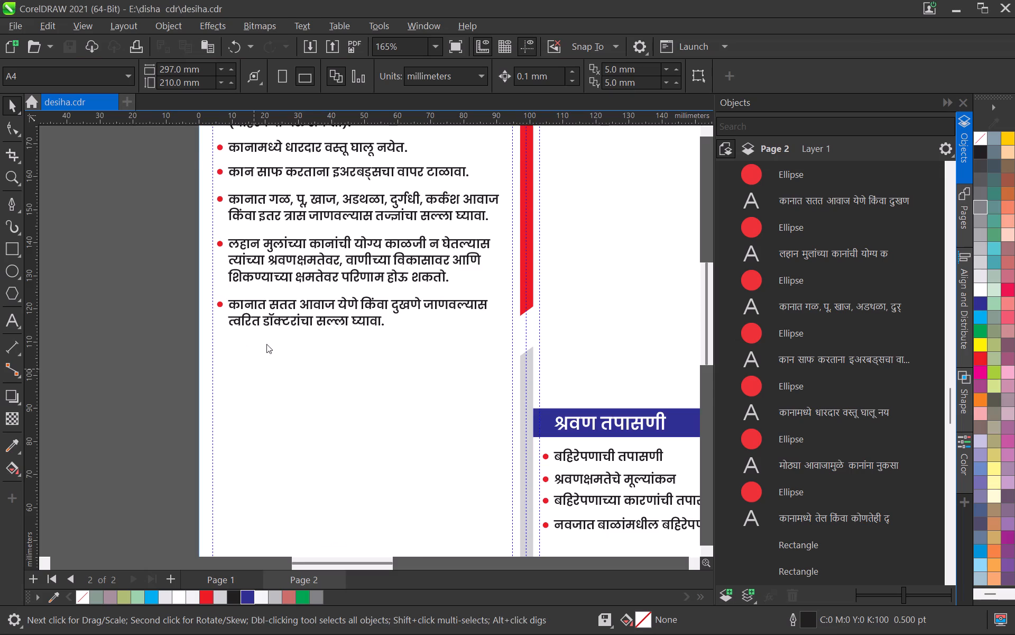
Duplicate the seventh ear-care bullet and its two-line text below, nudging the copy down in 0.1 mm steps for the eighth point.
{"action": "scroll", "coordinate": [272, 344], "scroll_direction": "down", "scroll_amount": 3}
{"action": "middle_click_drag", "start_coordinate": [273, 346], "coordinate": [379, 325]}
{"action": "scroll", "coordinate": [356, 322], "scroll_direction": "up", "scroll_amount": 6}
{"action": "left_click", "coordinate": [336, 278]}
{"action": "left_click", "coordinate": [380, 286], "text": "shift"}
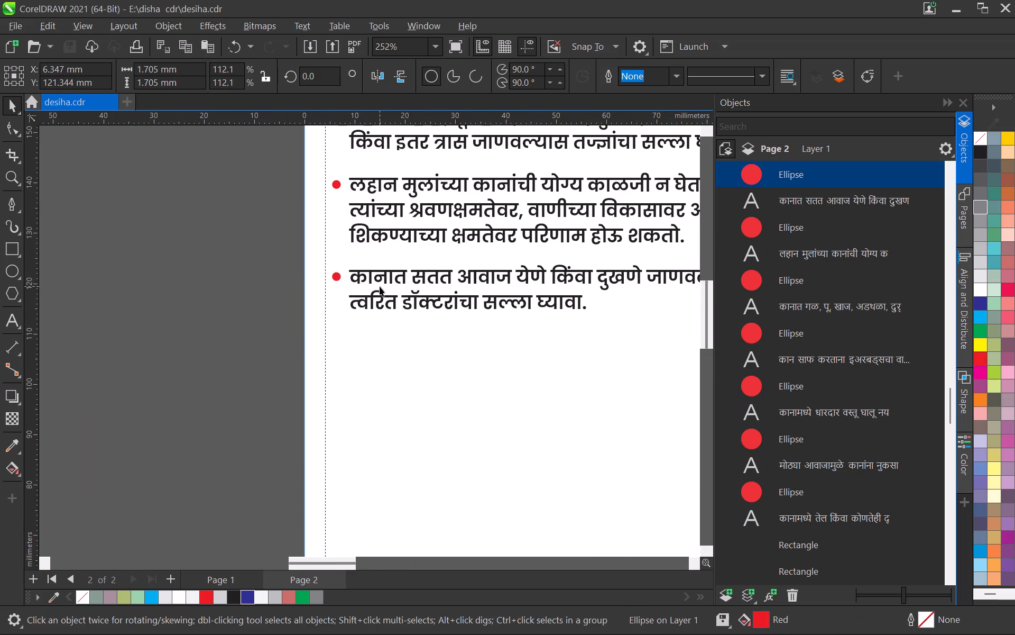
{"action": "left_click", "coordinate": [375, 278], "text": "shift"}
{"action": "left_click_drag", "start_coordinate": [370, 274], "coordinate": [376, 328]}
{"action": "right_click", "coordinate": [376, 328], "text": "shift"}
{"action": "key", "text": "Down"}
{"action": "key", "text": "Down"}
{"action": "key", "text": "Down"}
{"action": "key", "text": "Down"}
{"action": "key", "text": "Down"}
{"action": "key", "text": "Down"}
{"action": "key", "text": "Down"}
{"action": "key", "text": "Down"}
{"action": "key", "text": "Down"}
{"action": "key", "text": "Down"}
{"action": "key", "text": "Down"}
{"action": "key", "text": "Down"}
{"action": "key", "text": "Down"}
{"action": "key", "text": "Down"}
{"action": "key", "text": "Down"}
{"action": "key", "text": "Down"}
{"action": "key", "text": "Down"}
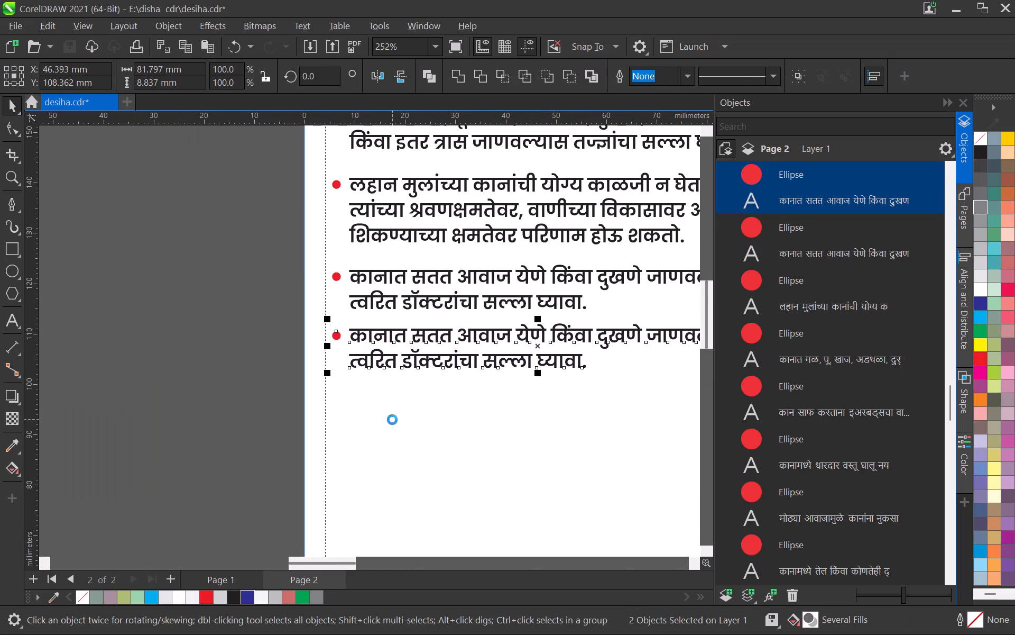
{"action": "left_click", "coordinate": [392, 422]}
Replace the eighth bullet's duplicated text with the copied point, keeping it on a single line, and save the document.
{"action": "double_click", "coordinate": [405, 346]}
{"action": "double_click", "coordinate": [395, 339]}
{"action": "key", "text": "ctrl+a"}
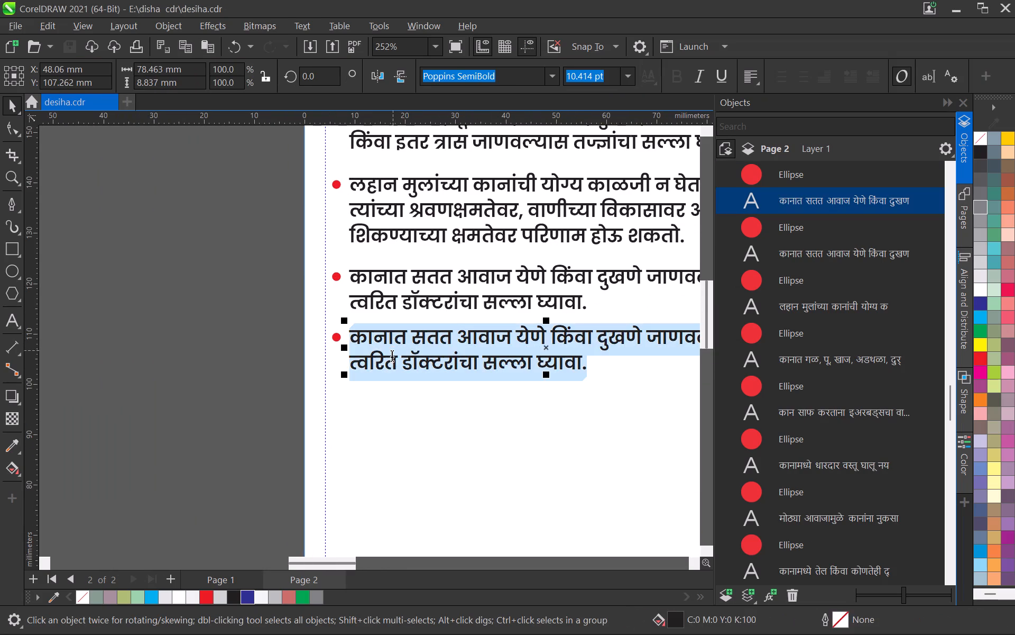
{"action": "key", "text": "ctrl+v"}
{"action": "scroll", "coordinate": [399, 352], "scroll_direction": "down", "scroll_amount": 4}
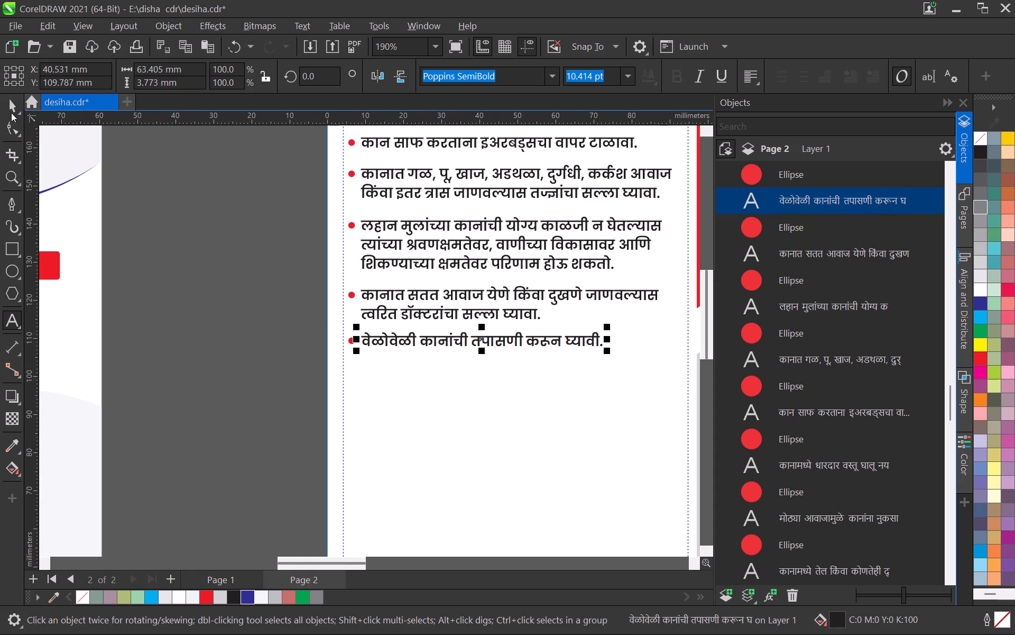
{"action": "left_click", "coordinate": [11, 113]}
{"action": "scroll", "coordinate": [233, 385], "scroll_direction": "down", "scroll_amount": 6}
{"action": "left_click", "coordinate": [228, 387]}
{"action": "scroll", "coordinate": [301, 397], "scroll_direction": "down", "scroll_amount": 2}
{"action": "scroll", "coordinate": [307, 395], "scroll_direction": "up", "scroll_amount": 3}
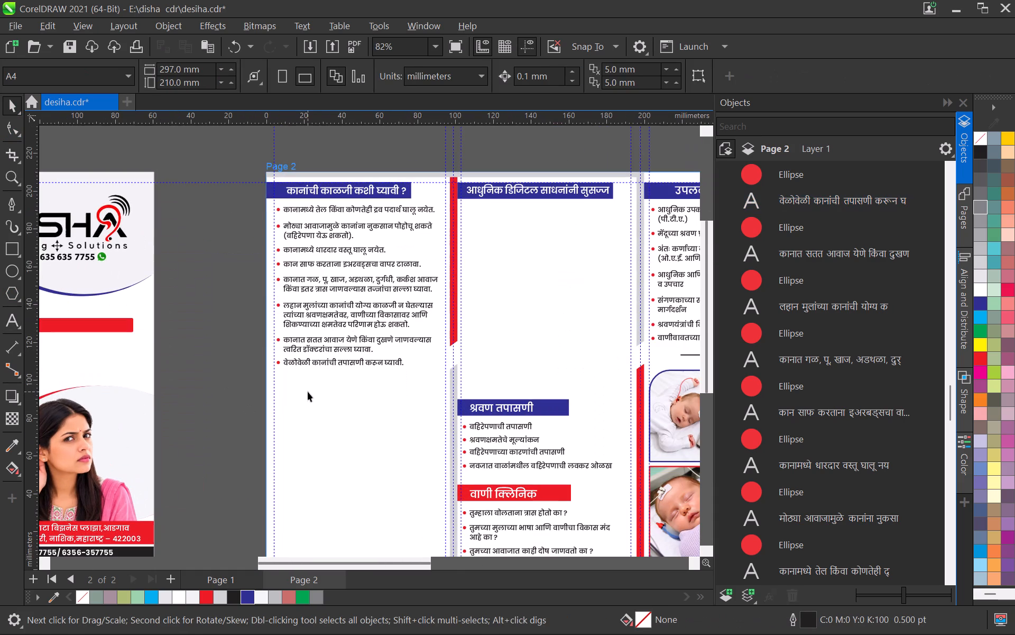
{"action": "scroll", "coordinate": [282, 409], "scroll_direction": "up", "scroll_amount": 3}
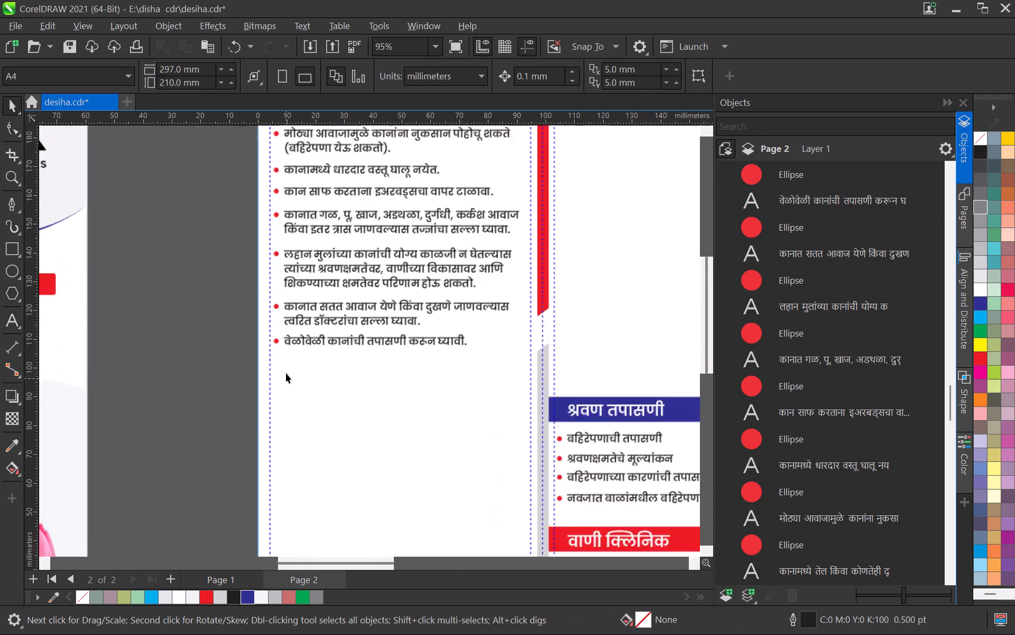
{"action": "scroll", "coordinate": [286, 373], "scroll_direction": "up", "scroll_amount": 3}
{"action": "middle_click_drag", "start_coordinate": [340, 342], "coordinate": [300, 394]}
{"action": "scroll", "coordinate": [303, 414], "scroll_direction": "down", "scroll_amount": 3}
{"action": "left_click", "coordinate": [309, 445]}
{"action": "key", "text": "ctrl+s"}
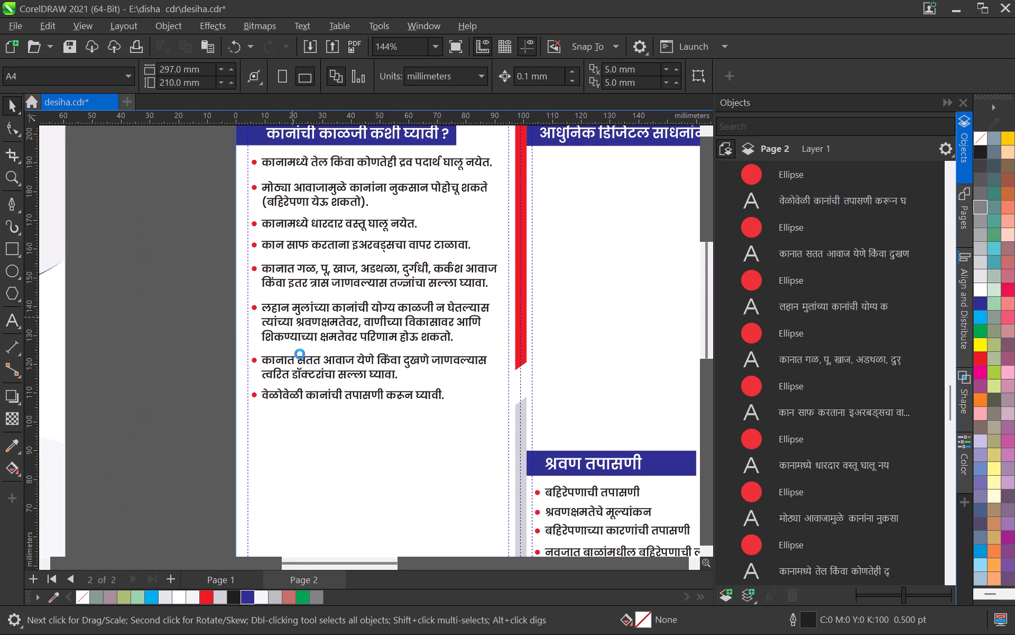
Compare the ear-care list and page 2 layout with the brochure reference in Chrome, and save the document again.
{"action": "key", "text": "alt+Tab"}
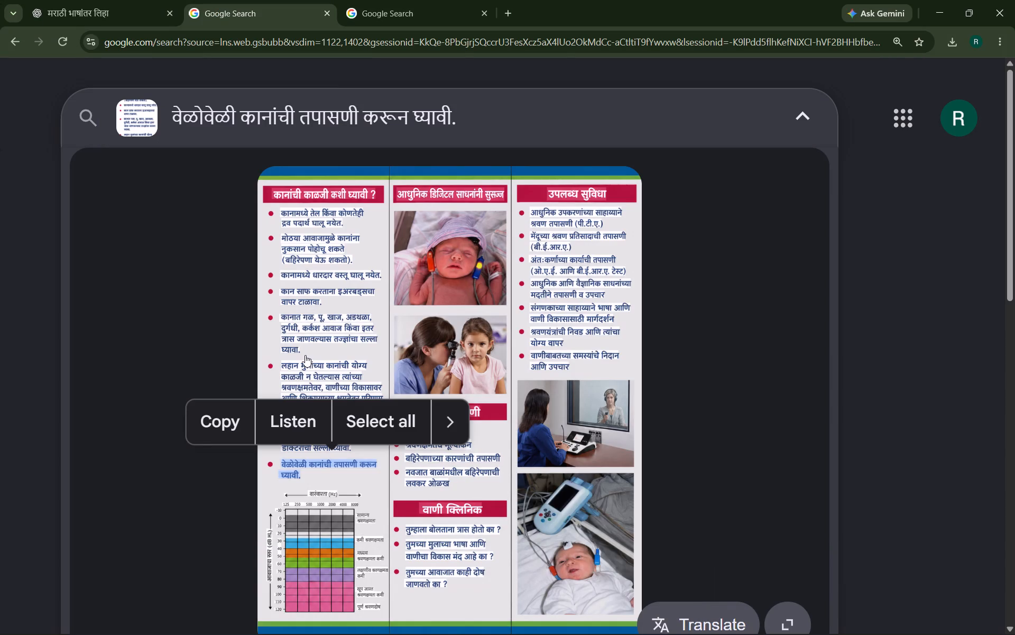
{"action": "key", "text": "alt+Tab"}
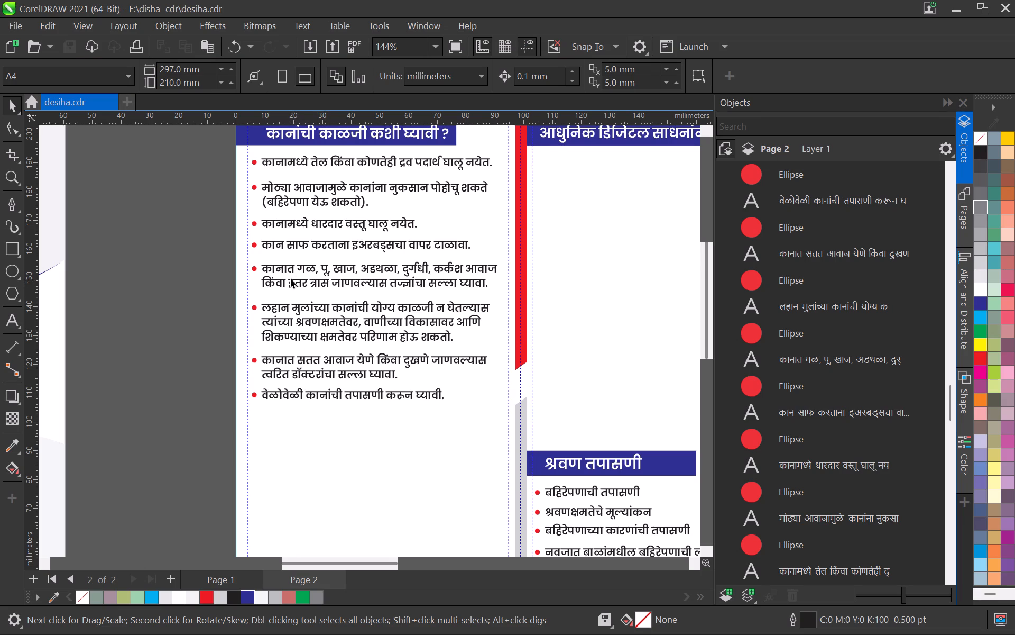
{"action": "scroll", "coordinate": [307, 282], "scroll_direction": "down", "scroll_amount": 3}
{"action": "key", "text": "alt+Tab"}
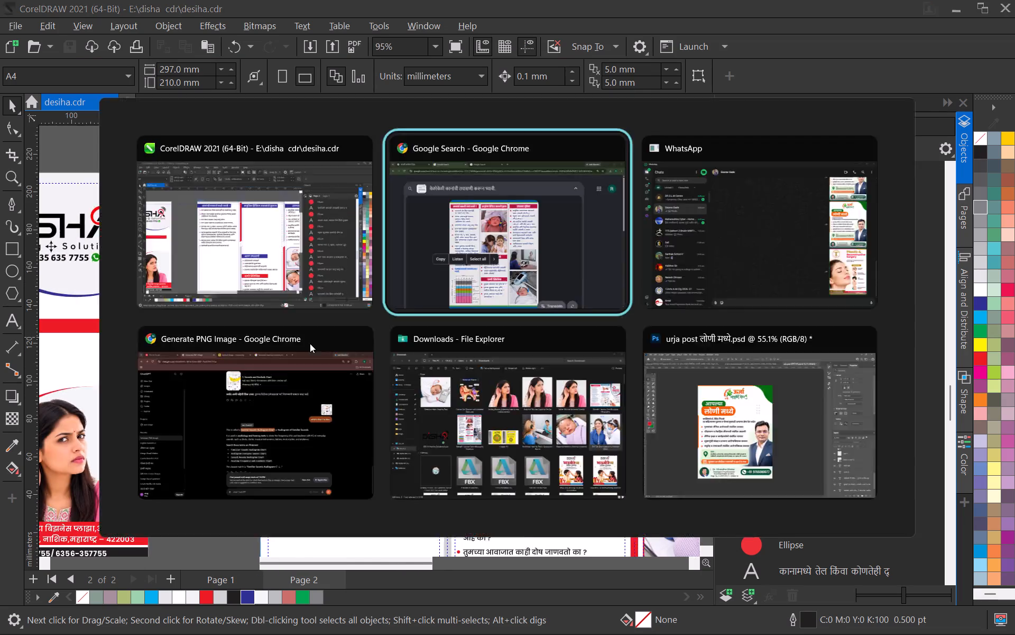
{"action": "left_click", "coordinate": [451, 532]}
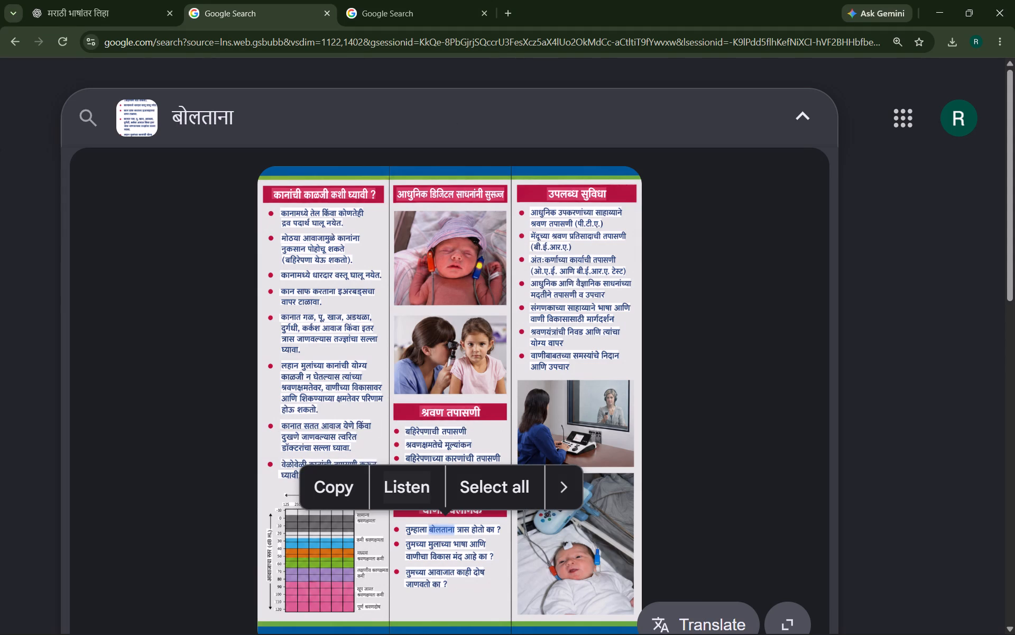
{"action": "key", "text": "alt+Tab"}
{"action": "scroll", "coordinate": [333, 348], "scroll_direction": "down", "scroll_amount": 4}
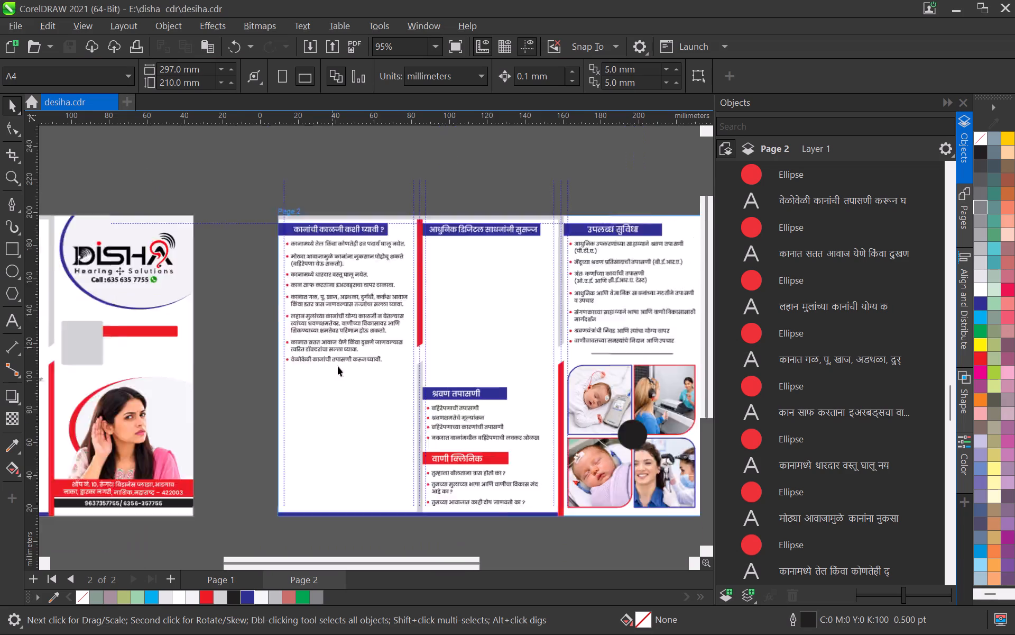
{"action": "scroll", "coordinate": [338, 366], "scroll_direction": "down", "scroll_amount": 1}
{"action": "scroll", "coordinate": [299, 384], "scroll_direction": "up", "scroll_amount": 4}
{"action": "scroll", "coordinate": [313, 337], "scroll_direction": "up", "scroll_amount": 5}
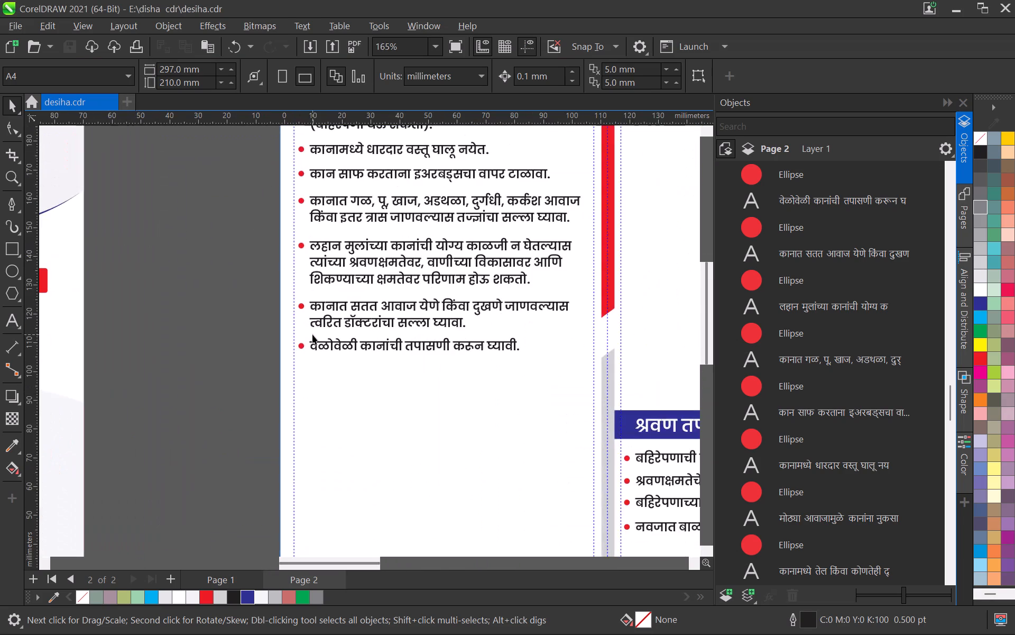
{"action": "key", "text": "alt+Tab"}
{"action": "key", "text": "alt+Tab"}
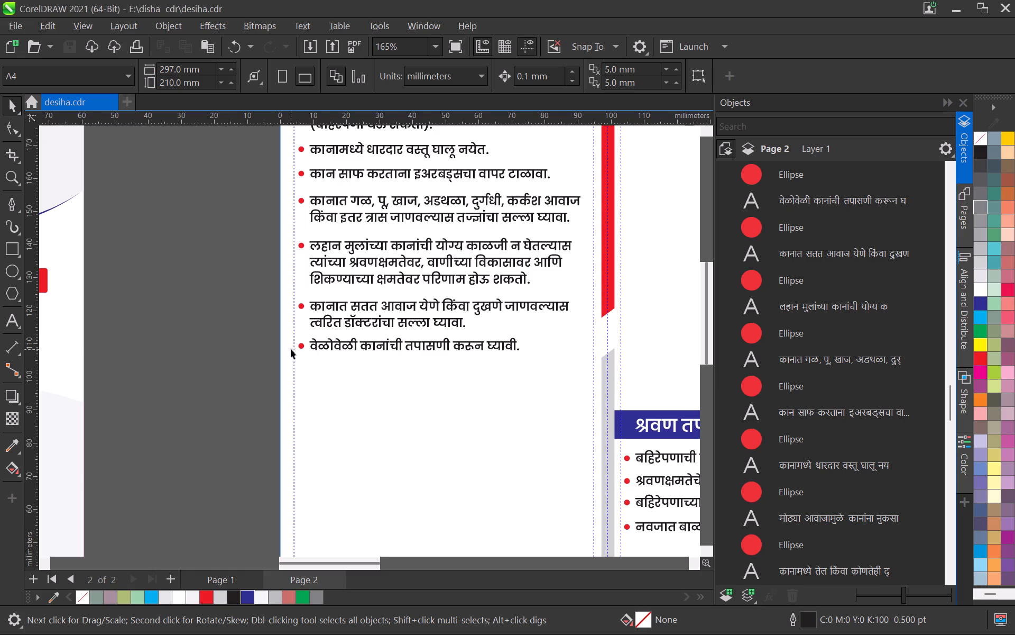
{"action": "scroll", "coordinate": [304, 347], "scroll_direction": "down", "scroll_amount": 3}
{"action": "scroll", "coordinate": [386, 331], "scroll_direction": "down", "scroll_amount": 4}
{"action": "middle_click_drag", "start_coordinate": [386, 338], "coordinate": [326, 419]}
{"action": "key", "text": "ctrl+s"}
Nudge the third ear-care bullet and its text, "कानामध्ये धारदार वस्तू घालू नयेत.", down about 0.5 mm to even the spacing.
{"action": "scroll", "coordinate": [308, 438], "scroll_direction": "up", "scroll_amount": 4}
{"action": "scroll", "coordinate": [241, 341], "scroll_direction": "up", "scroll_amount": 1}
{"action": "middle_click_drag", "start_coordinate": [241, 341], "coordinate": [215, 386]}
{"action": "scroll", "coordinate": [224, 357], "scroll_direction": "up", "scroll_amount": 1}
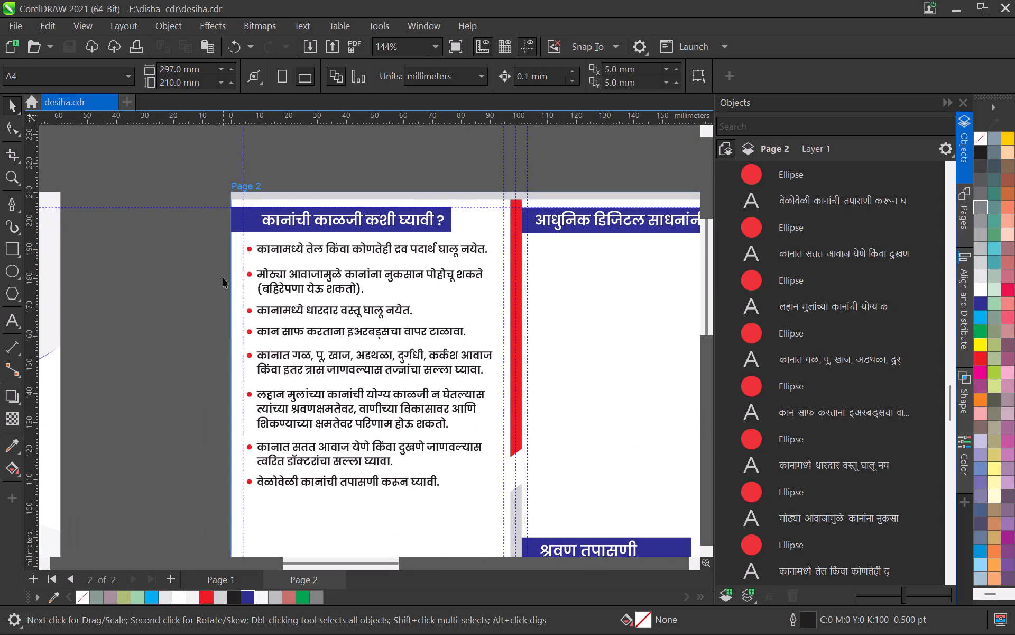
{"action": "left_click_drag", "start_coordinate": [221, 299], "coordinate": [476, 328]}
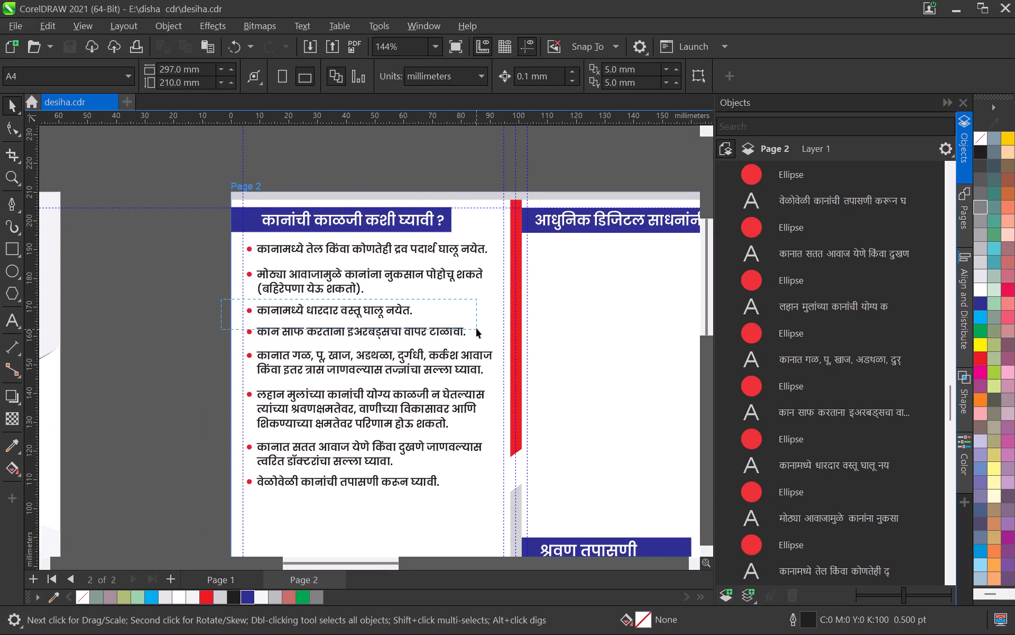
{"action": "left_click_drag", "start_coordinate": [476, 328], "coordinate": [476, 327]}
{"action": "key", "text": "Down"}
{"action": "key", "text": "Down"}
{"action": "key", "text": "Down"}
{"action": "key", "text": "Down"}
{"action": "key", "text": "Down"}
{"action": "key", "text": "Down"}
{"action": "key", "text": "Up"}
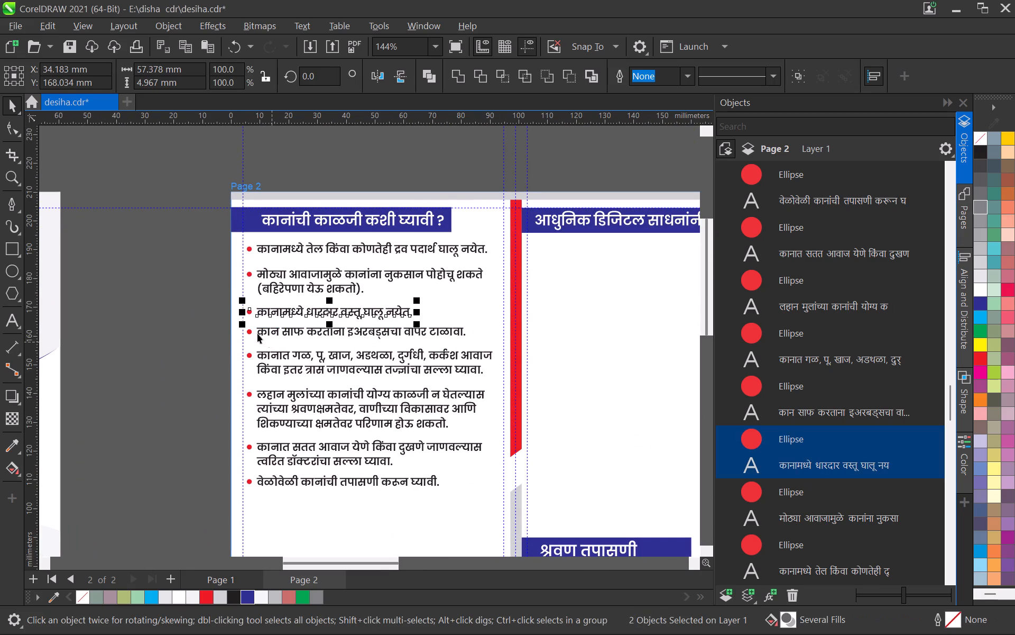
{"action": "left_click", "coordinate": [217, 321]}
Nudge the fourth ear-care bullet and its text, beginning "कान साफ करताना", down about 1.9 mm to even the spacing.
{"action": "left_click_drag", "start_coordinate": [209, 318], "coordinate": [492, 349]}
{"action": "key", "text": "Down"}
{"action": "key", "text": "Down"}
{"action": "key", "text": "Down"}
{"action": "key", "text": "Down"}
{"action": "key", "text": "Down"}
{"action": "key", "text": "Down"}
{"action": "key", "text": "Down"}
{"action": "key", "text": "Down"}
{"action": "key", "text": "Down"}
{"action": "key", "text": "Down"}
{"action": "key", "text": "Down"}
{"action": "key", "text": "Down"}
{"action": "key", "text": "Down"}
{"action": "key", "text": "Down"}
{"action": "key", "text": "Down"}
{"action": "key", "text": "Down"}
{"action": "key", "text": "Down"}
{"action": "key", "text": "Down"}
{"action": "key", "text": "Down"}
{"action": "key", "text": "Down"}
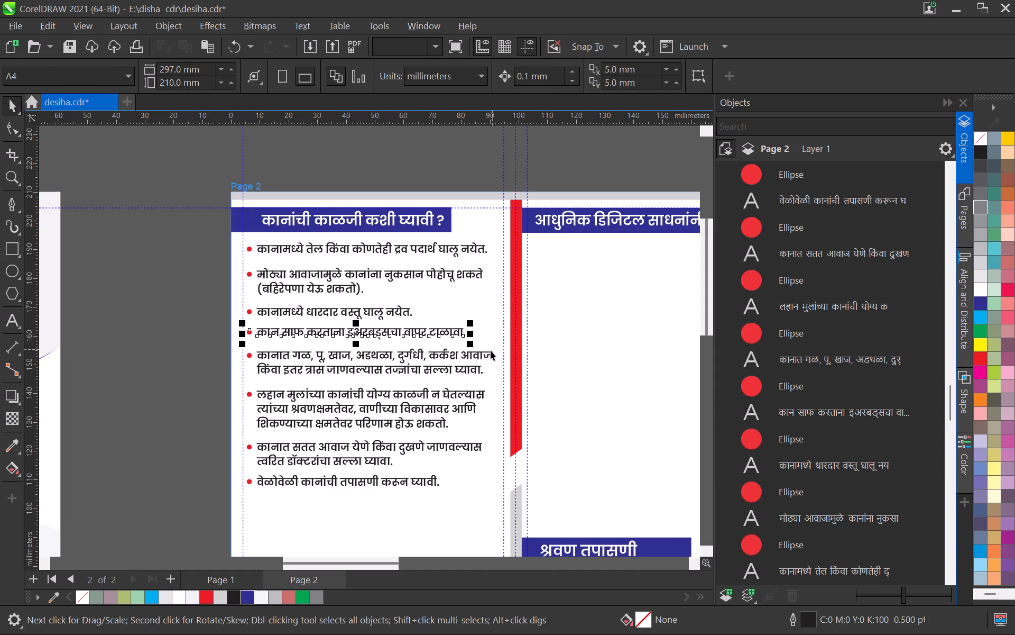
{"action": "key", "text": "Up"}
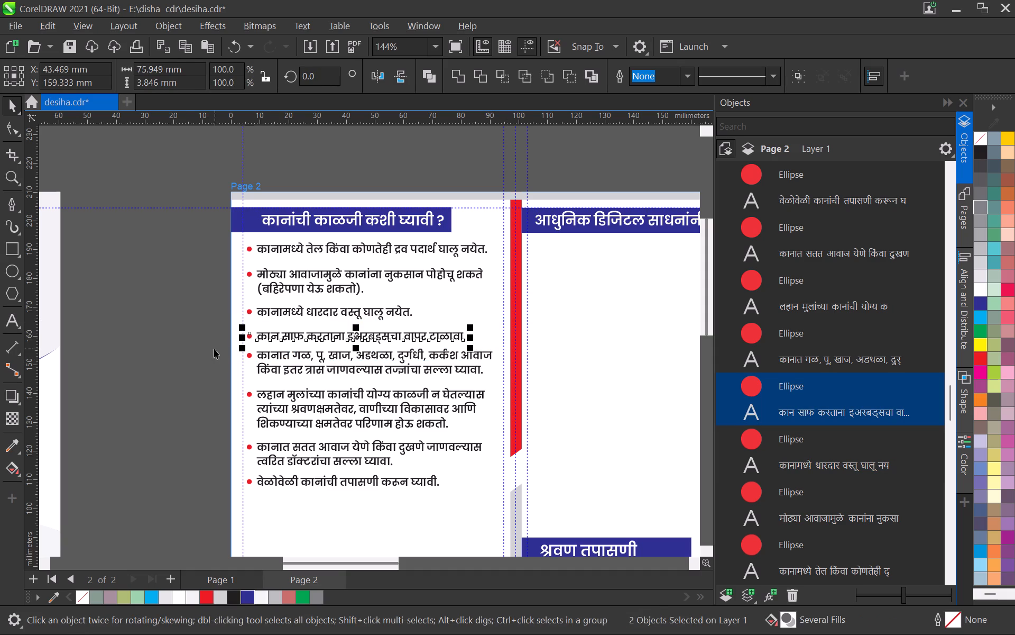
Nudge the fifth ear-care bullet and its text, beginning "कानात गळ, पू, खाज", down about 1.9 mm to even the spacing.
{"action": "left_click", "coordinate": [214, 349]}
{"action": "left_click_drag", "start_coordinate": [209, 342], "coordinate": [525, 383]}
{"action": "key", "text": "Down"}
{"action": "key", "text": "Down"}
{"action": "key", "text": "Down"}
{"action": "key", "text": "Down"}
{"action": "key", "text": "Down"}
{"action": "key", "text": "Down"}
{"action": "key", "text": "Down"}
{"action": "key", "text": "Down"}
{"action": "key", "text": "Down"}
{"action": "key", "text": "Down"}
{"action": "key", "text": "Down"}
{"action": "key", "text": "Down"}
{"action": "key", "text": "Down"}
{"action": "key", "text": "Down"}
{"action": "key", "text": "Down"}
{"action": "key", "text": "Down"}
{"action": "key", "text": "Down"}
{"action": "key", "text": "Down"}
{"action": "key", "text": "Down"}
{"action": "key", "text": "Down"}
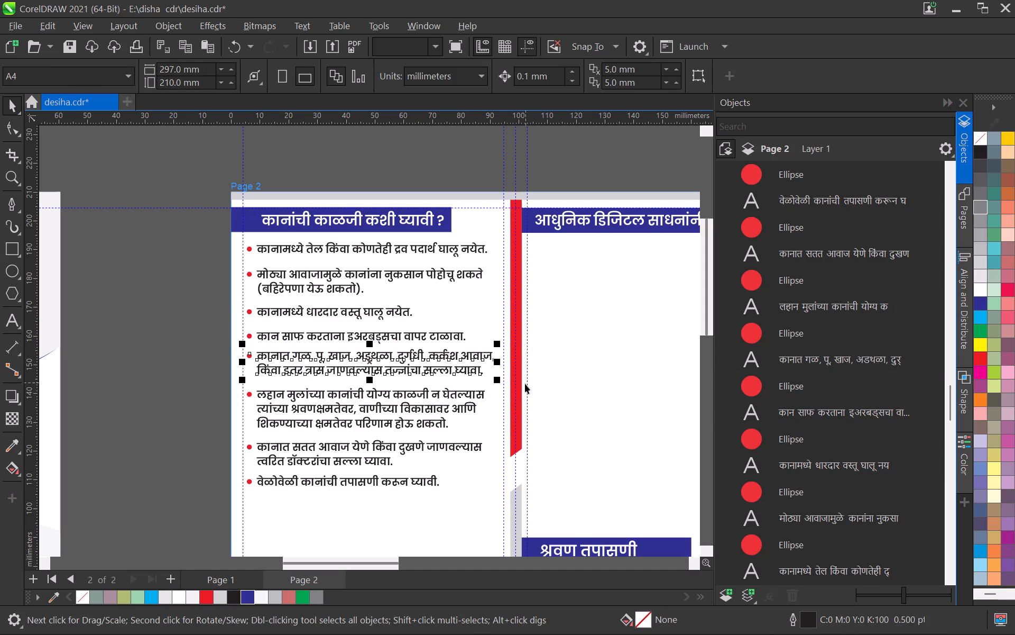
{"action": "key", "text": "Up"}
Nudge the sixth ear-care bullet and its text, beginning "लहान मुलांच्या कानांची", down about 2 mm to even the spacing.
{"action": "left_click", "coordinate": [220, 385]}
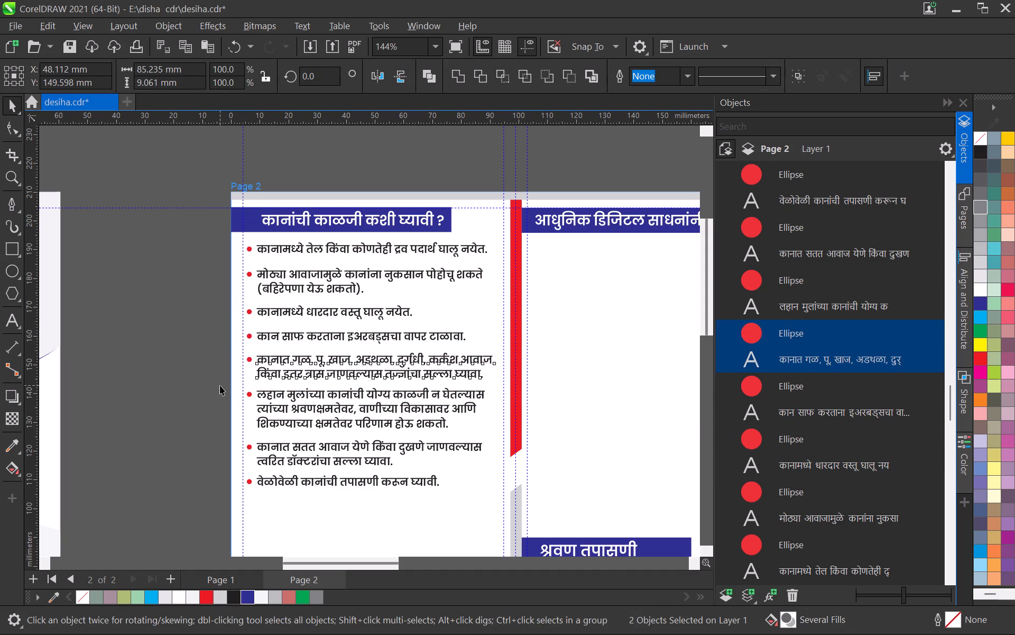
{"action": "left_click_drag", "start_coordinate": [189, 379], "coordinate": [537, 438]}
{"action": "key", "text": "Down"}
{"action": "key", "text": "Down"}
{"action": "key", "text": "Down"}
{"action": "key", "text": "Down"}
{"action": "key", "text": "Down"}
{"action": "key", "text": "Down"}
{"action": "key", "text": "Down"}
{"action": "key", "text": "Down"}
{"action": "key", "text": "Down"}
{"action": "key", "text": "Down"}
{"action": "key", "text": "Down"}
{"action": "key", "text": "Down"}
{"action": "key", "text": "Down"}
{"action": "key", "text": "Down"}
{"action": "key", "text": "Down"}
{"action": "key", "text": "Down"}
{"action": "key", "text": "Down"}
{"action": "key", "text": "Down"}
{"action": "key", "text": "Down"}
{"action": "key", "text": "Down"}
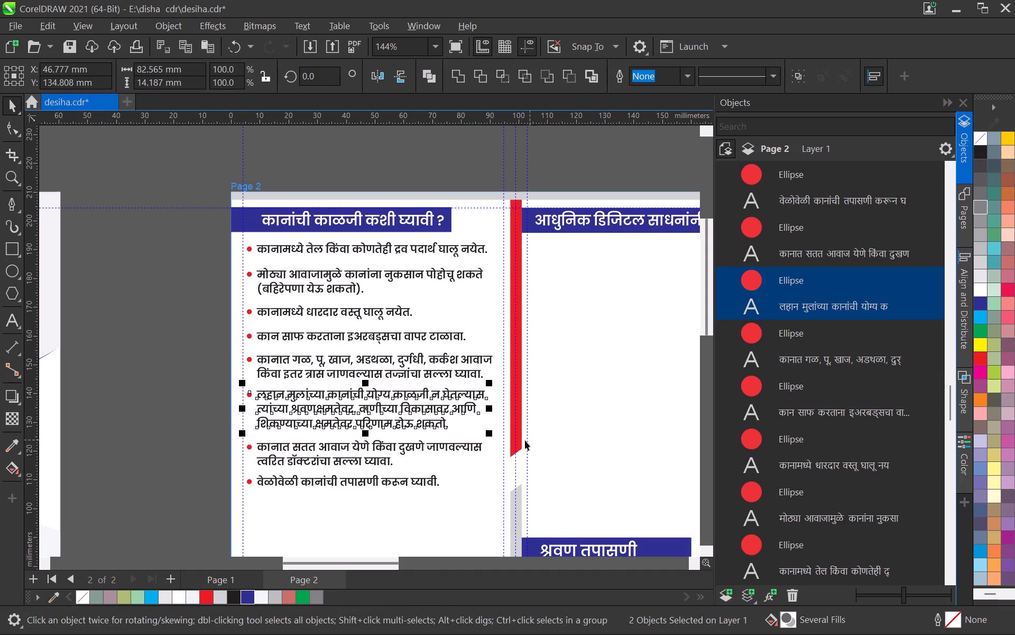
{"action": "key", "text": "Down"}
{"action": "key", "text": "Up"}
Nudge the seventh ear-care bullet and its text, beginning "कानात सतत आवाज", down about 1.2 mm to even the spacing.
{"action": "middle_click_drag", "start_coordinate": [350, 463], "coordinate": [352, 461]}
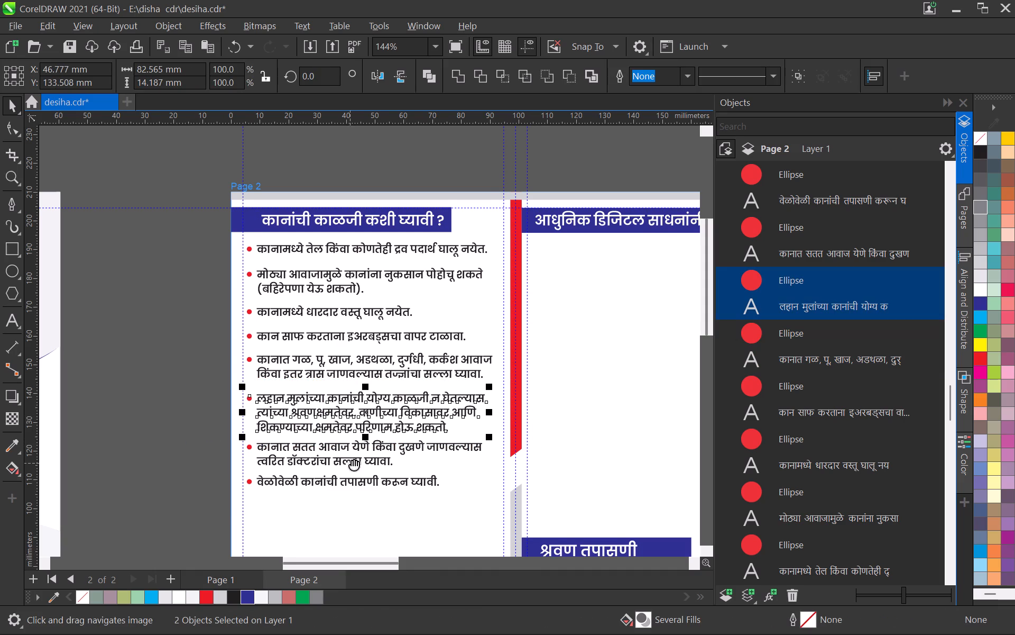
{"action": "middle_click_drag", "start_coordinate": [352, 461], "coordinate": [358, 432]}
{"action": "left_click", "coordinate": [205, 415]}
{"action": "left_click_drag", "start_coordinate": [179, 400], "coordinate": [546, 453]}
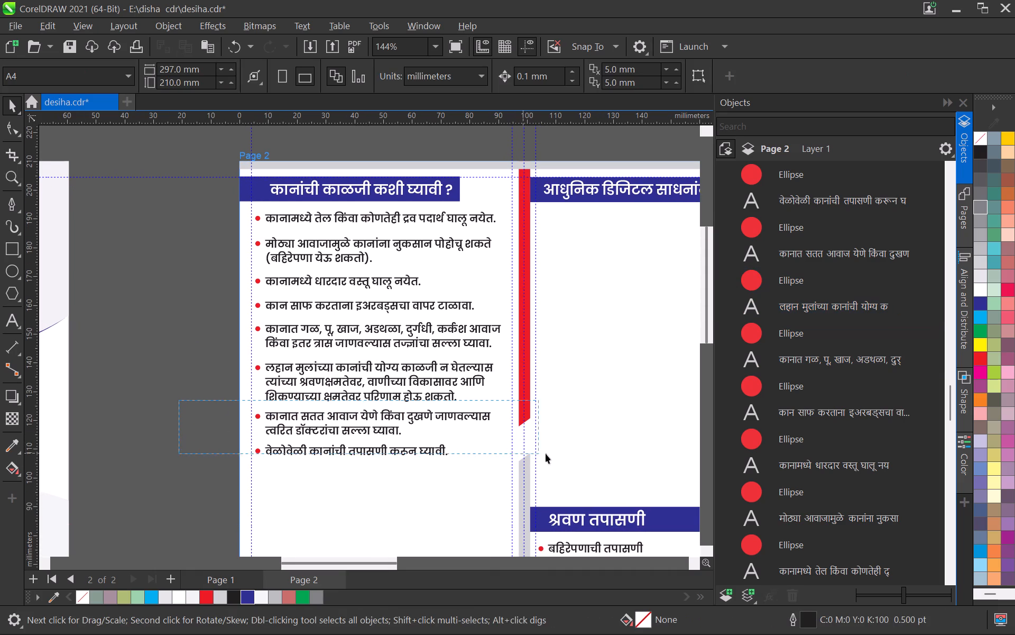
{"action": "left_click_drag", "start_coordinate": [546, 453], "coordinate": [574, 438]}
{"action": "key", "text": "Down"}
{"action": "key", "text": "Down"}
{"action": "key", "text": "Down"}
{"action": "key", "text": "Down"}
{"action": "key", "text": "Down"}
{"action": "key", "text": "Down"}
{"action": "key", "text": "Down"}
{"action": "key", "text": "Down"}
{"action": "key", "text": "Down"}
{"action": "key", "text": "Down"}
{"action": "key", "text": "Down"}
{"action": "key", "text": "Down"}
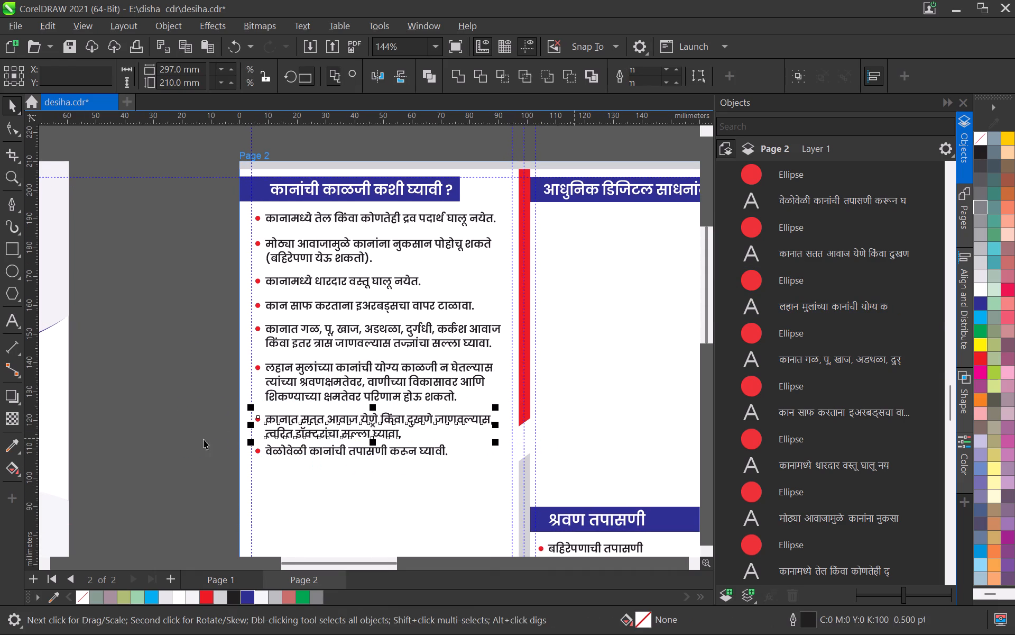
Nudge the eighth ear-care bullet and its text, beginning "वेळोवेळी कानांची", down about 2 mm and save the document.
{"action": "left_click", "coordinate": [195, 436]}
{"action": "left_click_drag", "start_coordinate": [186, 429], "coordinate": [482, 475]}
{"action": "key", "text": "Down"}
{"action": "key", "text": "Down"}
{"action": "key", "text": "Down"}
{"action": "key", "text": "Down"}
{"action": "key", "text": "Down"}
{"action": "key", "text": "Down"}
{"action": "key", "text": "Down"}
{"action": "key", "text": "Down"}
{"action": "key", "text": "Down"}
{"action": "key", "text": "Down"}
{"action": "key", "text": "Down"}
{"action": "key", "text": "Down"}
{"action": "key", "text": "Down"}
{"action": "key", "text": "Down"}
{"action": "key", "text": "Down"}
{"action": "key", "text": "Down"}
{"action": "key", "text": "Down"}
{"action": "key", "text": "Down"}
{"action": "key", "text": "Down"}
{"action": "key", "text": "Down"}
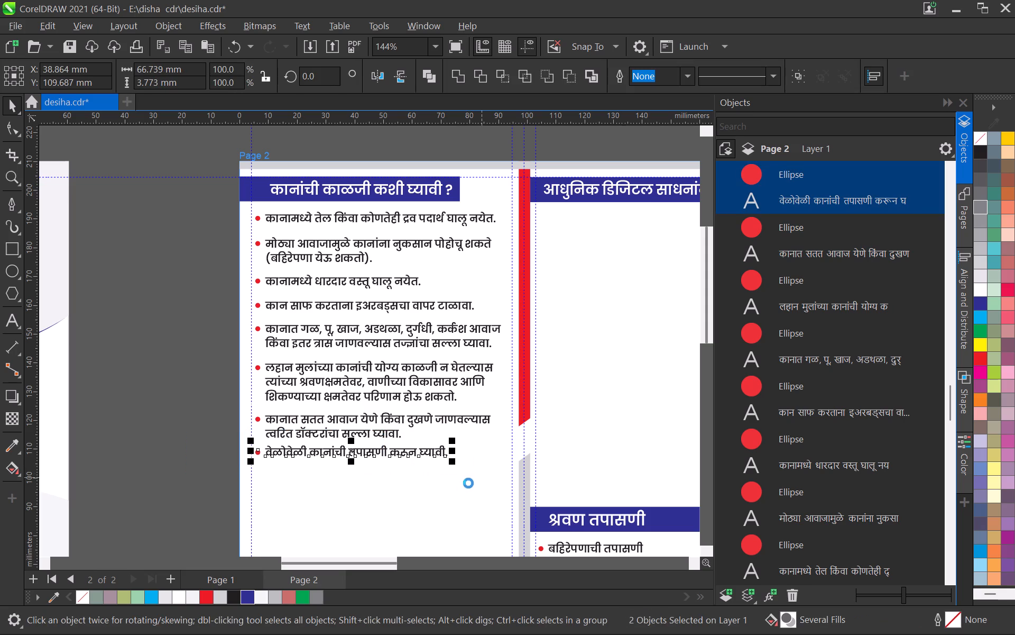
{"action": "scroll", "coordinate": [452, 479], "scroll_direction": "down", "scroll_amount": 7}
{"action": "middle_click_drag", "start_coordinate": [331, 486], "coordinate": [310, 418]}
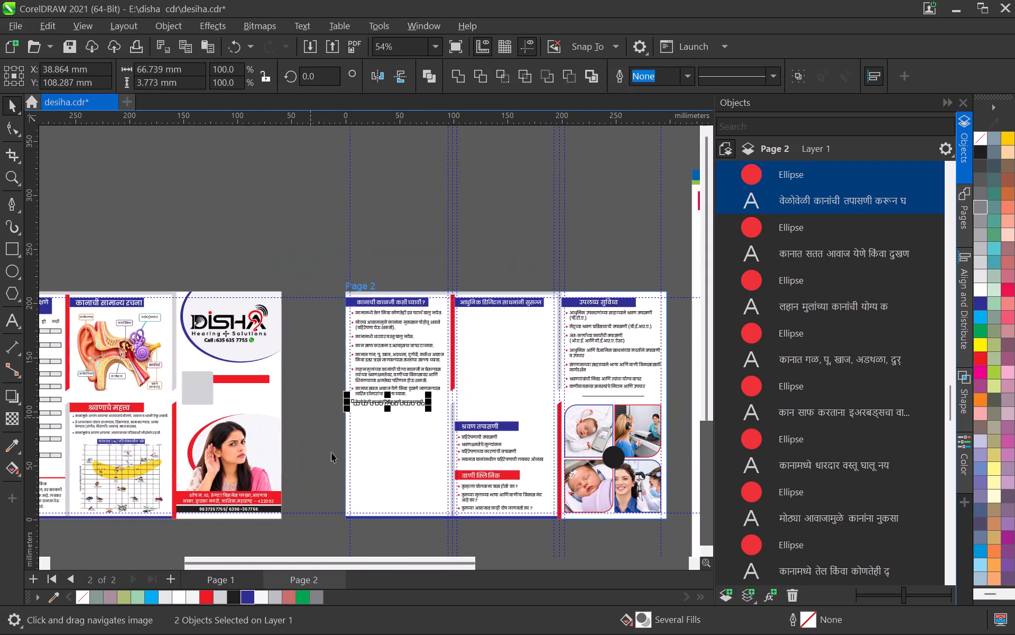
{"action": "left_click", "coordinate": [370, 453]}
{"action": "key", "text": "ctrl+s"}
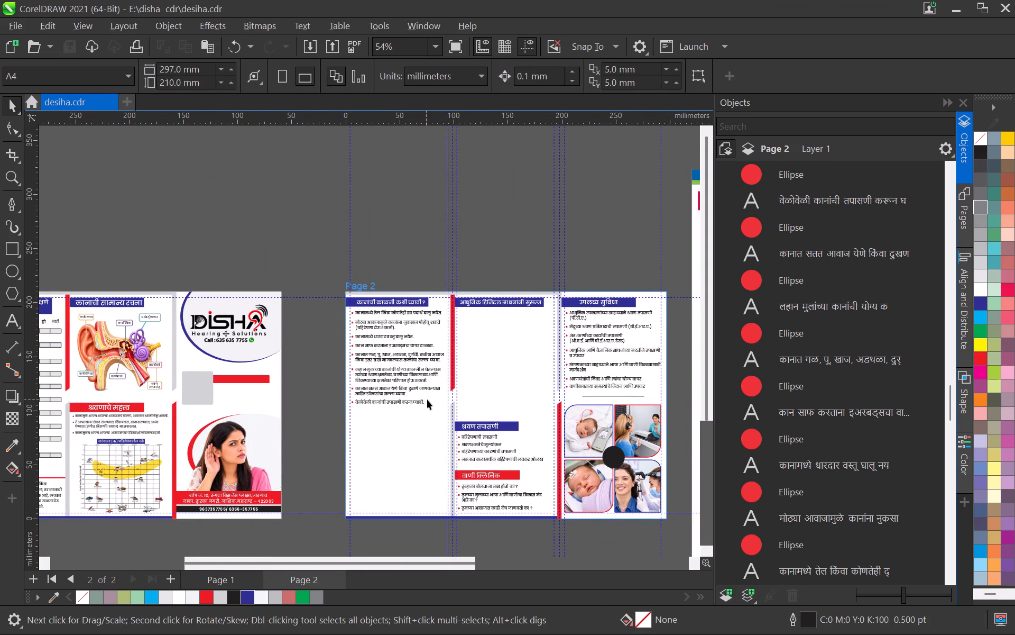
Review both brochure pages beside the reference image, checking page 2's three panels, and save the document.
{"action": "middle_click_drag", "start_coordinate": [427, 400], "coordinate": [368, 412]}
{"action": "scroll", "coordinate": [370, 412], "scroll_direction": "down", "scroll_amount": 4}
{"action": "middle_click_drag", "start_coordinate": [463, 407], "coordinate": [426, 404]}
{"action": "scroll", "coordinate": [426, 422], "scroll_direction": "up", "scroll_amount": 1}
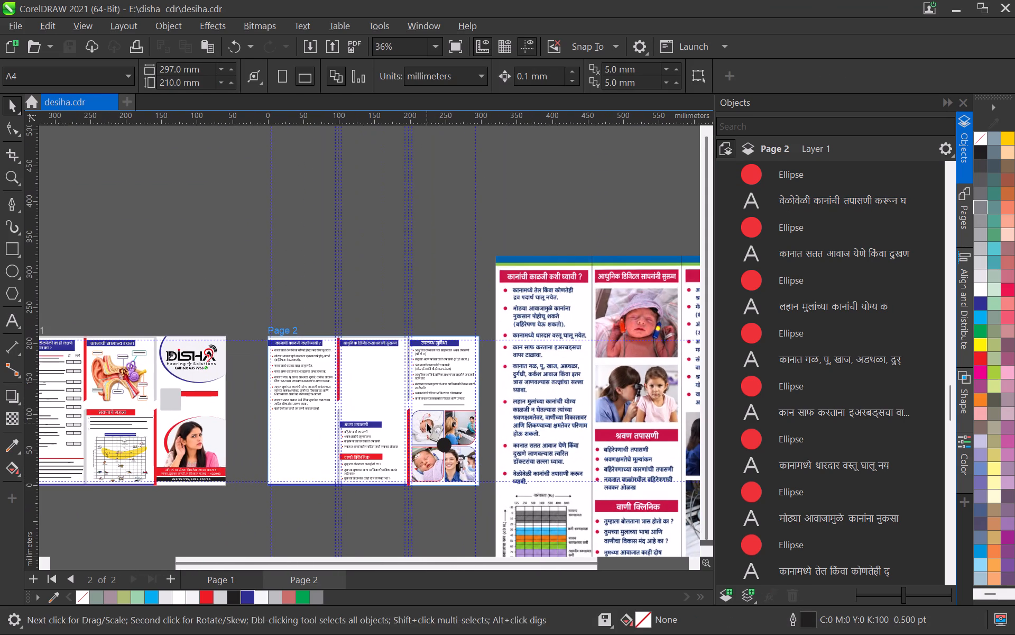
{"action": "middle_click_drag", "start_coordinate": [427, 432], "coordinate": [436, 416]}
{"action": "scroll", "coordinate": [429, 430], "scroll_direction": "up", "scroll_amount": 4}
{"action": "scroll", "coordinate": [288, 405], "scroll_direction": "down", "scroll_amount": 6}
{"action": "scroll", "coordinate": [307, 410], "scroll_direction": "up", "scroll_amount": 3}
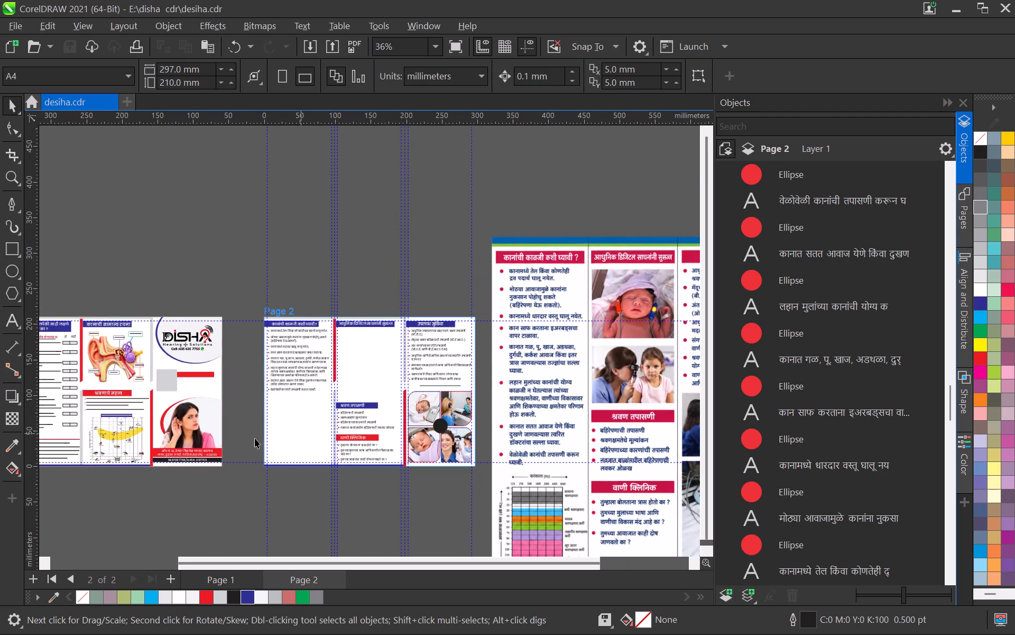
{"action": "scroll", "coordinate": [249, 438], "scroll_direction": "up", "scroll_amount": 3}
{"action": "middle_click_drag", "start_coordinate": [267, 431], "coordinate": [343, 454]}
{"action": "scroll", "coordinate": [180, 389], "scroll_direction": "up", "scroll_amount": 2}
{"action": "scroll", "coordinate": [226, 392], "scroll_direction": "down", "scroll_amount": 3}
{"action": "key", "text": "ctrl+s"}
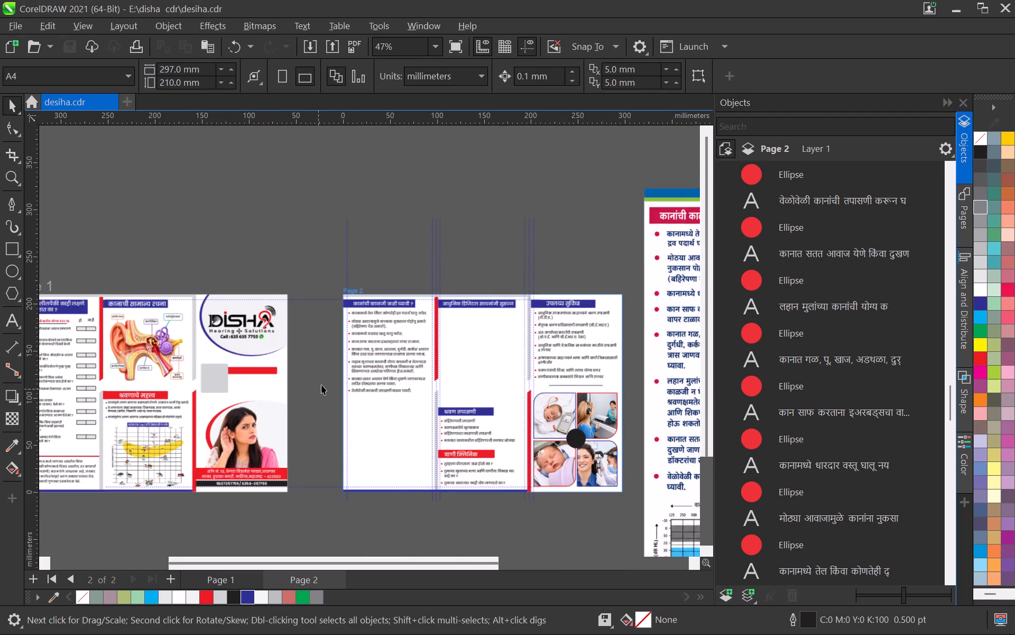
{"action": "scroll", "coordinate": [324, 383], "scroll_direction": "down", "scroll_amount": 7}
{"action": "middle_click_drag", "start_coordinate": [405, 396], "coordinate": [359, 396]}
{"action": "scroll", "coordinate": [335, 397], "scroll_direction": "up", "scroll_amount": 4}
{"action": "key", "text": "ctrl+s"}
{"action": "scroll", "coordinate": [321, 397], "scroll_direction": "down", "scroll_amount": 5}
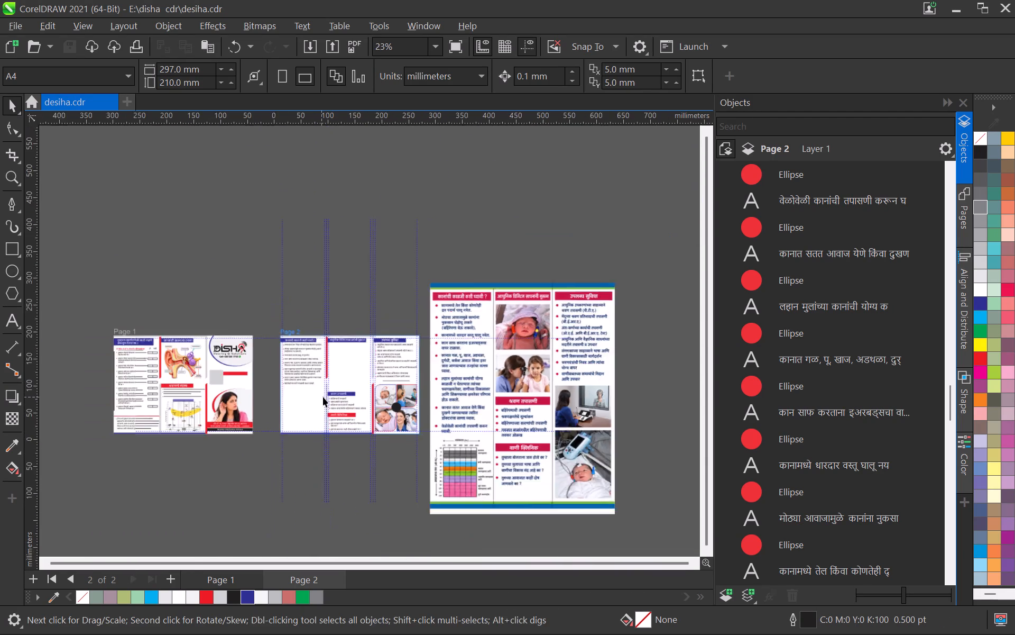
{"action": "scroll", "coordinate": [349, 394], "scroll_direction": "up", "scroll_amount": 13}
{"action": "scroll", "coordinate": [312, 367], "scroll_direction": "down", "scroll_amount": 10}
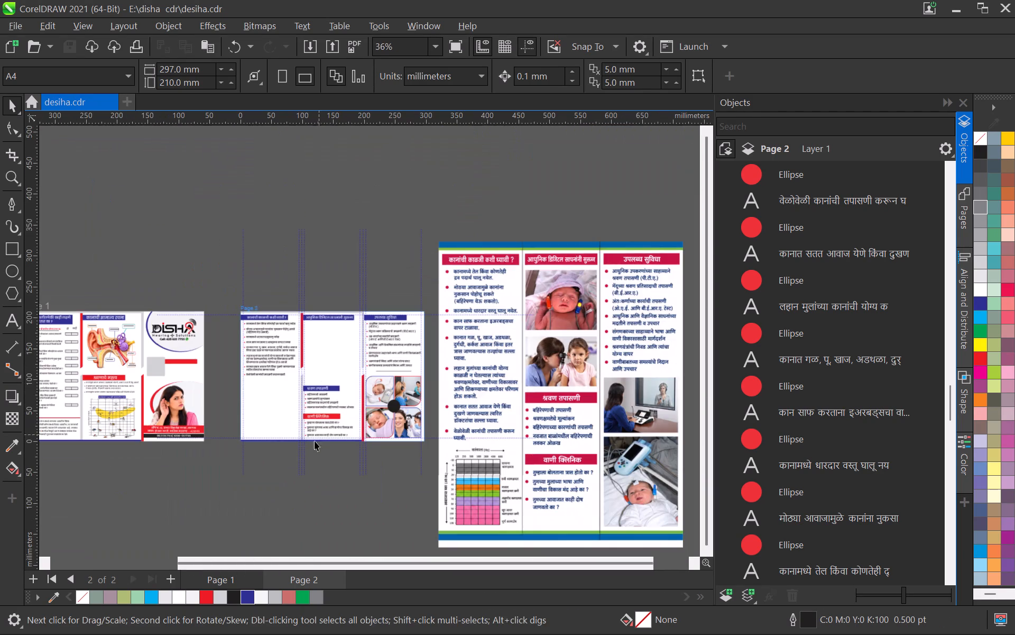
{"action": "left_click", "coordinate": [308, 460]}
{"action": "scroll", "coordinate": [298, 420], "scroll_direction": "up", "scroll_amount": 6}
{"action": "key", "text": "ctrl+s"}
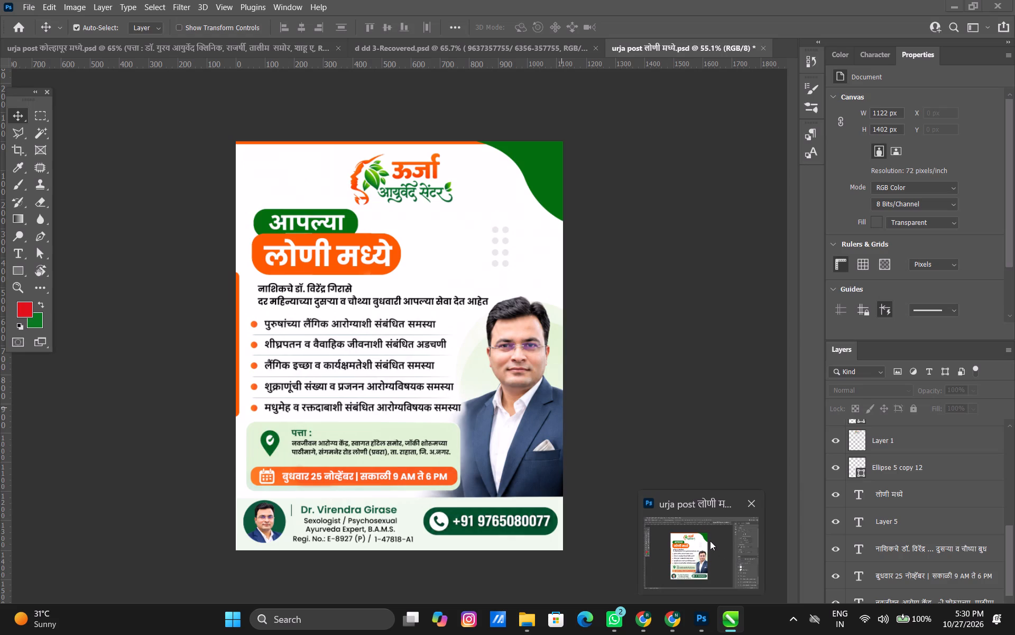
{"action": "scroll", "coordinate": [756, 528], "scroll_direction": "down", "scroll_amount": 5}
{"action": "scroll", "coordinate": [430, 312], "scroll_direction": "down", "scroll_amount": 5}
{"action": "scroll", "coordinate": [430, 312], "scroll_direction": "up", "scroll_amount": 6}
{"action": "key", "text": "ctrl+s"}
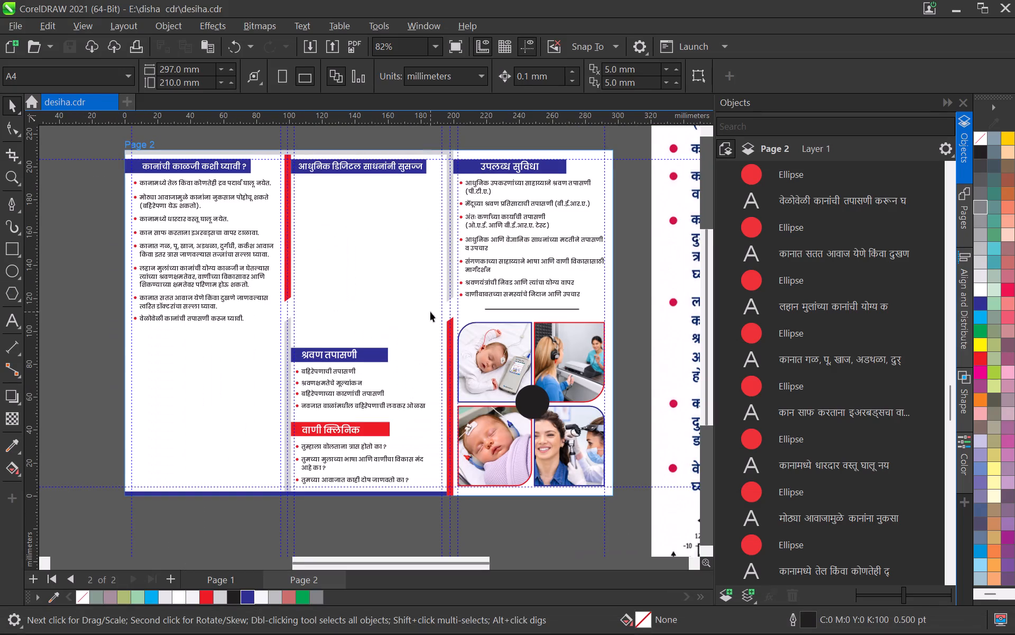
Switch to Photoshop and close the application along with its open poster documents.
{"action": "left_click", "coordinate": [688, 627]}
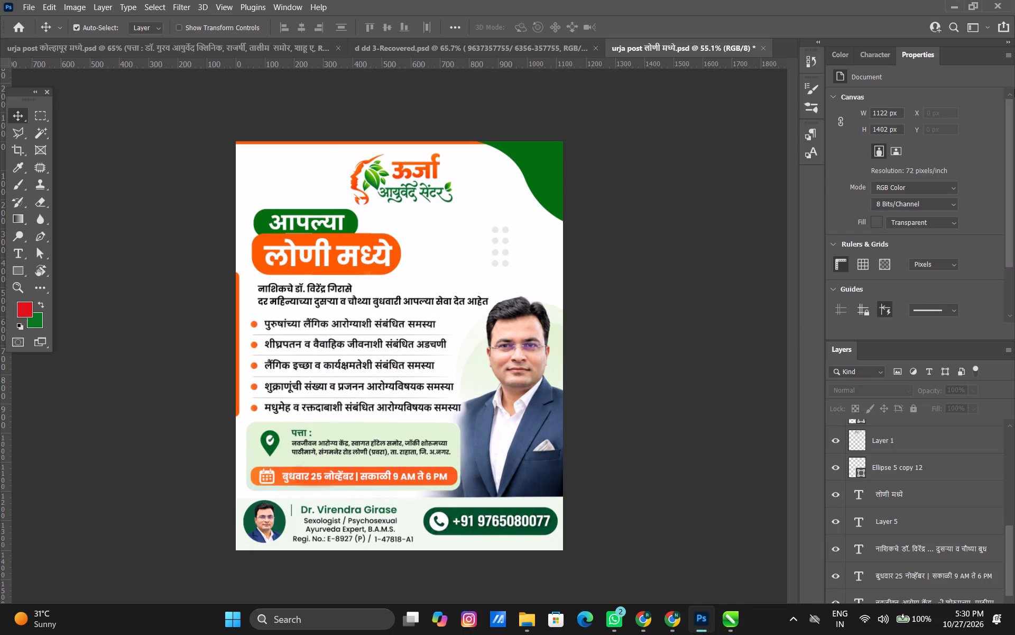
{"action": "left_click", "coordinate": [996, 0]}
{"action": "left_click", "coordinate": [532, 250]}
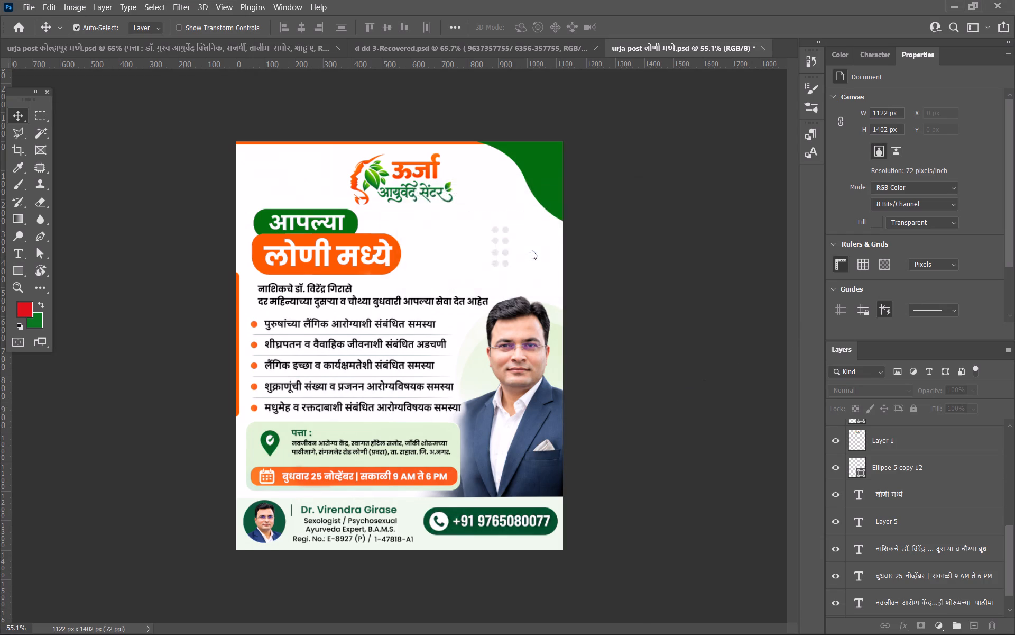
{"action": "left_click", "coordinate": [532, 250]}
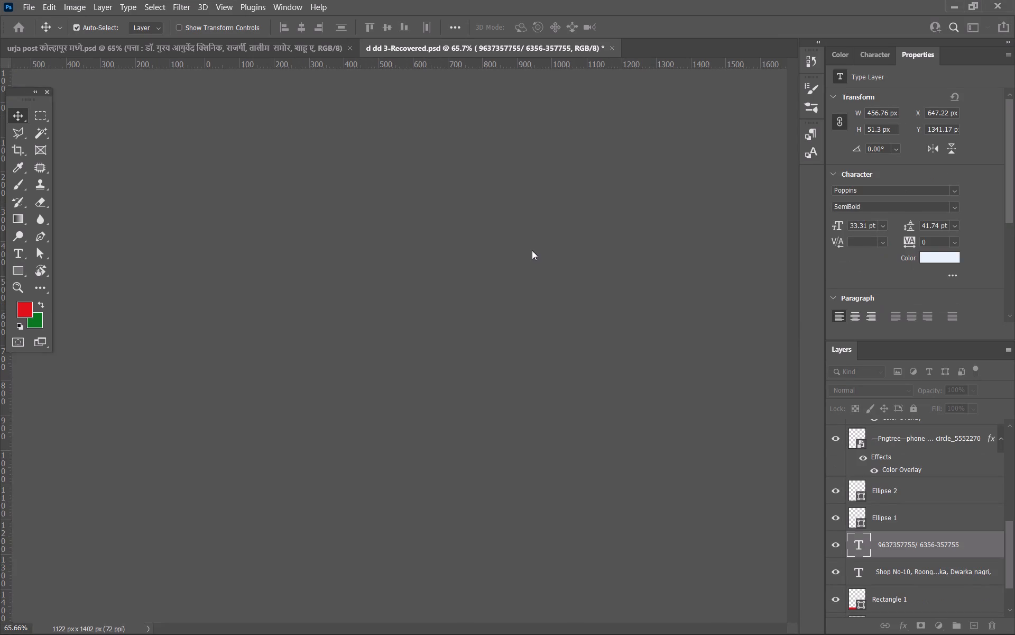
Save the brochure document and close the Downloads window in File Explorer.
{"action": "scroll", "coordinate": [474, 287], "scroll_direction": "down", "scroll_amount": 4}
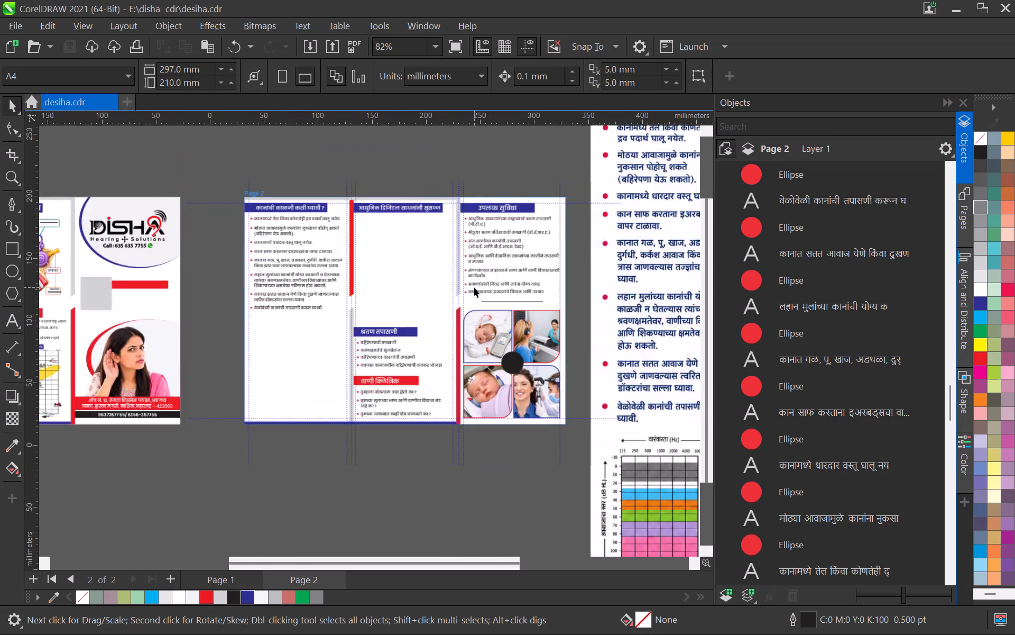
{"action": "scroll", "coordinate": [474, 287], "scroll_direction": "down", "scroll_amount": 9}
{"action": "key", "text": "ctrl+s"}
{"action": "key", "text": "alt+Tab"}
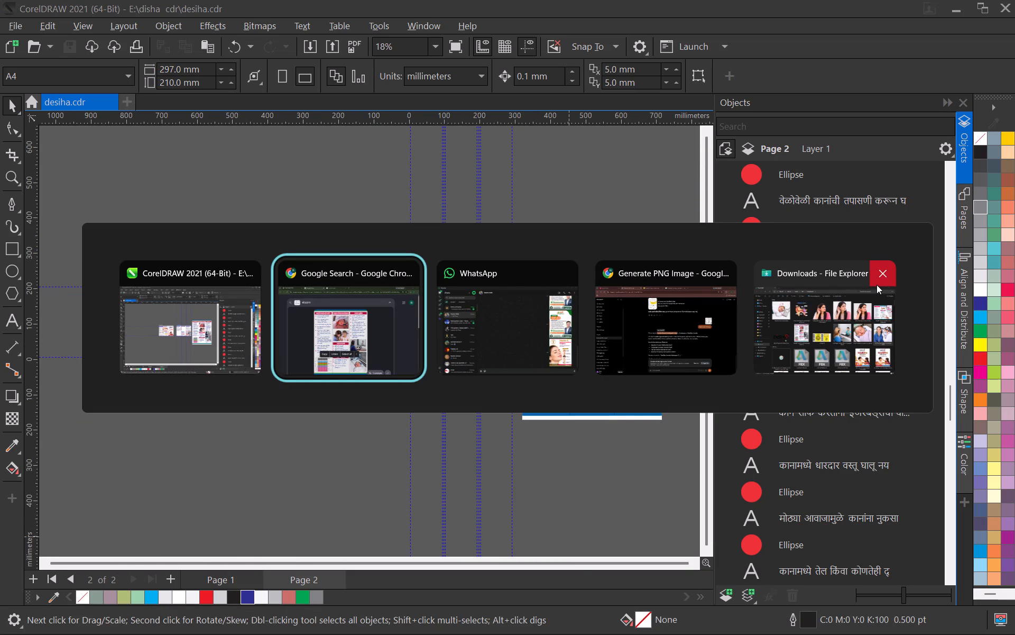
{"action": "left_click", "coordinate": [876, 285], "text": "alt"}
Check the brochure reference in Chrome, return to CorelDRAW to view both pages, and save the document.
{"action": "left_click", "coordinate": [384, 360], "text": "alt"}
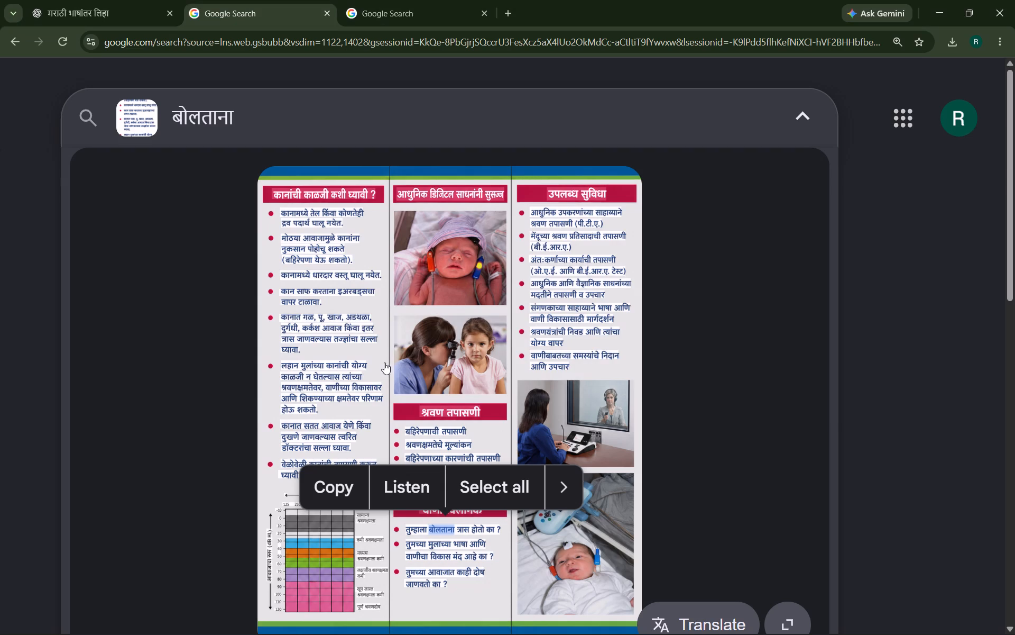
{"action": "key", "text": "alt+Tab"}
{"action": "left_click", "coordinate": [415, 350], "text": "alt"}
{"action": "scroll", "coordinate": [423, 356], "scroll_direction": "up", "scroll_amount": 8}
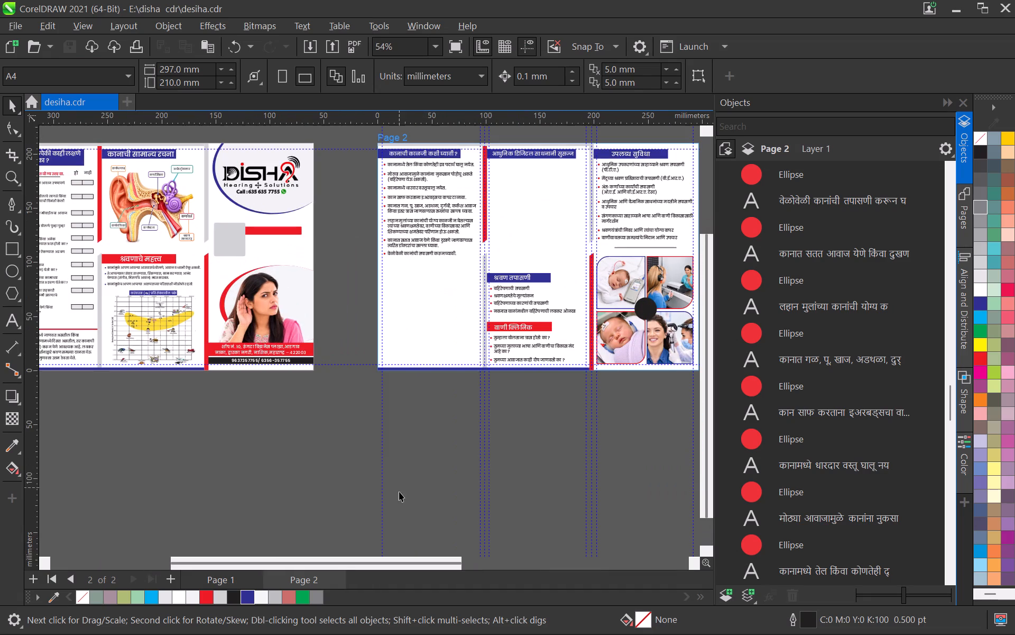
{"action": "left_click", "coordinate": [208, 405]}
{"action": "scroll", "coordinate": [216, 402], "scroll_direction": "down", "scroll_amount": 4}
{"action": "key", "text": "ctrl+s"}
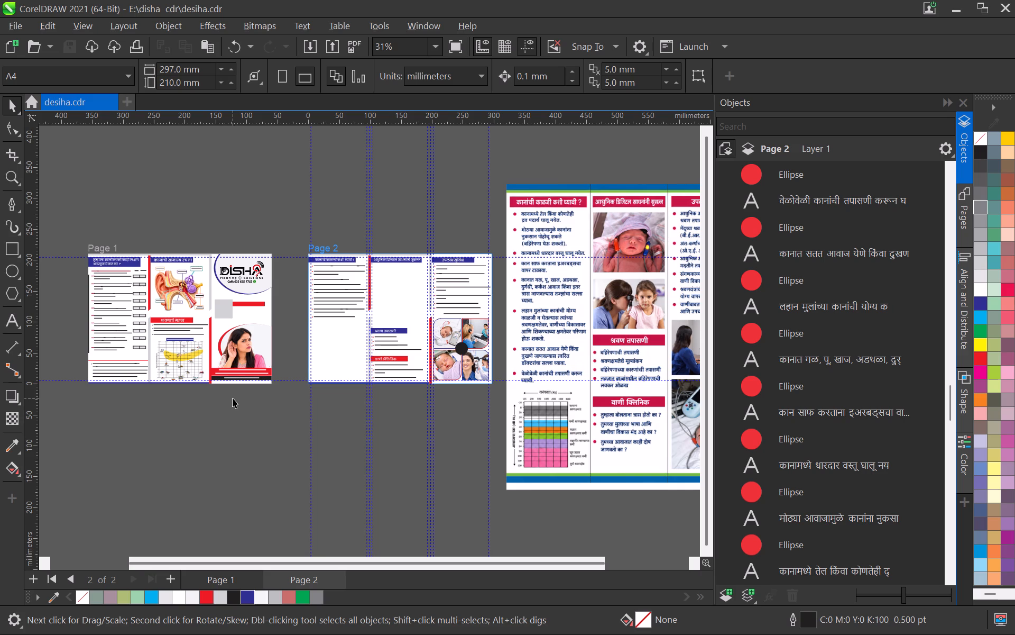
Capture a screen snip of the whole of brochure page 1.
{"action": "scroll", "coordinate": [20, 214], "scroll_direction": "up", "scroll_amount": 10}
{"action": "middle_click_drag", "start_coordinate": [180, 407], "coordinate": [475, 279]}
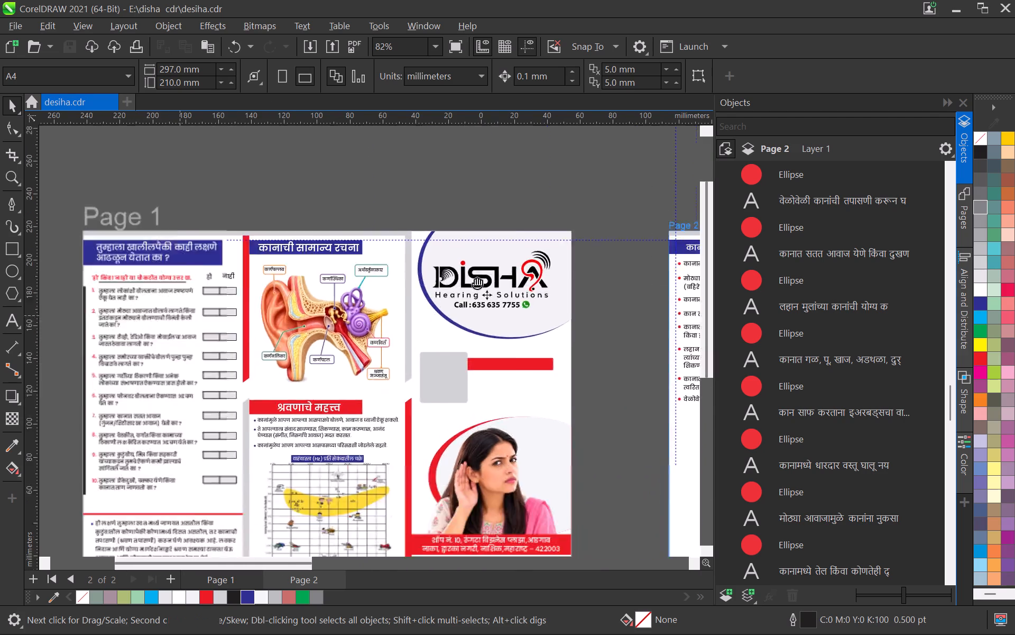
{"action": "middle_click_drag", "start_coordinate": [475, 279], "coordinate": [476, 279]}
{"action": "middle_click_drag", "start_coordinate": [474, 295], "coordinate": [403, 261]}
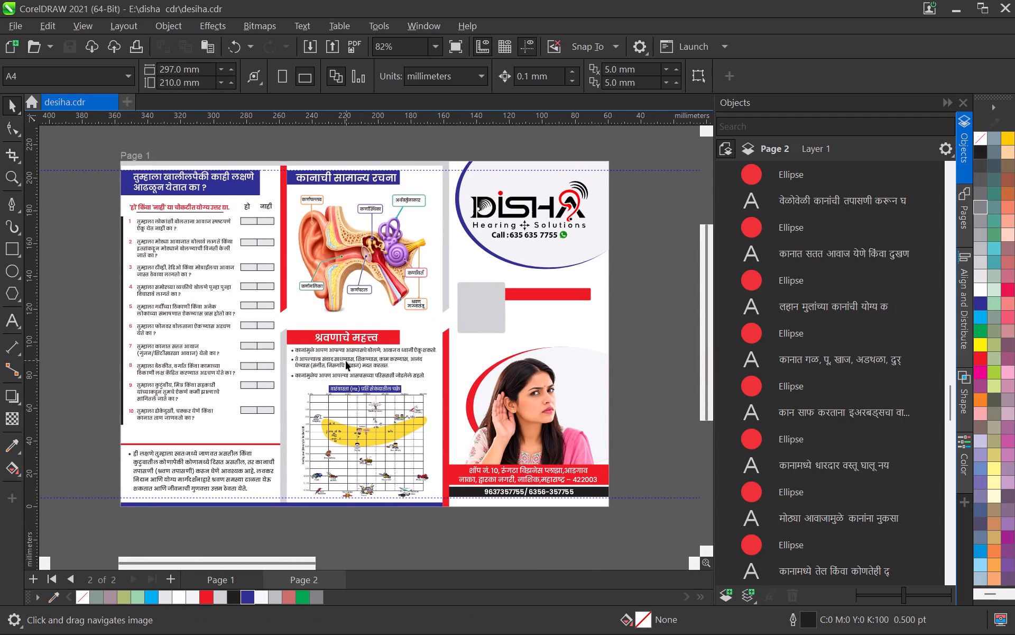
{"action": "key", "text": "shift+super+s"}
{"action": "left_click_drag", "start_coordinate": [116, 157], "coordinate": [599, 507]}
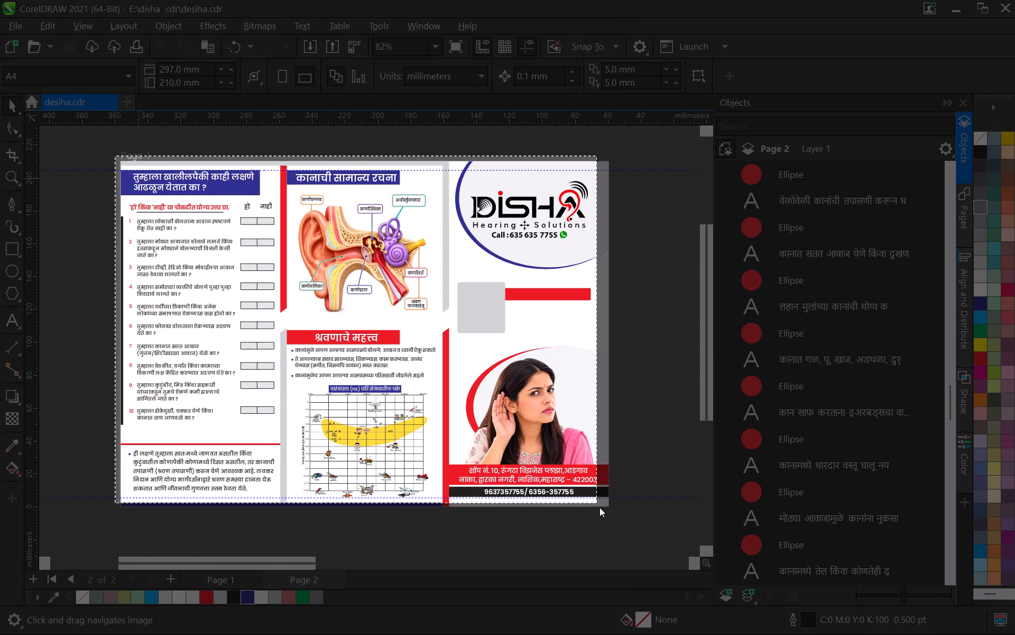
{"action": "left_click_drag", "start_coordinate": [599, 507], "coordinate": [611, 507]}
Frame the whole of brochure page 2 in view.
{"action": "scroll", "coordinate": [516, 441], "scroll_direction": "down", "scroll_amount": 6}
{"action": "middle_click_drag", "start_coordinate": [575, 449], "coordinate": [246, 402]}
{"action": "scroll", "coordinate": [358, 407], "scroll_direction": "up", "scroll_amount": 2}
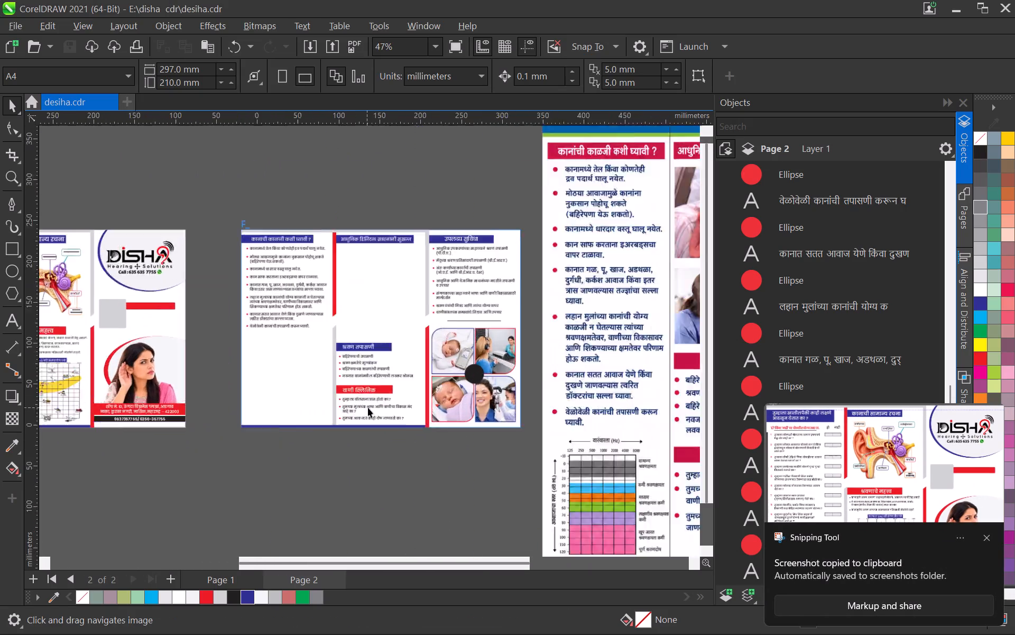
{"action": "scroll", "coordinate": [368, 407], "scroll_direction": "up", "scroll_amount": 5}
{"action": "middle_click_drag", "start_coordinate": [343, 353], "coordinate": [350, 436]}
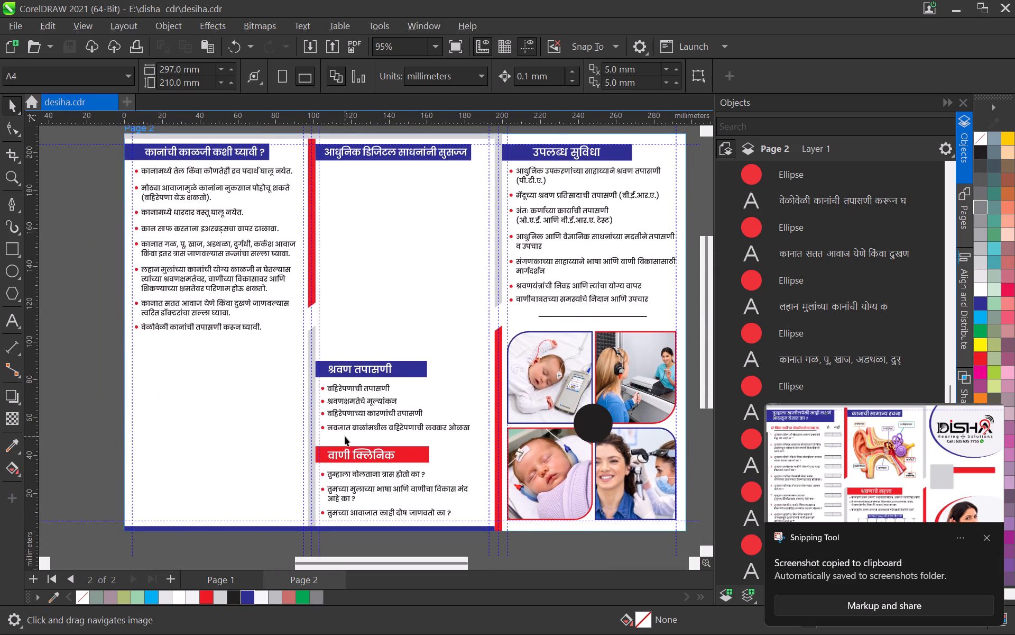
Capture a screen snip of the whole of brochure page 2.
{"action": "key", "text": "shift+super+s"}
{"action": "left_click_drag", "start_coordinate": [124, 132], "coordinate": [146, 147]}
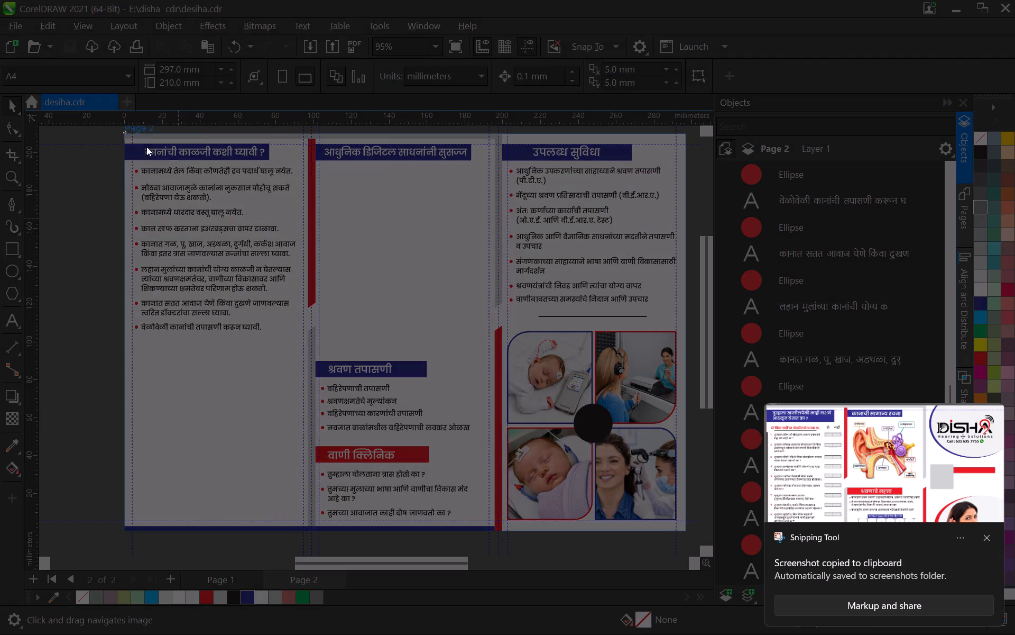
{"action": "left_click_drag", "start_coordinate": [146, 147], "coordinate": [685, 532]}
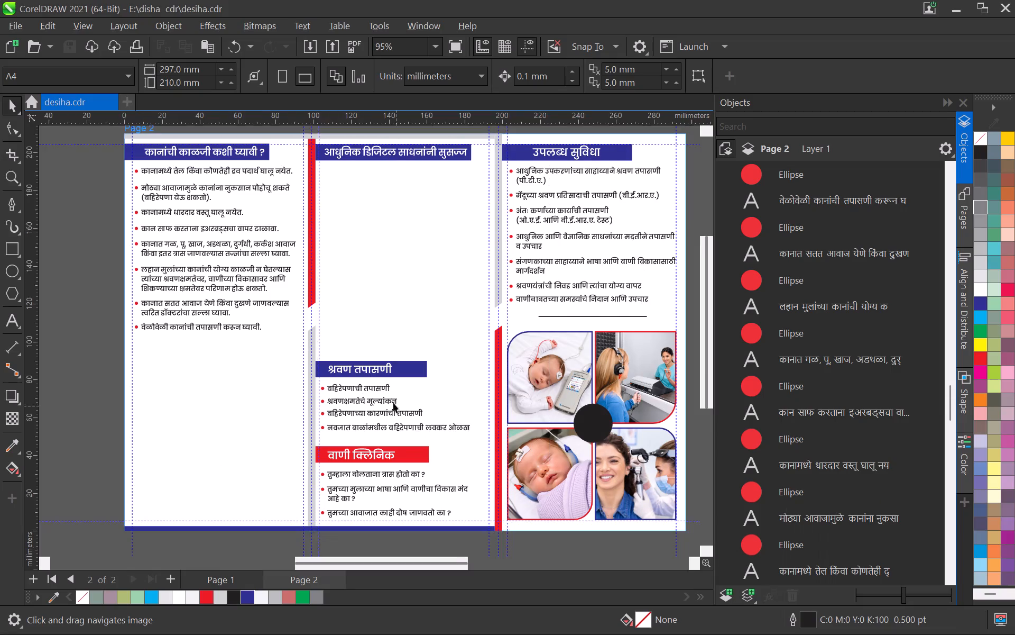
Return to page 1 of the brochure and save the document.
{"action": "scroll", "coordinate": [393, 403], "scroll_direction": "down", "scroll_amount": 13}
{"action": "middle_click_drag", "start_coordinate": [336, 426], "coordinate": [425, 383]}
{"action": "left_click", "coordinate": [396, 339], "text": "shift"}
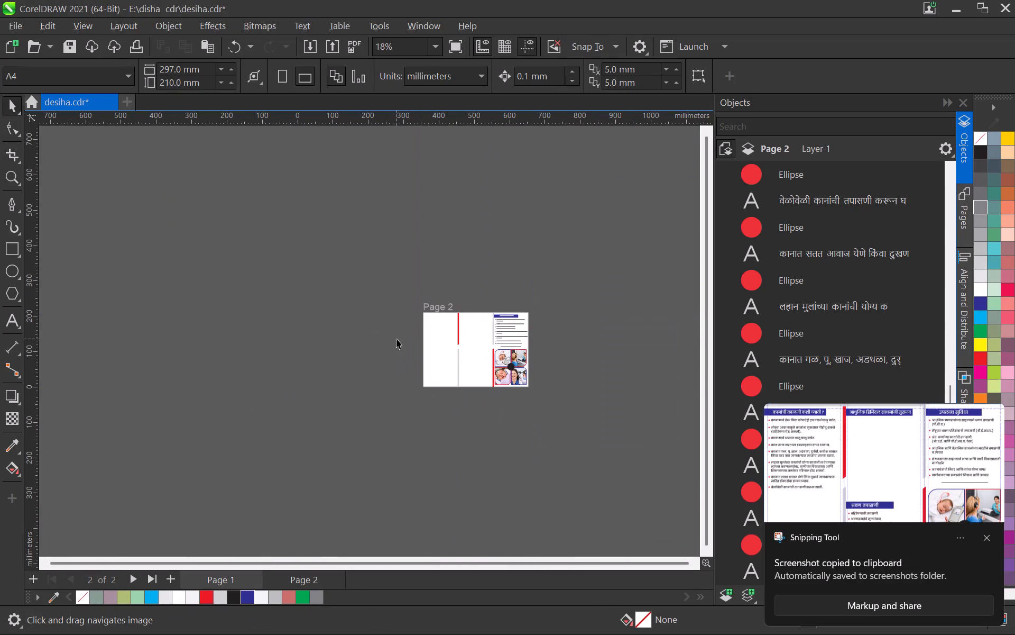
{"action": "left_click", "coordinate": [452, 445]}
{"action": "scroll", "coordinate": [380, 380], "scroll_direction": "up", "scroll_amount": 6}
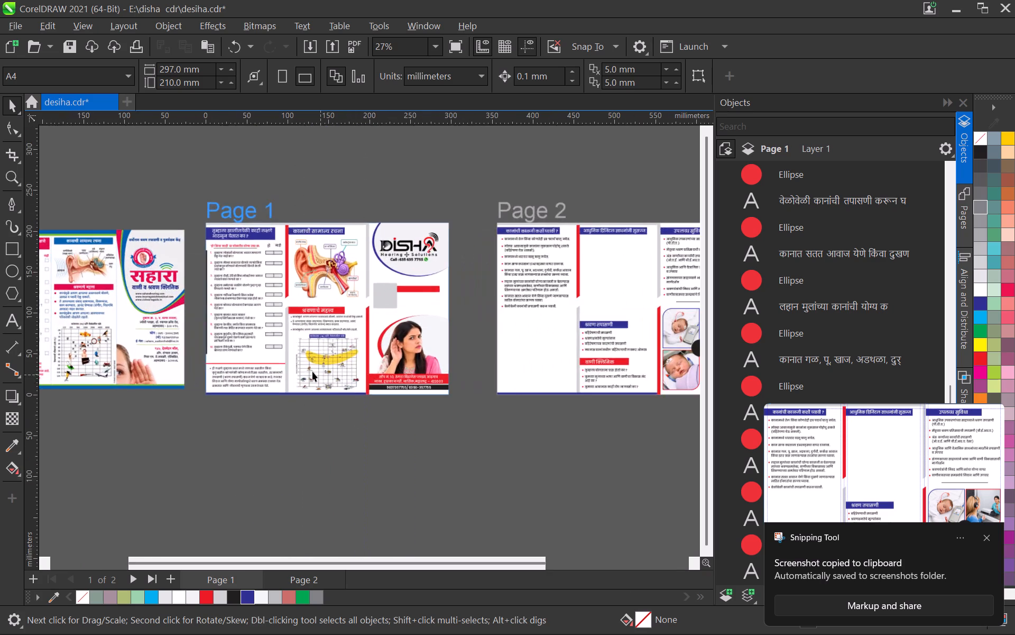
{"action": "scroll", "coordinate": [316, 369], "scroll_direction": "down", "scroll_amount": 3}
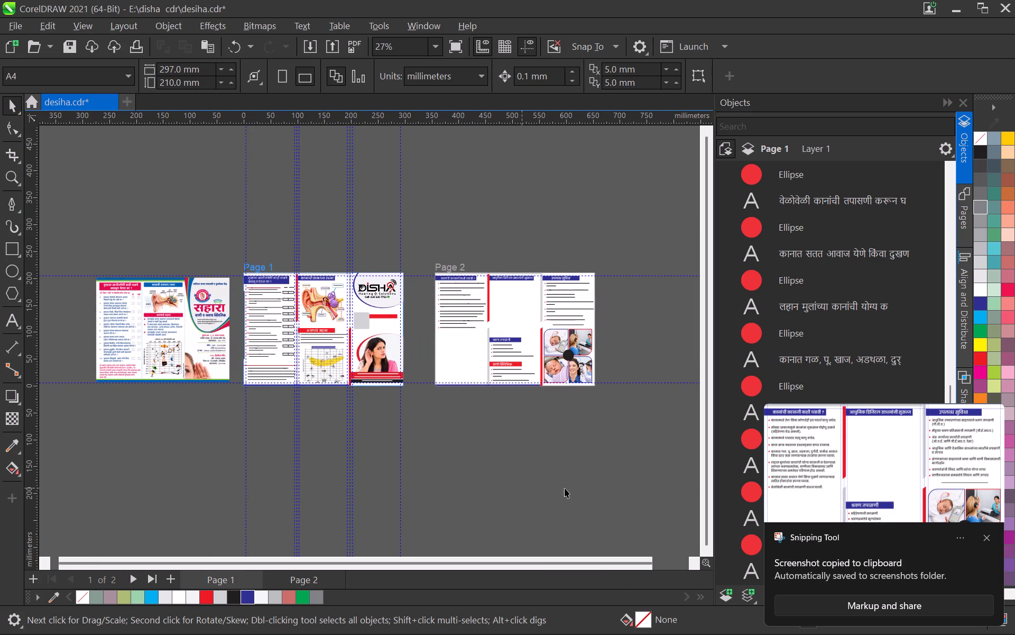
{"action": "key", "text": "ctrl+s"}
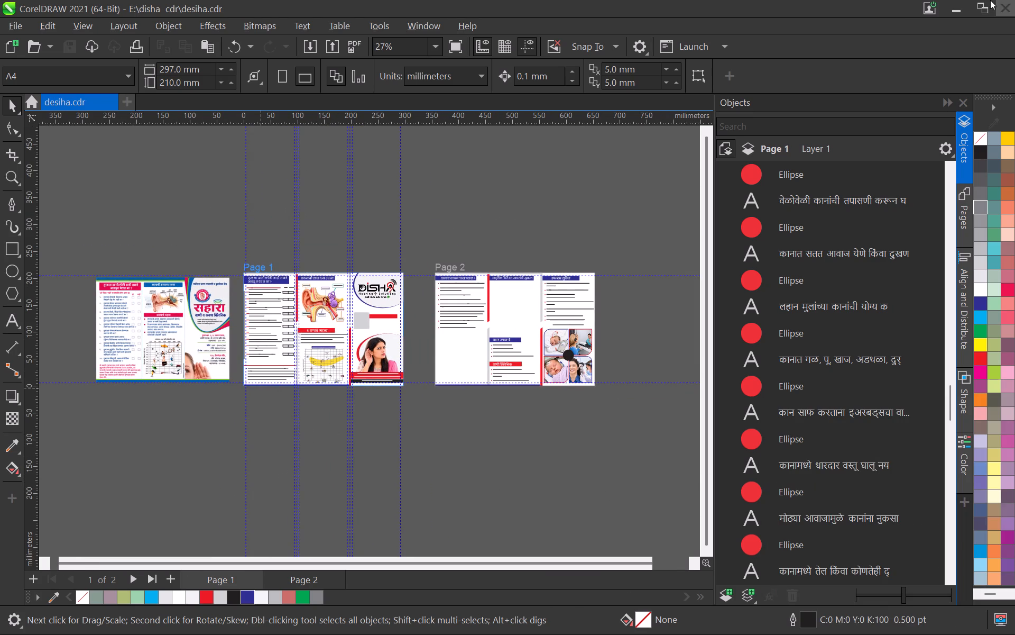
{"action": "key", "text": "ctrl+shift+s"}
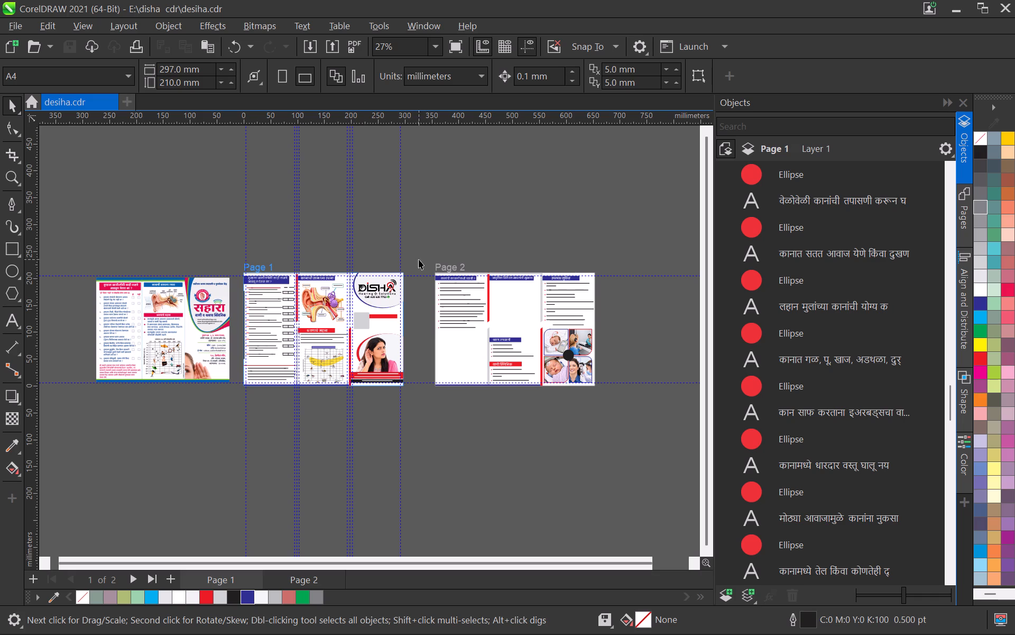
{"action": "left_click", "coordinate": [466, 220]}
{"action": "key", "text": "ctrl+shift+s"}
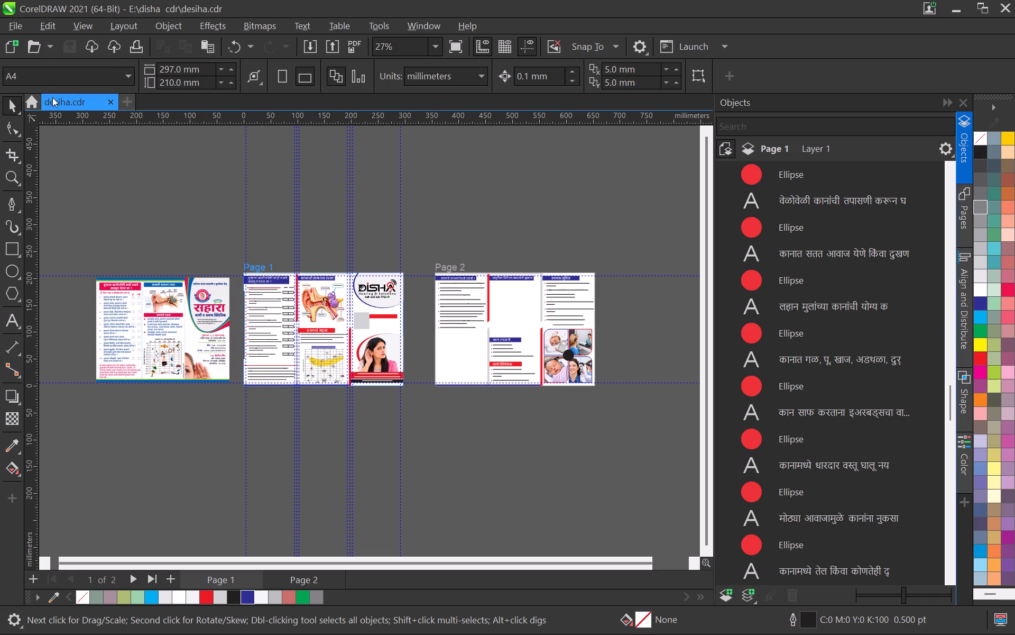